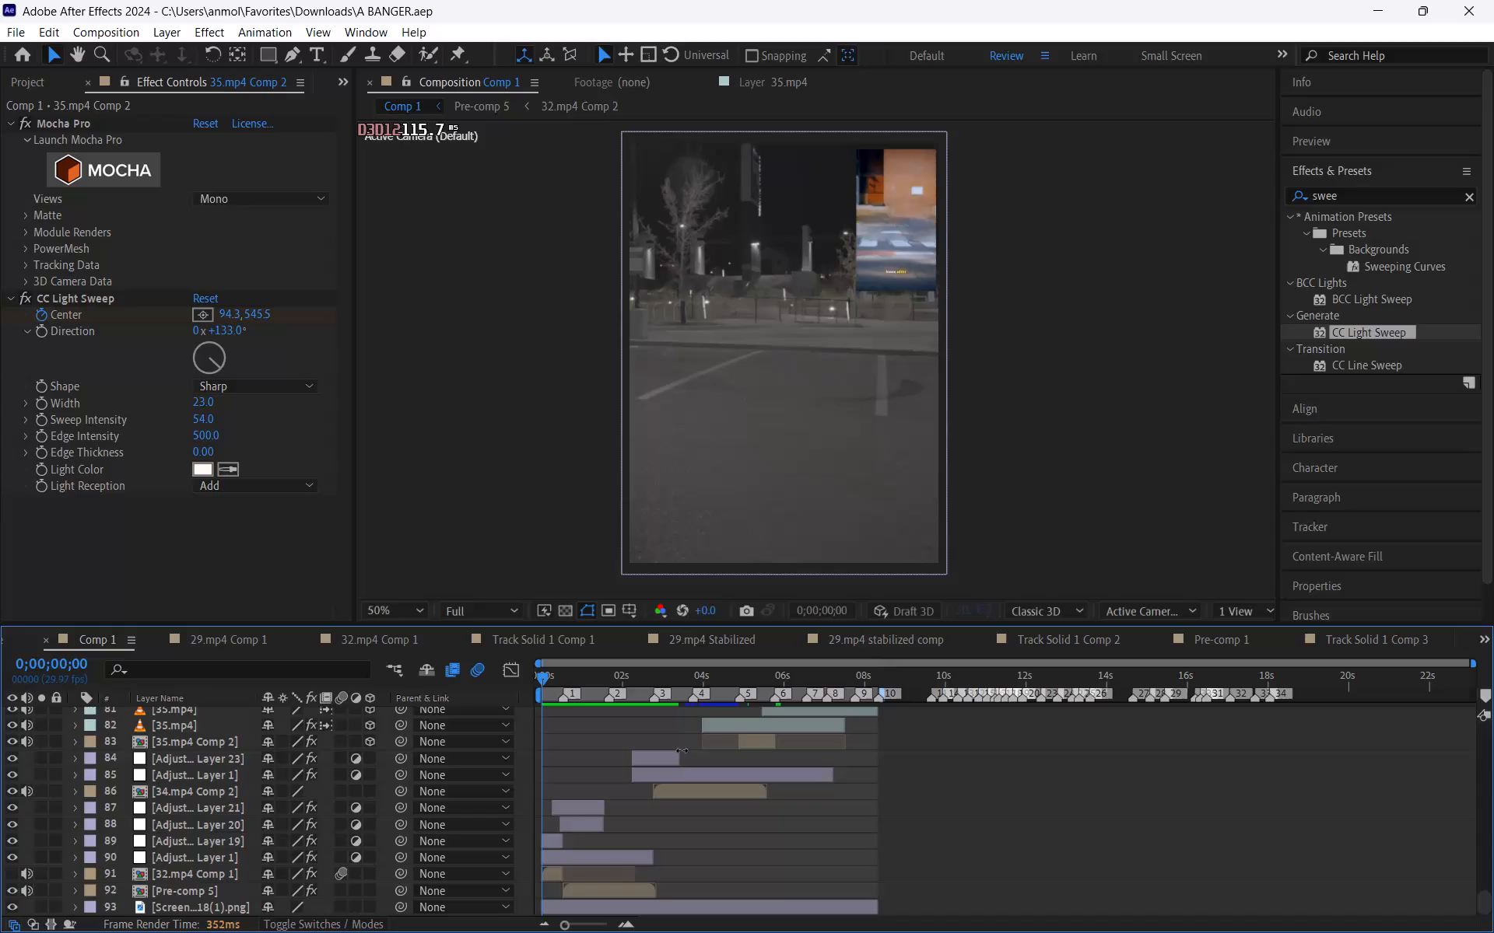
Preview Comp 1 from the start and examine the wheel transition and its light sweep between about 4 and 6 seconds.
click(545, 677)
key(space)
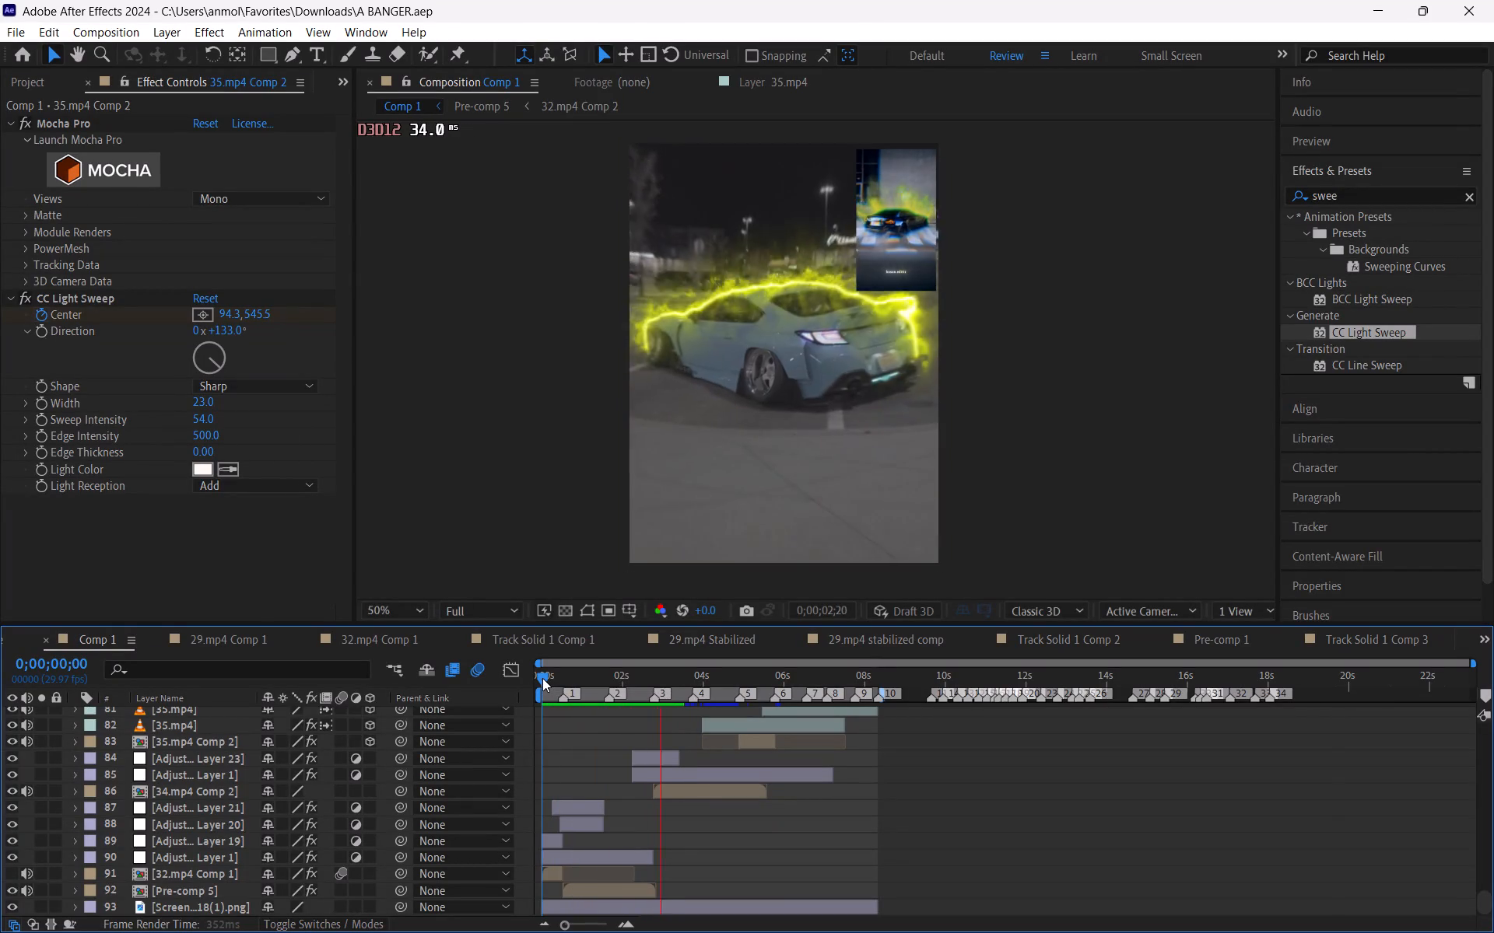
drag(542, 678, 551, 679)
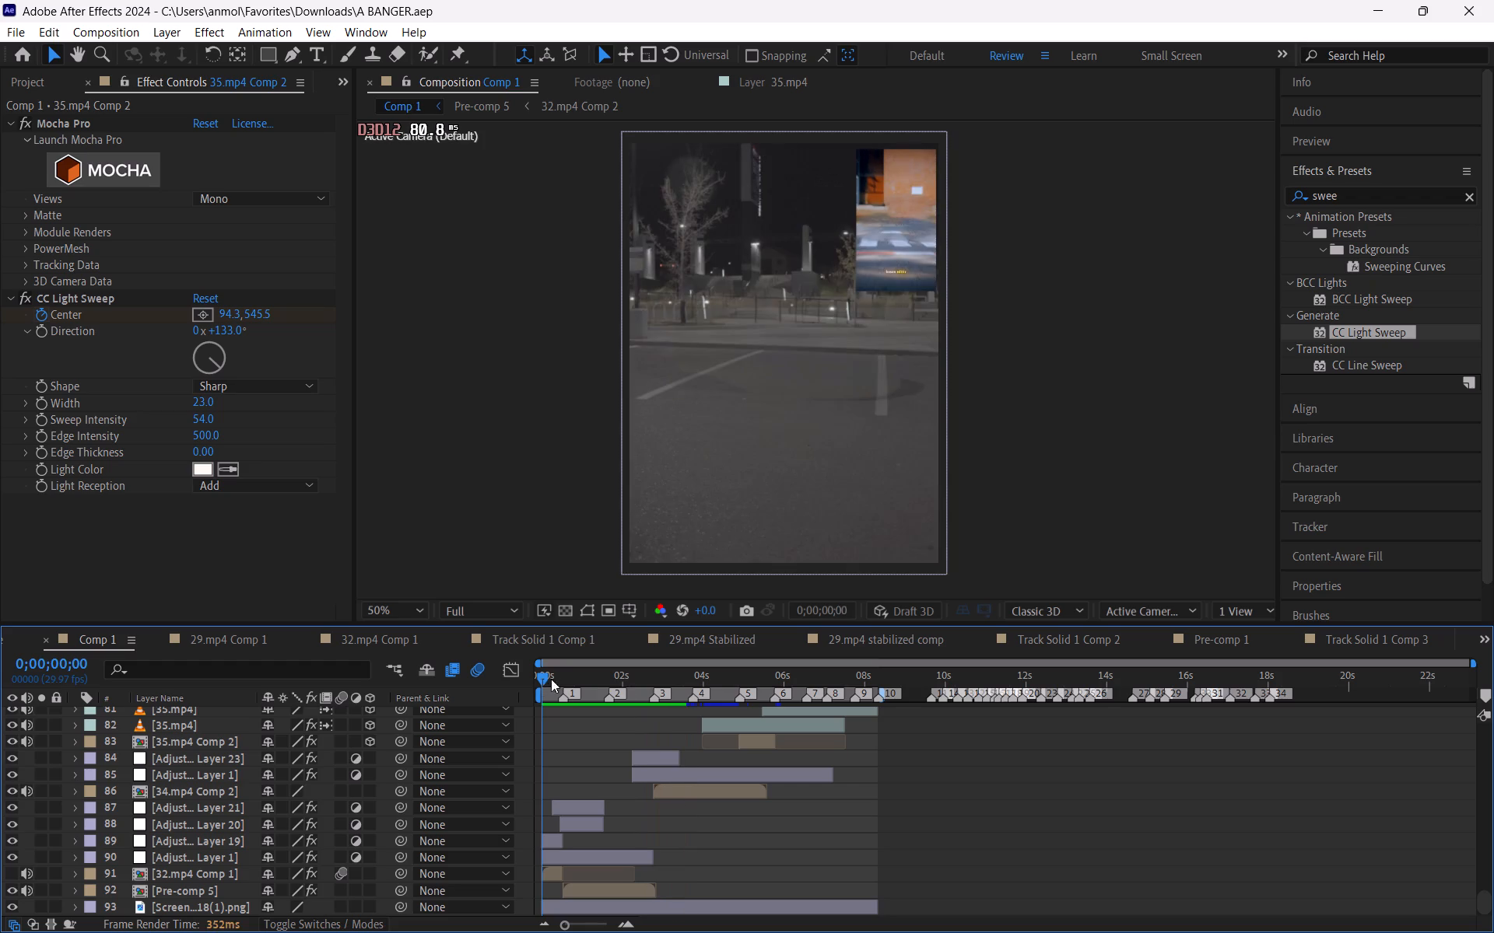
drag(551, 679, 703, 724)
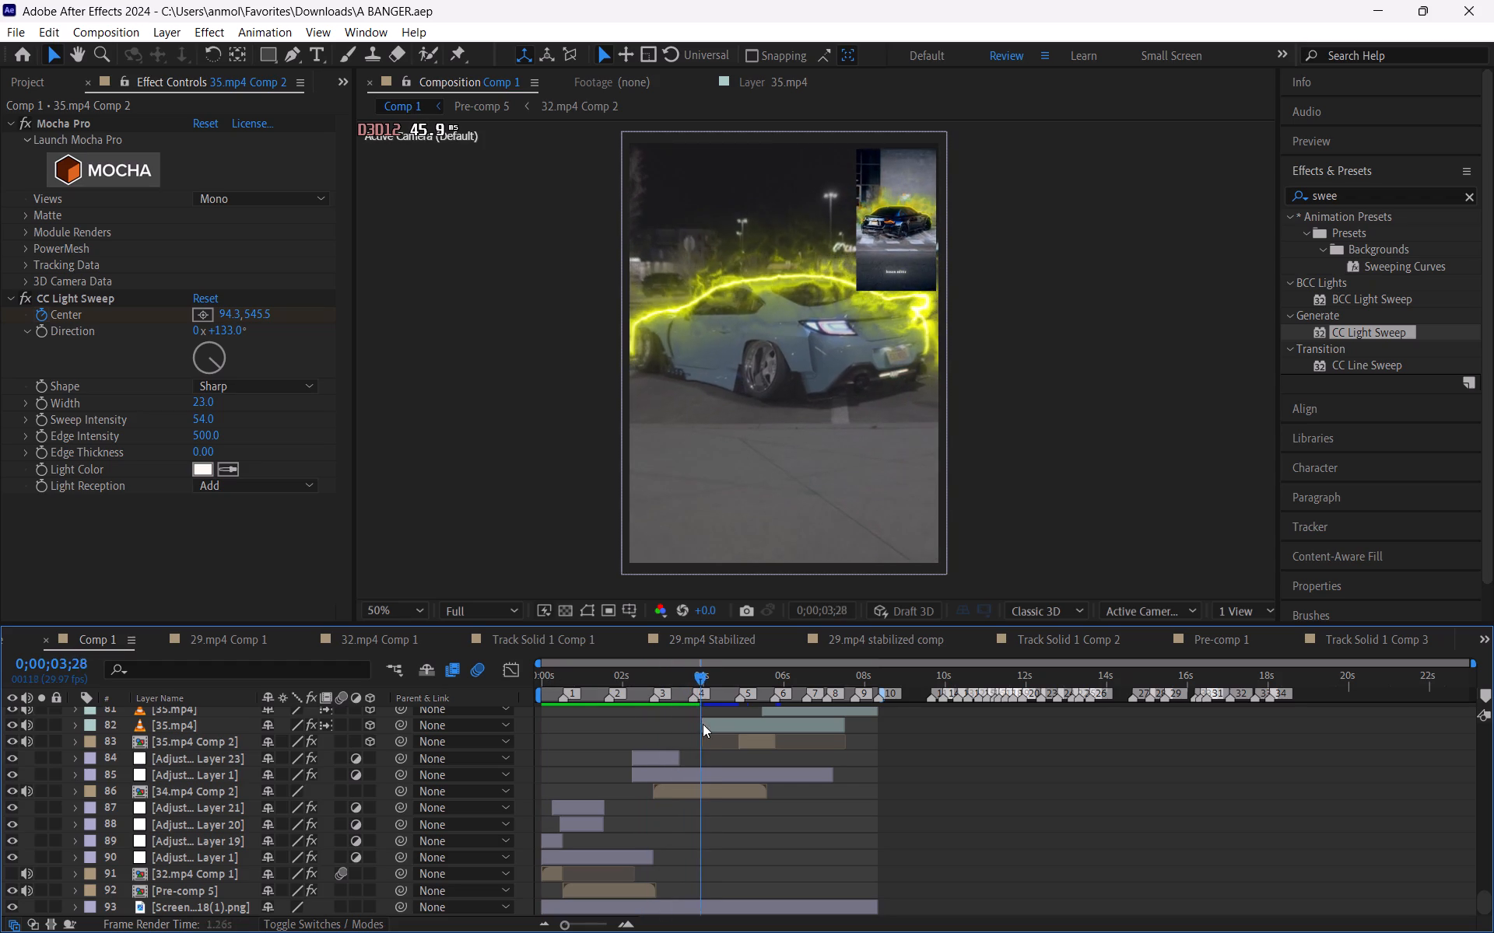
drag(703, 724, 706, 731)
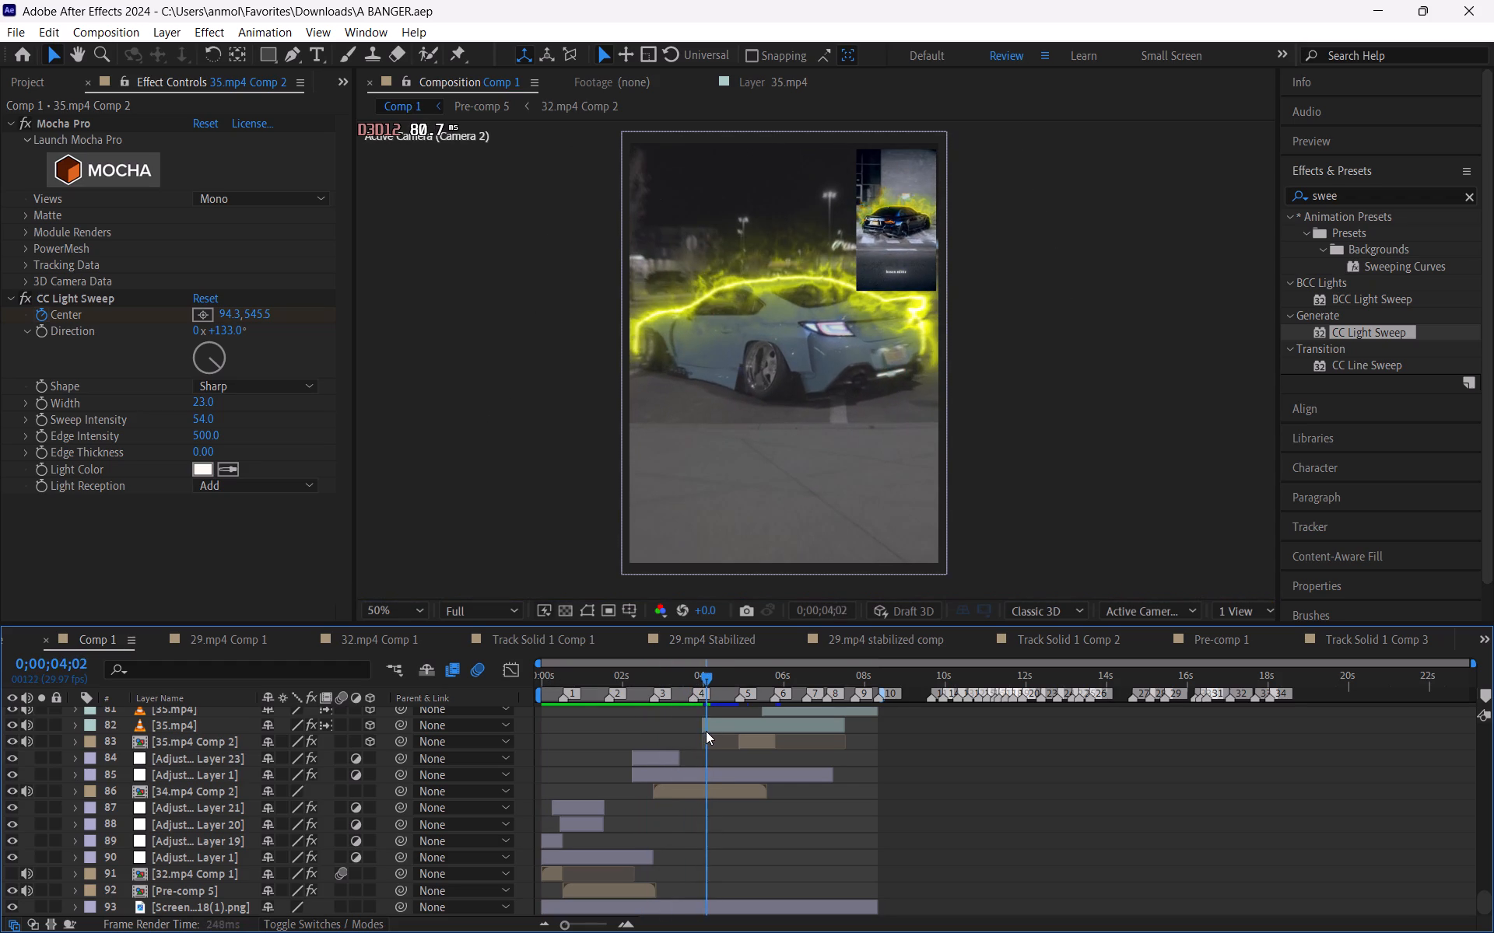
drag(706, 731, 704, 732)
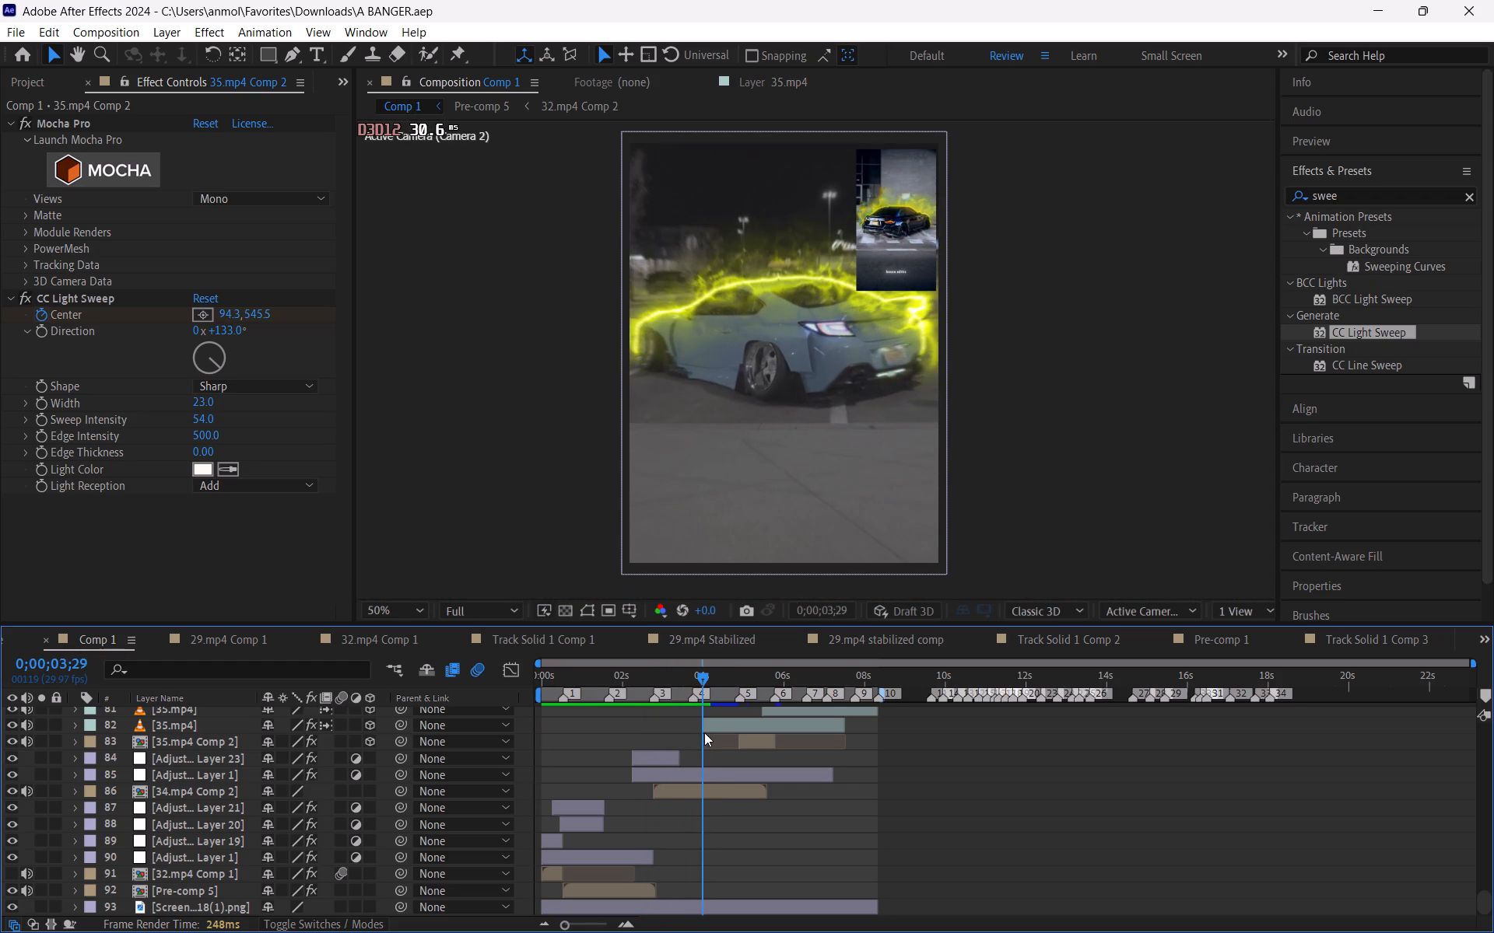
drag(704, 732, 731, 743)
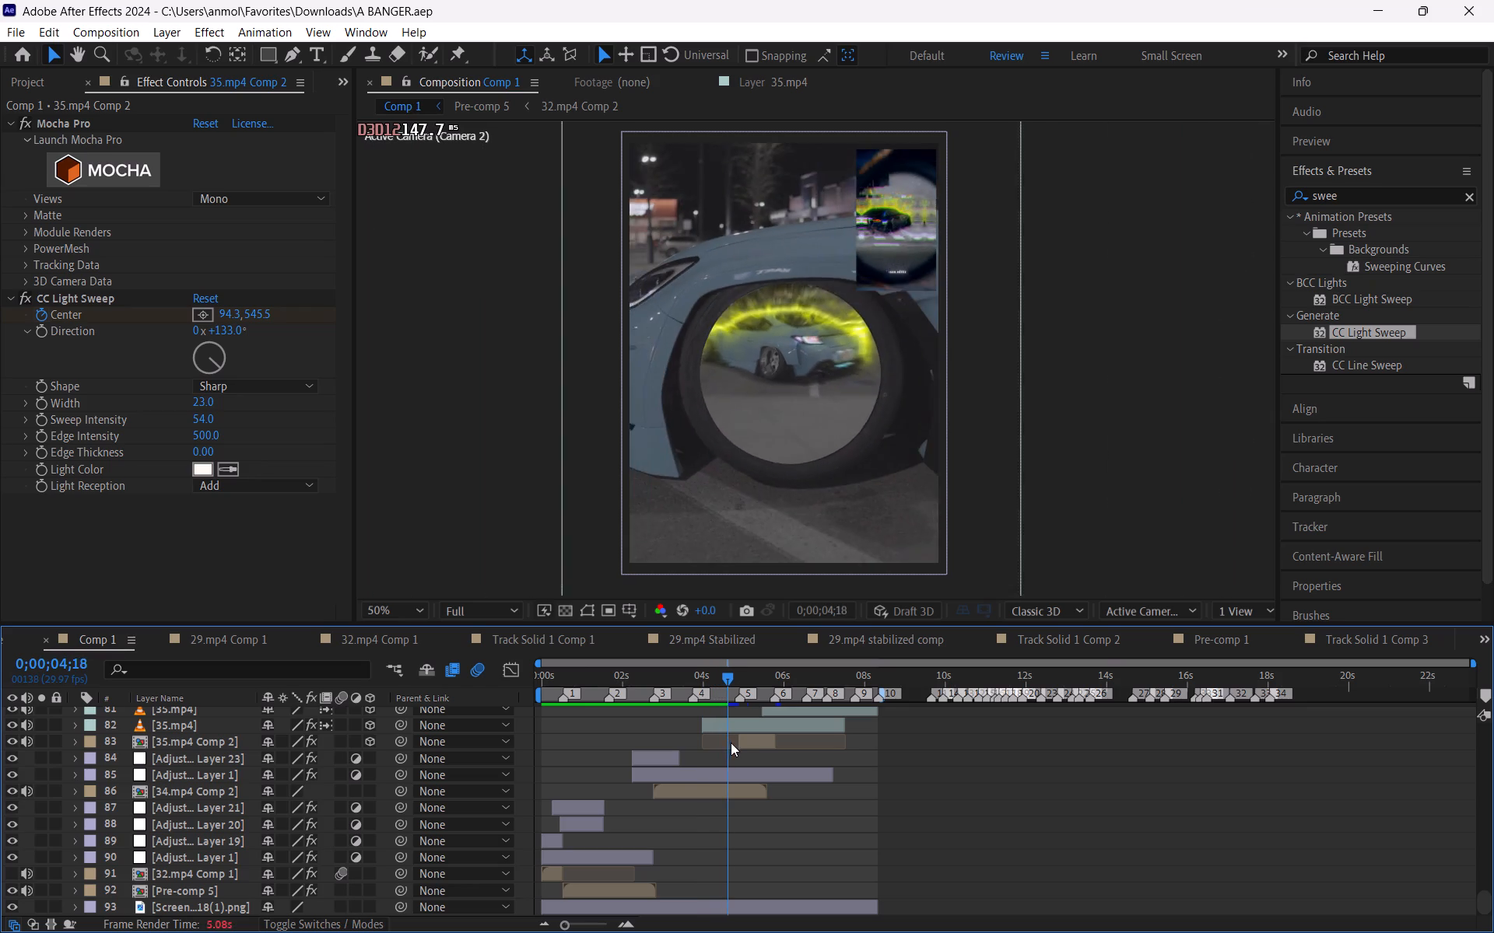
drag(731, 743, 752, 770)
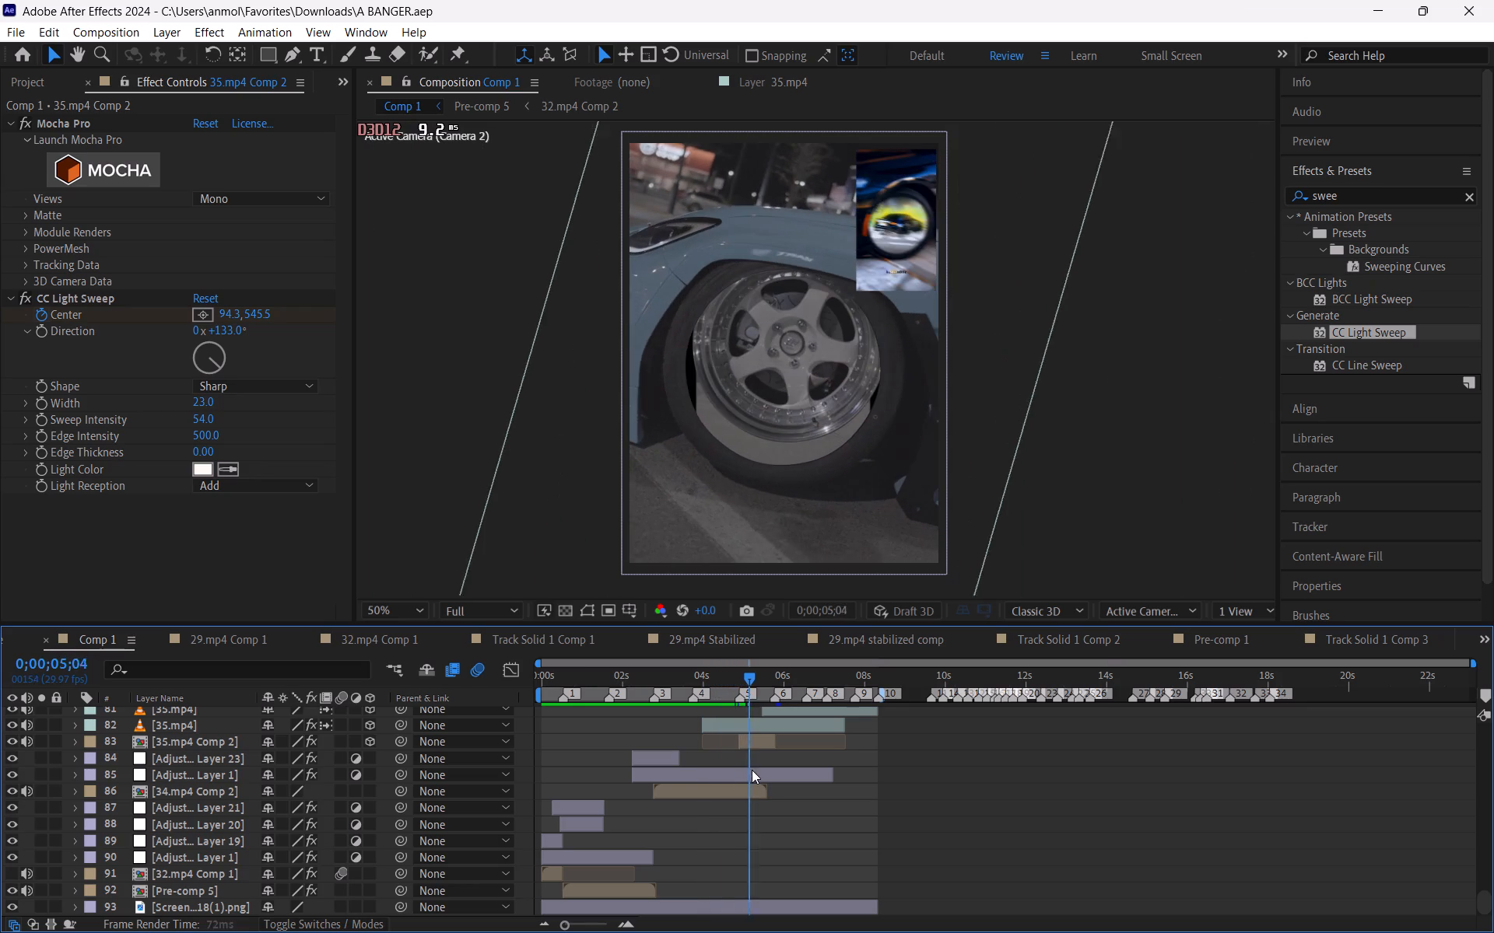
drag(752, 770, 747, 798)
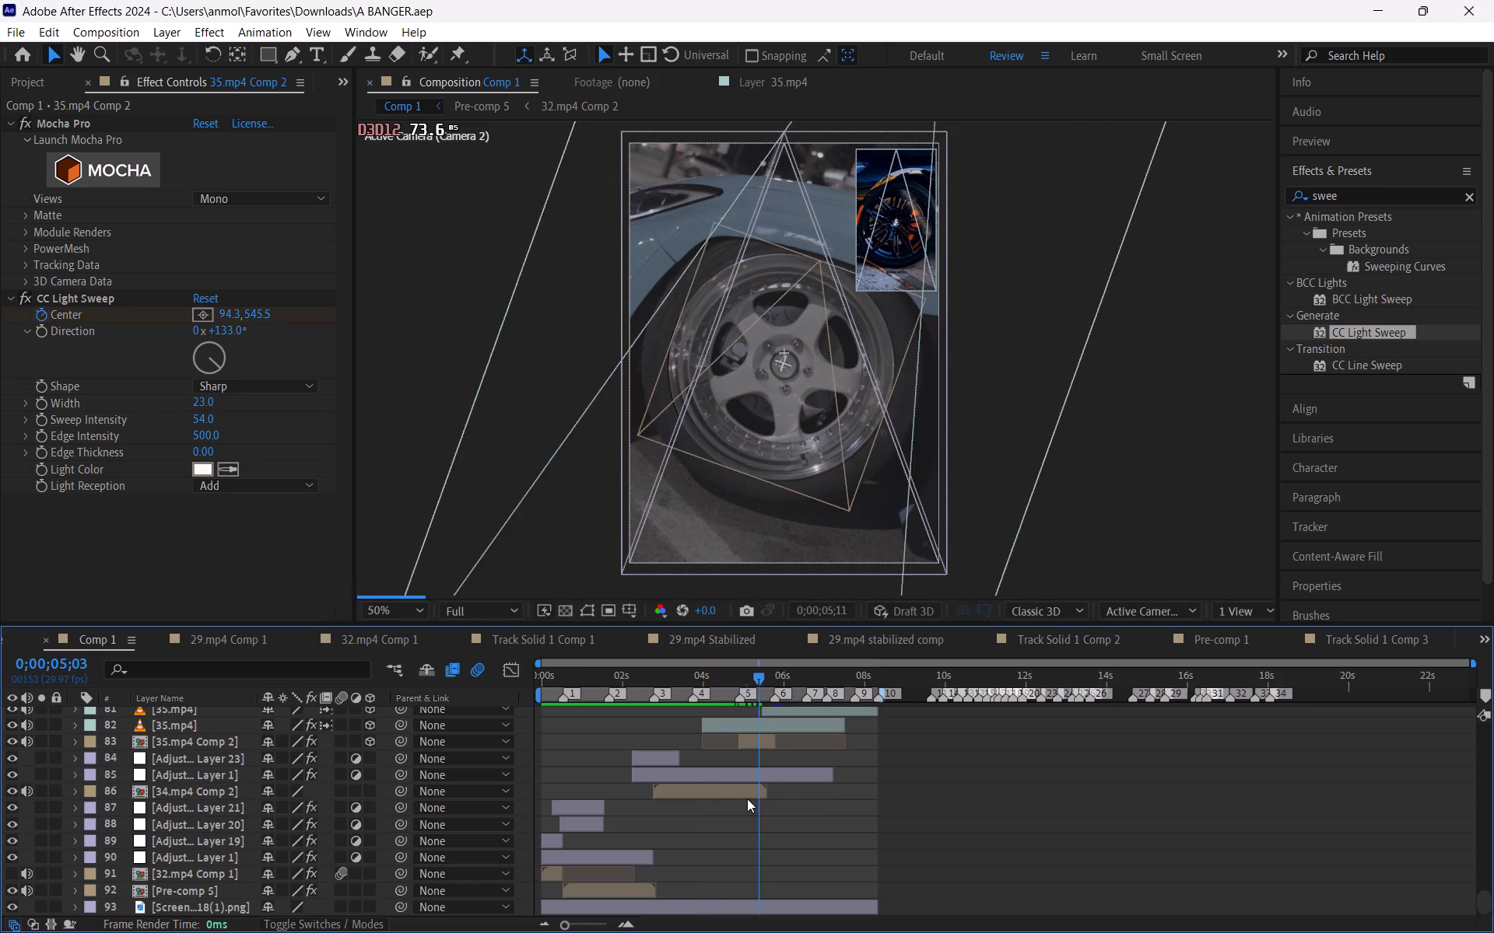
drag(747, 798, 759, 801)
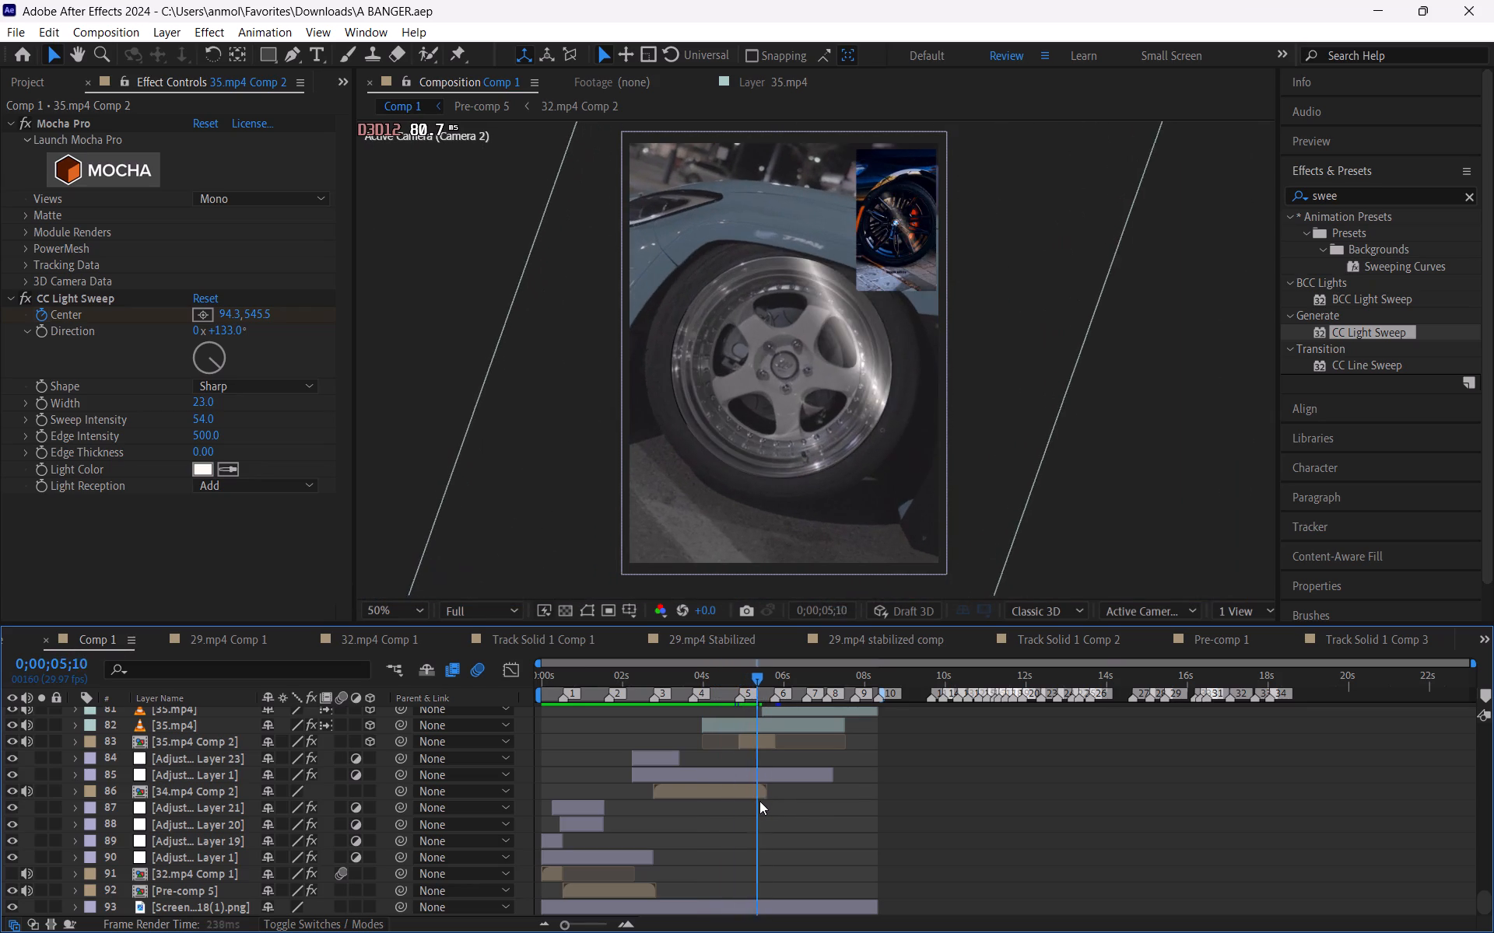
drag(759, 801, 783, 819)
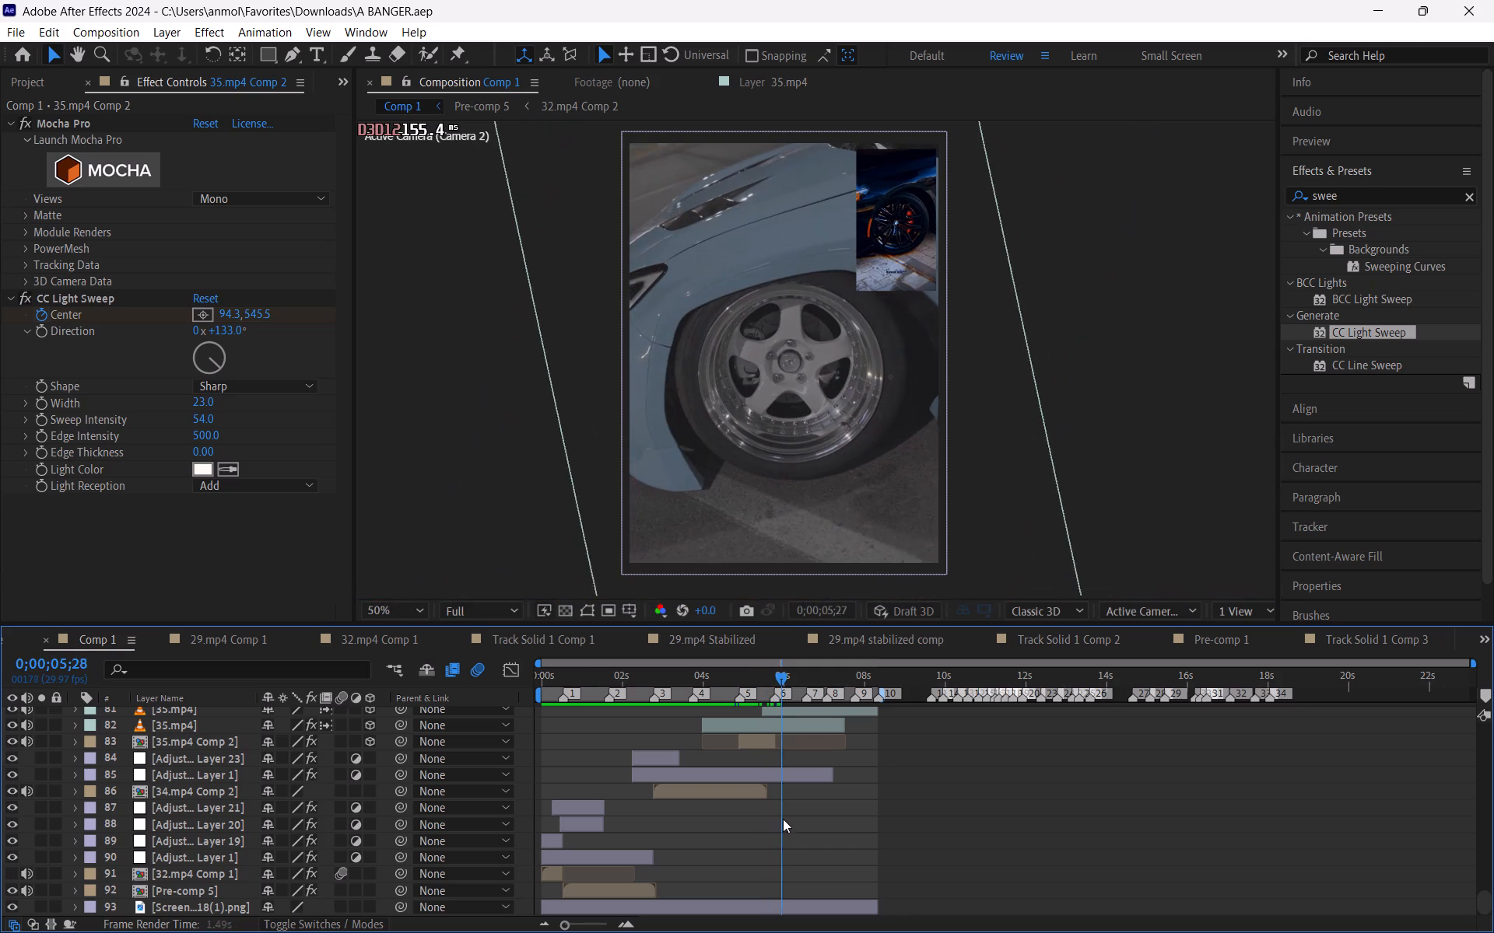
drag(783, 819, 763, 817)
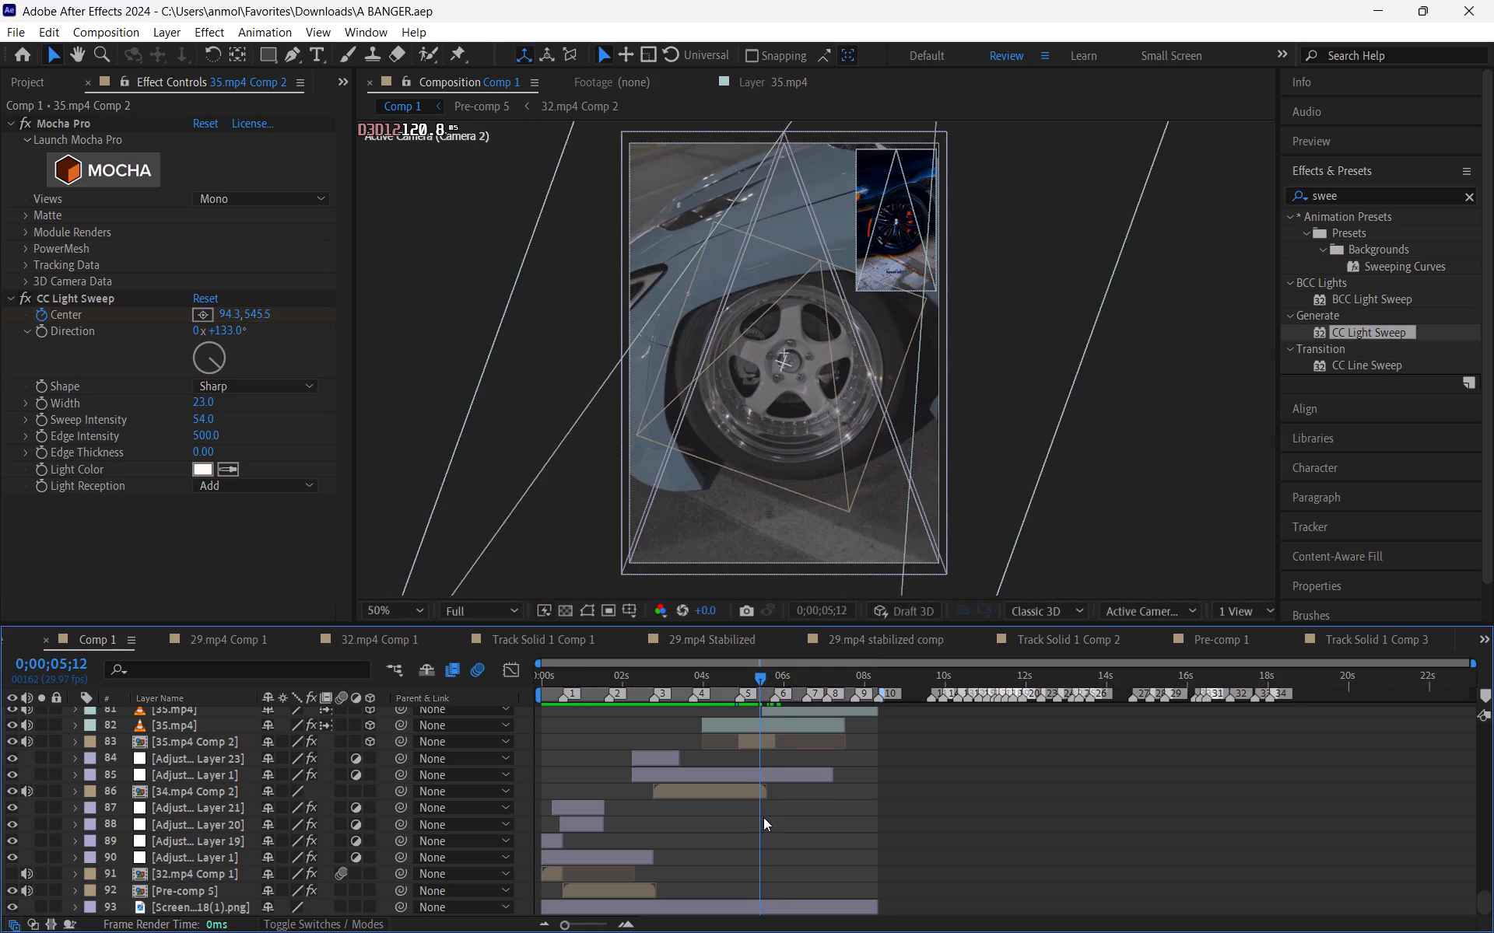
drag(763, 817, 766, 816)
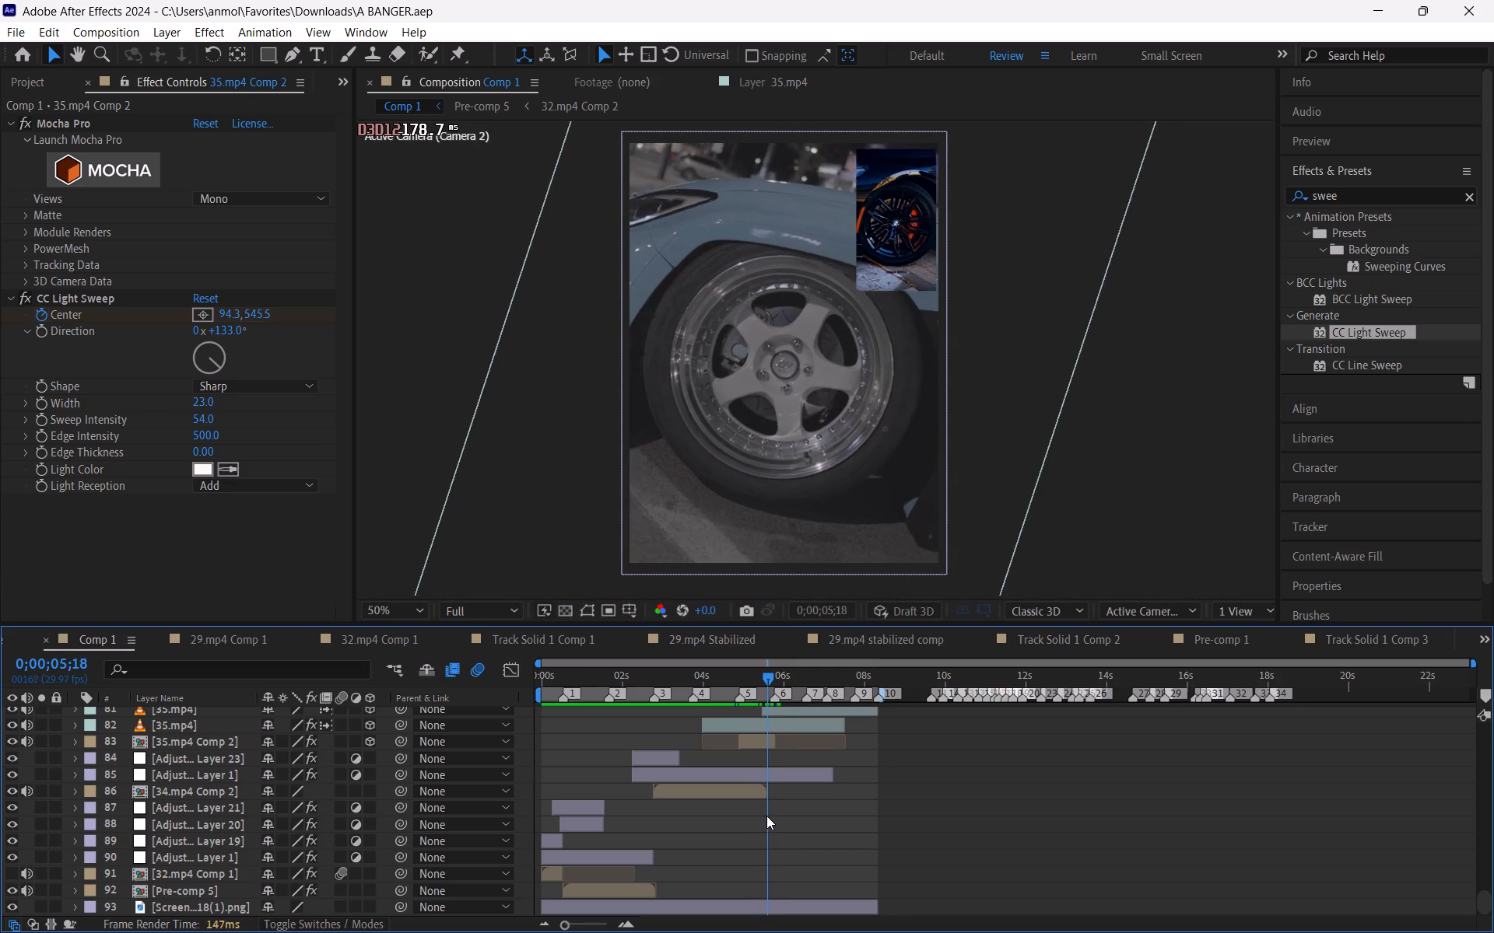
drag(766, 816, 763, 818)
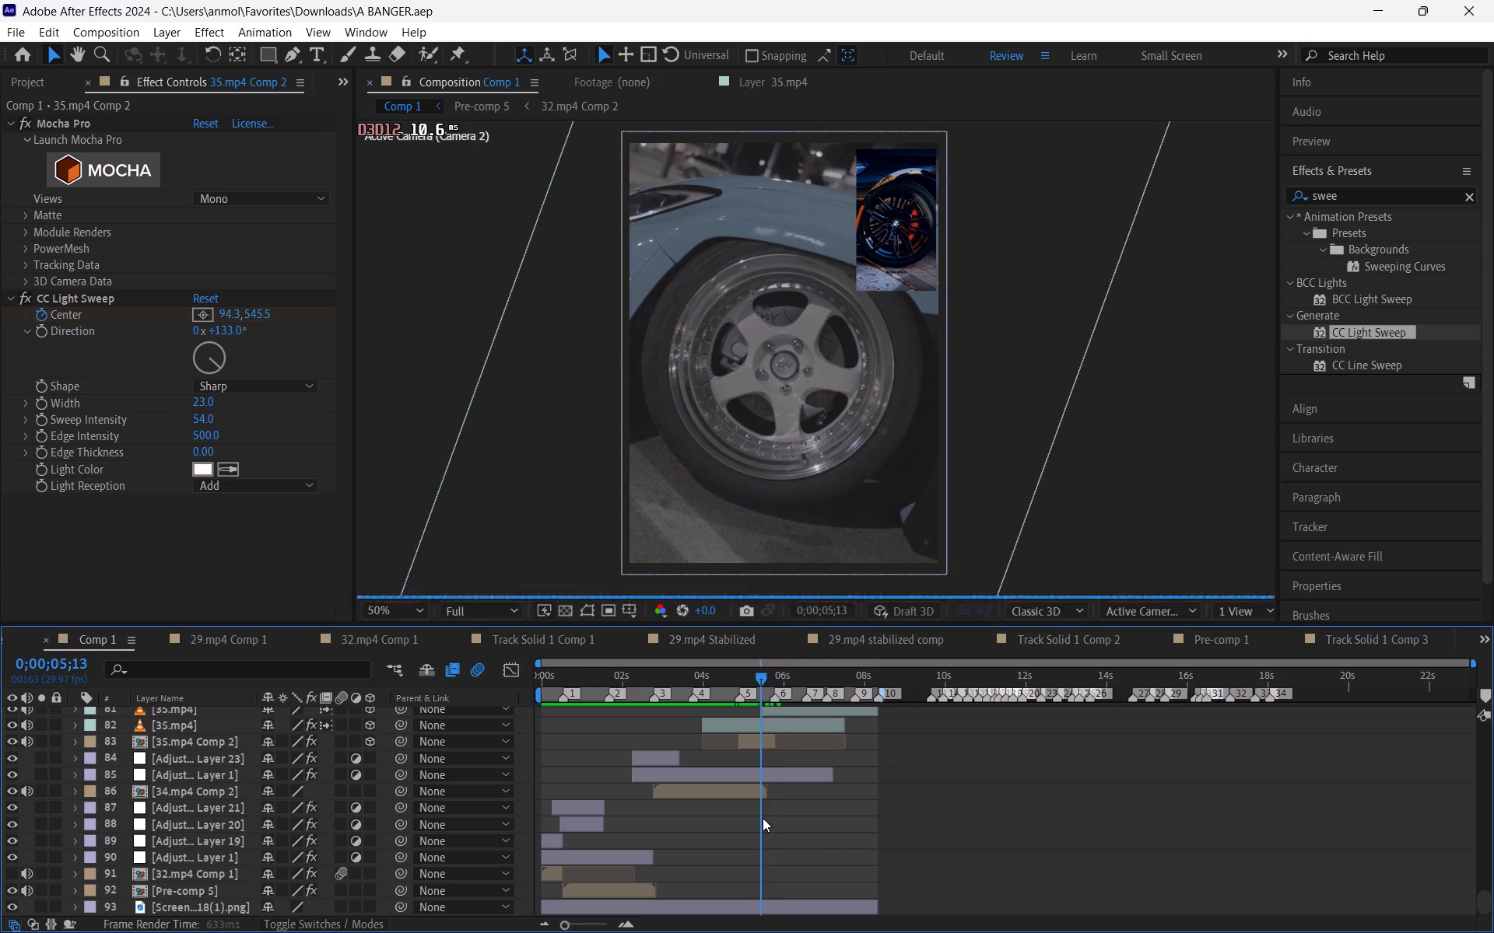
drag(763, 818, 766, 817)
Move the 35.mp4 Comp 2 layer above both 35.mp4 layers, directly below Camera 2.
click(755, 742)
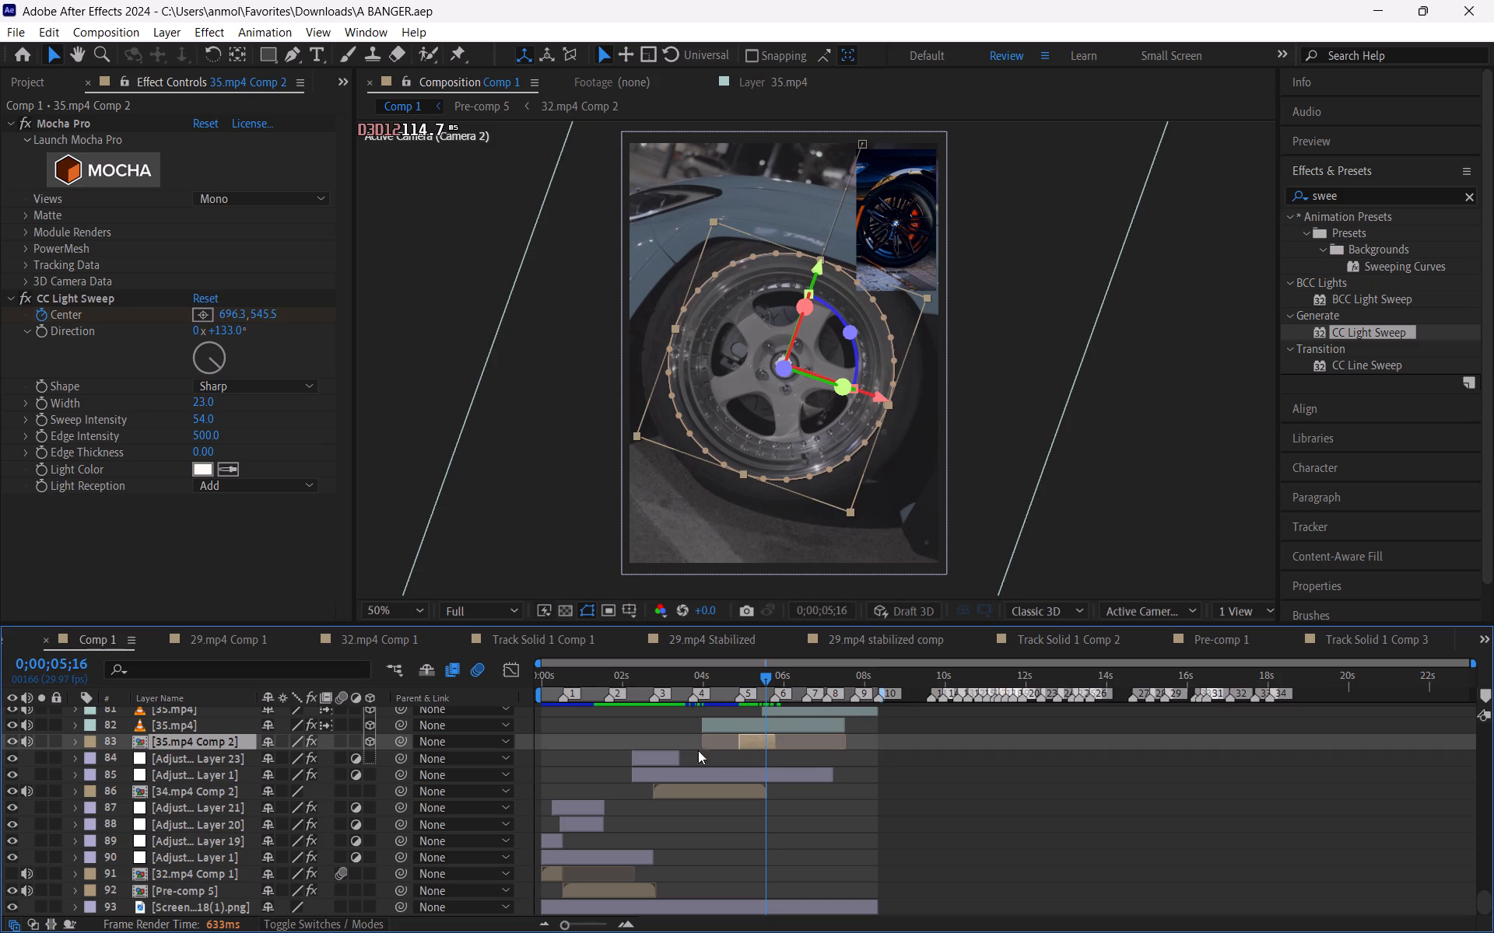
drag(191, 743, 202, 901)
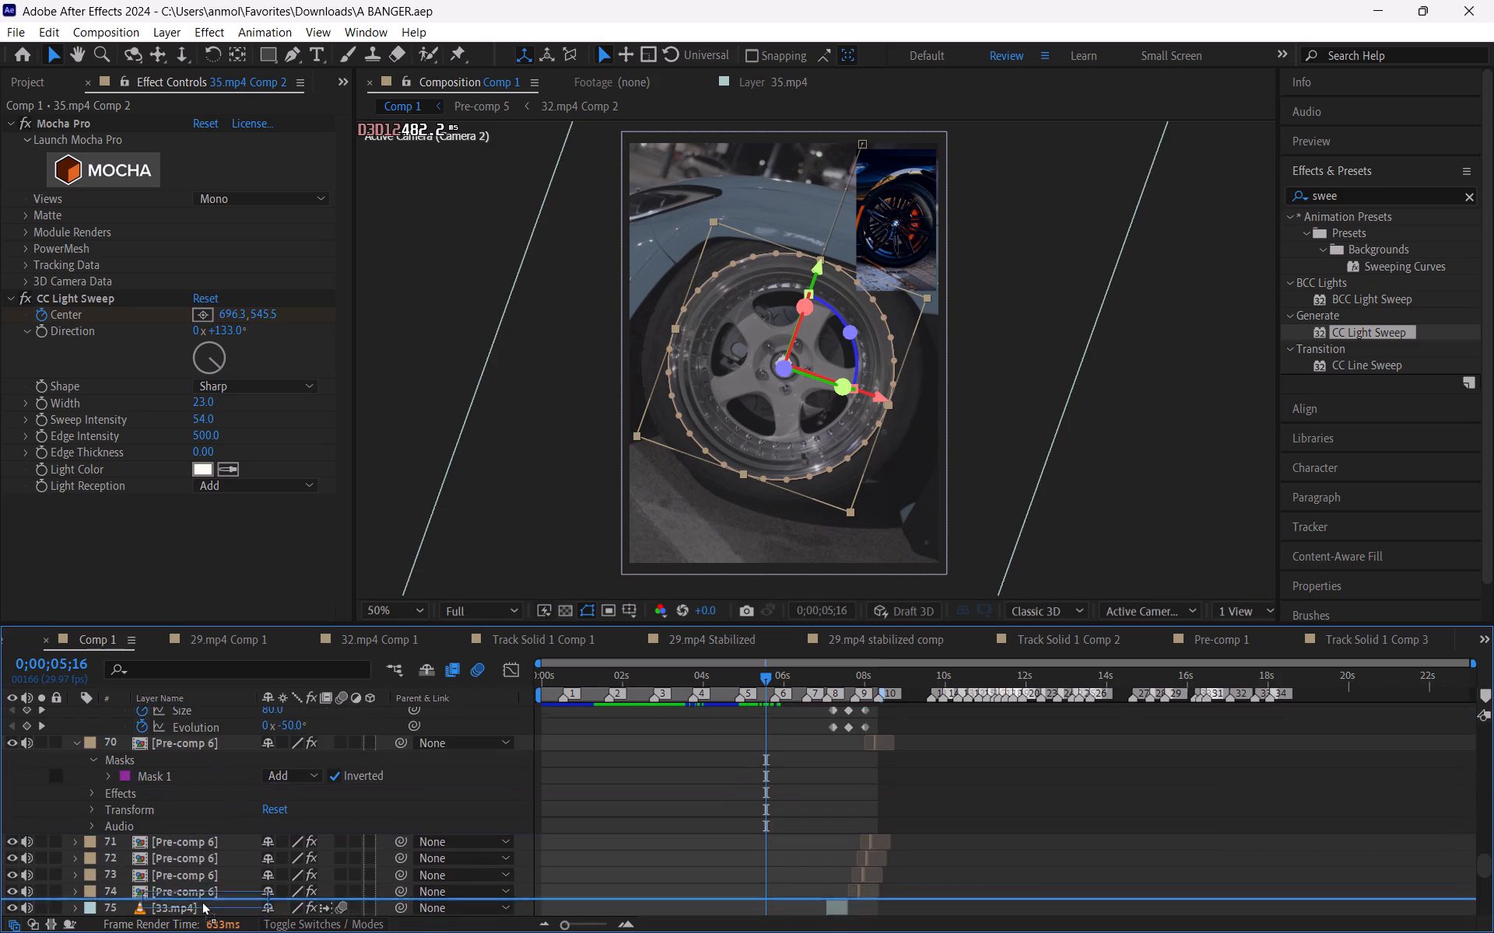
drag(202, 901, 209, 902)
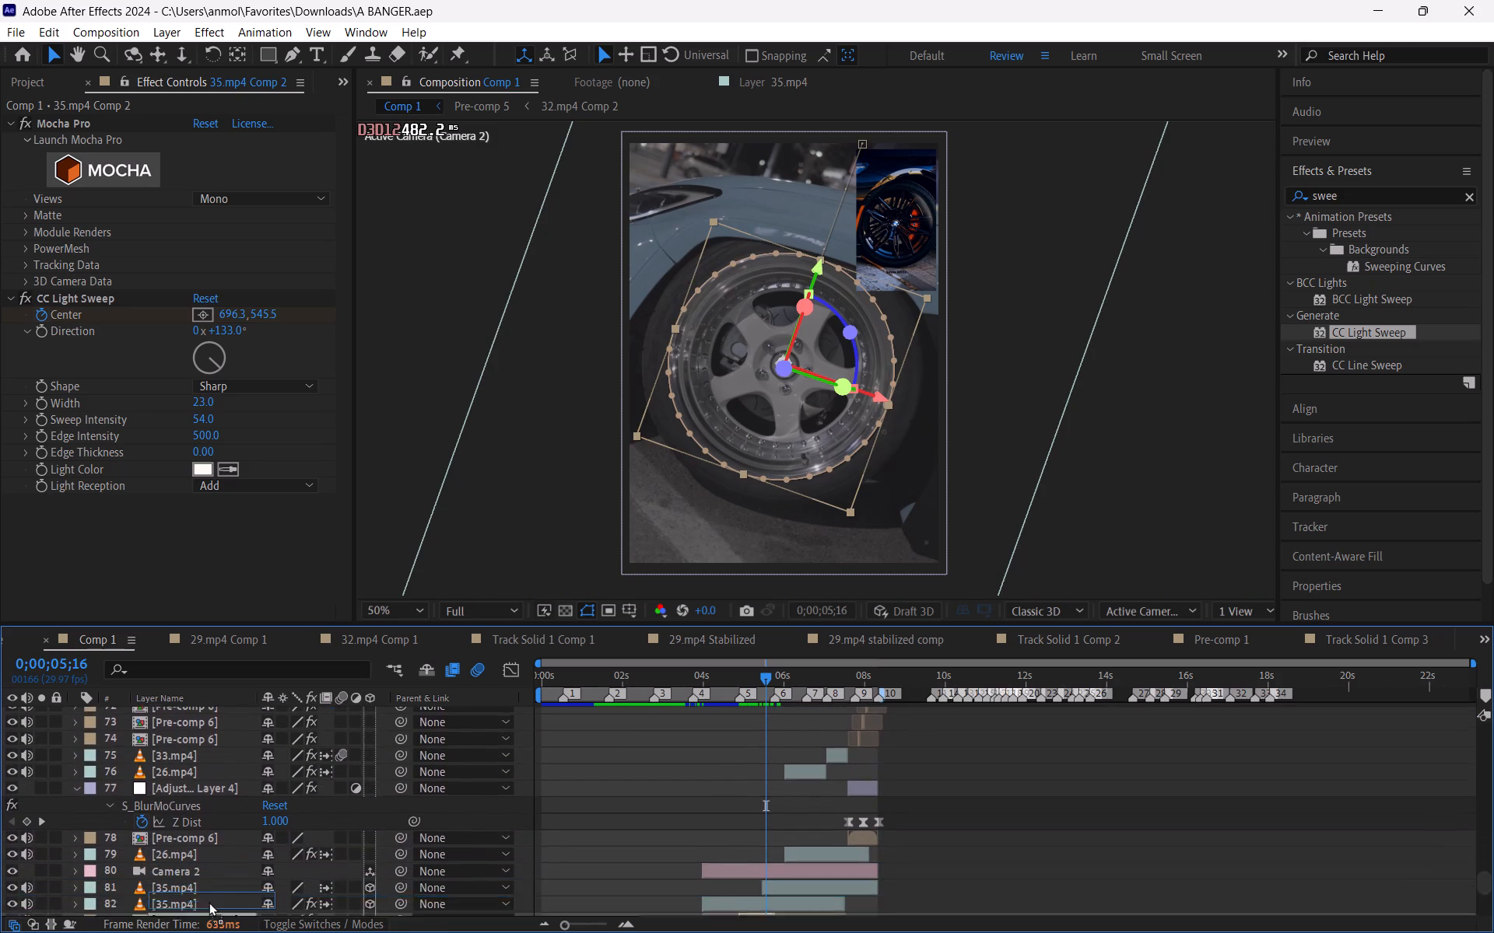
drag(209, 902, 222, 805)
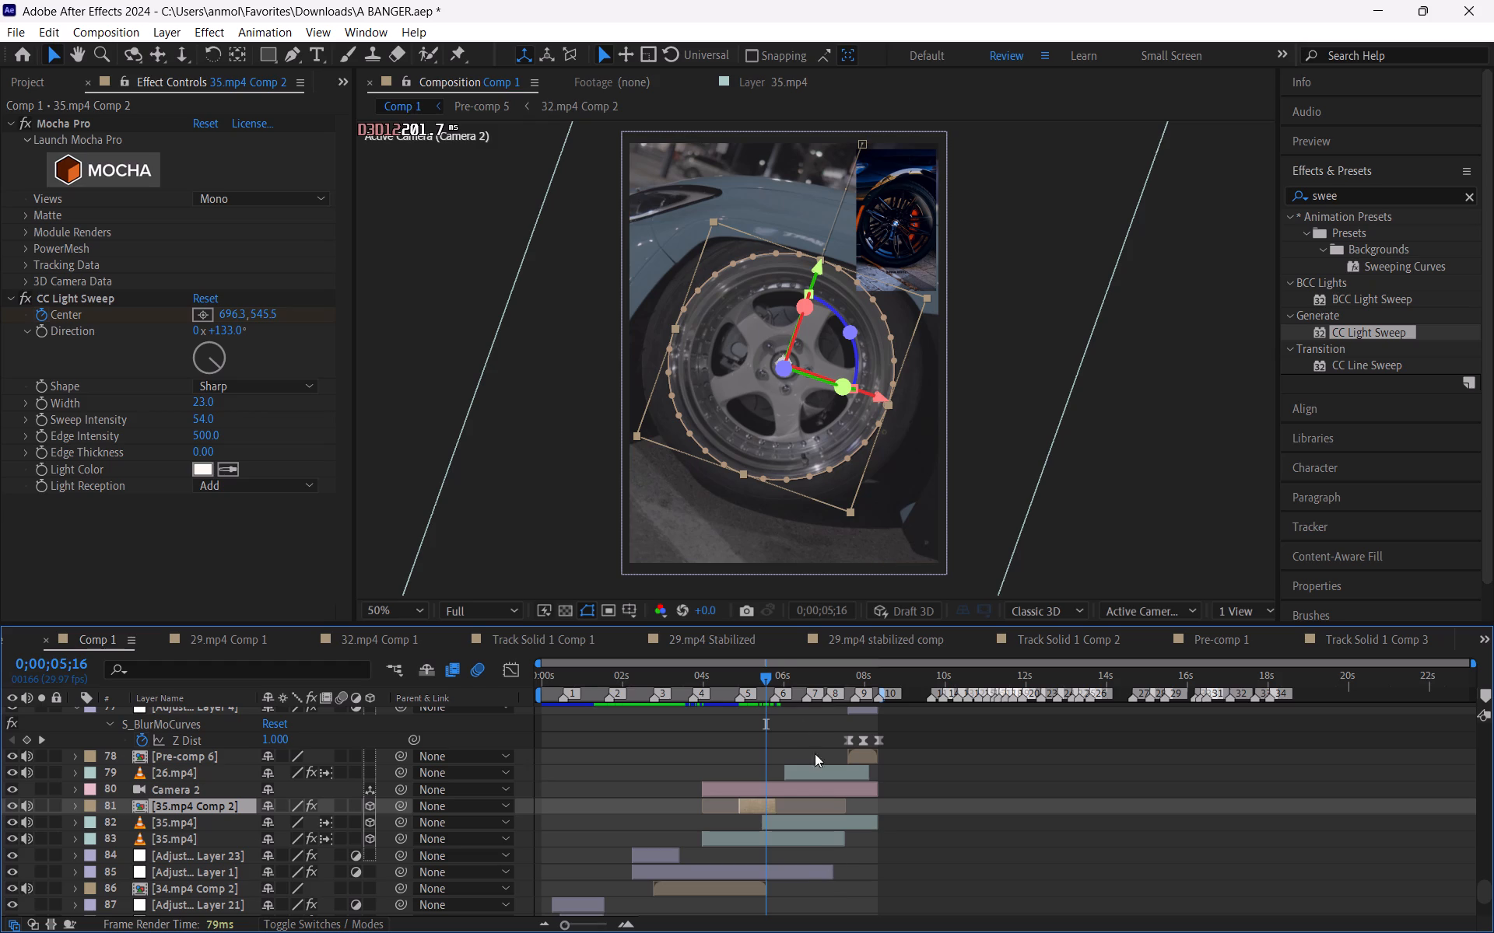
Examine the wheel shot frame by frame between about 0;00;05;12 and 0;00;05;27 with the new layer order.
drag(769, 671, 765, 681)
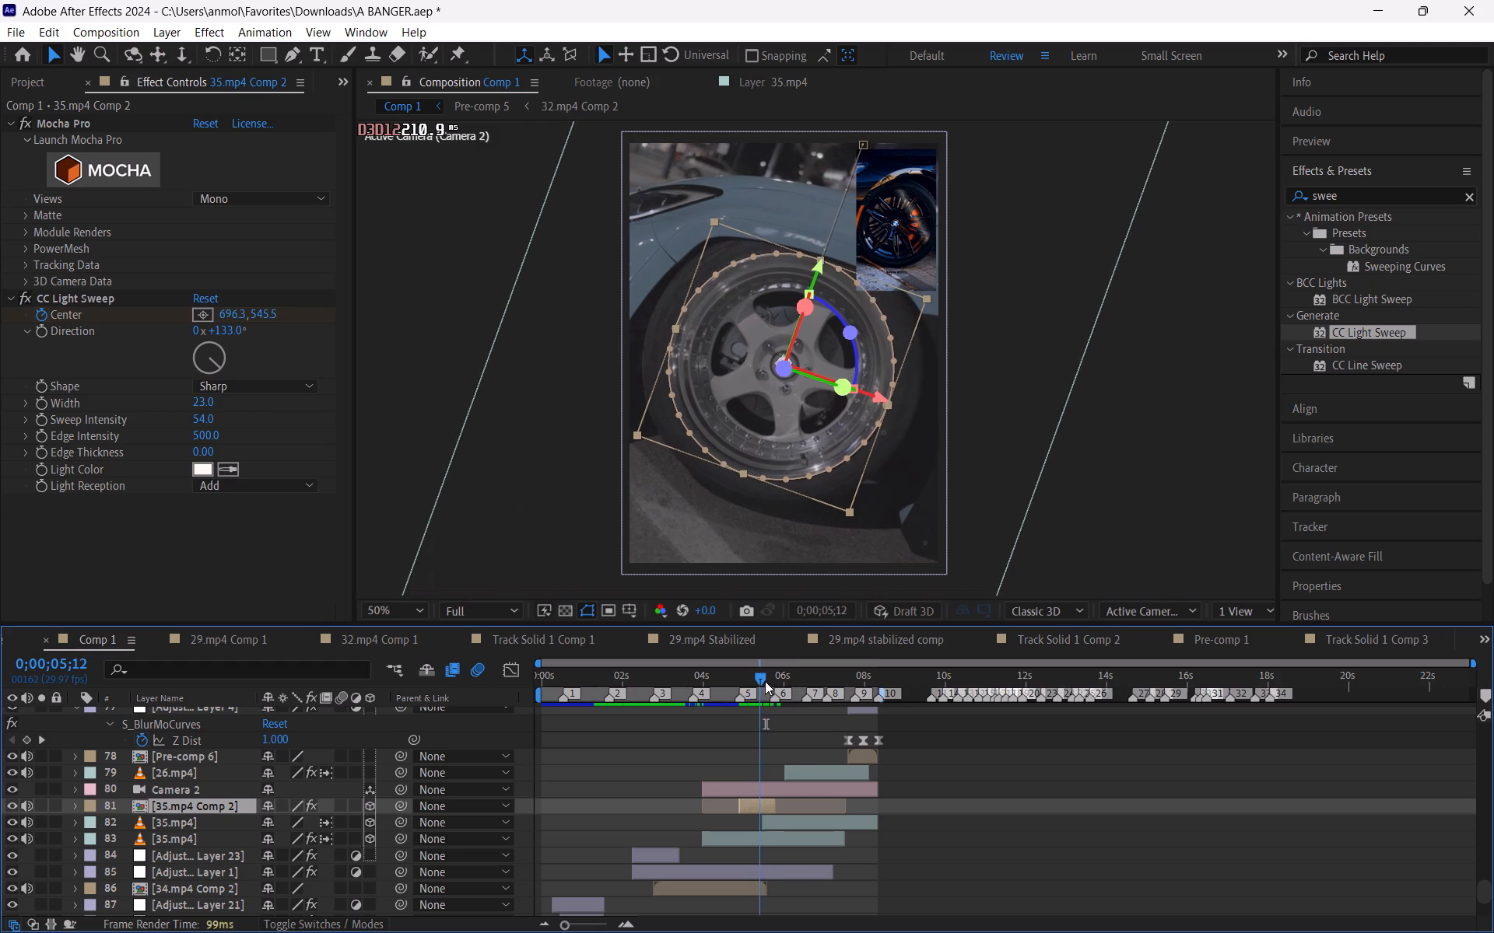
drag(765, 681, 771, 694)
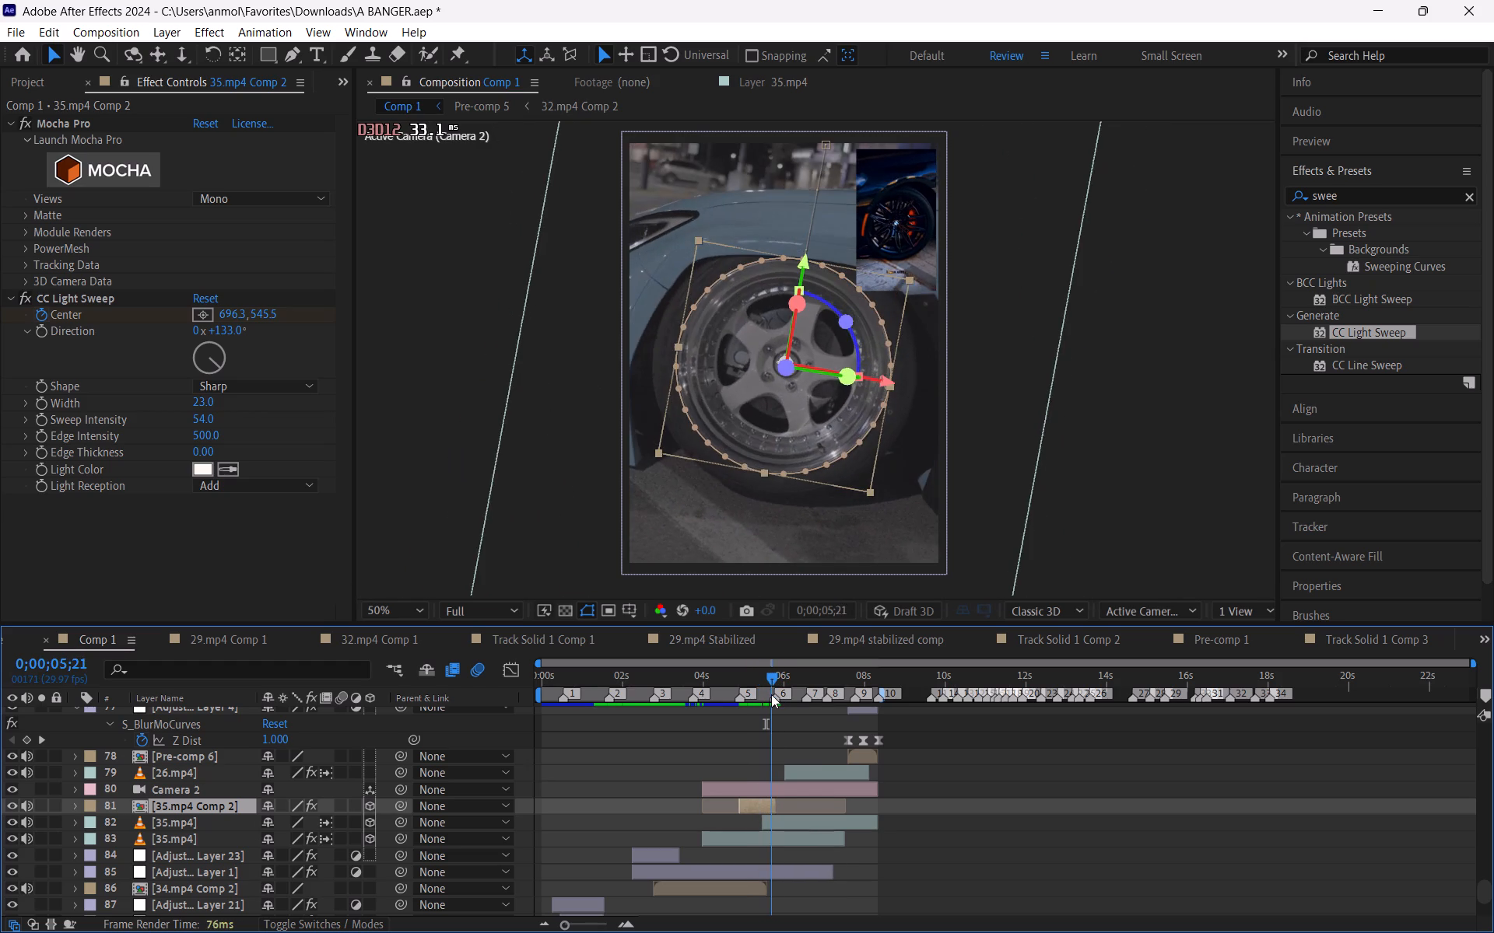
drag(771, 694, 768, 699)
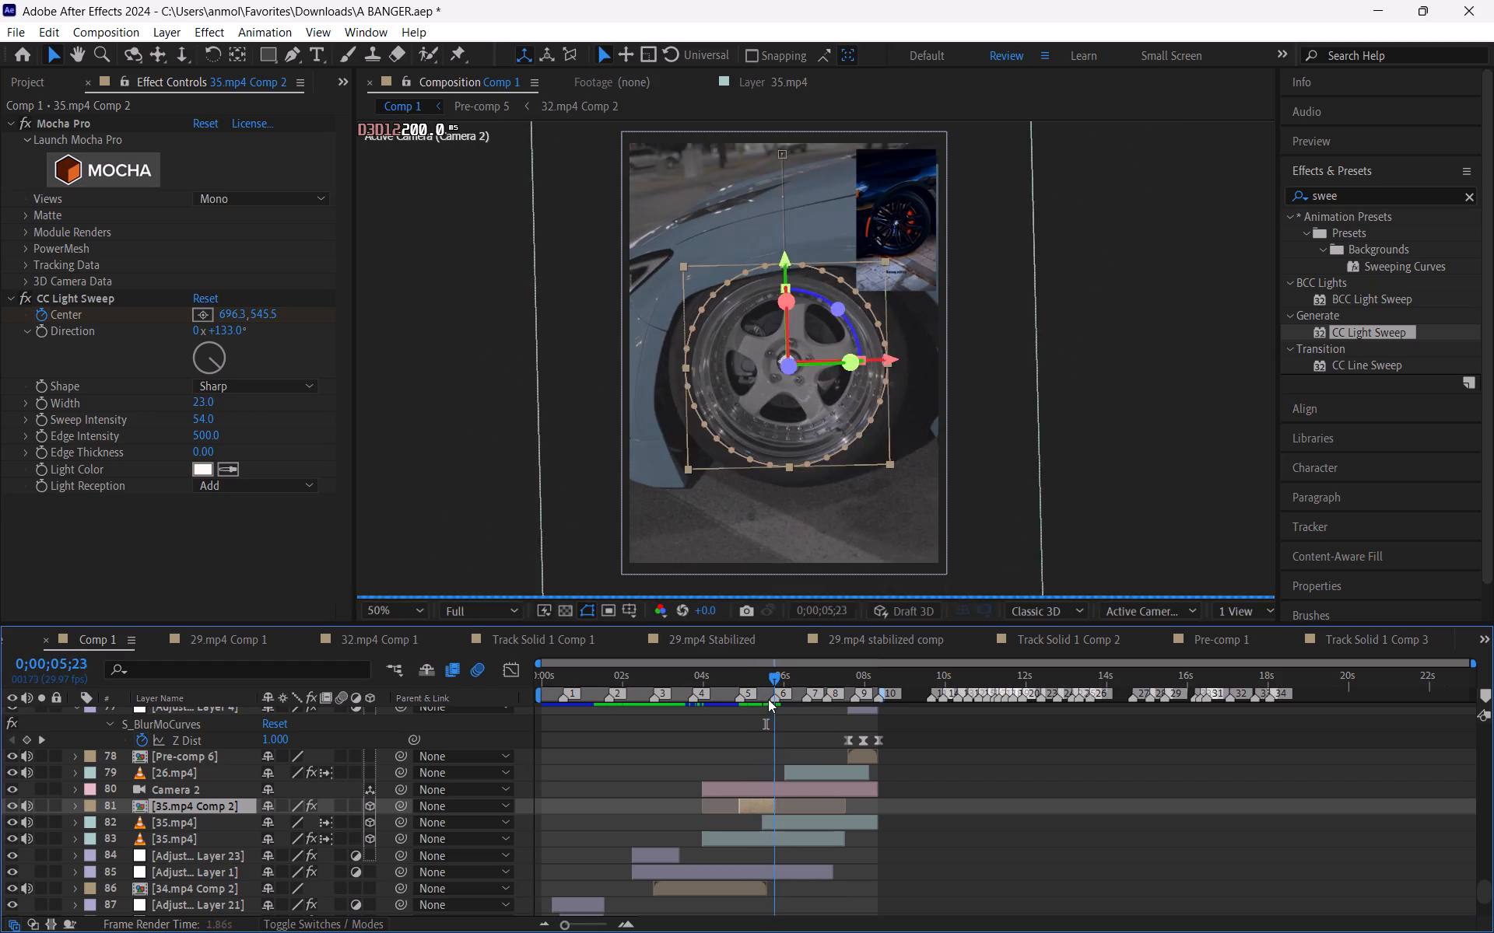
drag(768, 699, 764, 717)
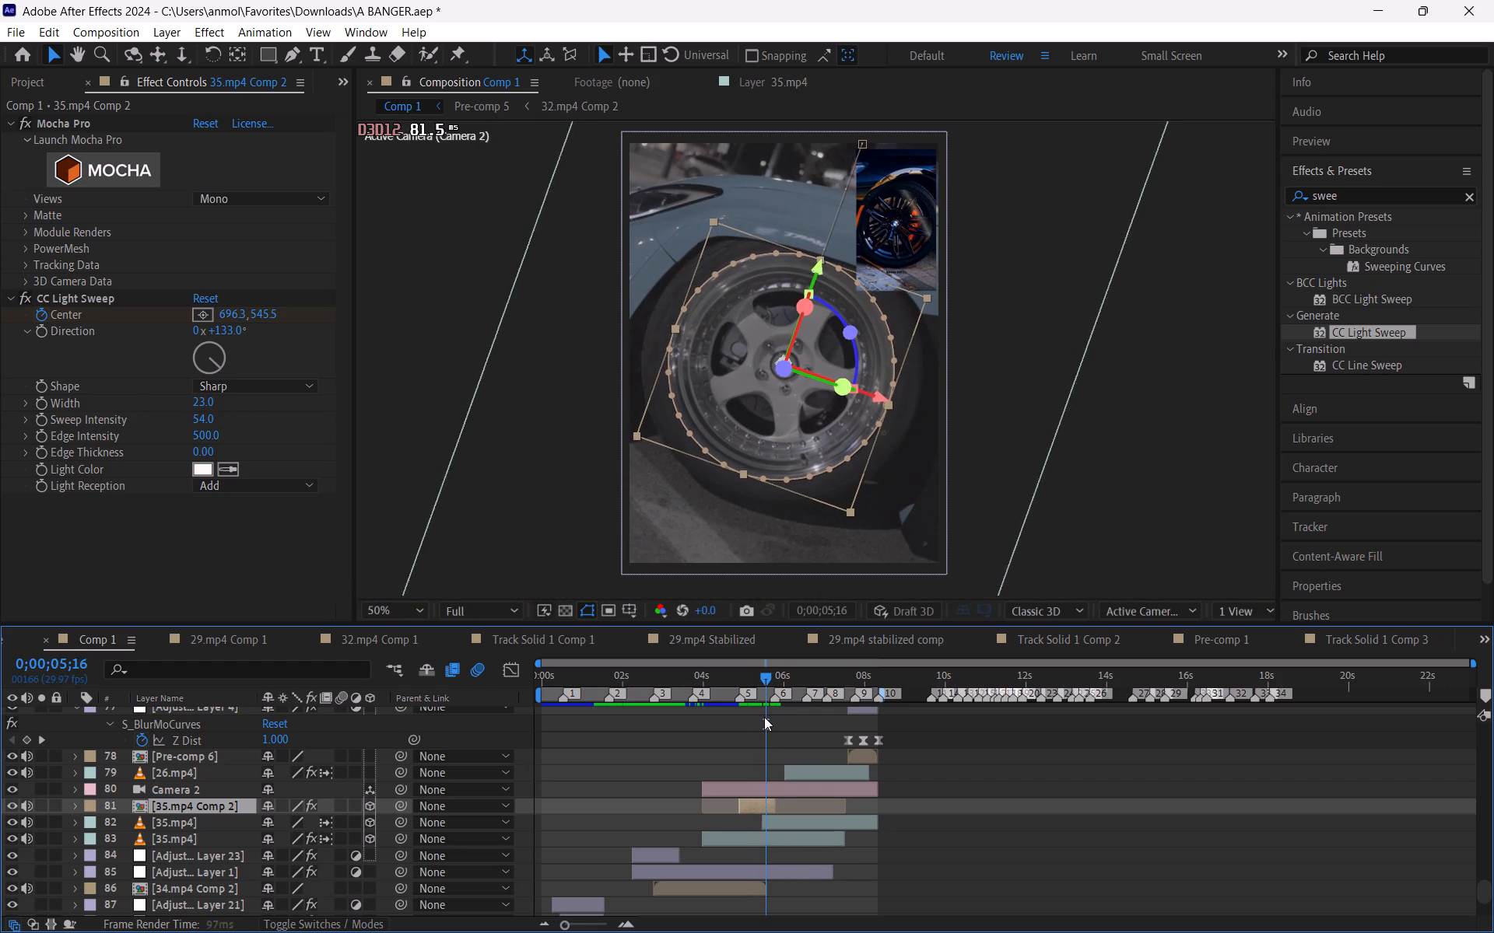
drag(764, 717, 775, 725)
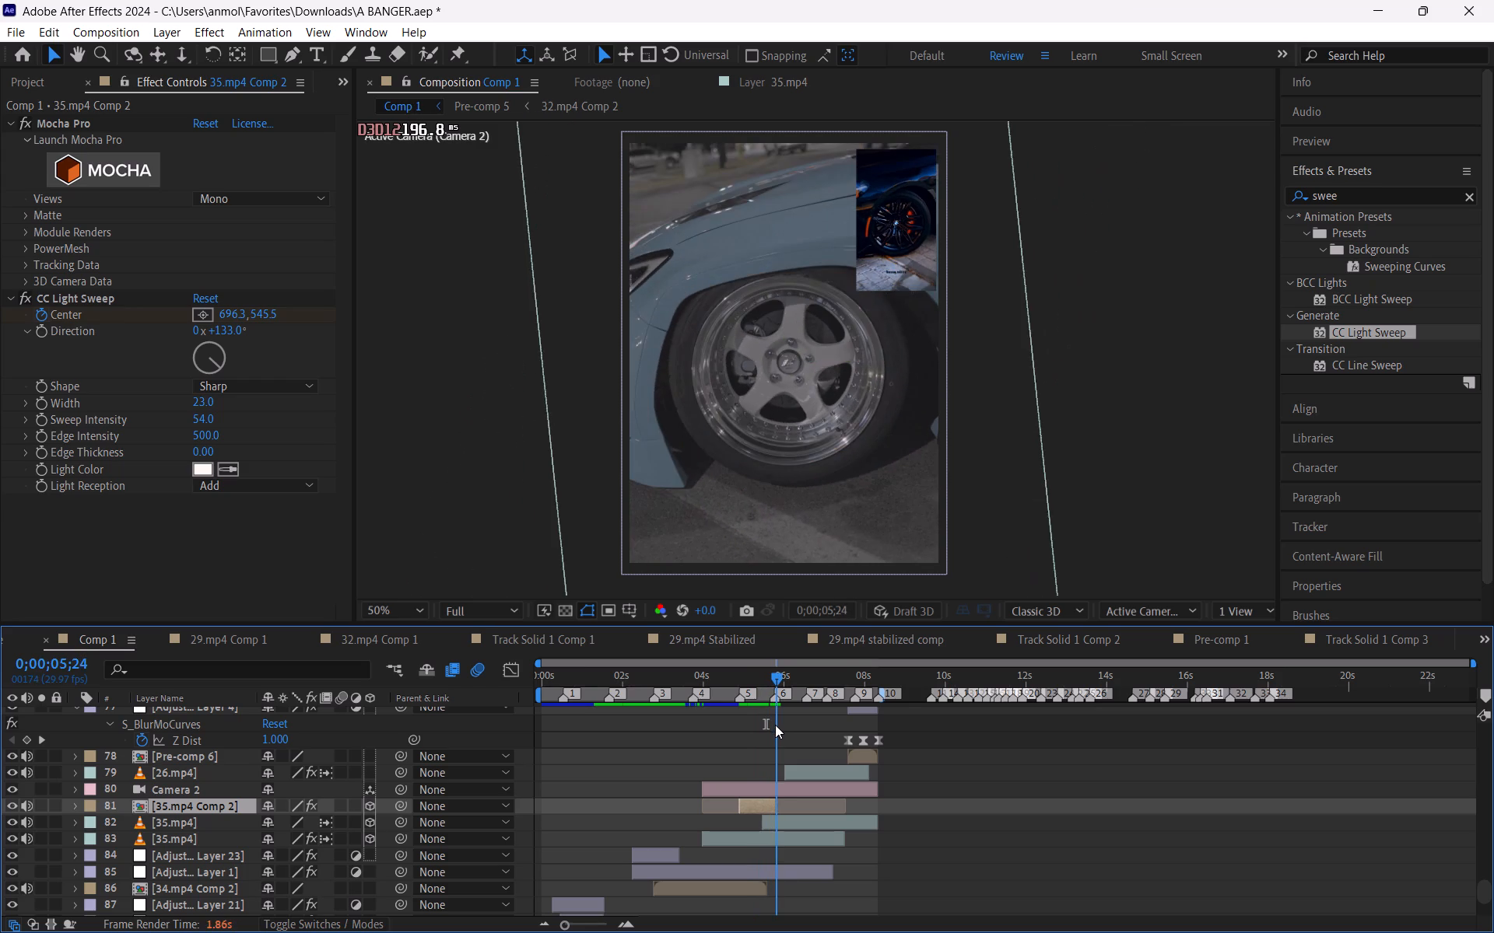
drag(775, 725, 779, 725)
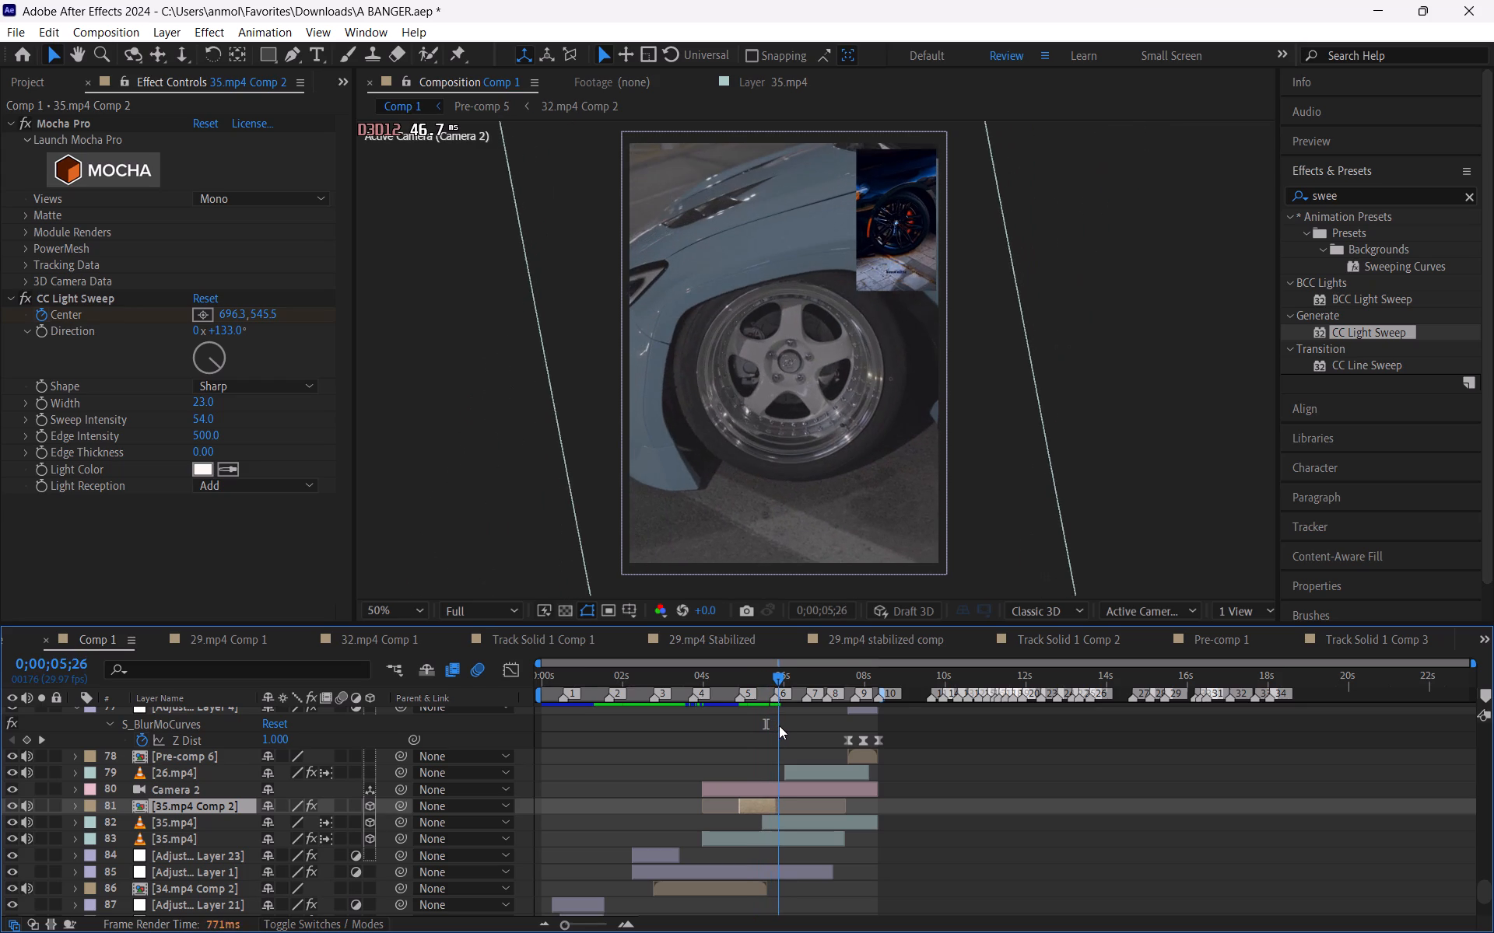
drag(779, 725, 777, 730)
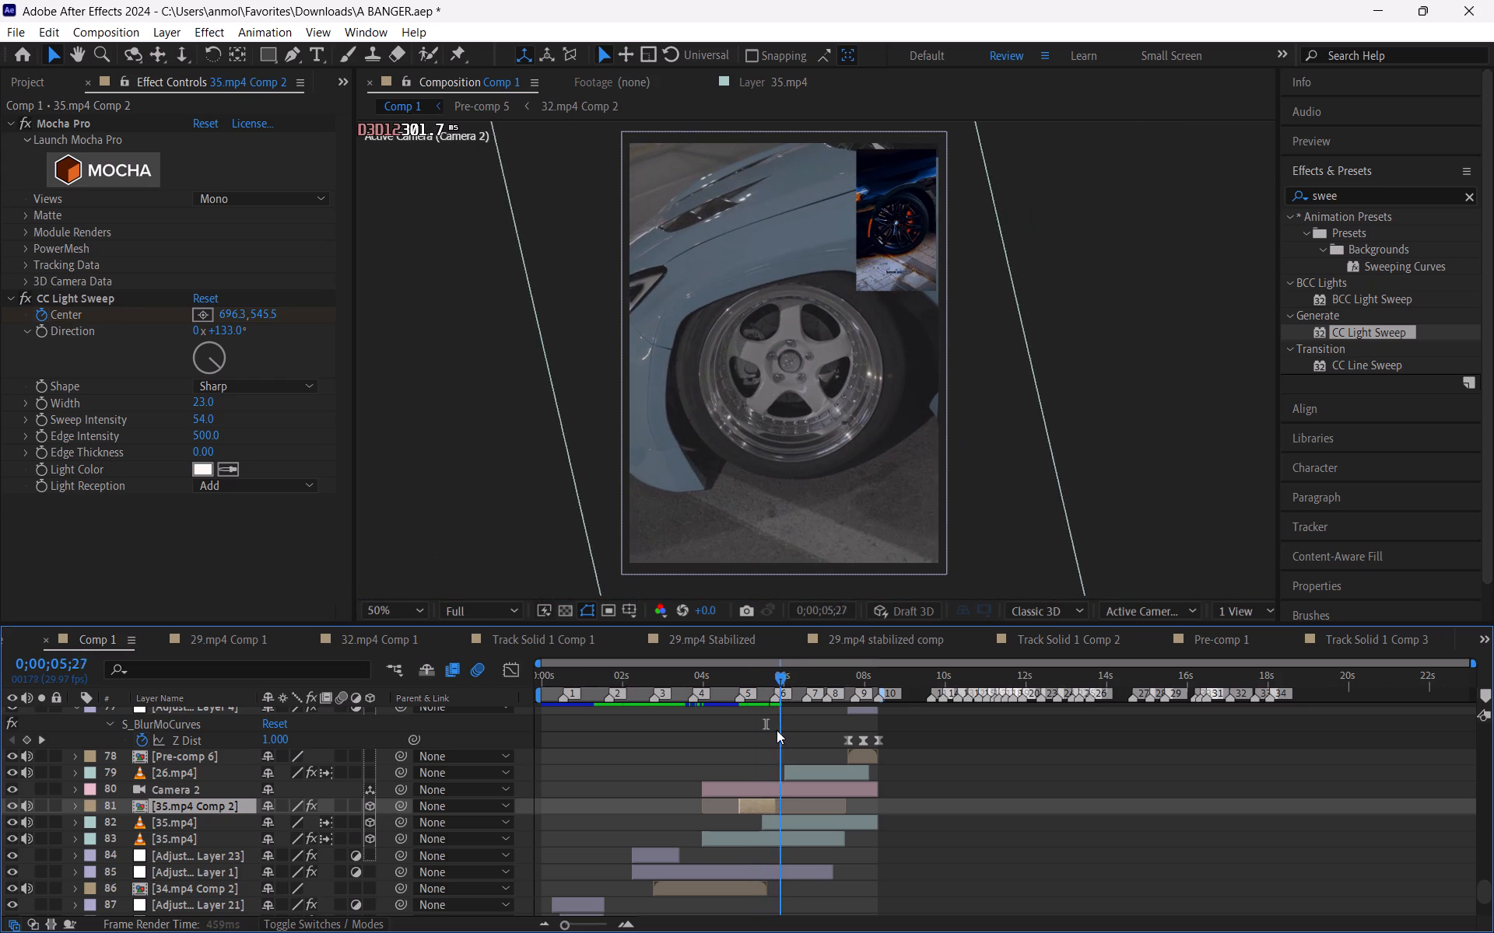
Play Comp 1 from the start and recheck the light sweep on the wheel between about 0;00;04;28 and 0;00;05;11.
drag(777, 730, 612, 718)
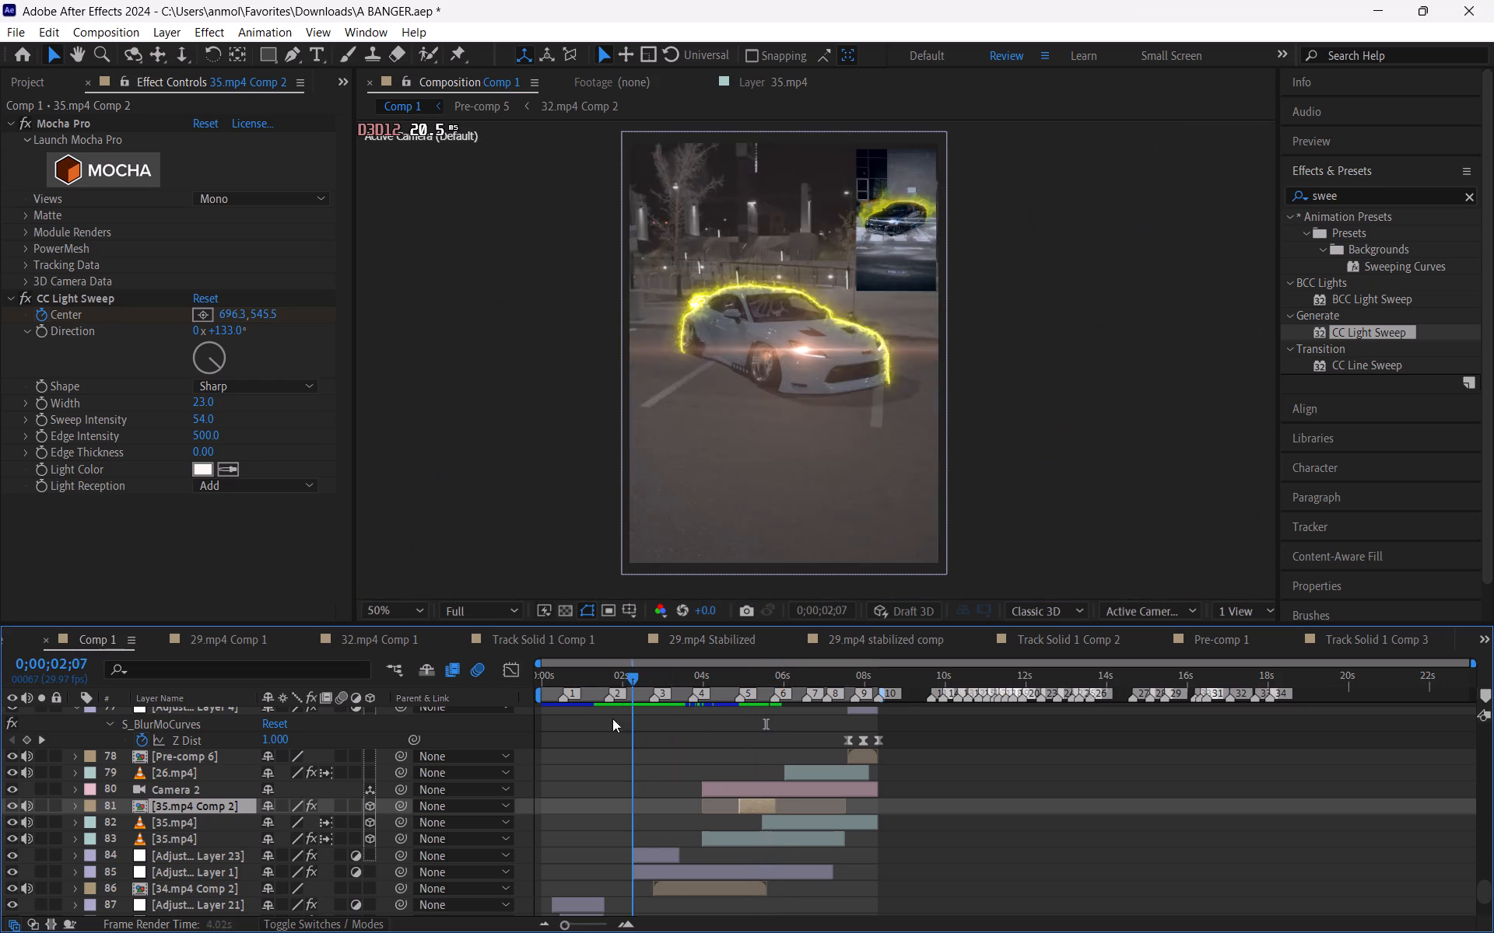
drag(612, 718, 534, 718)
key(space)
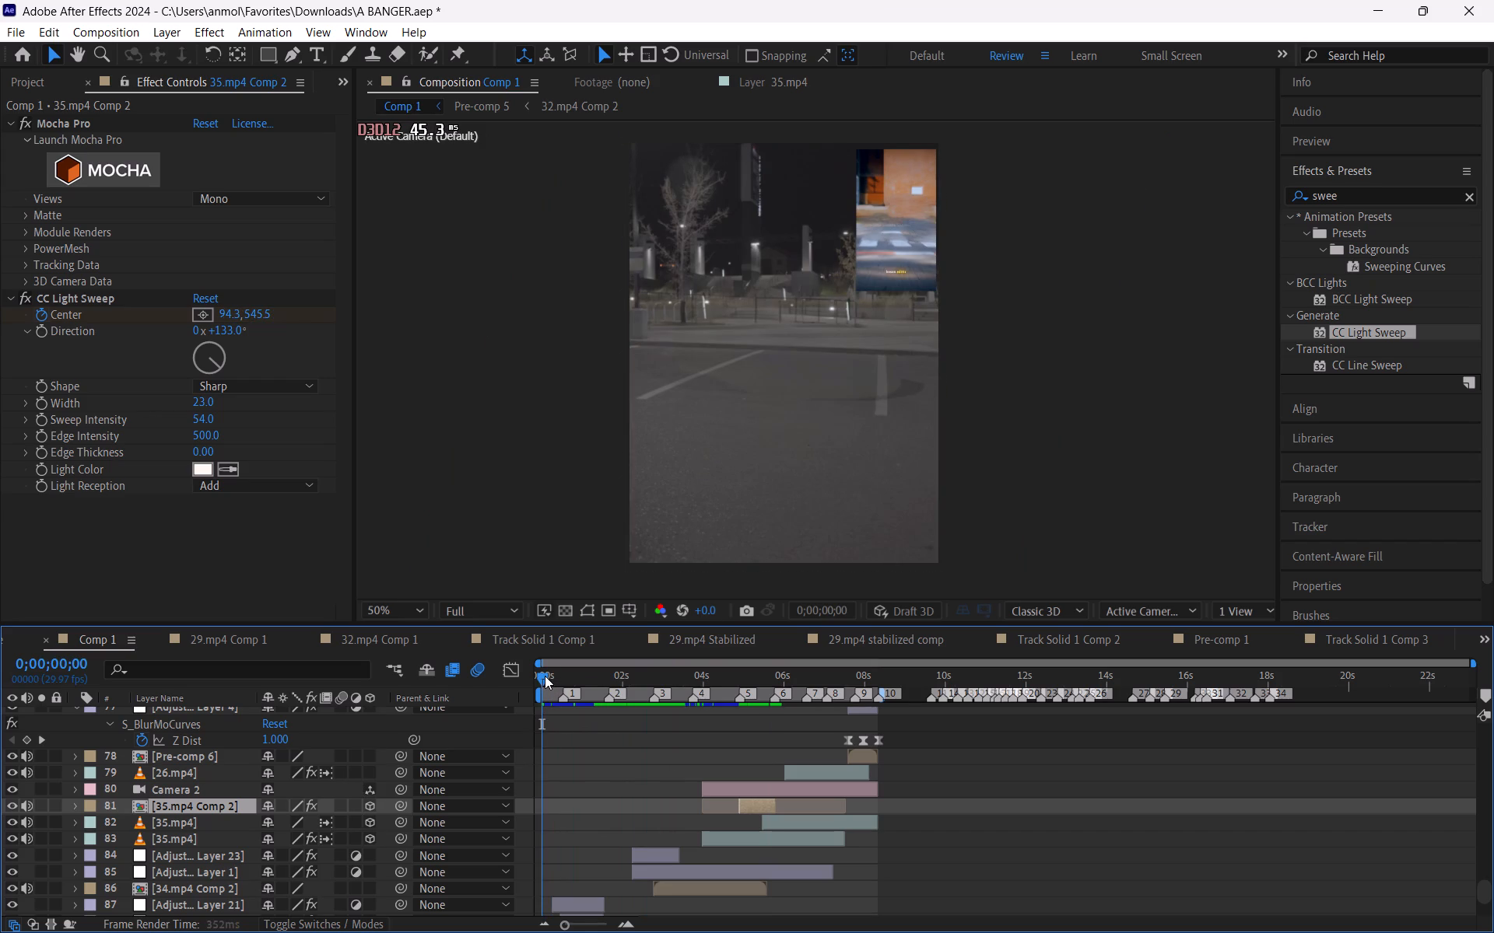
click(545, 676)
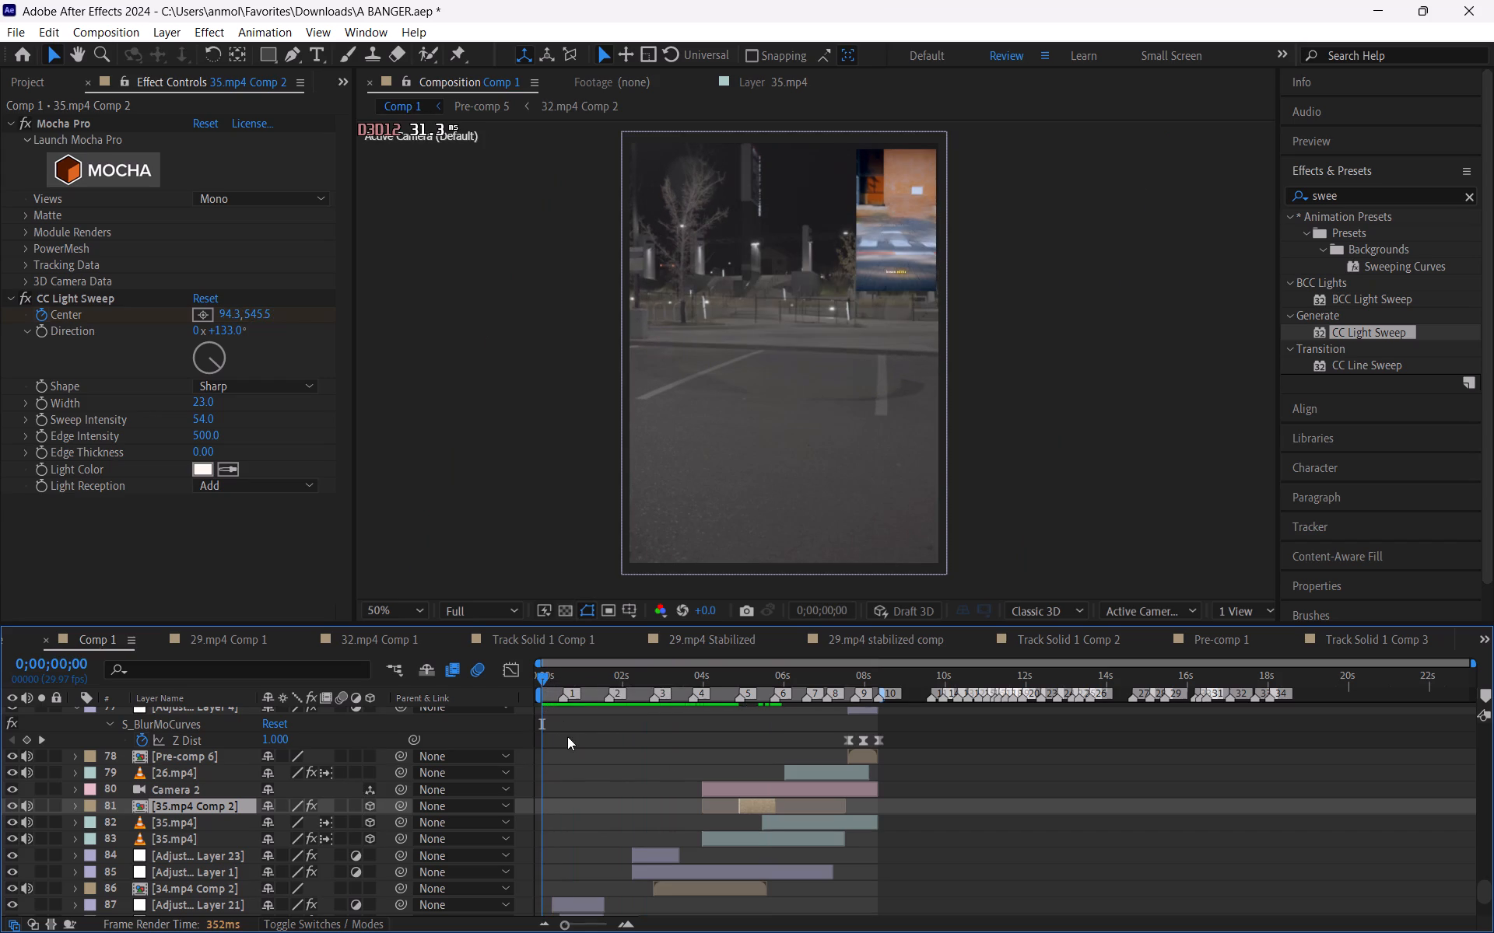
key(space)
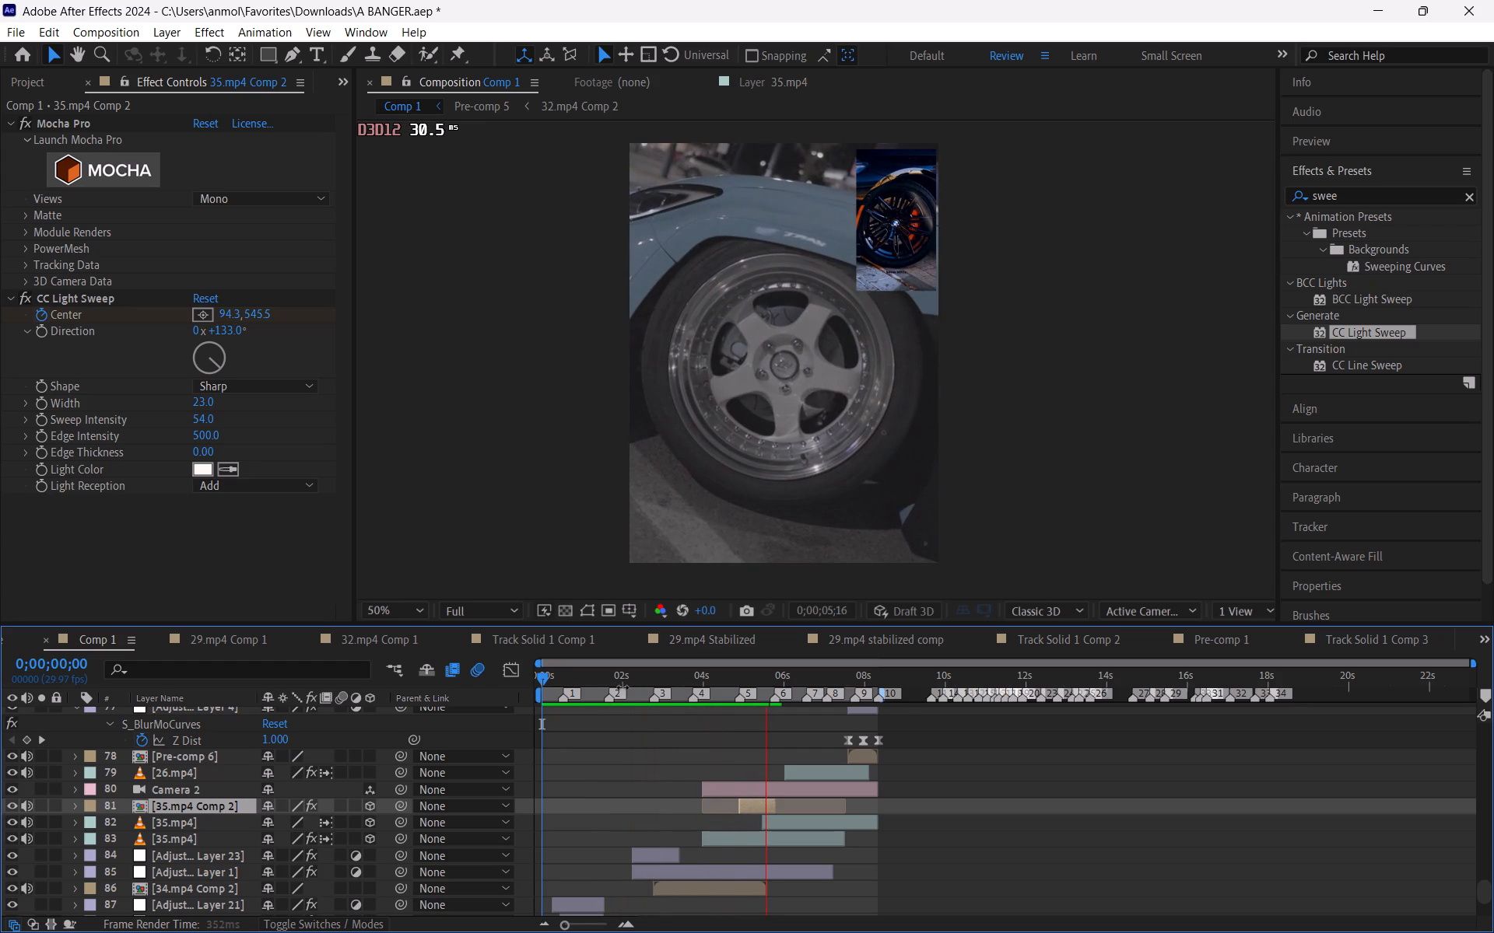
drag(728, 675, 759, 681)
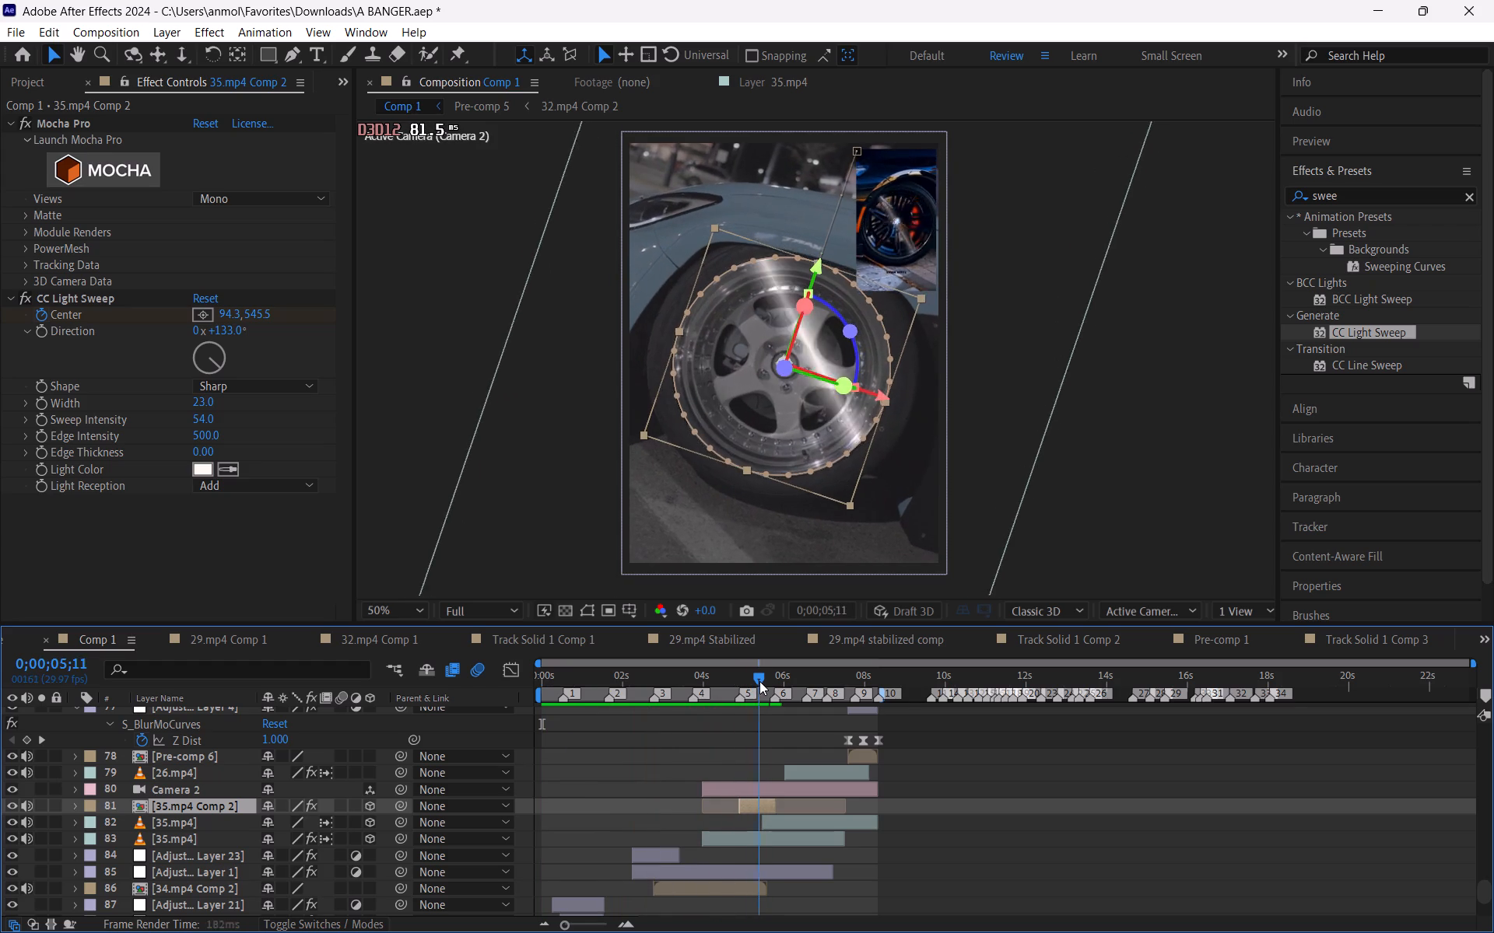
drag(759, 681, 740, 691)
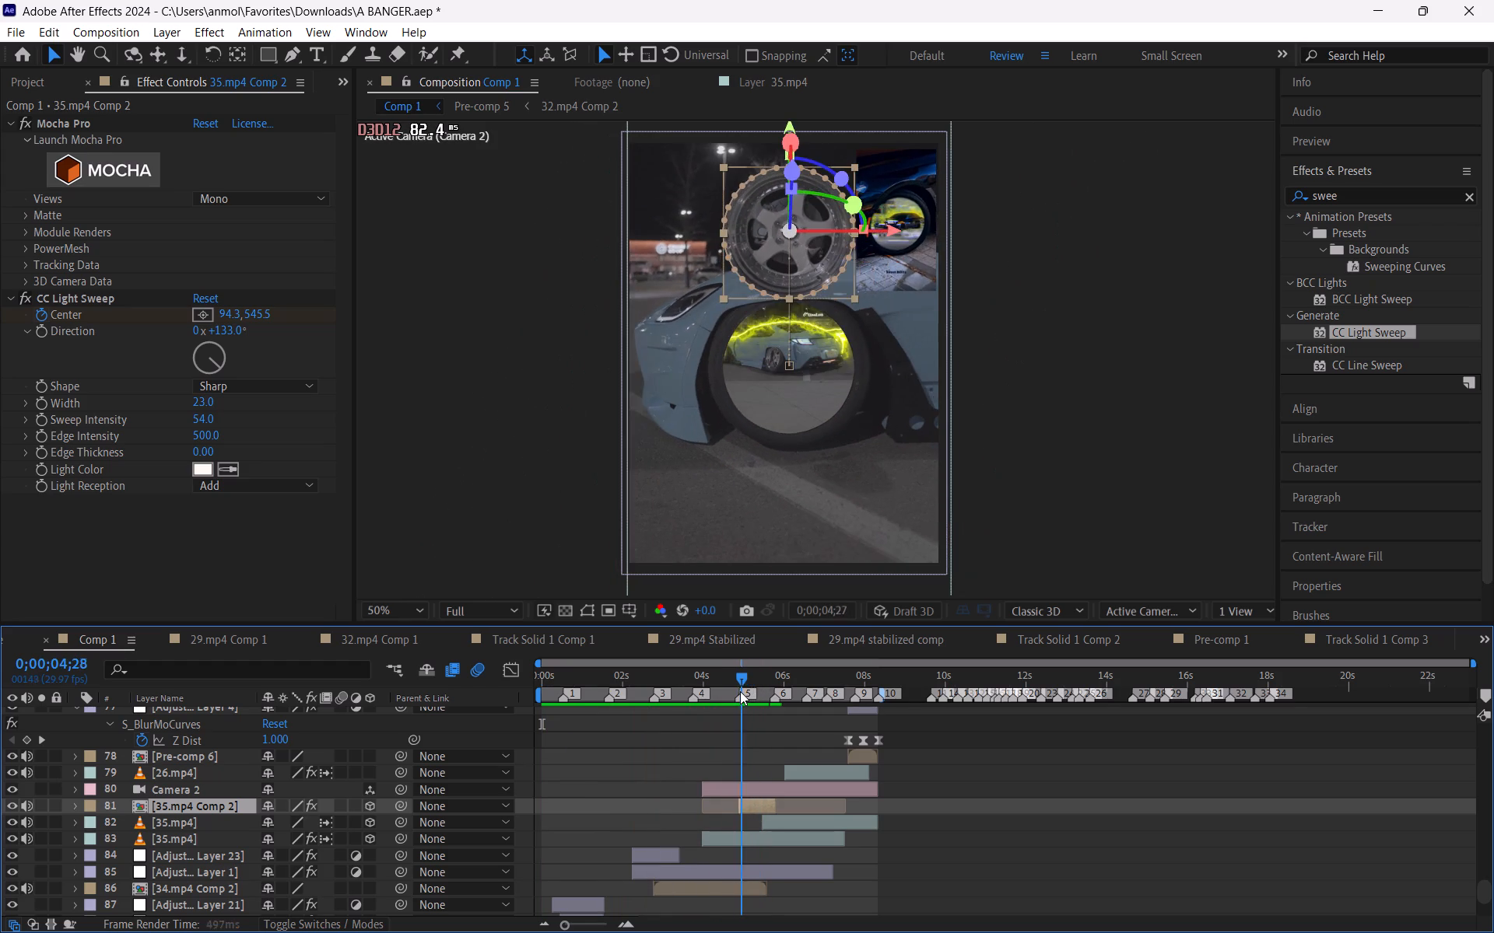
drag(740, 691, 751, 693)
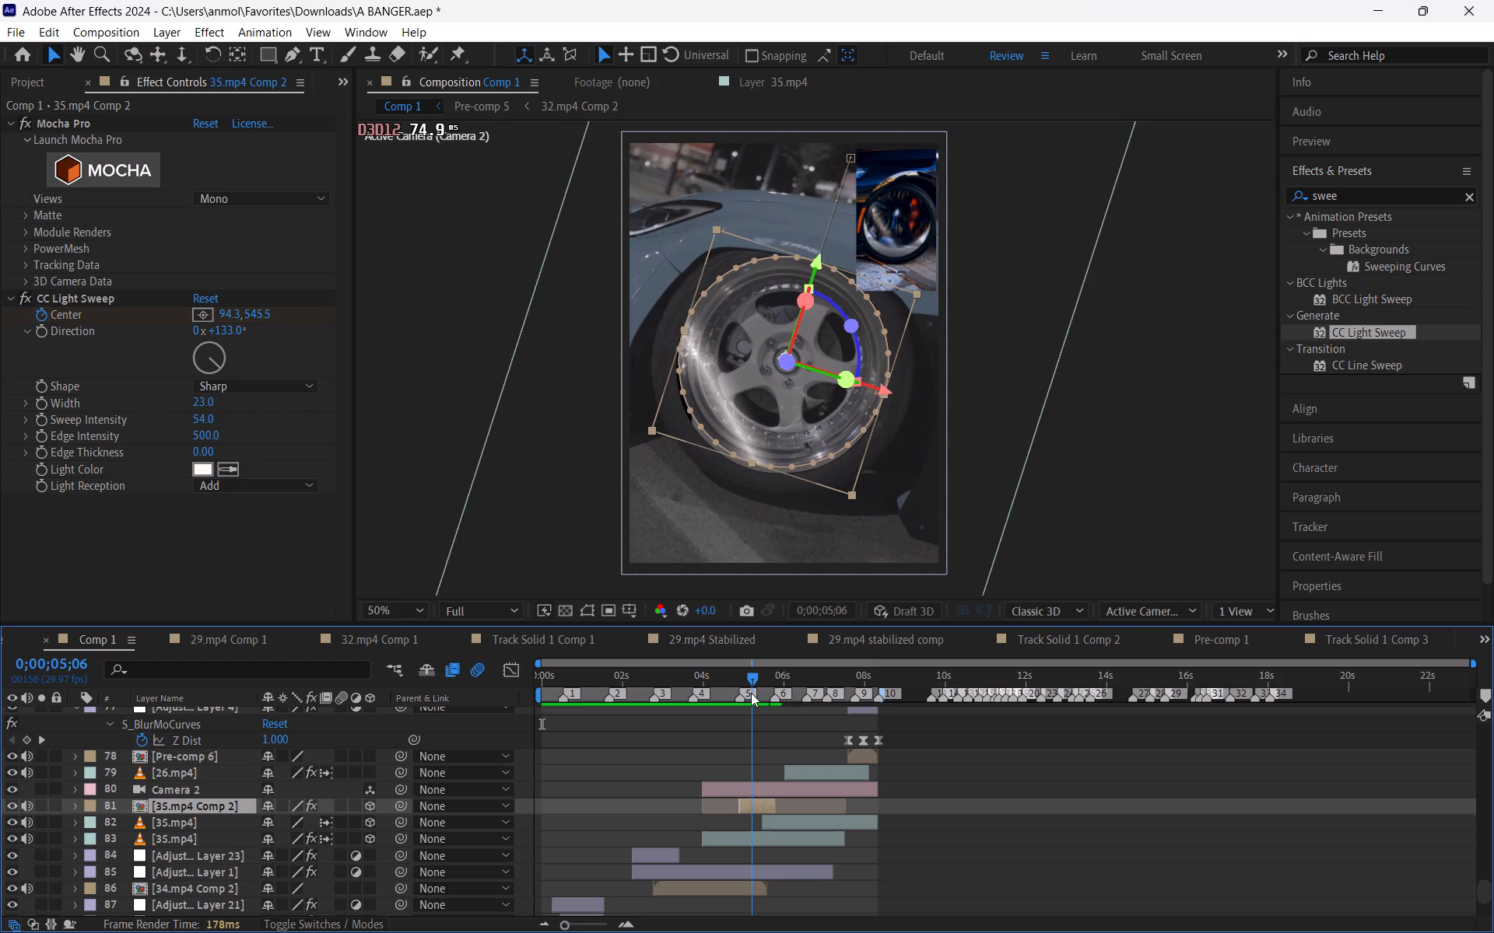
drag(751, 693, 756, 694)
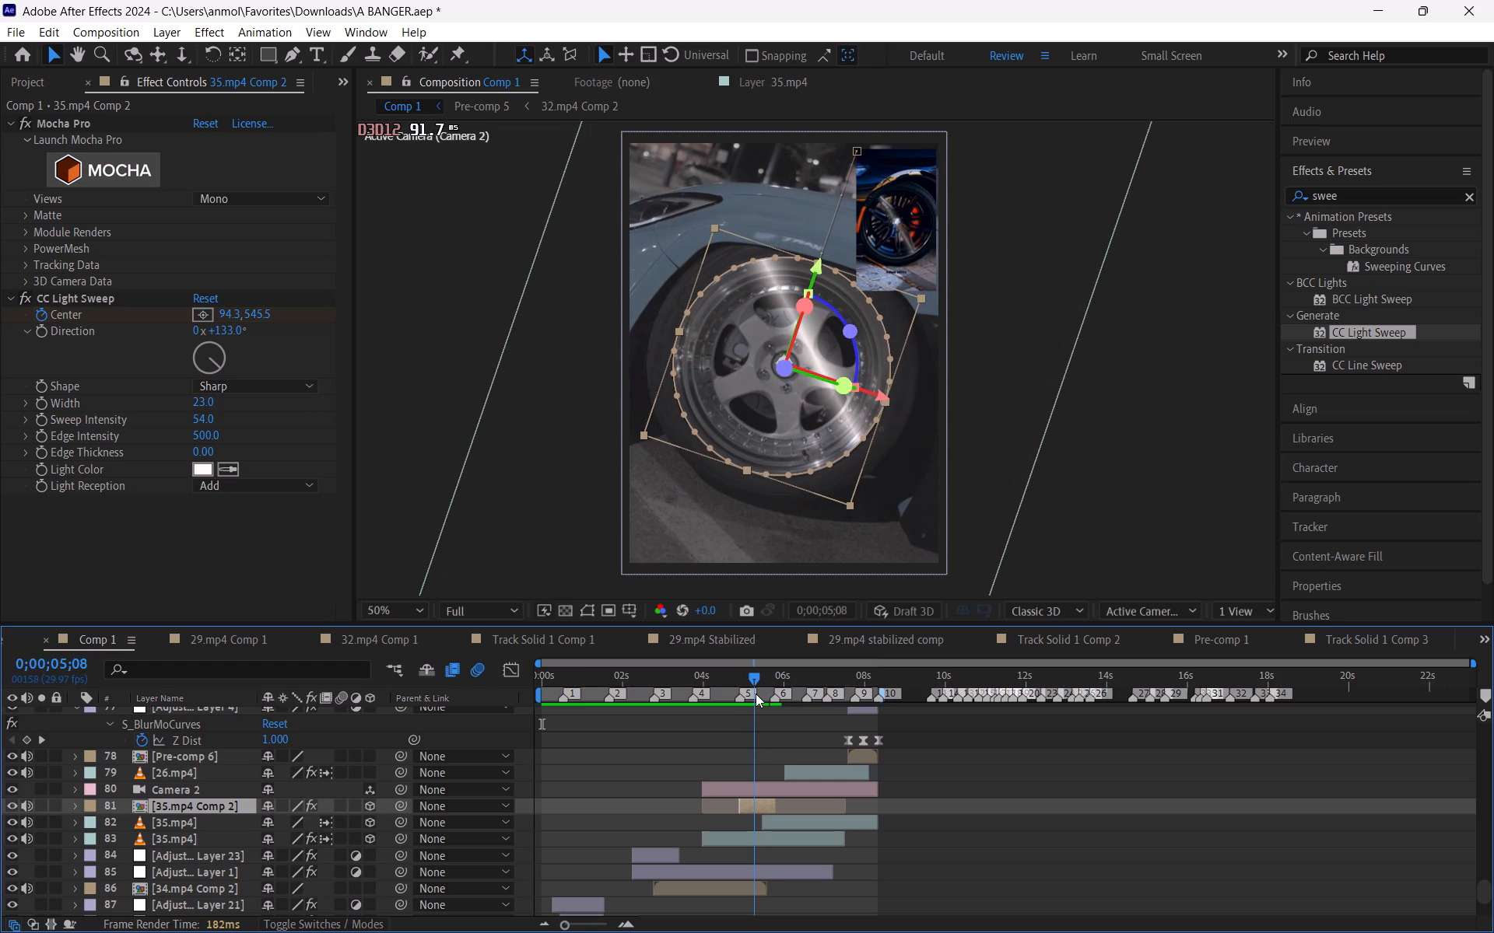
drag(756, 694, 755, 694)
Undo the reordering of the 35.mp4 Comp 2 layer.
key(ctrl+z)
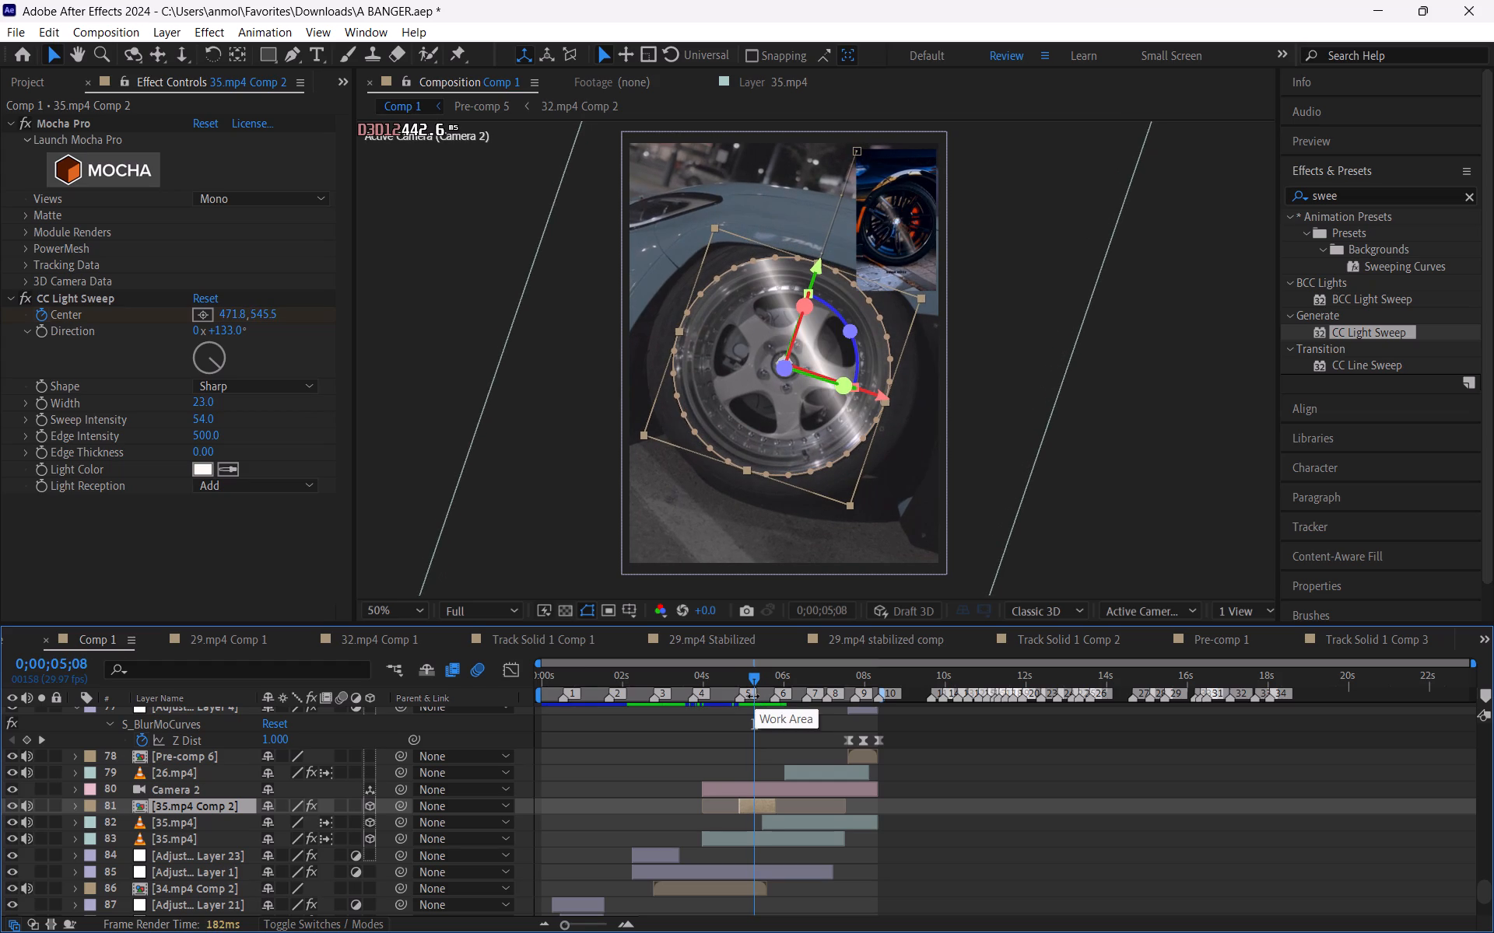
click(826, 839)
Deselect the layers and play Comp 1 again from 0;00;00;00.
drag(742, 674, 714, 680)
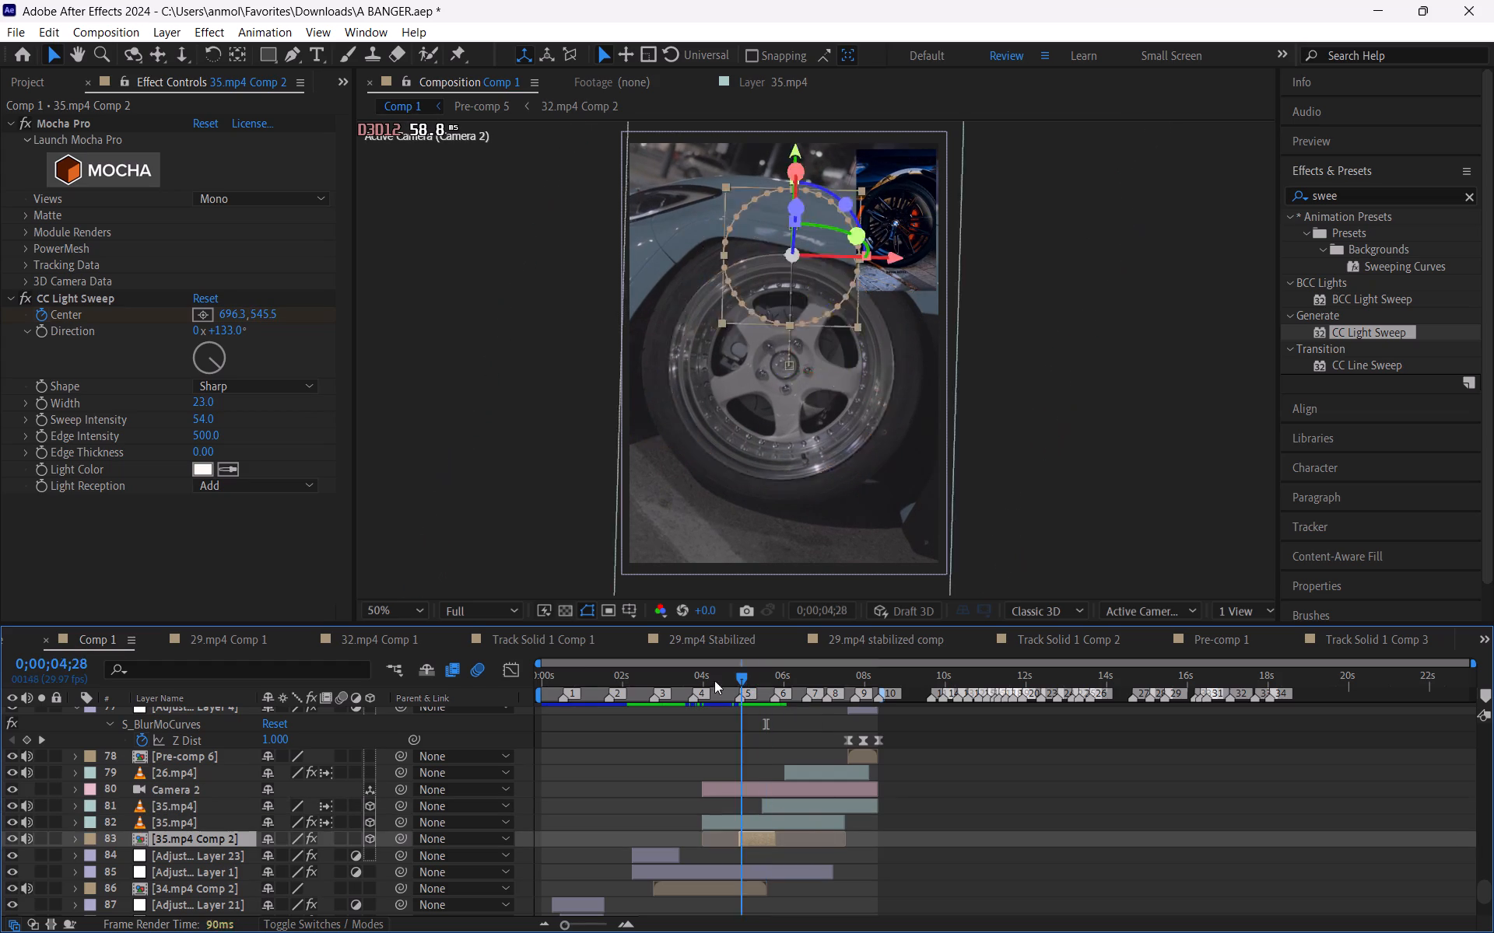
drag(714, 680, 533, 704)
click(567, 735)
key(space)
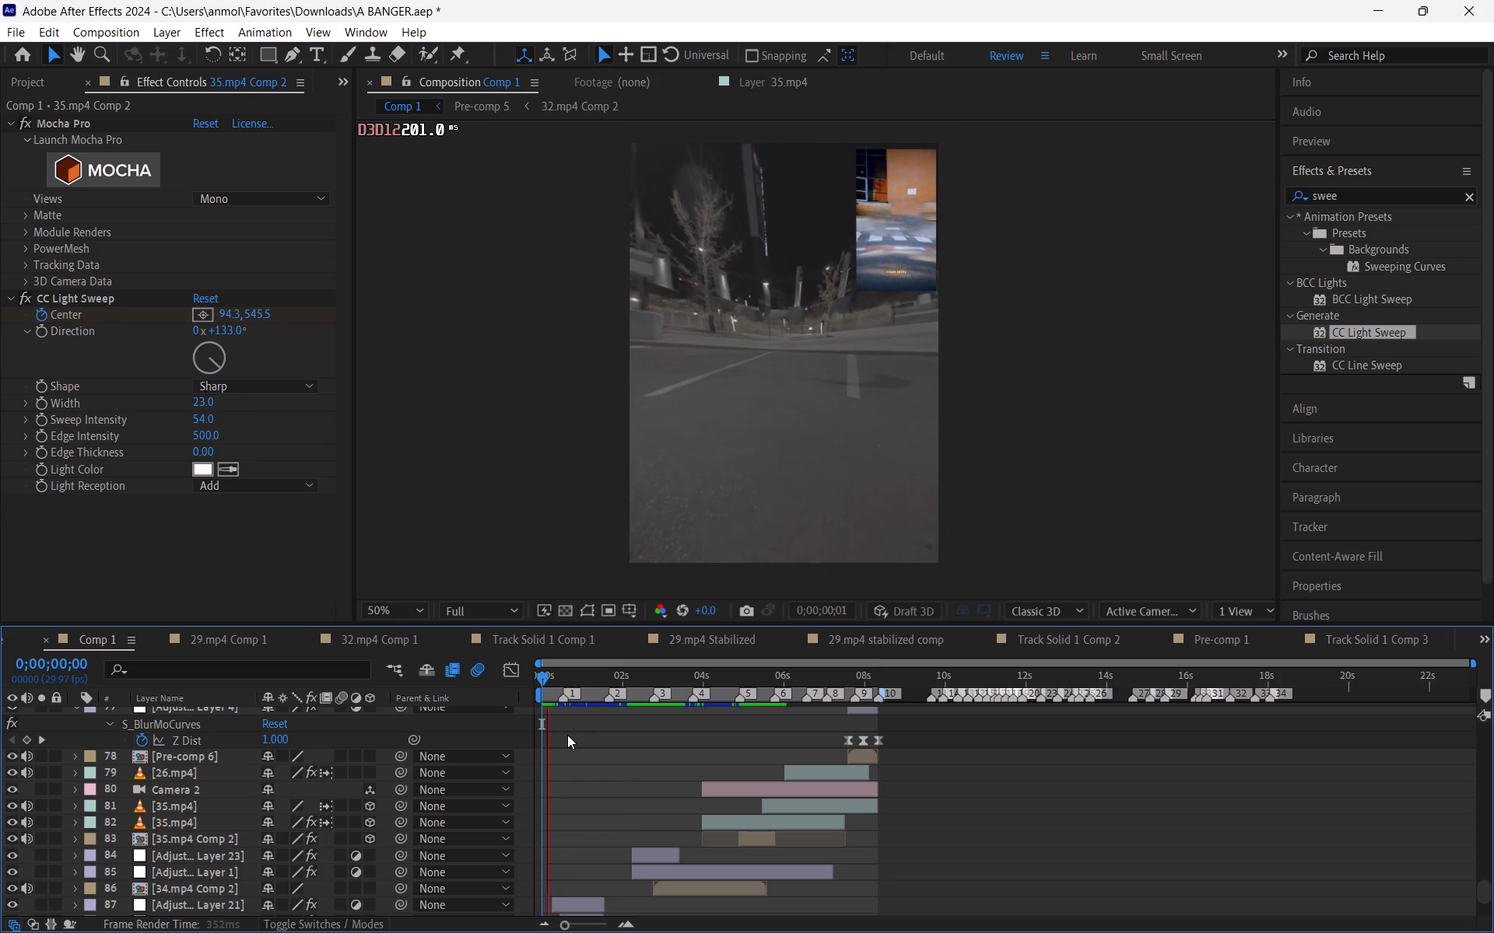
Play Comp 1 from the start, then replay the wheel light sweep from 0;00;05;00.
click(545, 674)
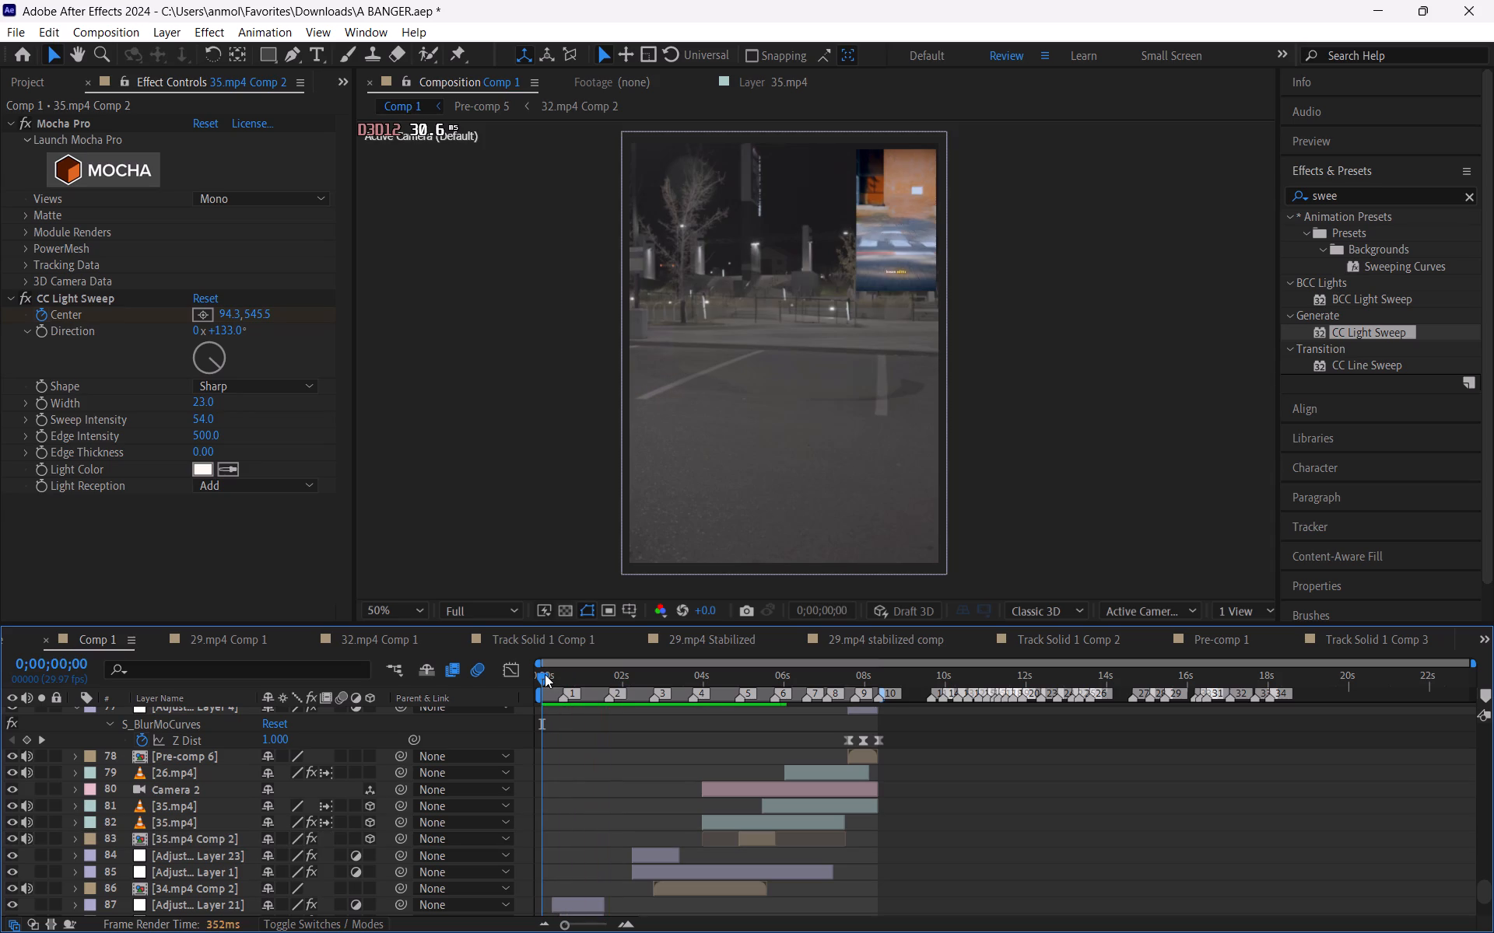
key(space)
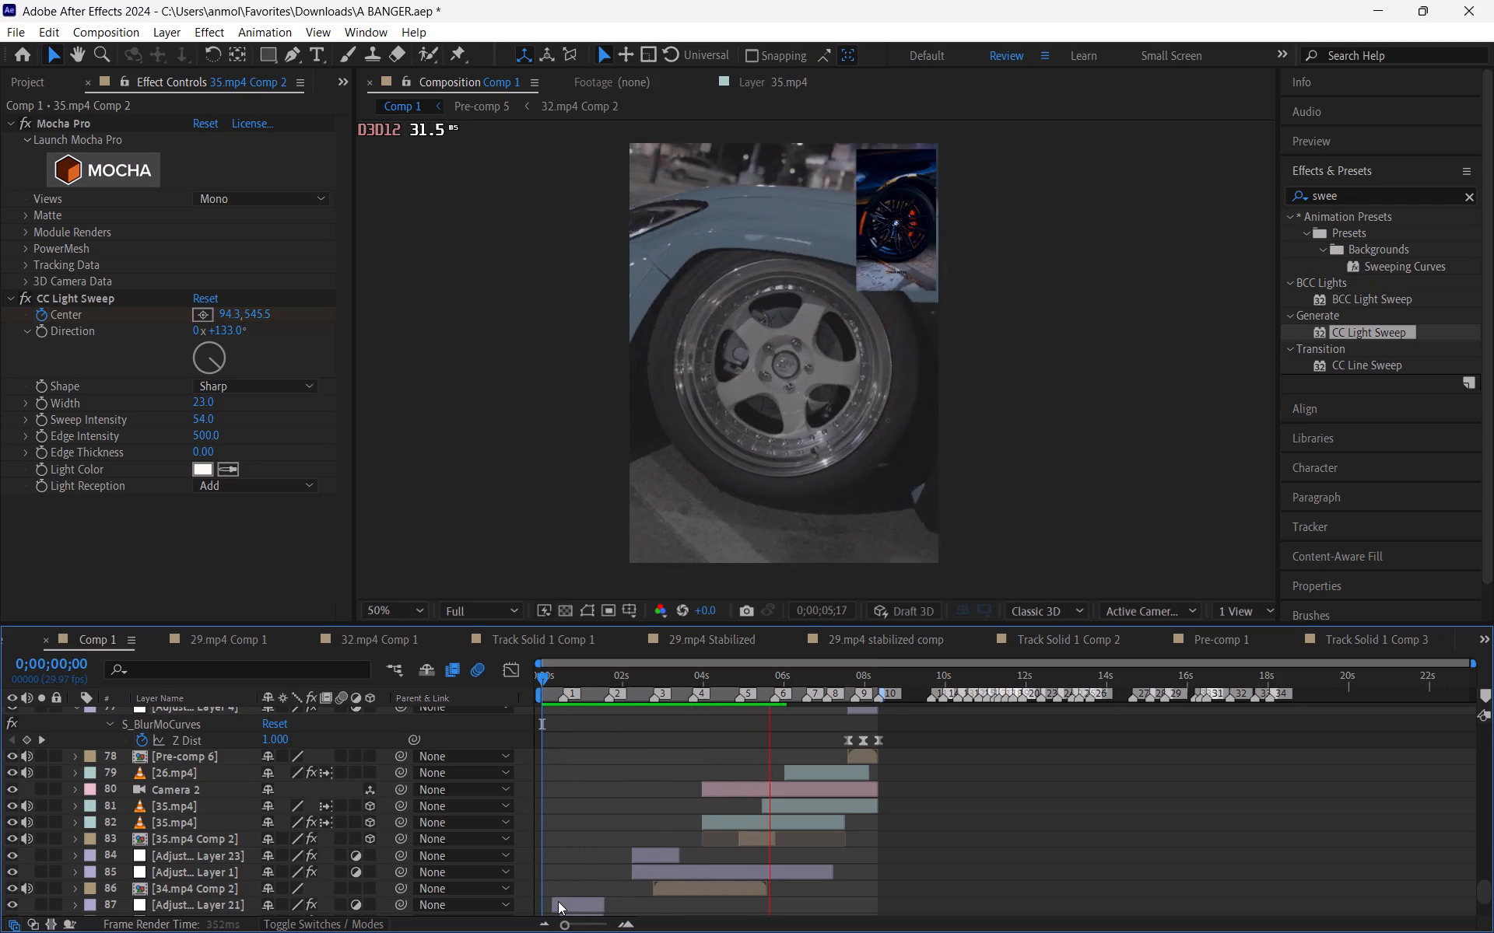
drag(755, 680, 752, 679)
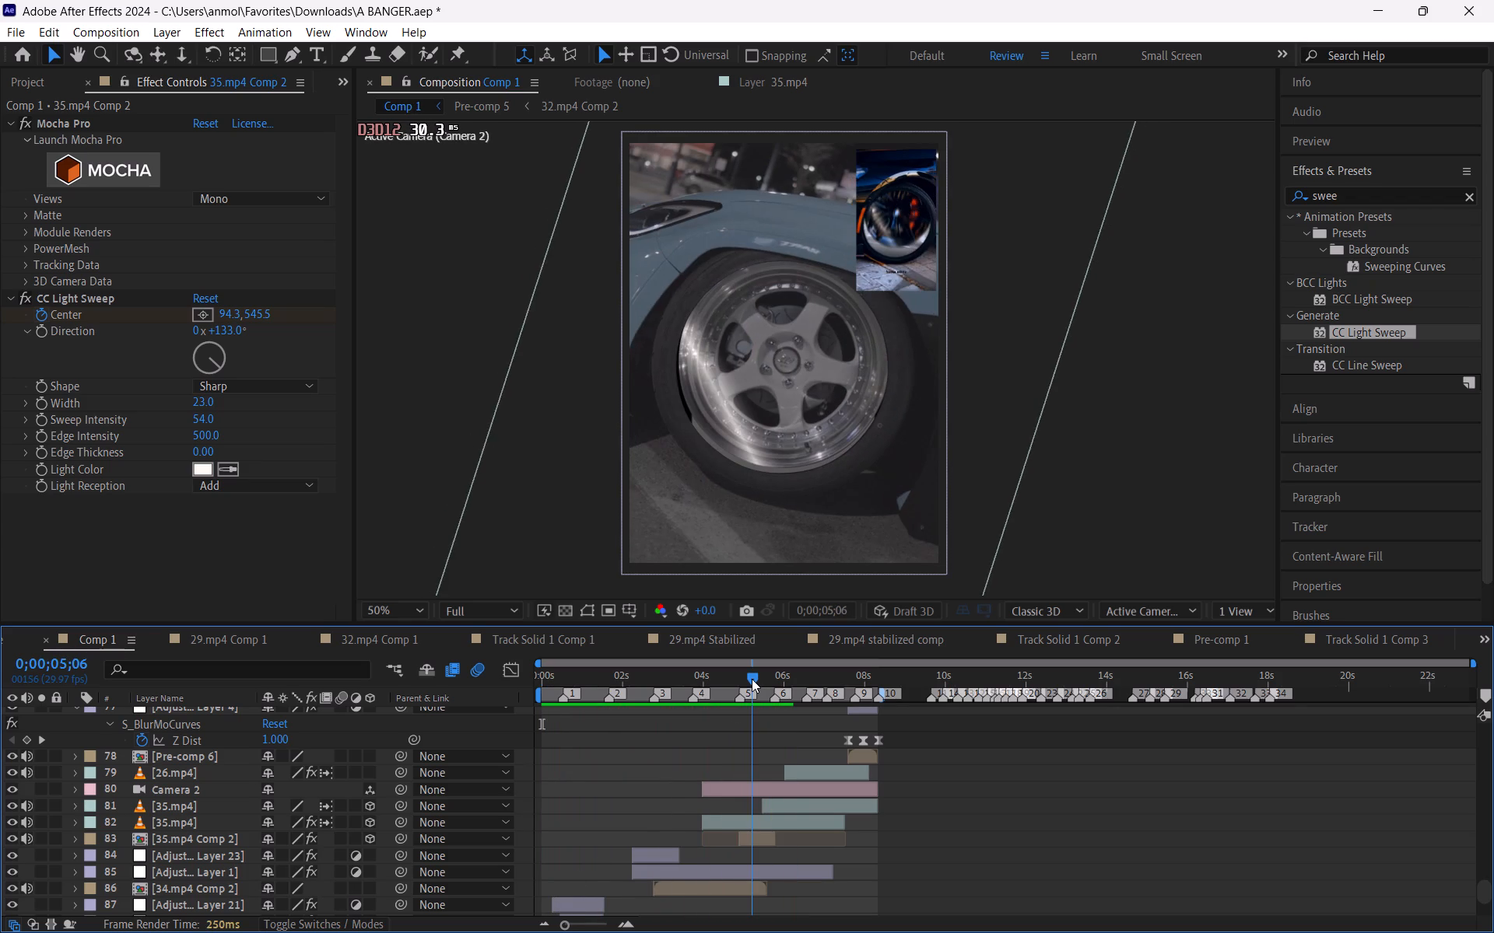
drag(752, 679, 744, 679)
key(space)
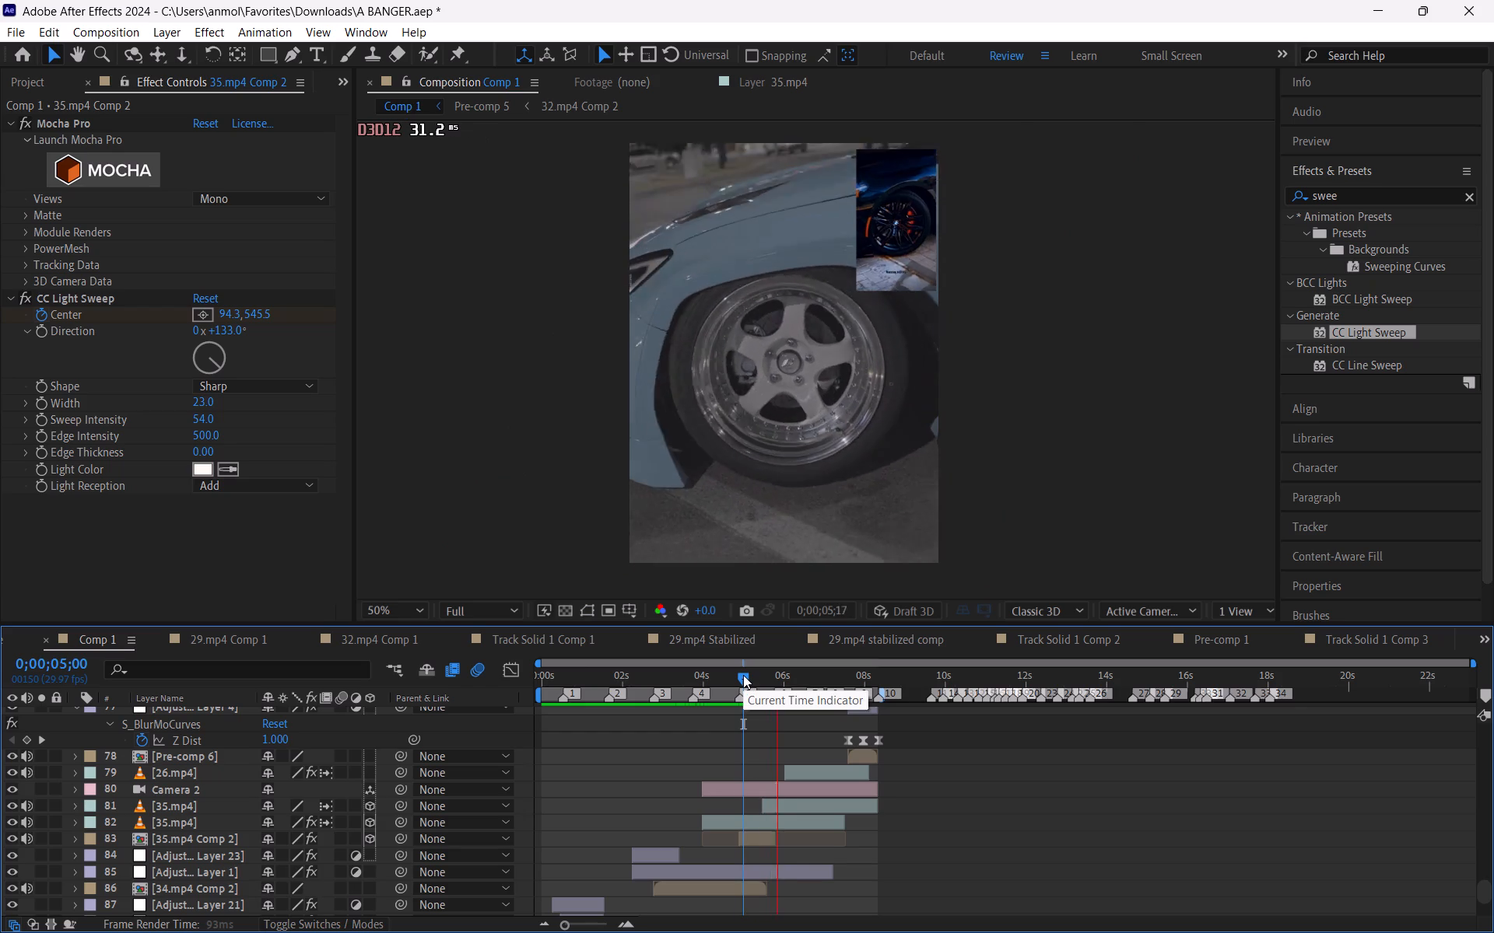
Examine the car transition frame by frame between about 0;00;06;06 and 0;00;06;11, returning to the wheel shot at 0;00;05;19.
drag(743, 675, 794, 687)
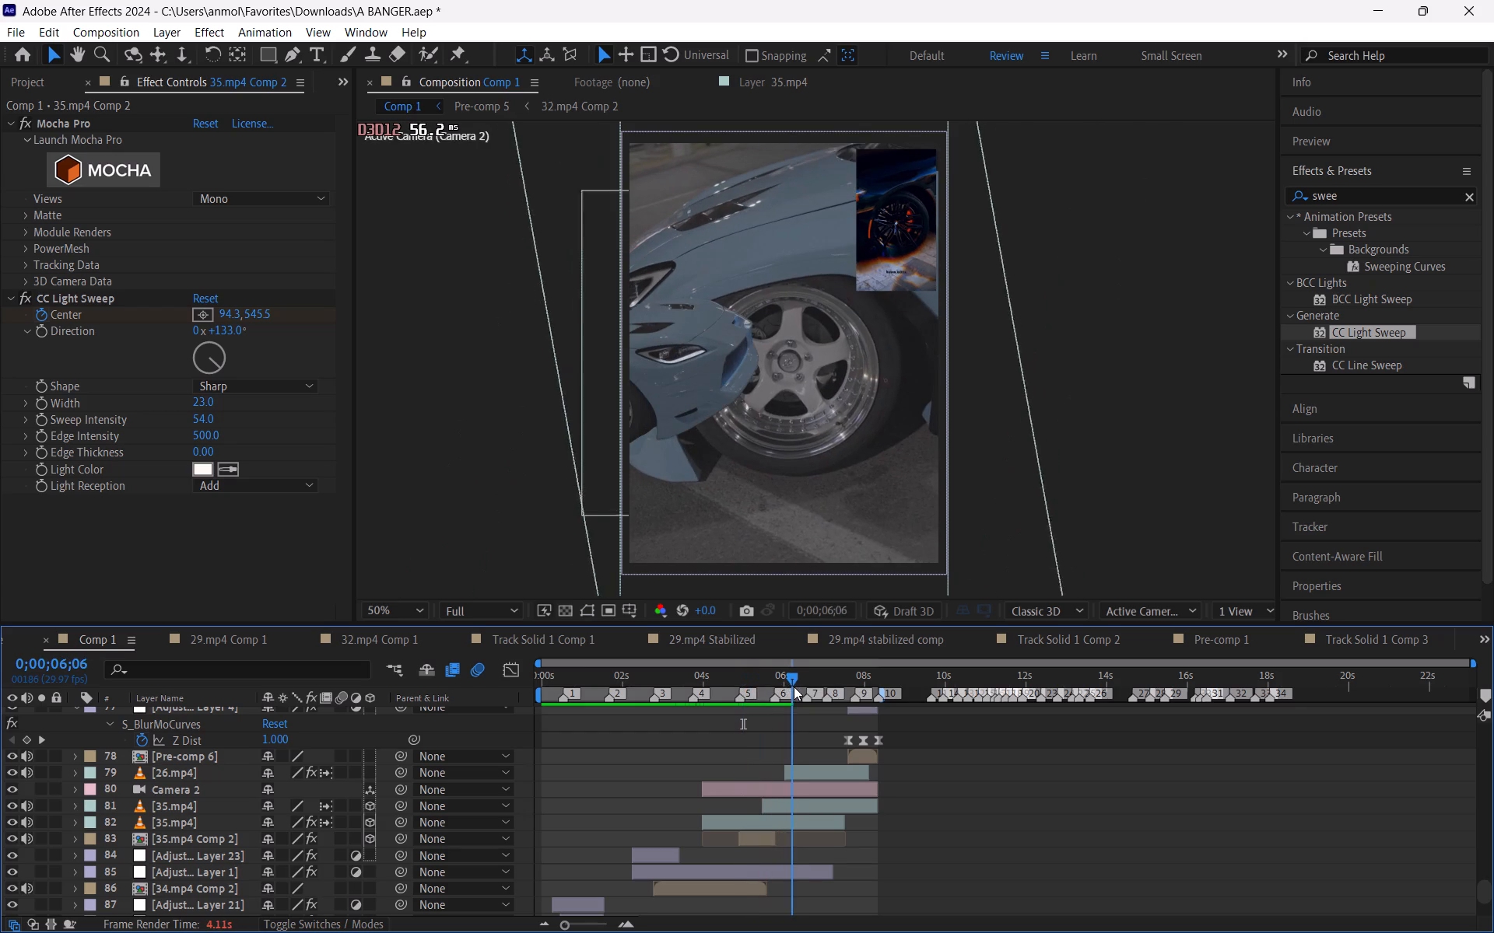
drag(794, 687, 794, 690)
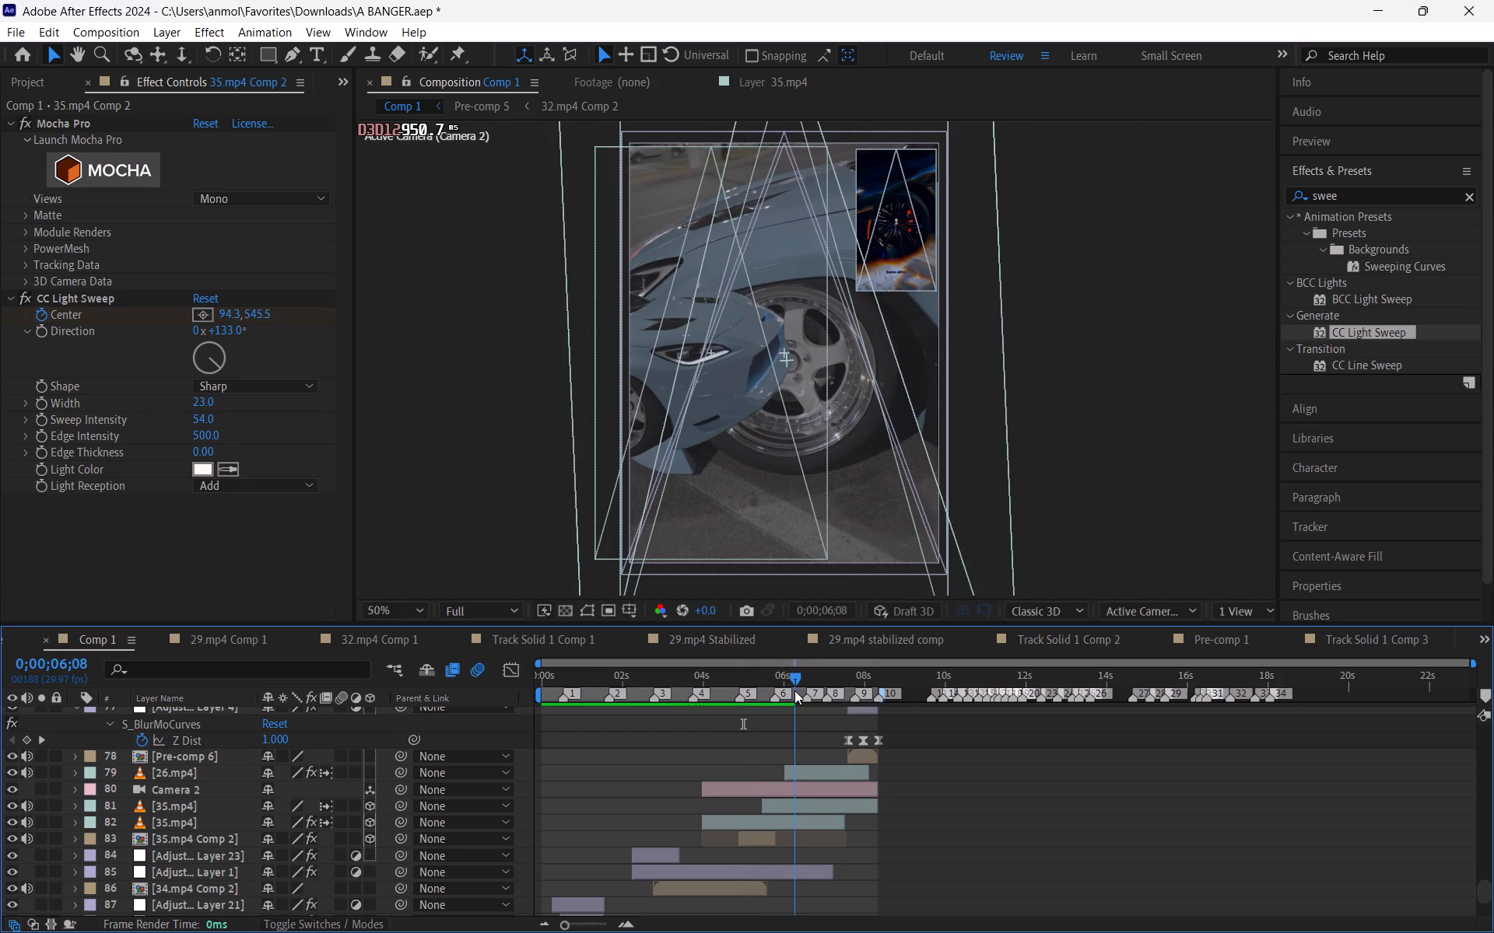
drag(794, 690, 794, 694)
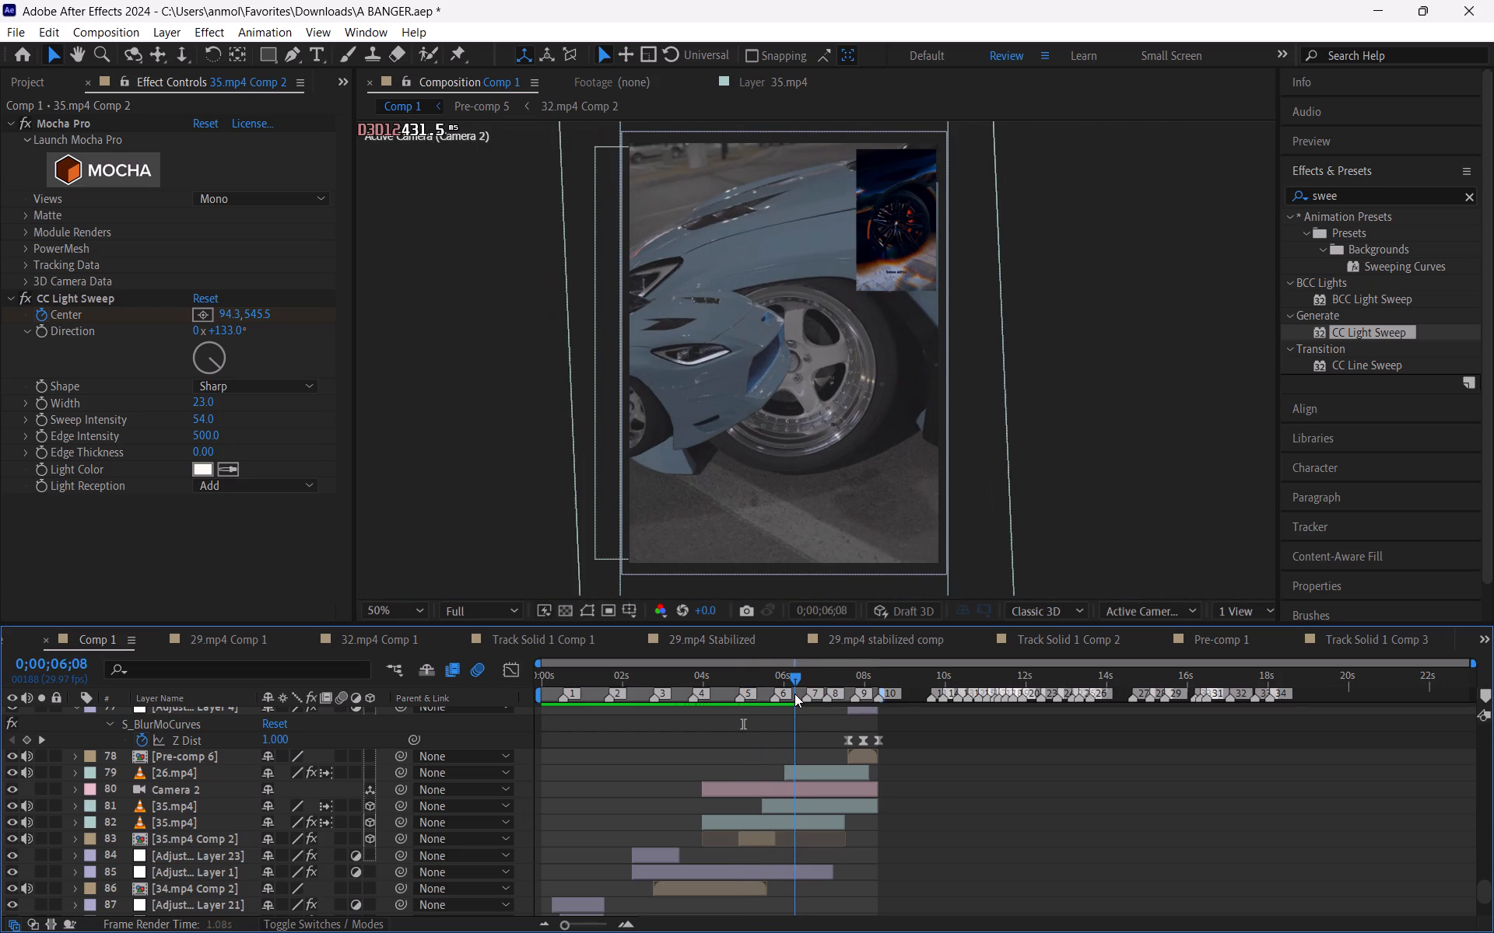
drag(794, 694, 797, 712)
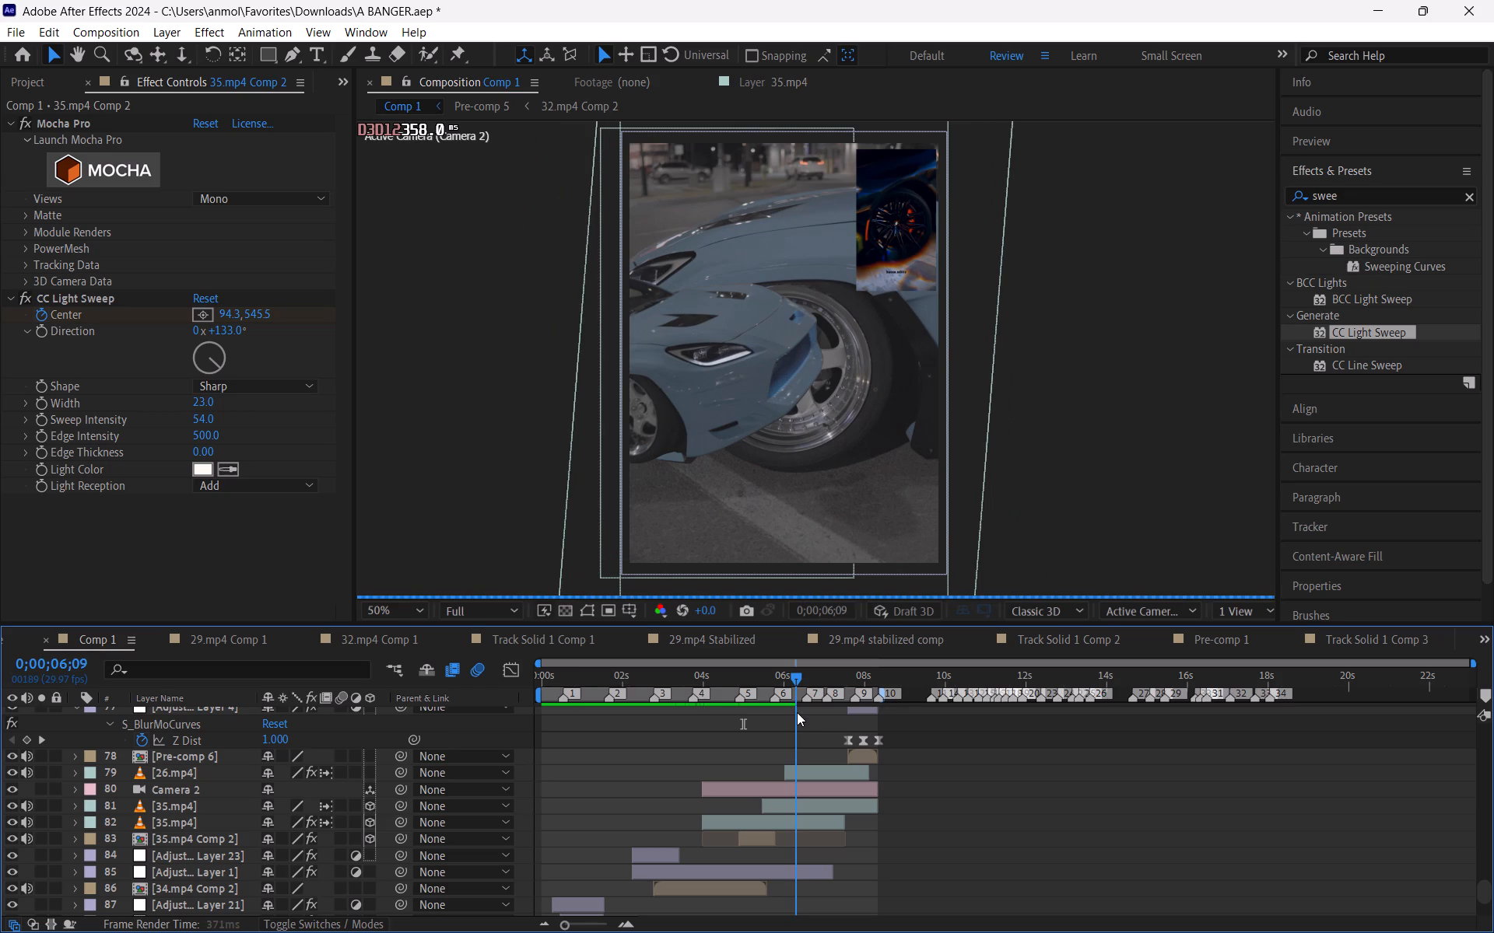
drag(797, 712, 798, 715)
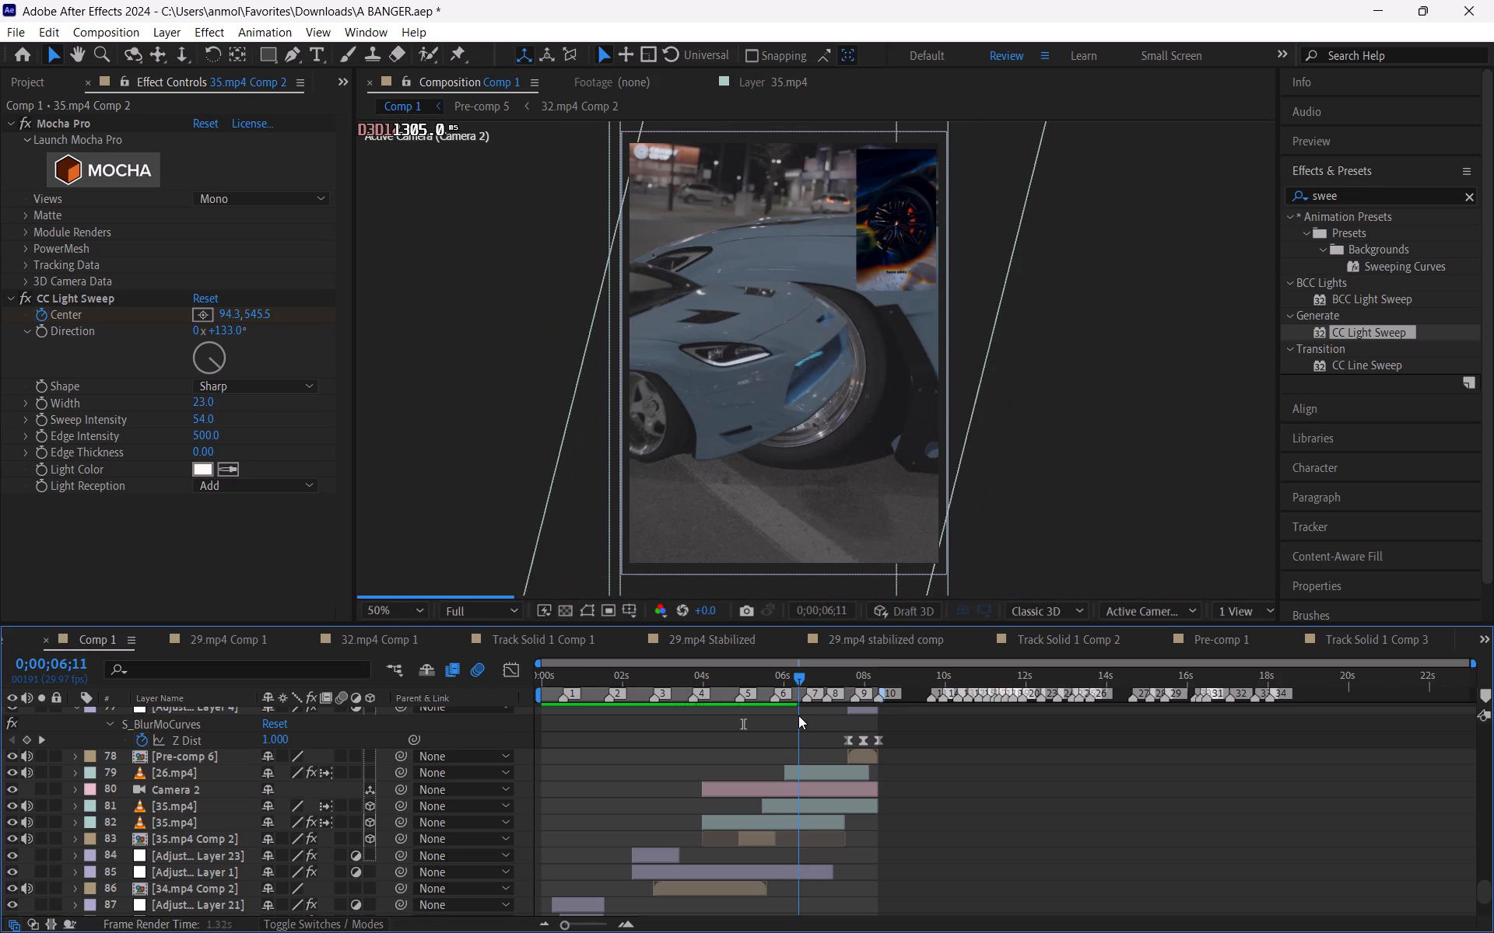
drag(798, 715, 777, 725)
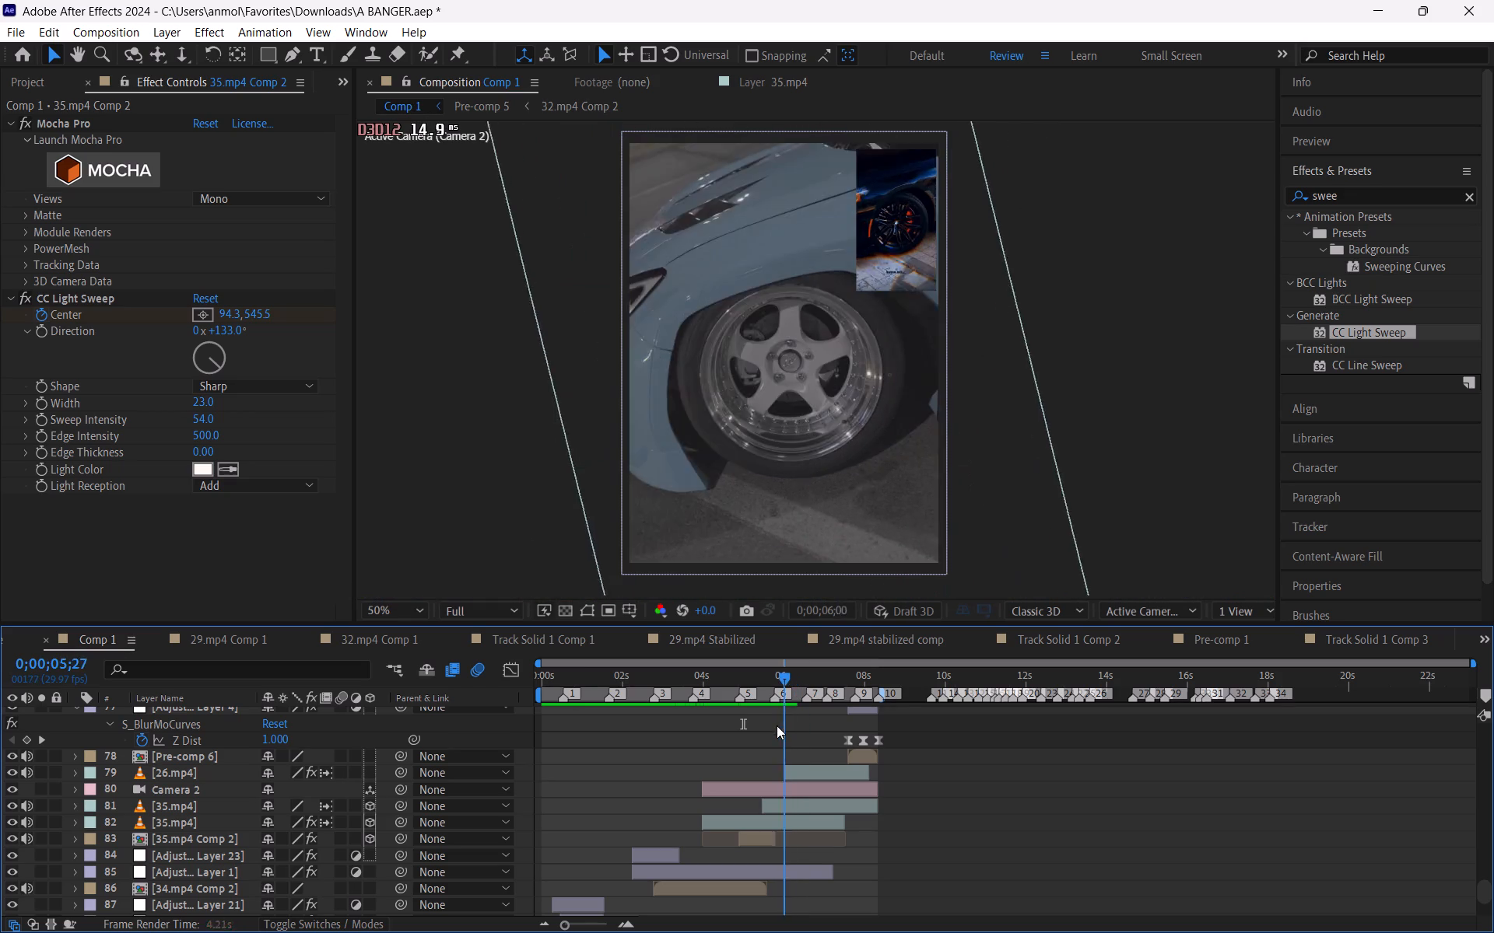
drag(777, 725, 769, 729)
Duplicate the 35.mp4 Comp 2 layer and place the copy directly below Camera 2, above both 35.mp4 layers.
click(763, 845)
text(===)
key(minus)
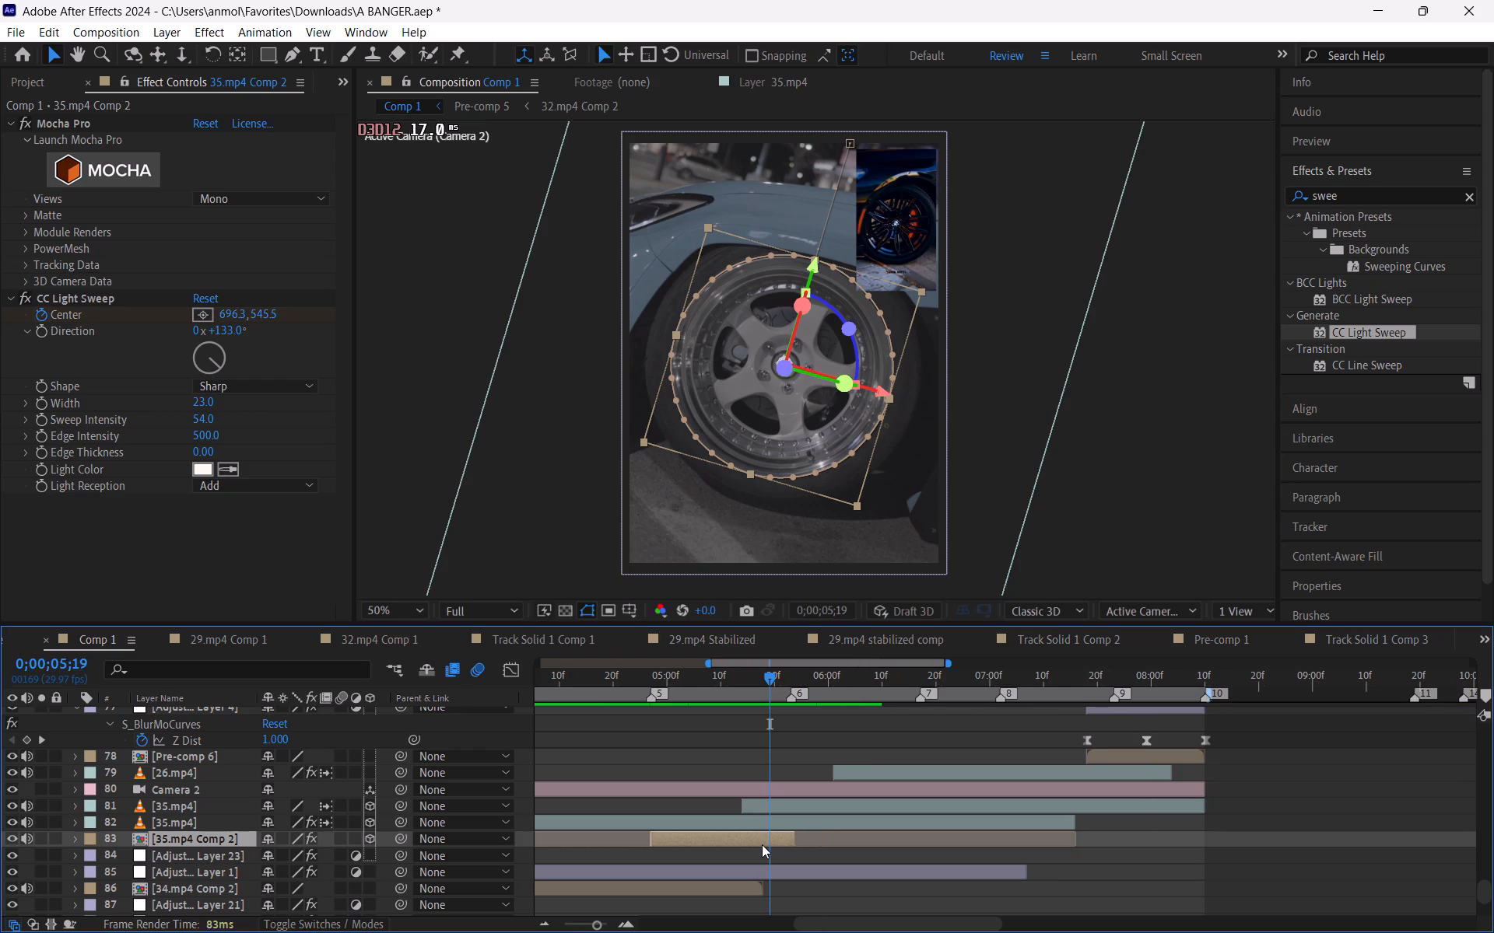
key(ctrl+d)
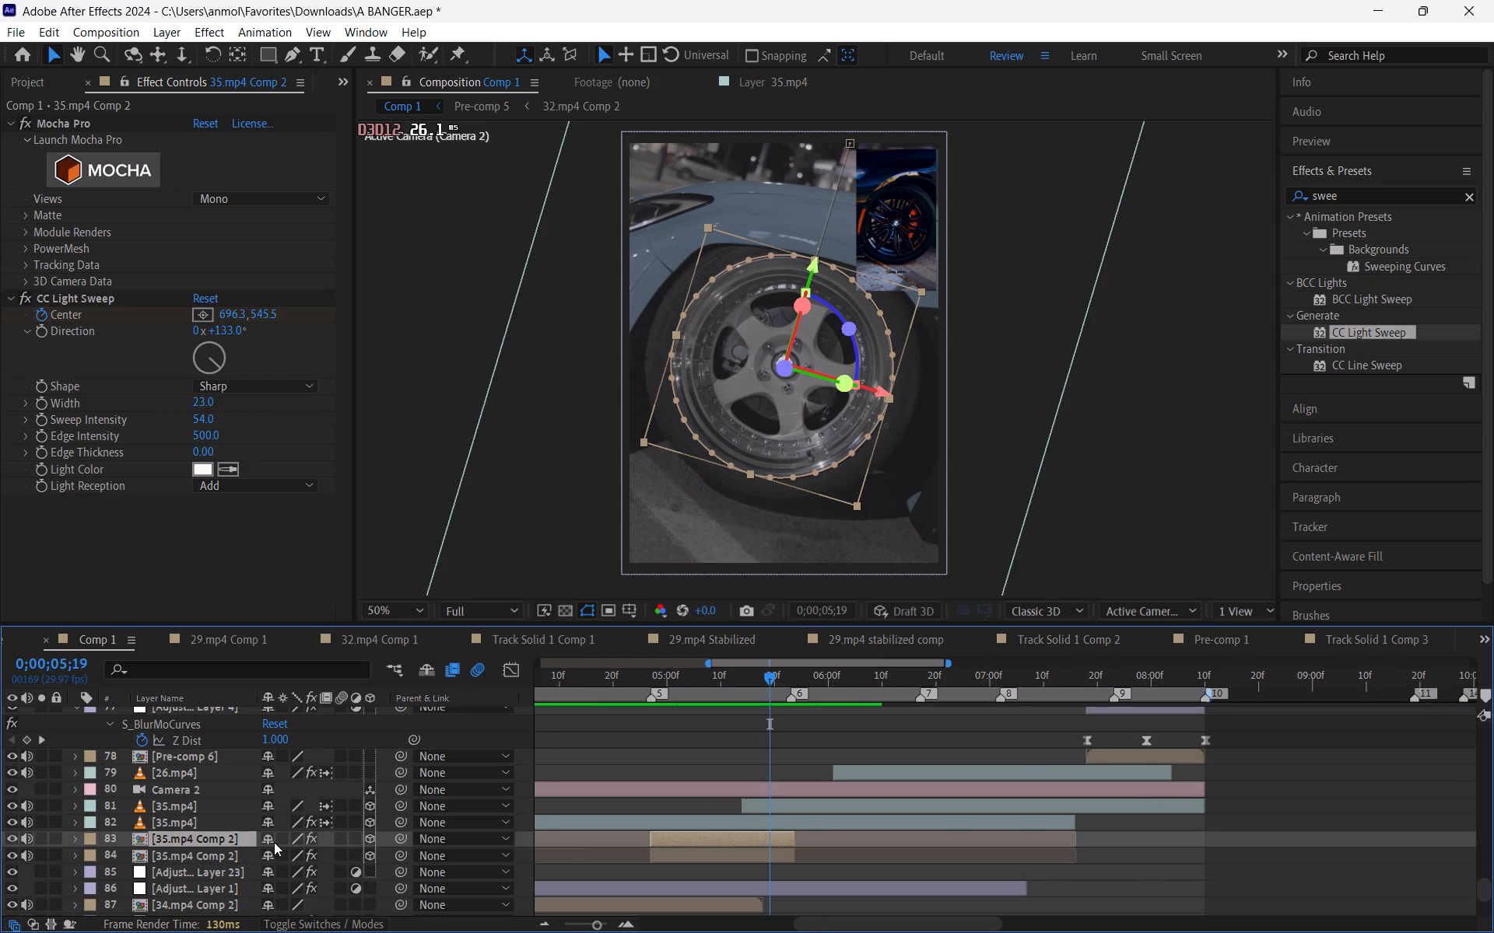
drag(244, 834, 244, 798)
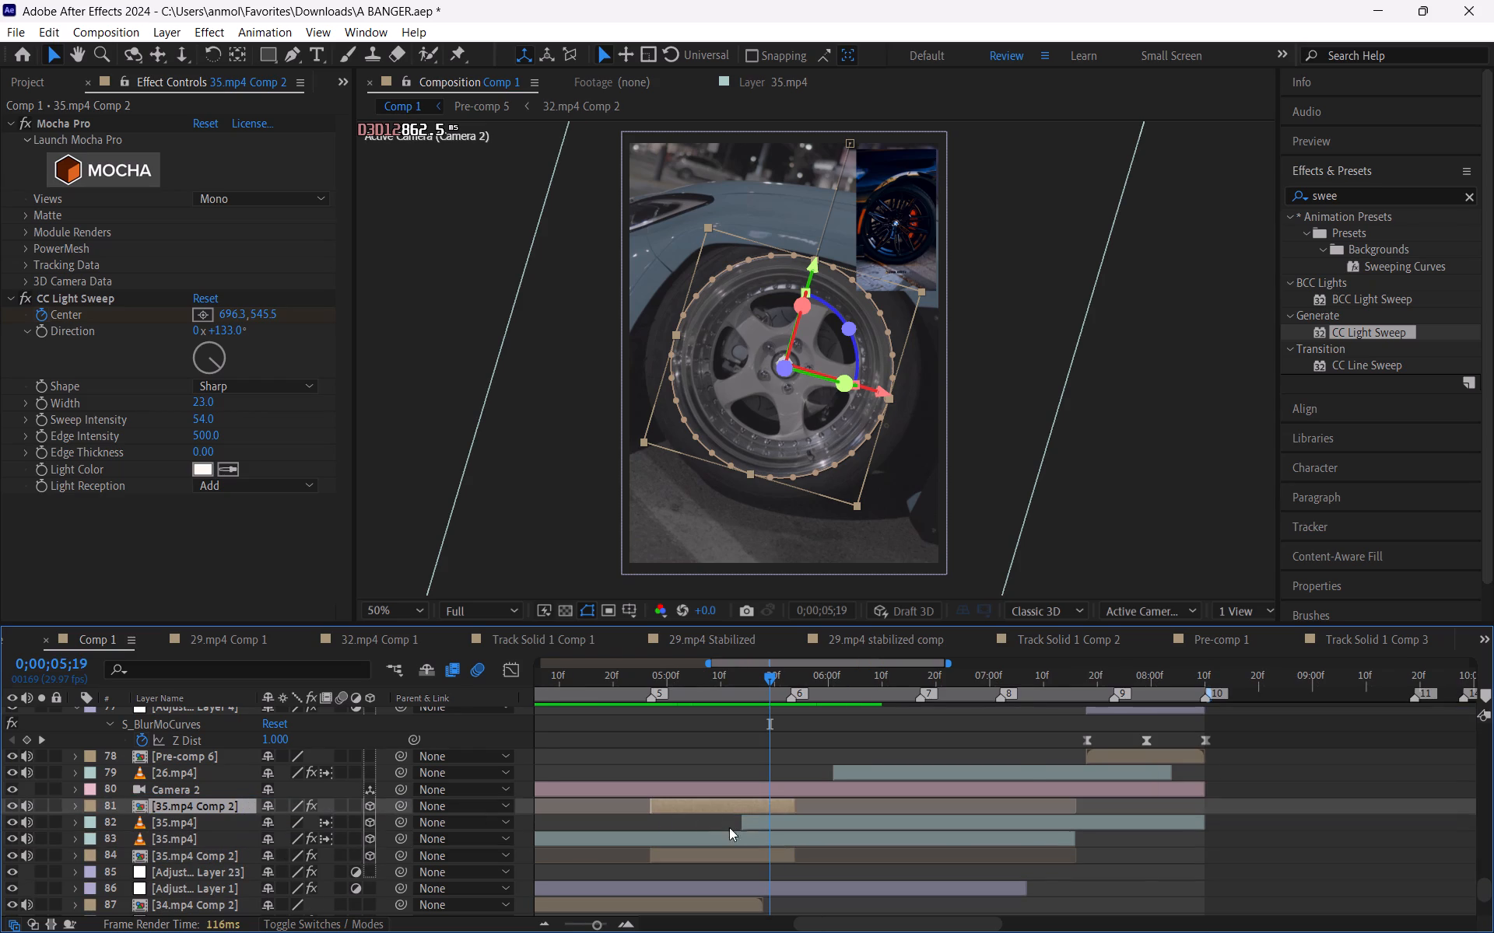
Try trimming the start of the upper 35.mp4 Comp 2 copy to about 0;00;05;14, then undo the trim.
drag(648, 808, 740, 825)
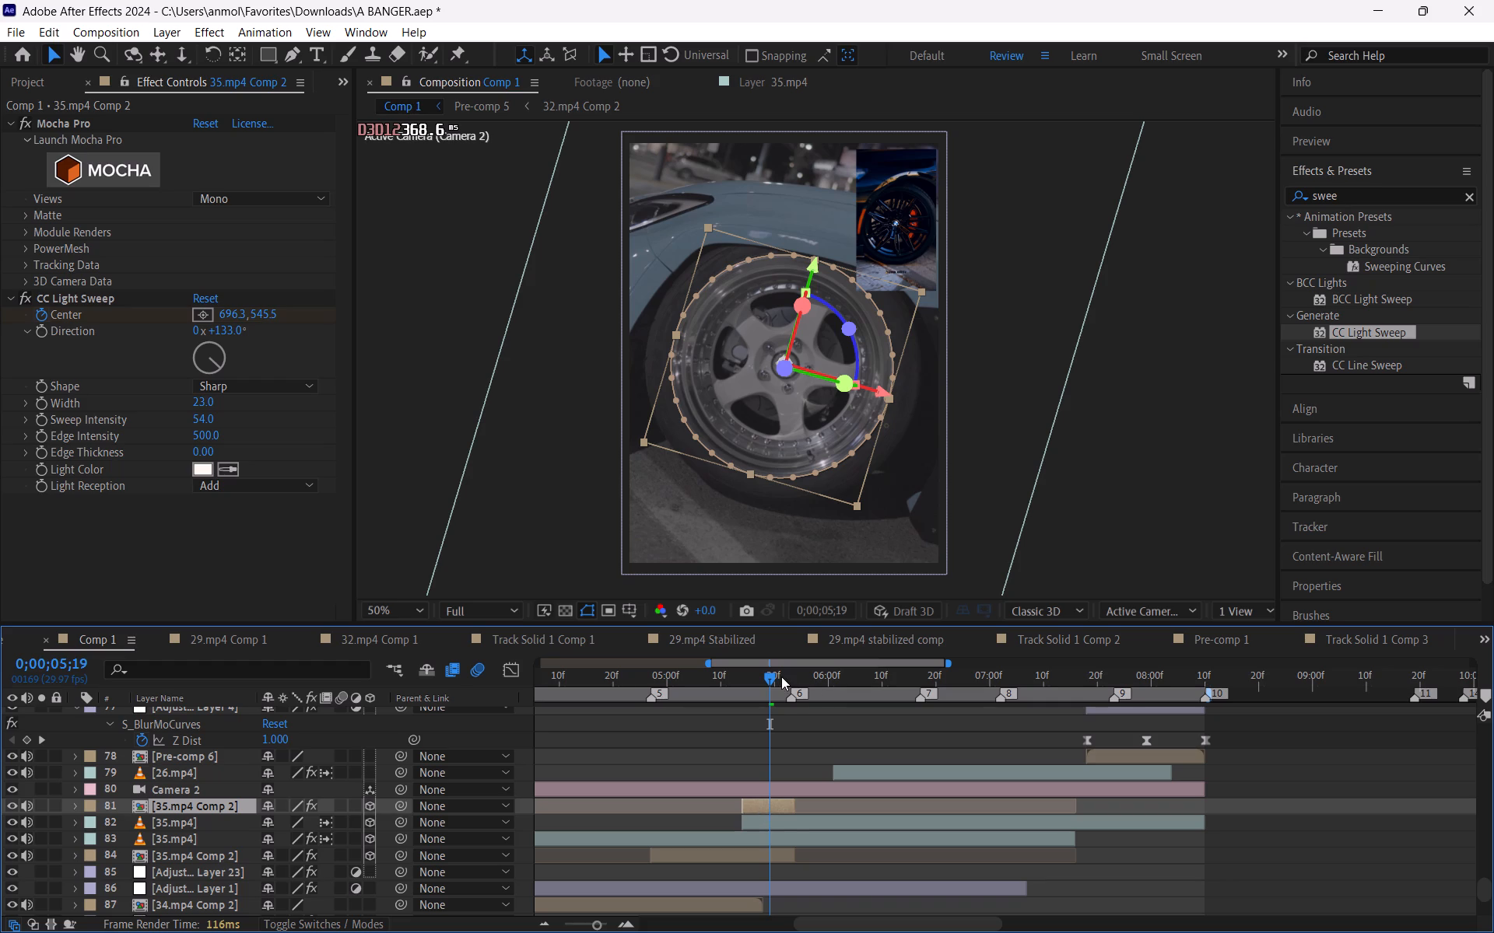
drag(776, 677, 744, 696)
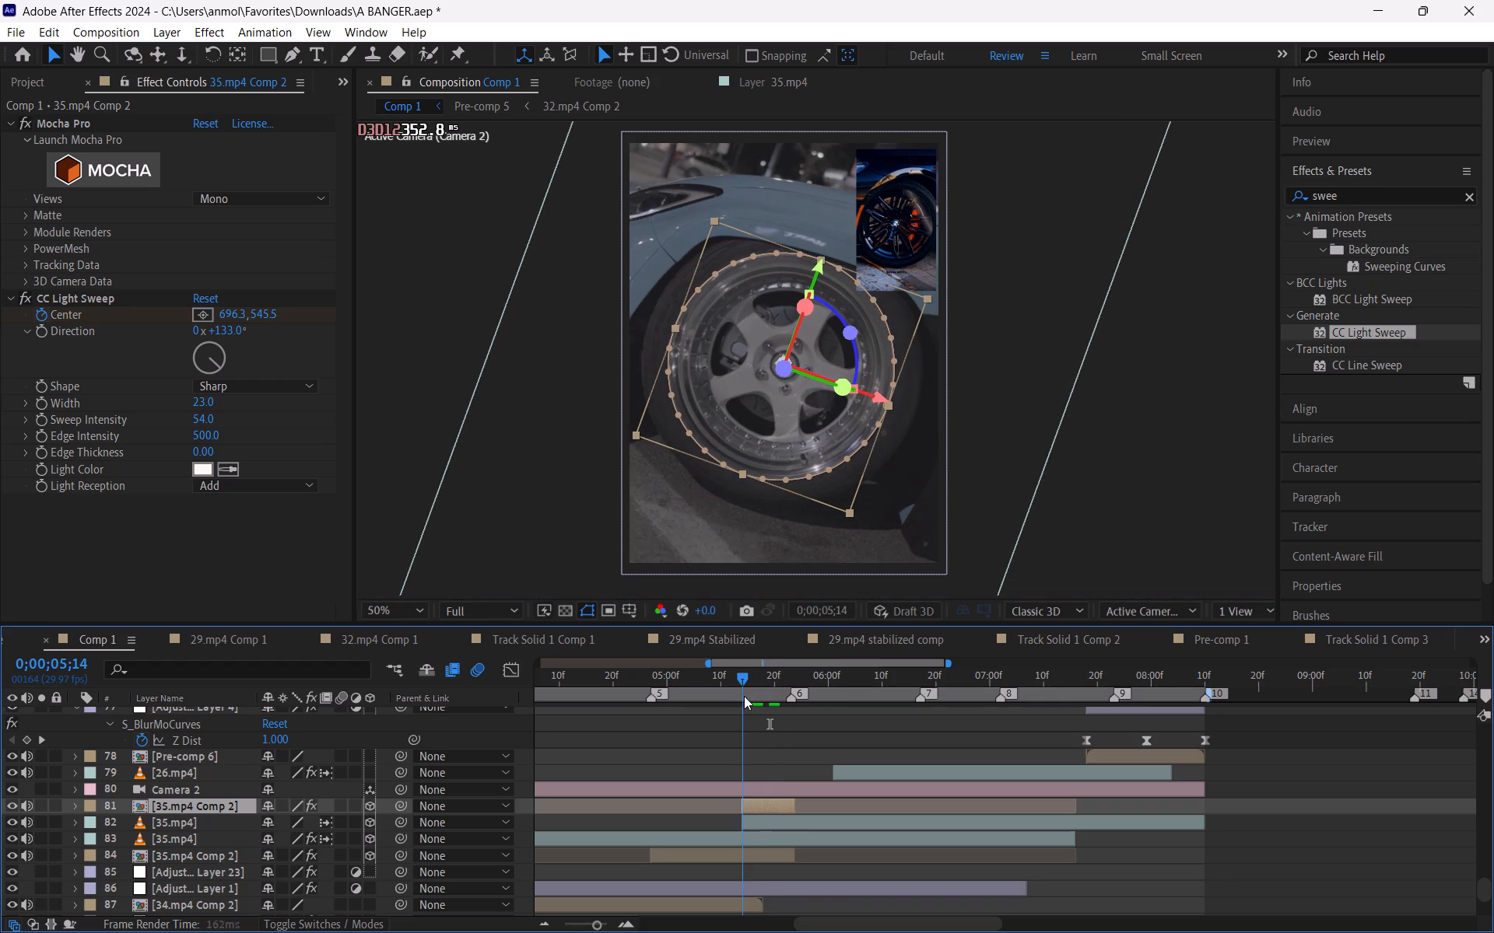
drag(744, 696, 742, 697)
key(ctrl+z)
Move the last CC Light Sweep Center keyframe of the lower 35.mp4 Comp 2 layer to 0;00;05;18.
click(745, 851)
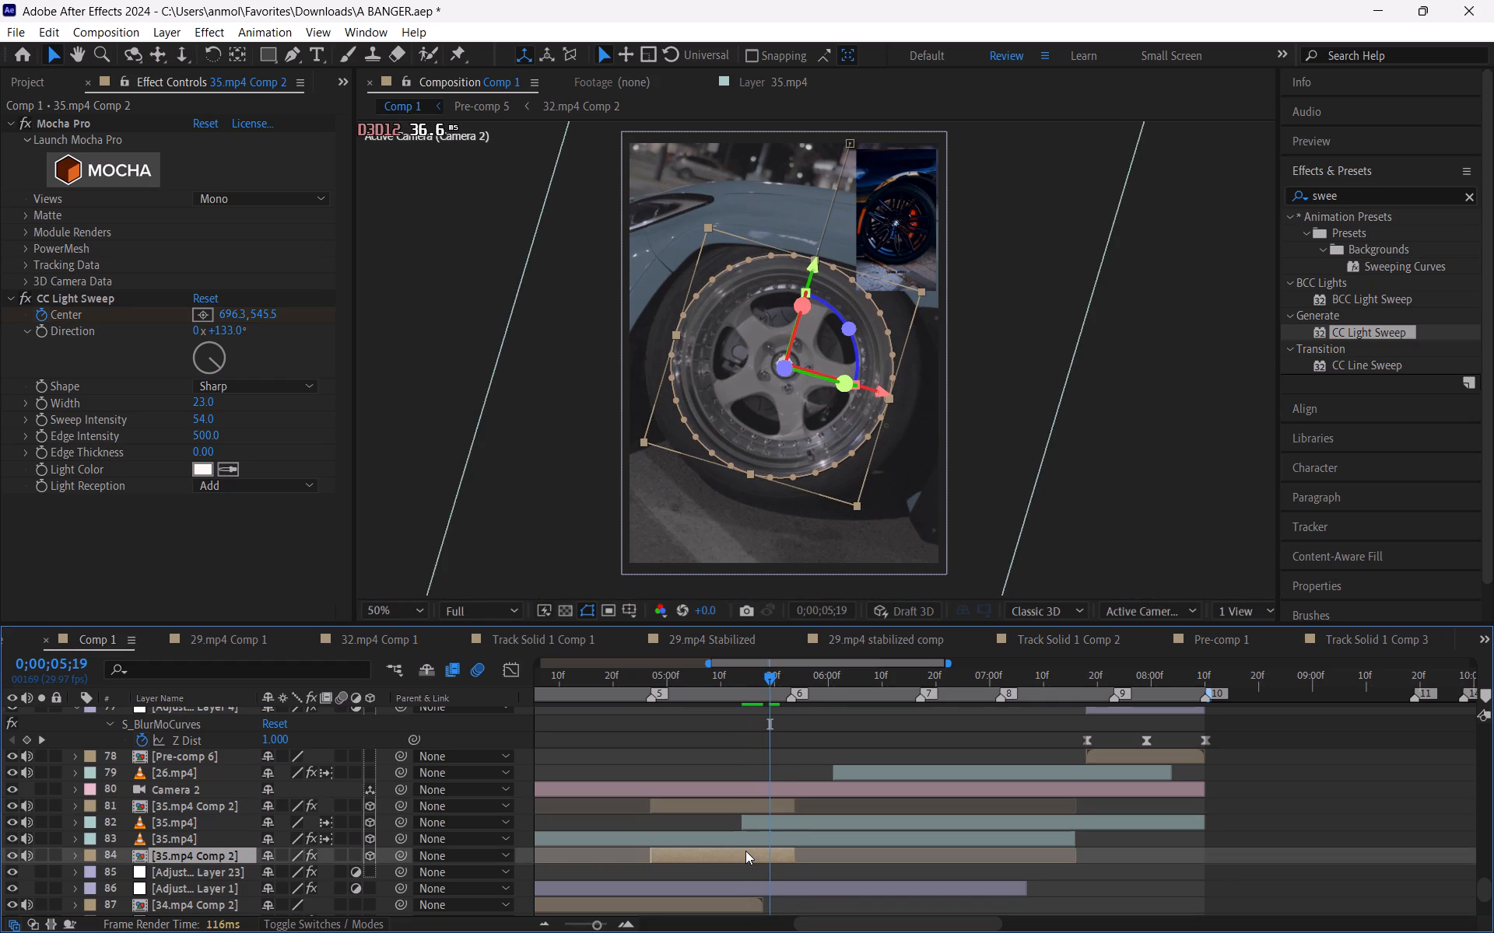
key(u)
scroll(749, 865, down, 2)
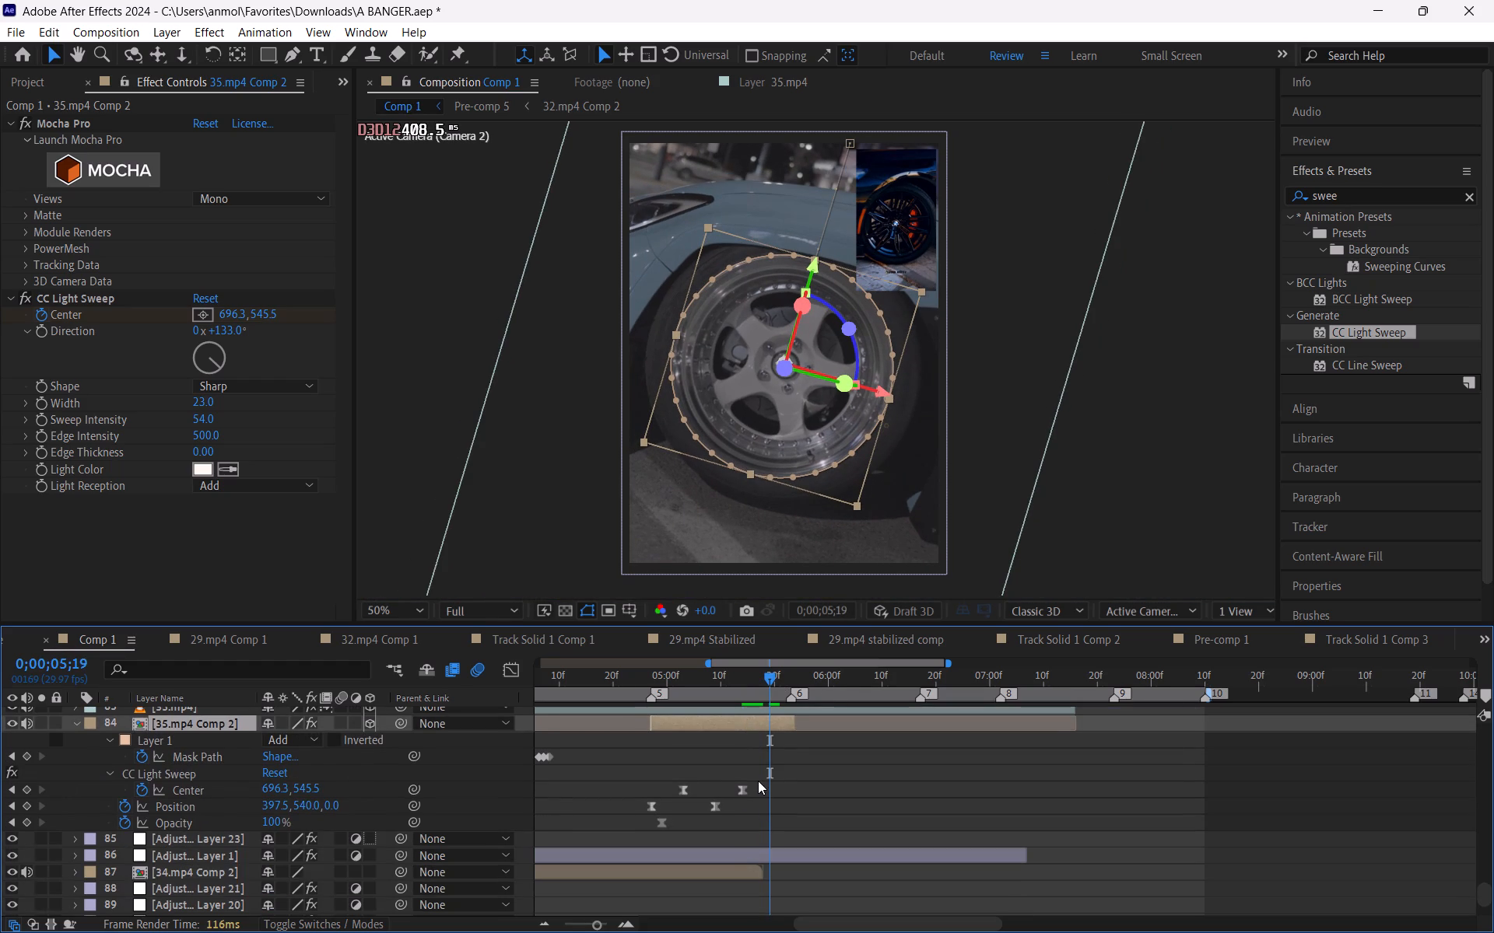
drag(758, 781, 679, 792)
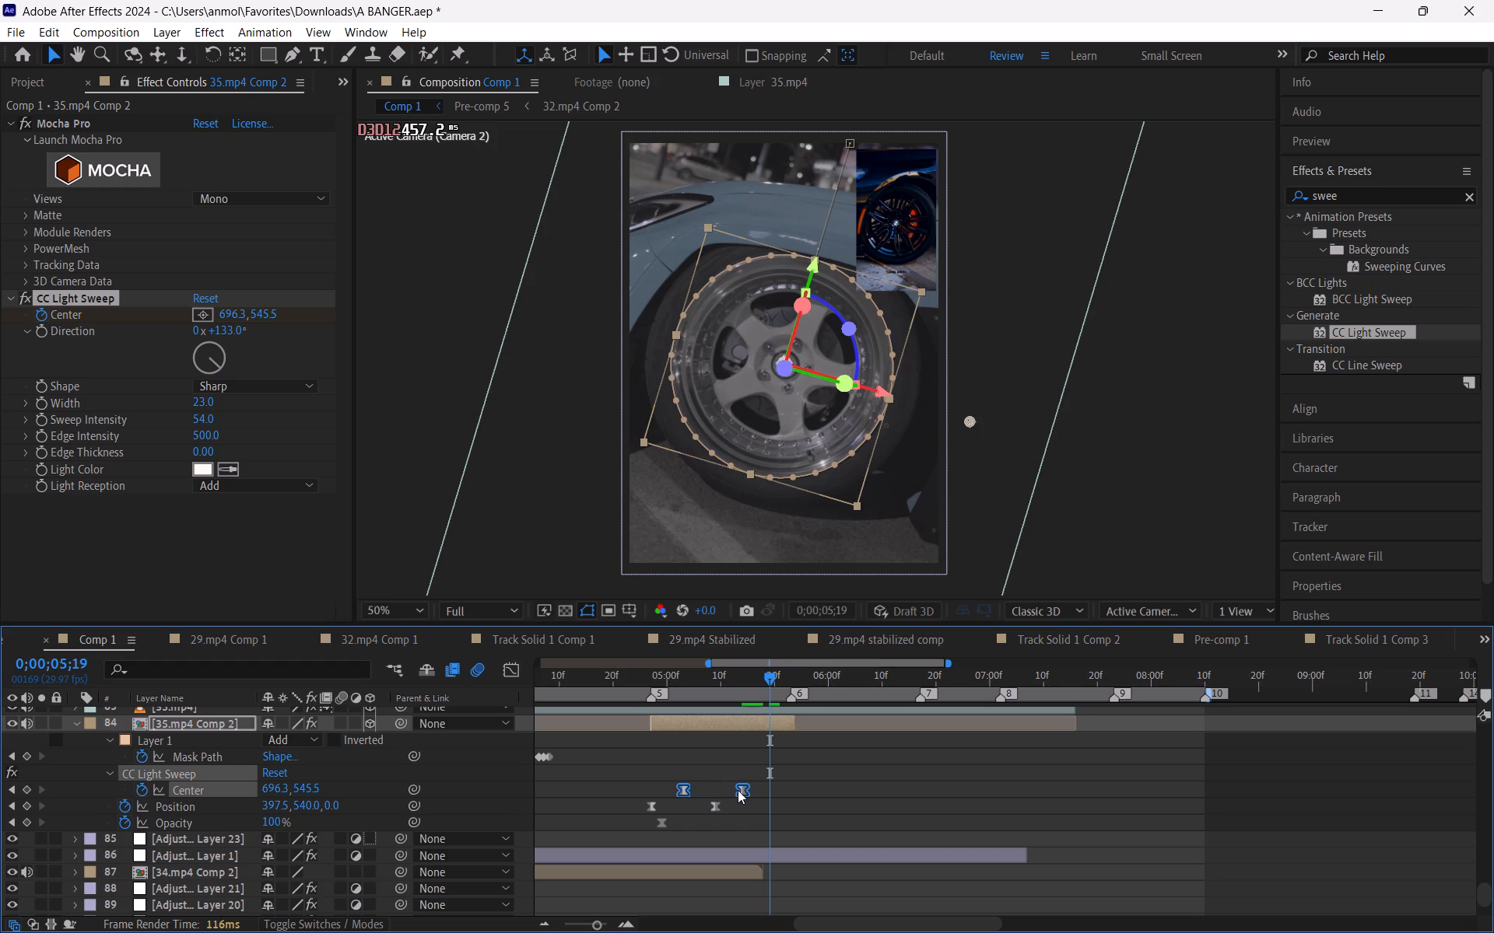
alt+drag(742, 790, 752, 794)
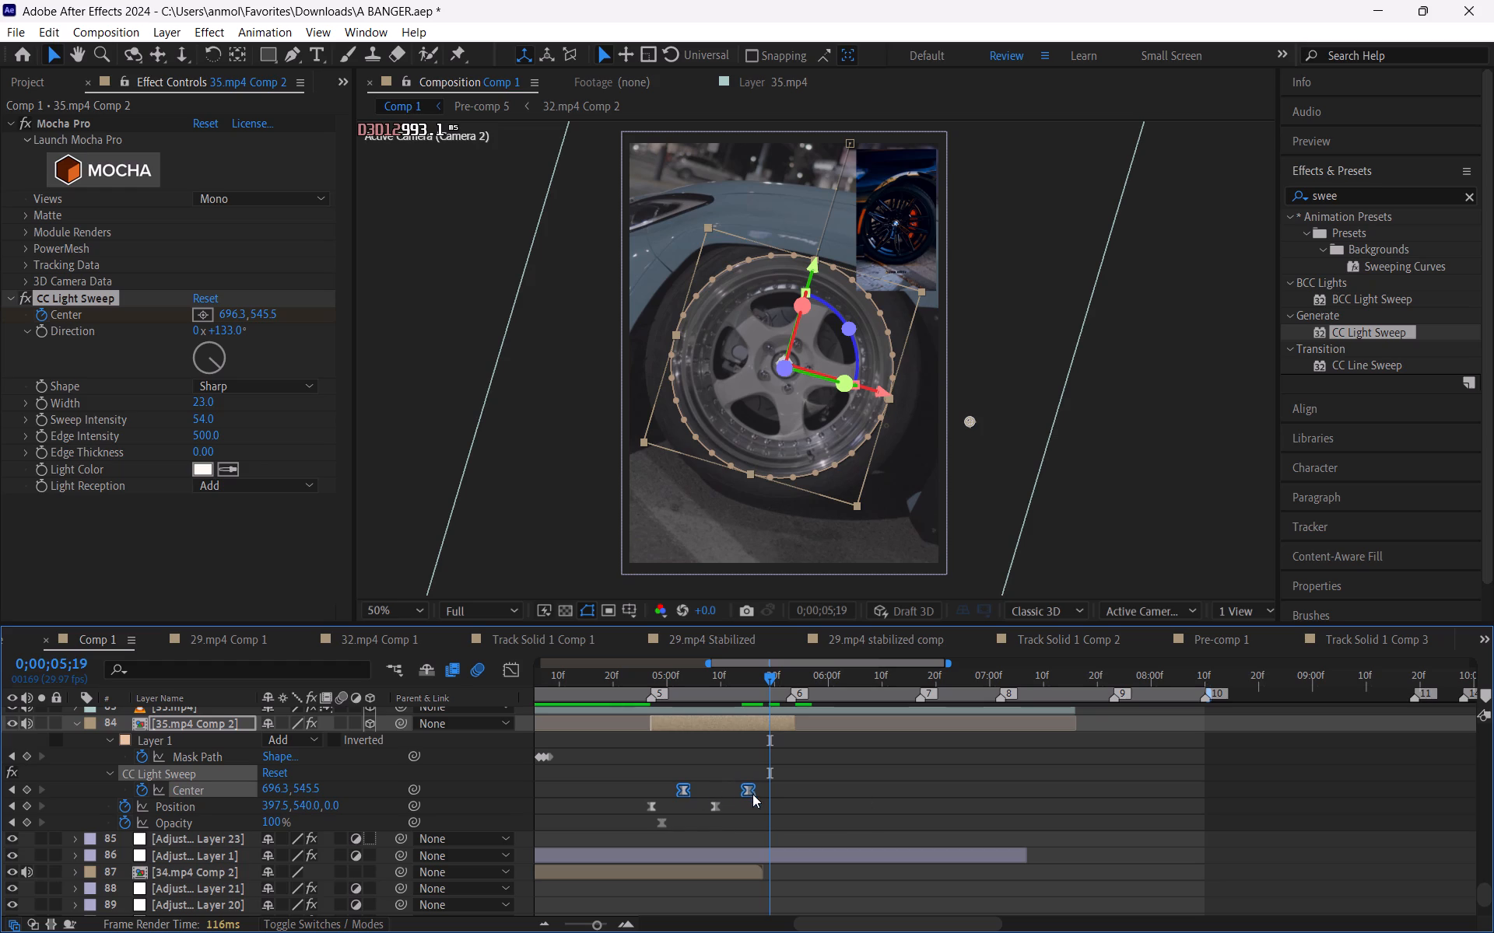
alt+drag(752, 794, 763, 798)
drag(763, 683, 760, 684)
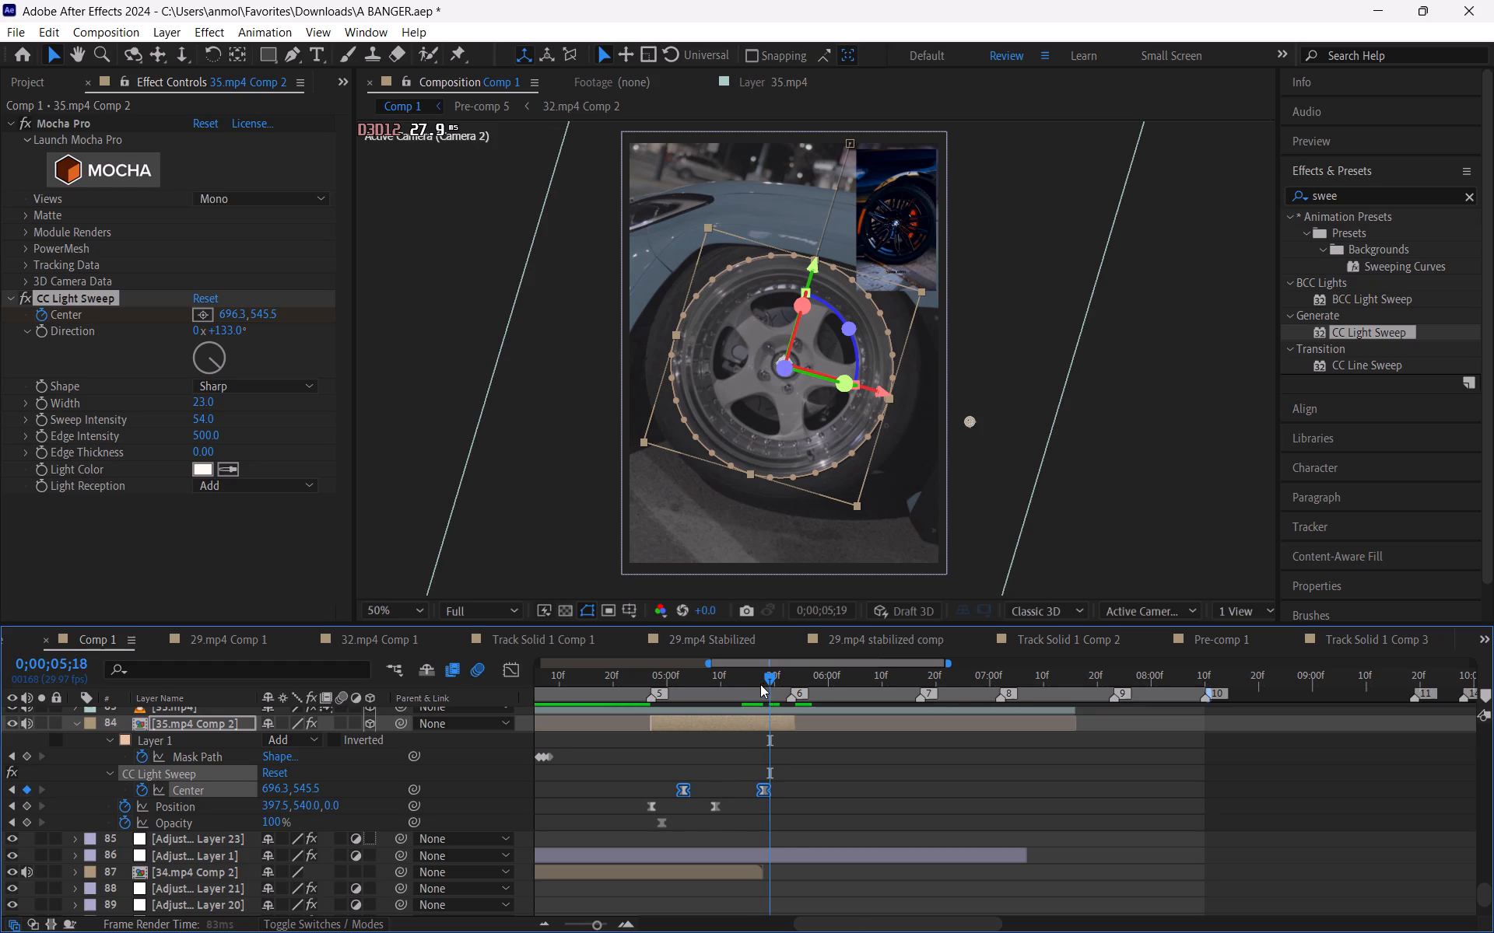
drag(760, 684, 759, 690)
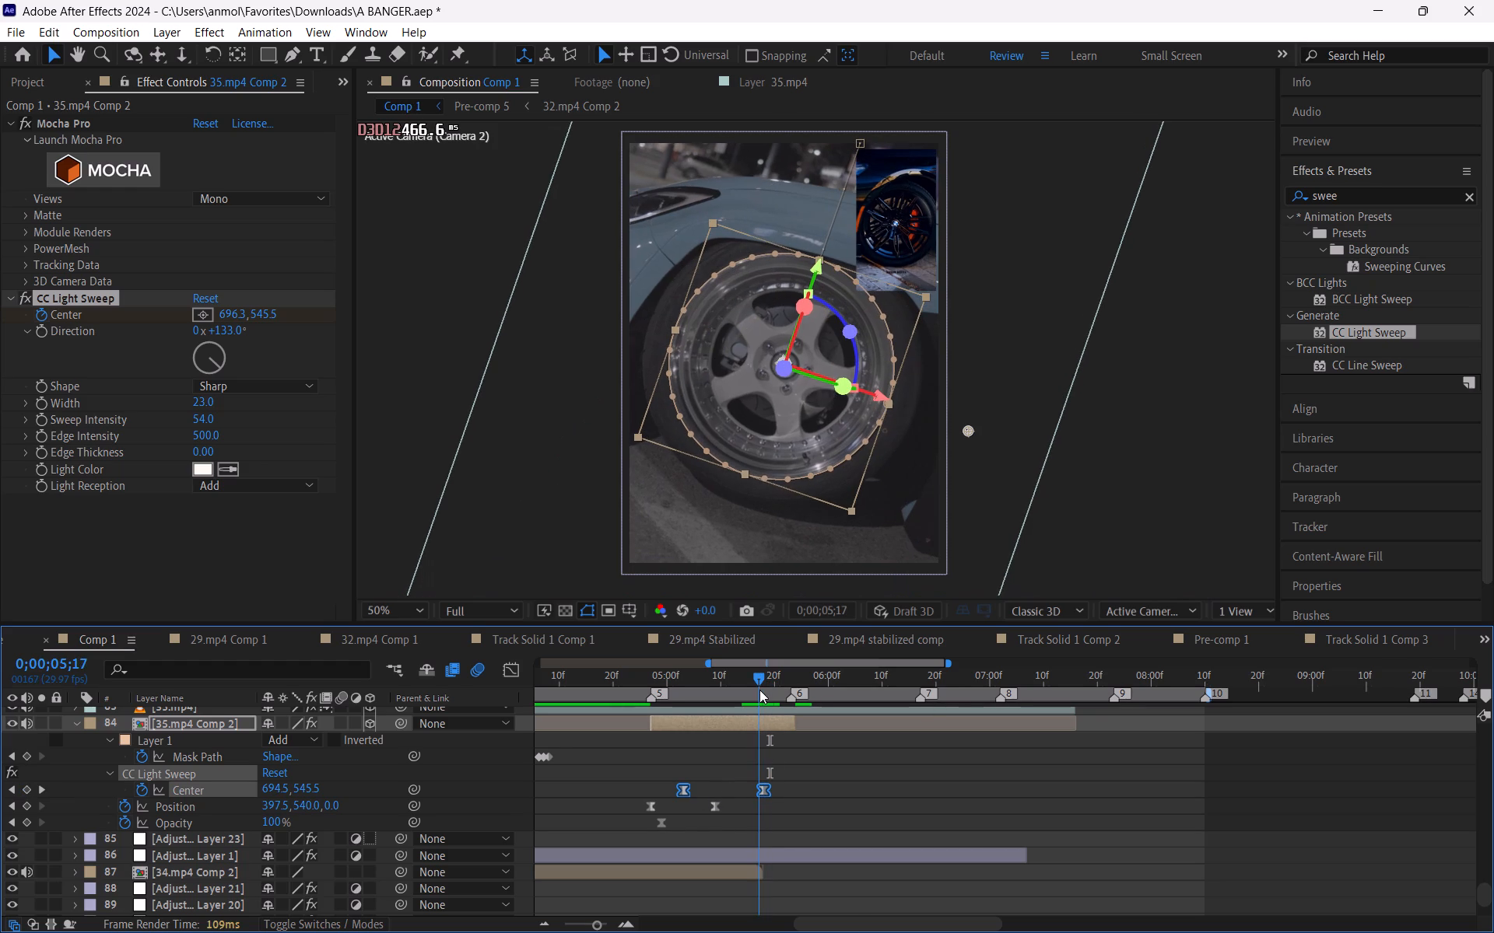
drag(759, 690, 764, 694)
click(778, 781)
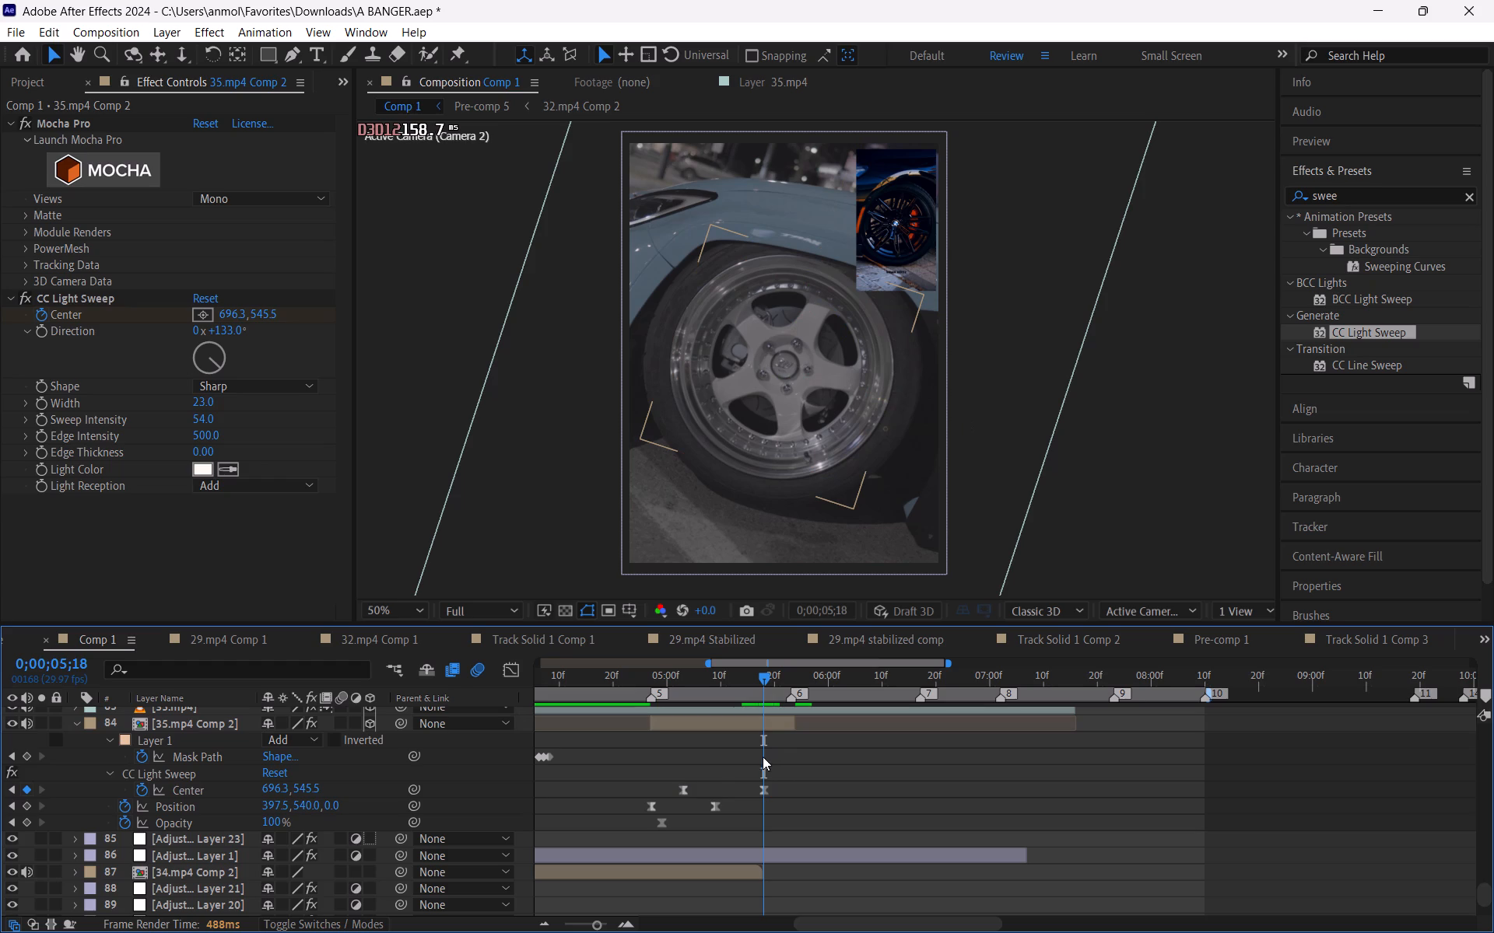
Duplicate the lower 35.mp4 Comp 2 layer, trim the copy's start to about 0;00;05;14, and place it above both 35.mp4 layers.
click(728, 725)
key(ctrl+d)
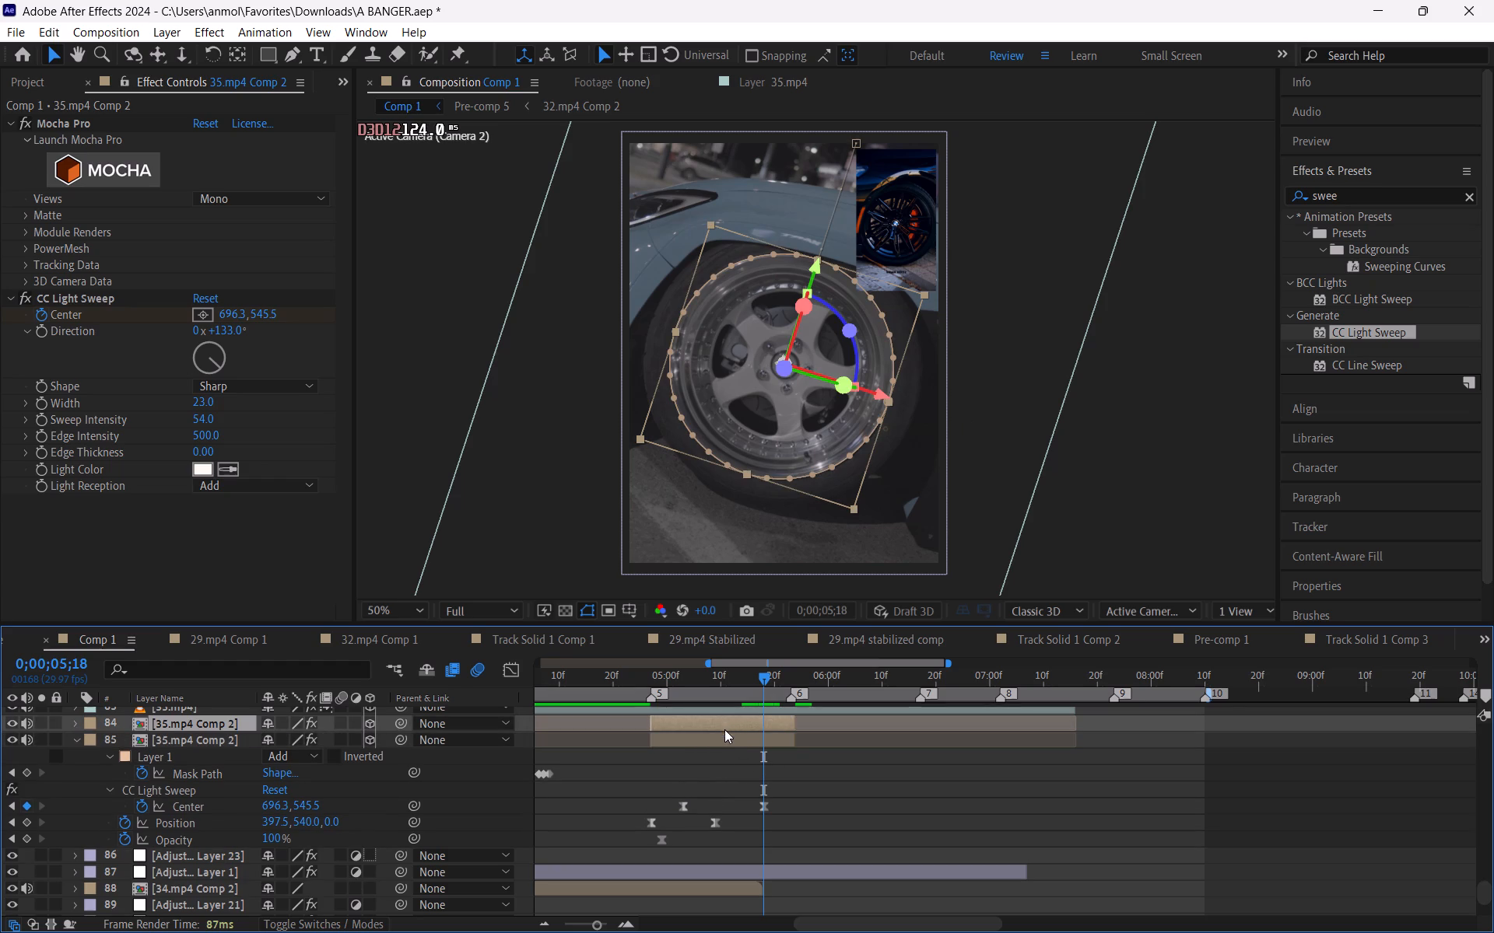
scroll(730, 743, up, 1)
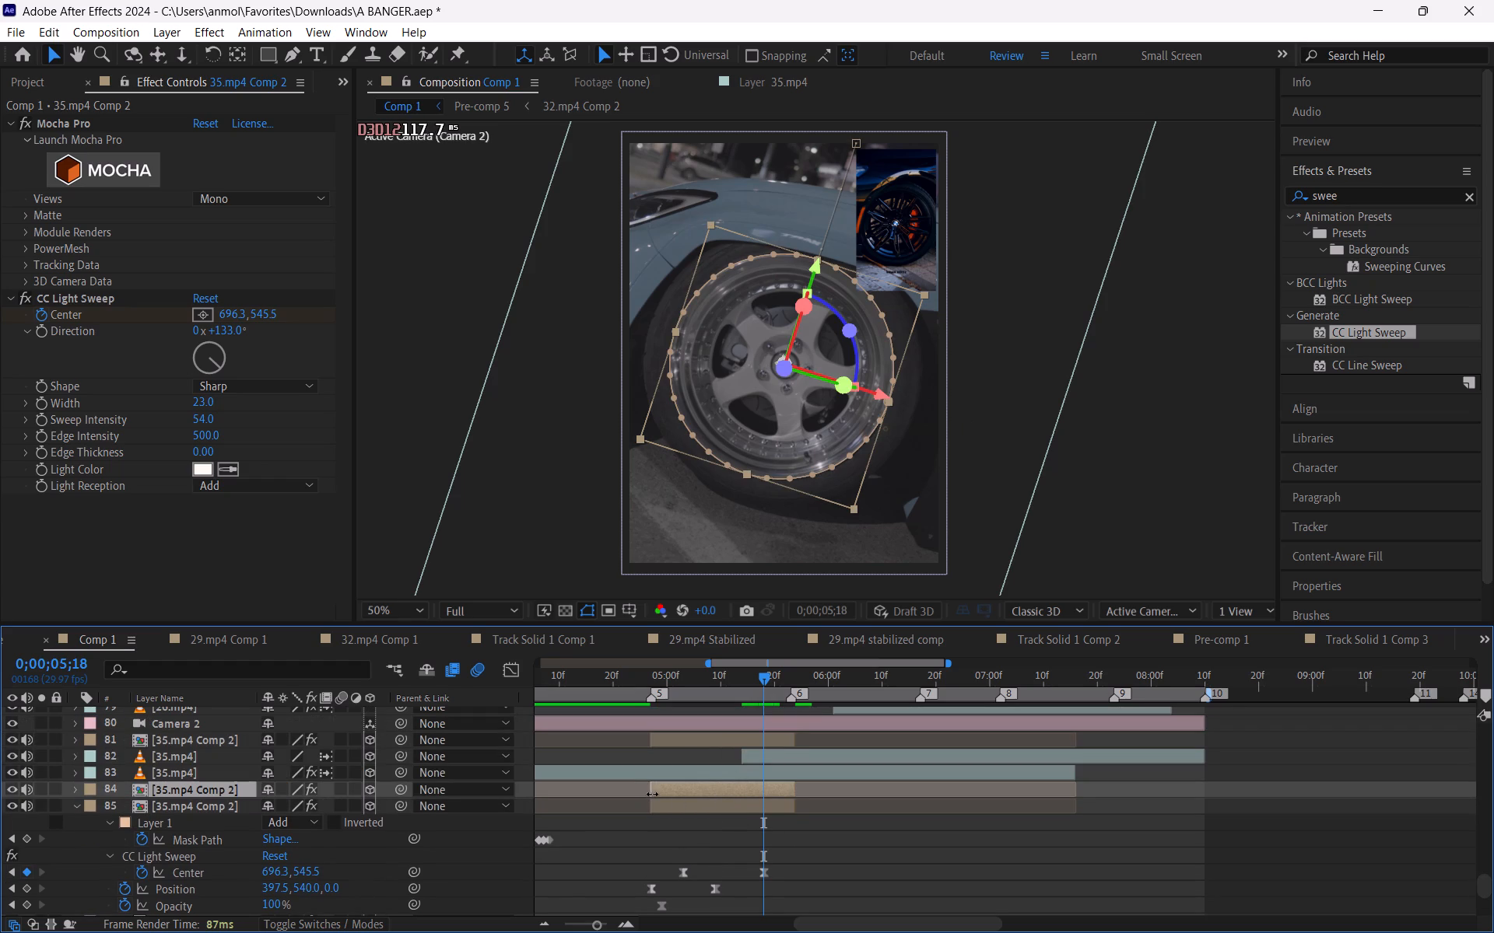
drag(652, 794, 742, 804)
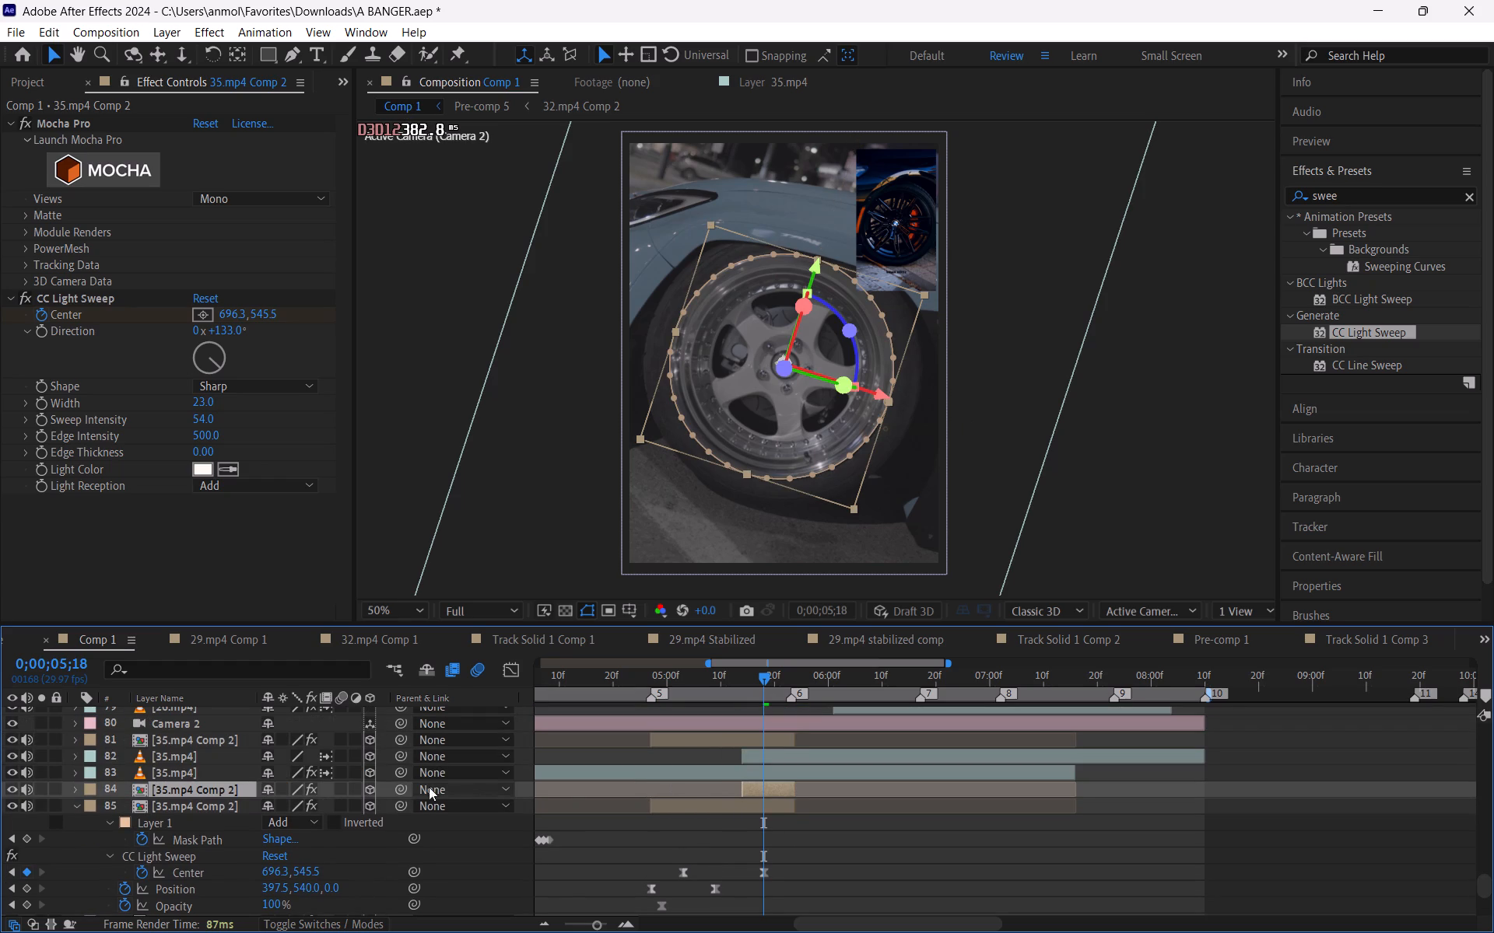
drag(244, 791, 254, 750)
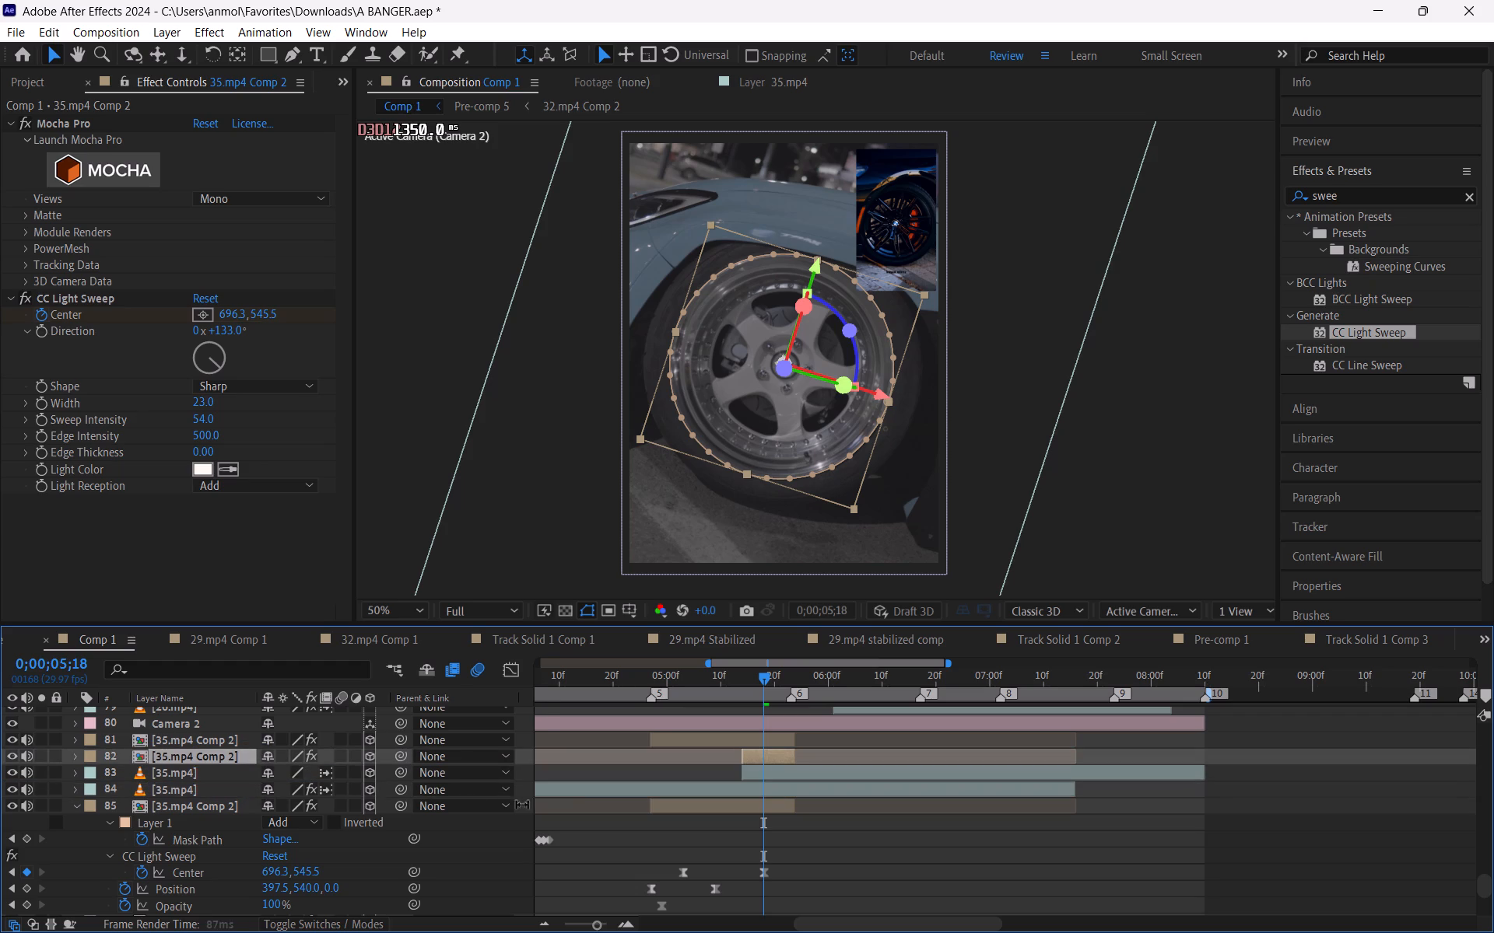
click(748, 847)
Examine the wheel and its light sweep in the new layer arrangement between about 0;00;05;18 and 0;00;04;26.
key(equal)
key(equal)
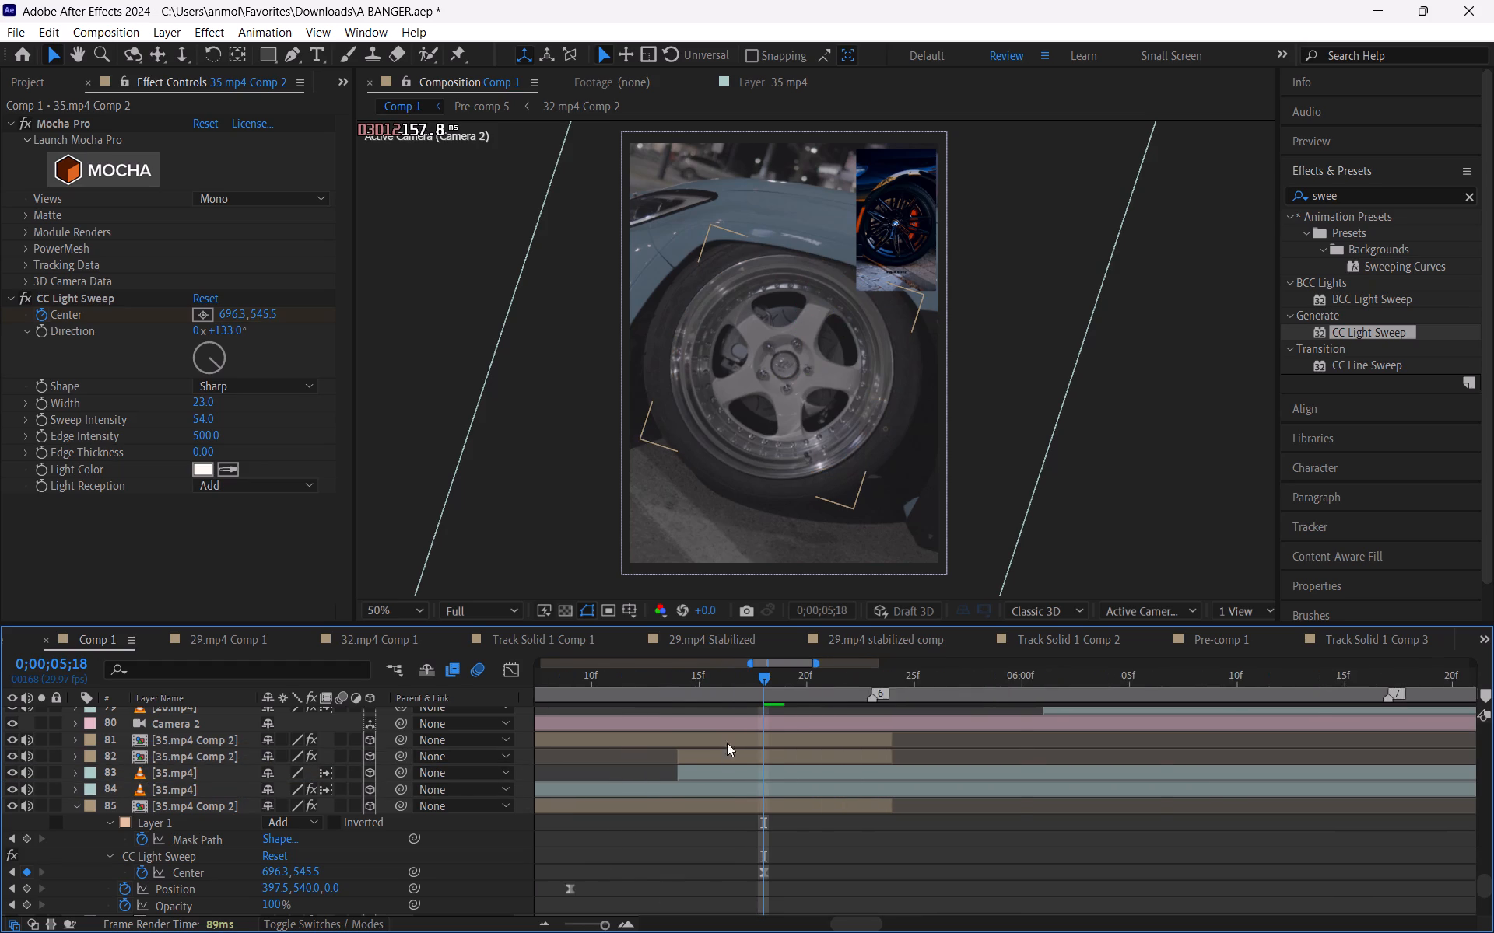
key(equal)
text(--)
key(minus)
key(minus)
key(minus)
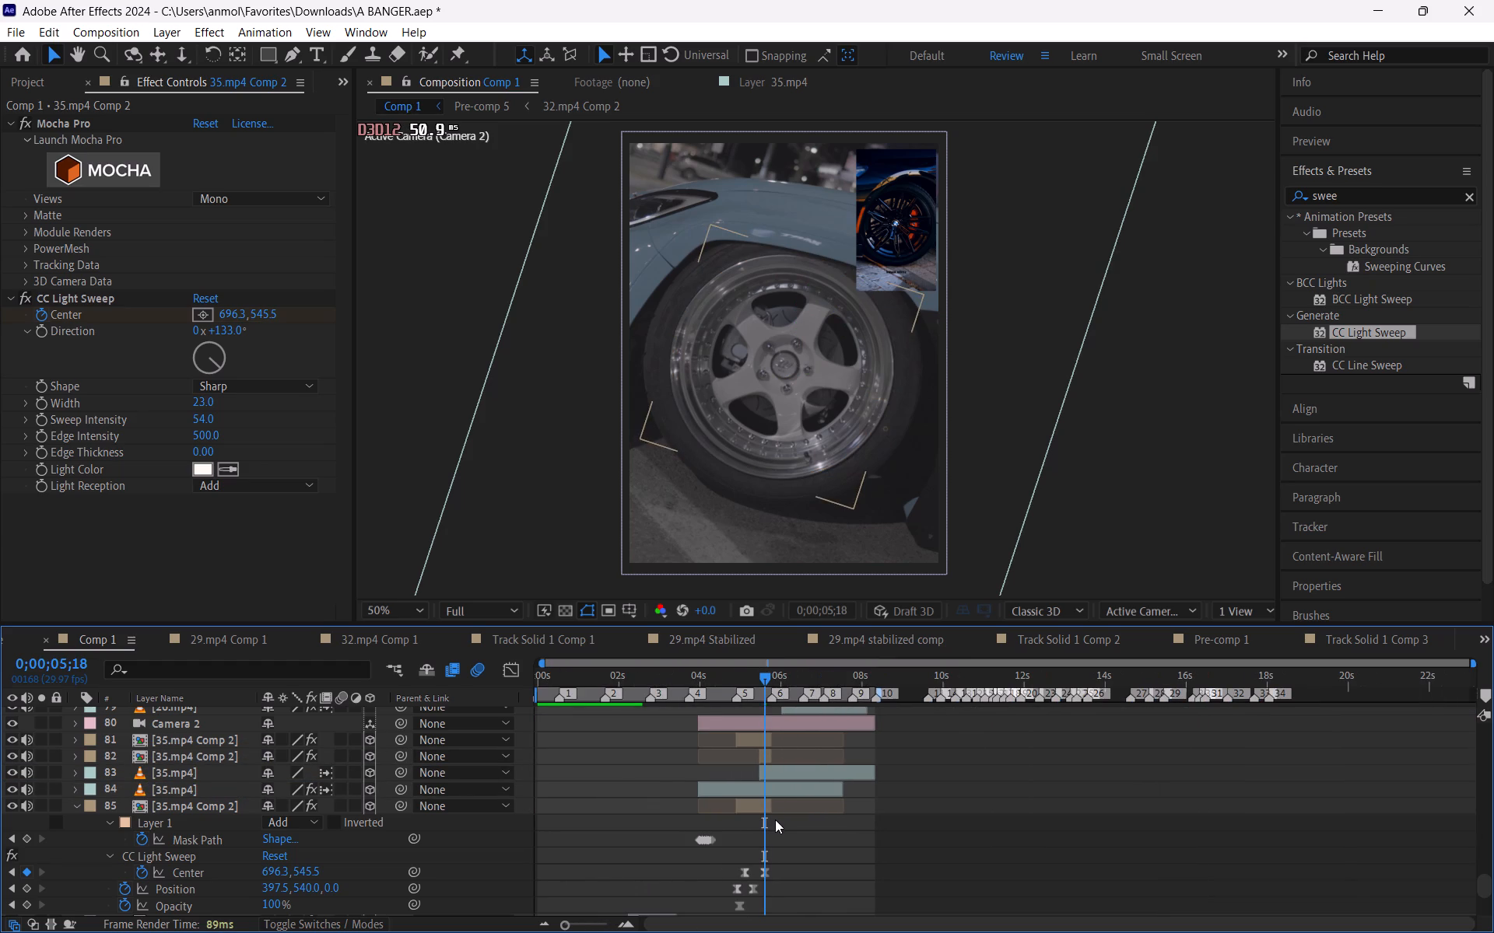
click(775, 819)
drag(759, 678, 750, 681)
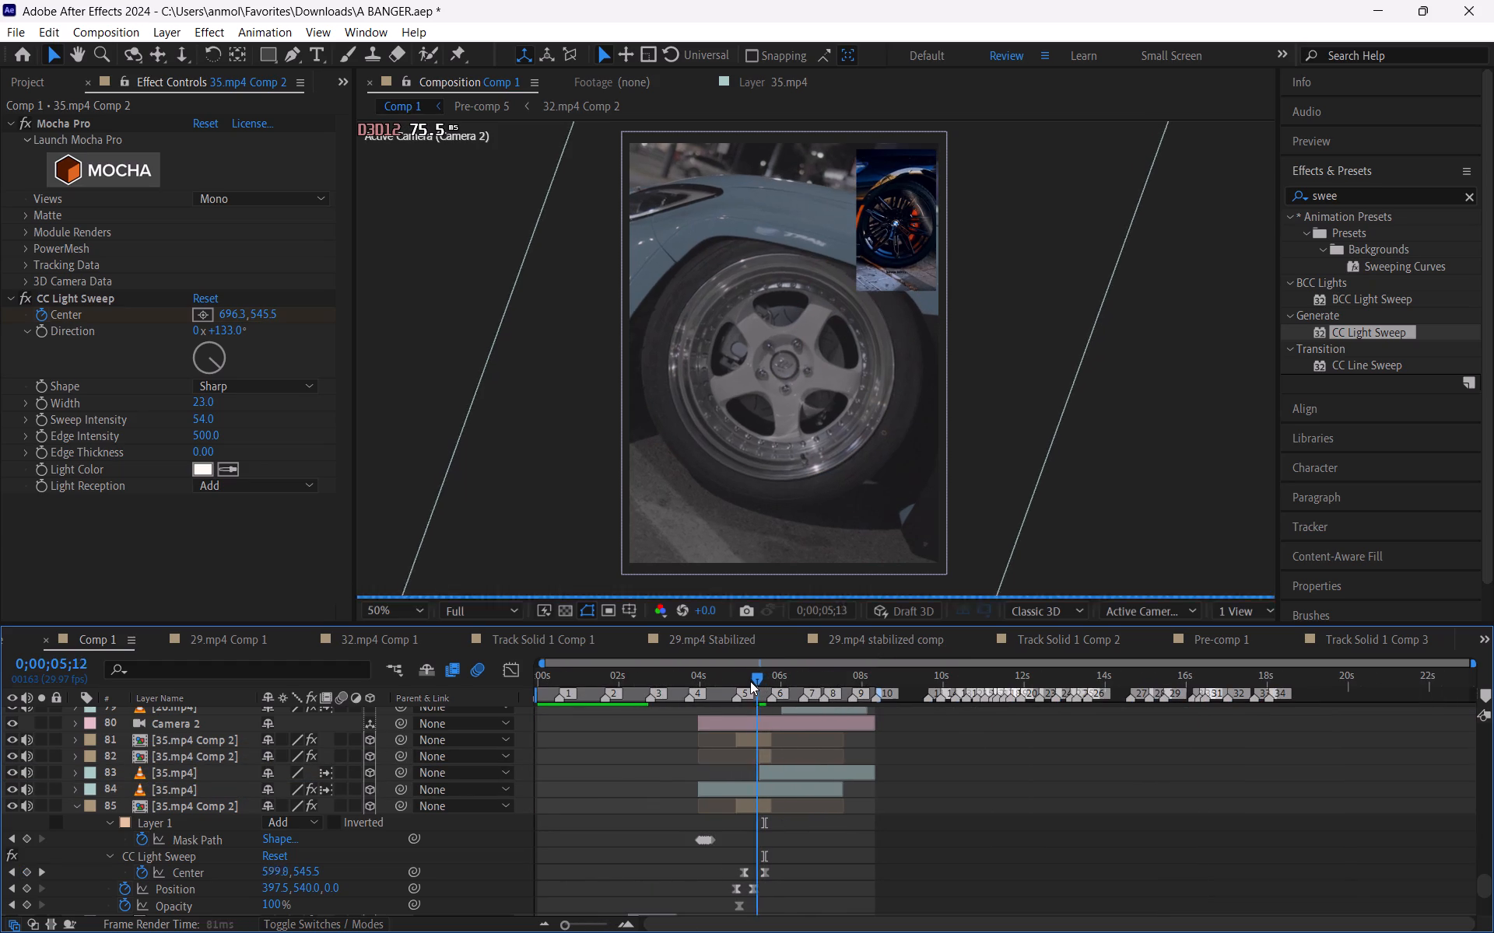
drag(750, 681, 740, 684)
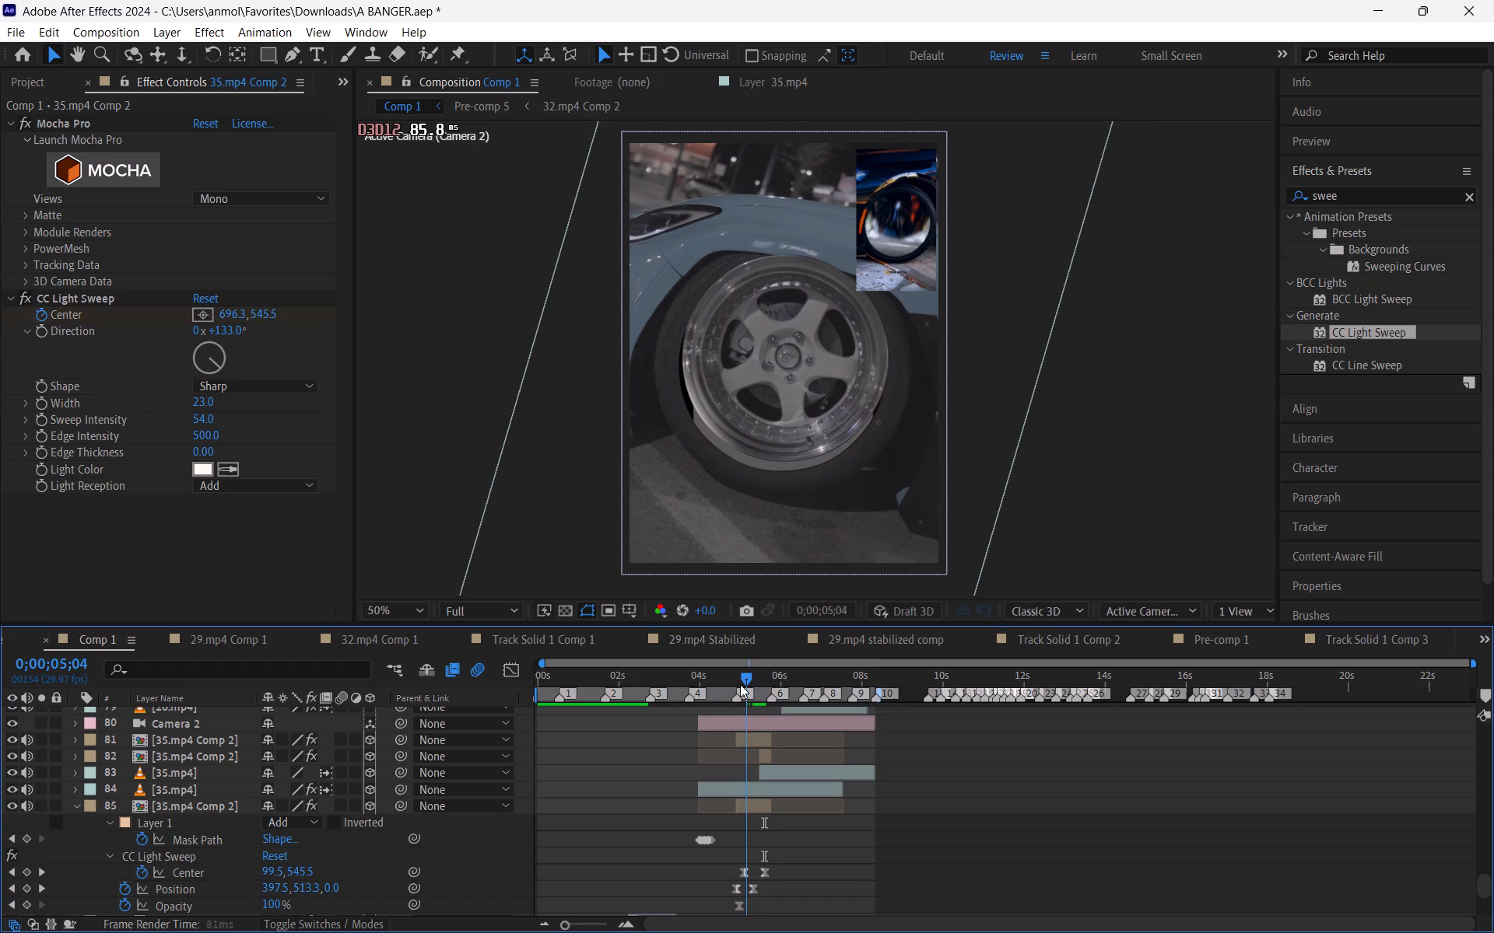
drag(740, 684, 729, 688)
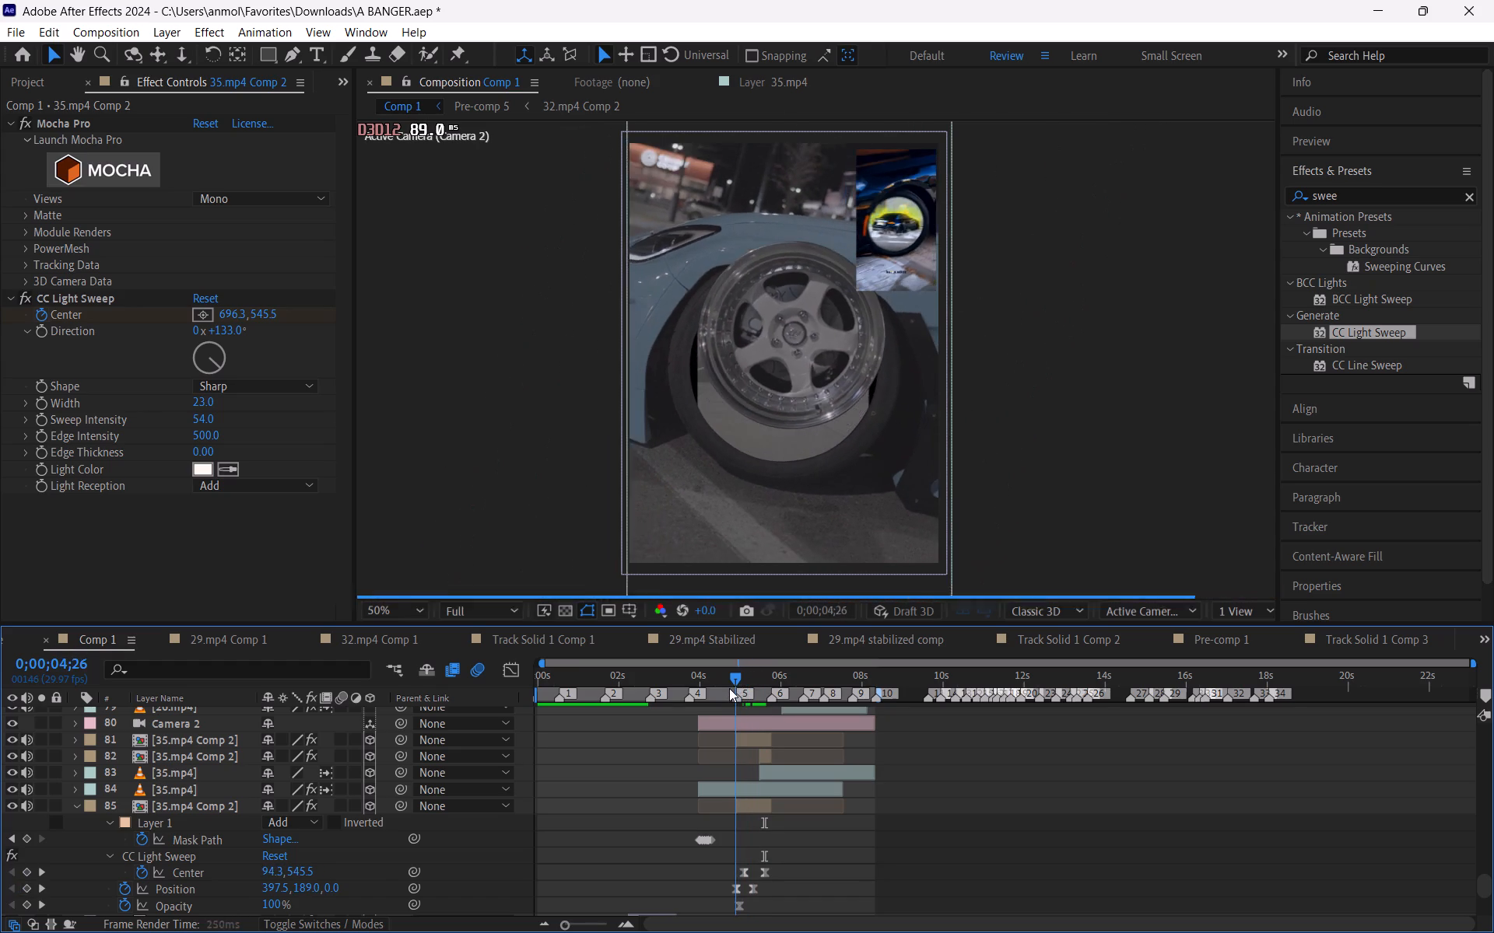
drag(729, 688, 736, 692)
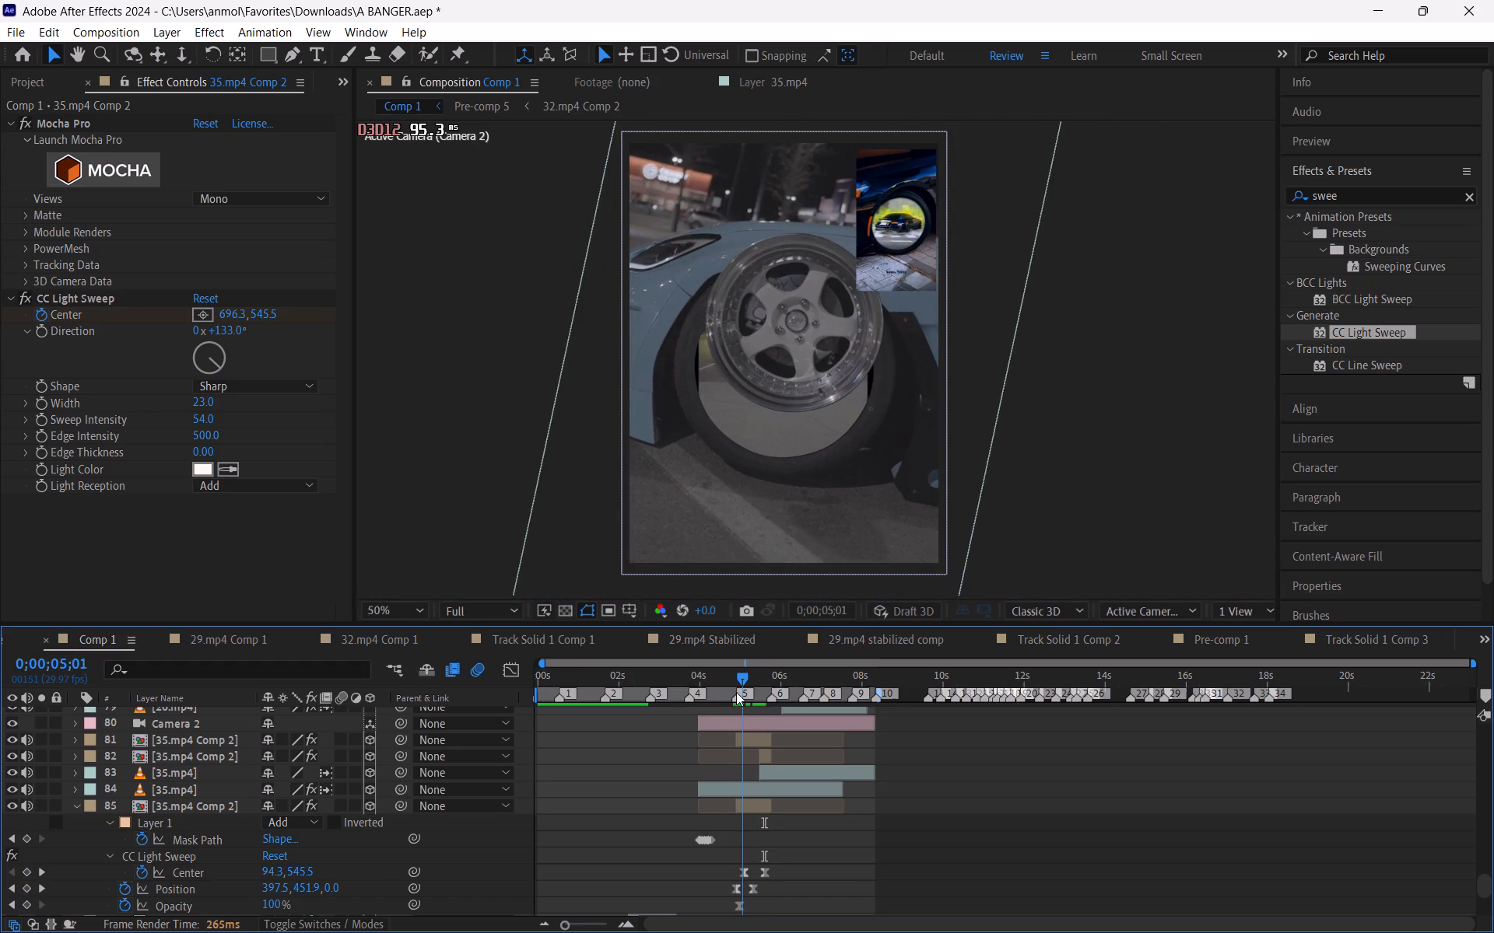
drag(736, 692, 736, 694)
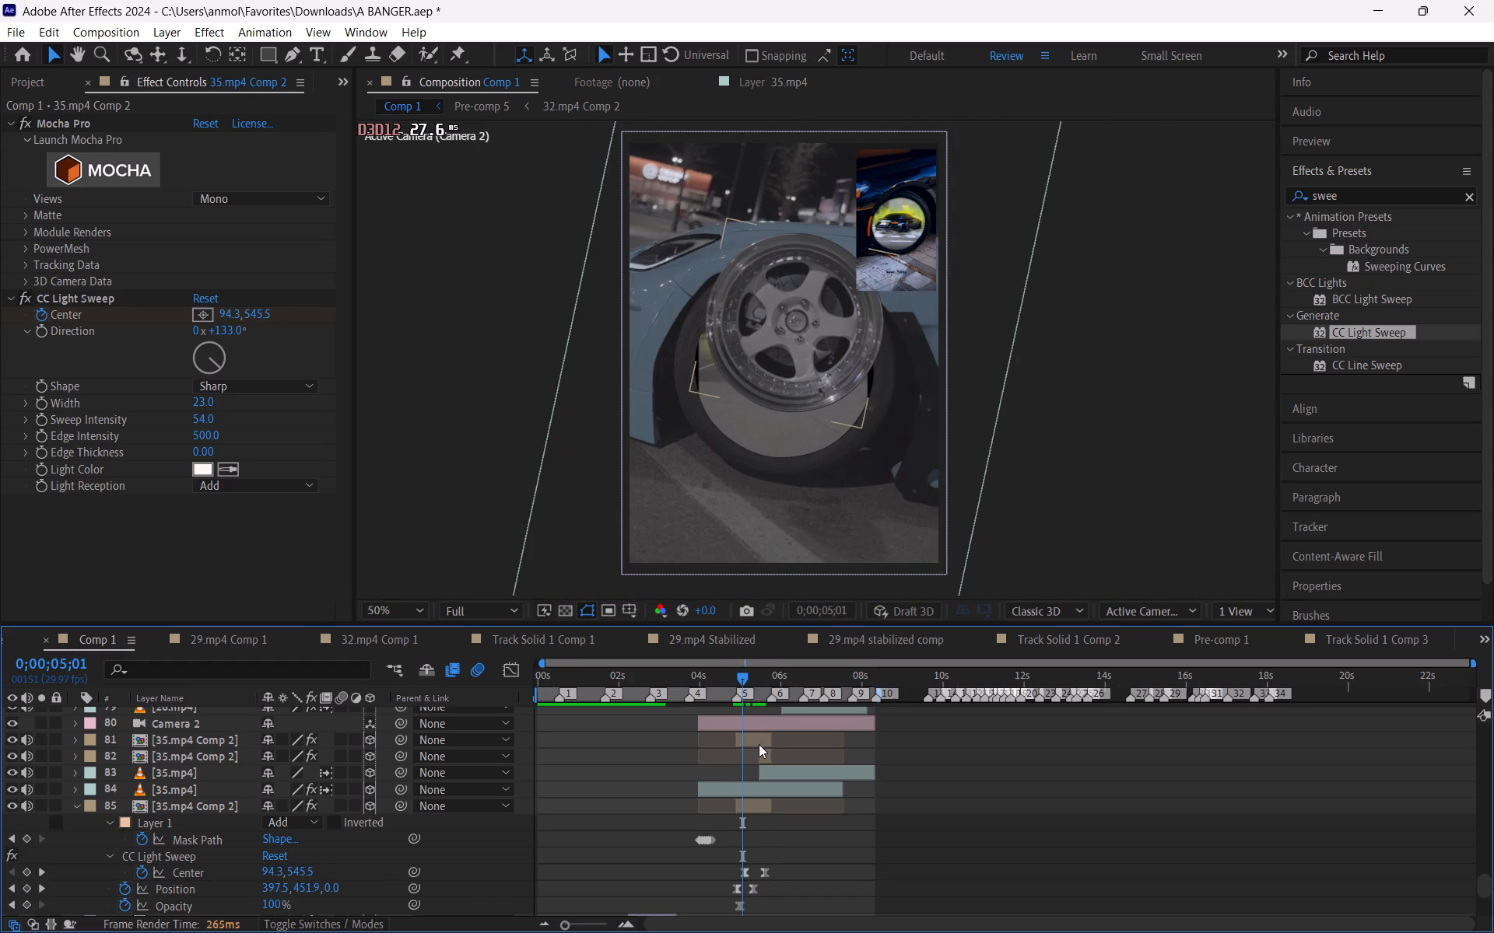
Hide the untrimmed upper 35.mp4 Comp 2 copy directly below Camera 2 and recheck the wheel around 0;00;05;01.
click(757, 743)
click(10, 739)
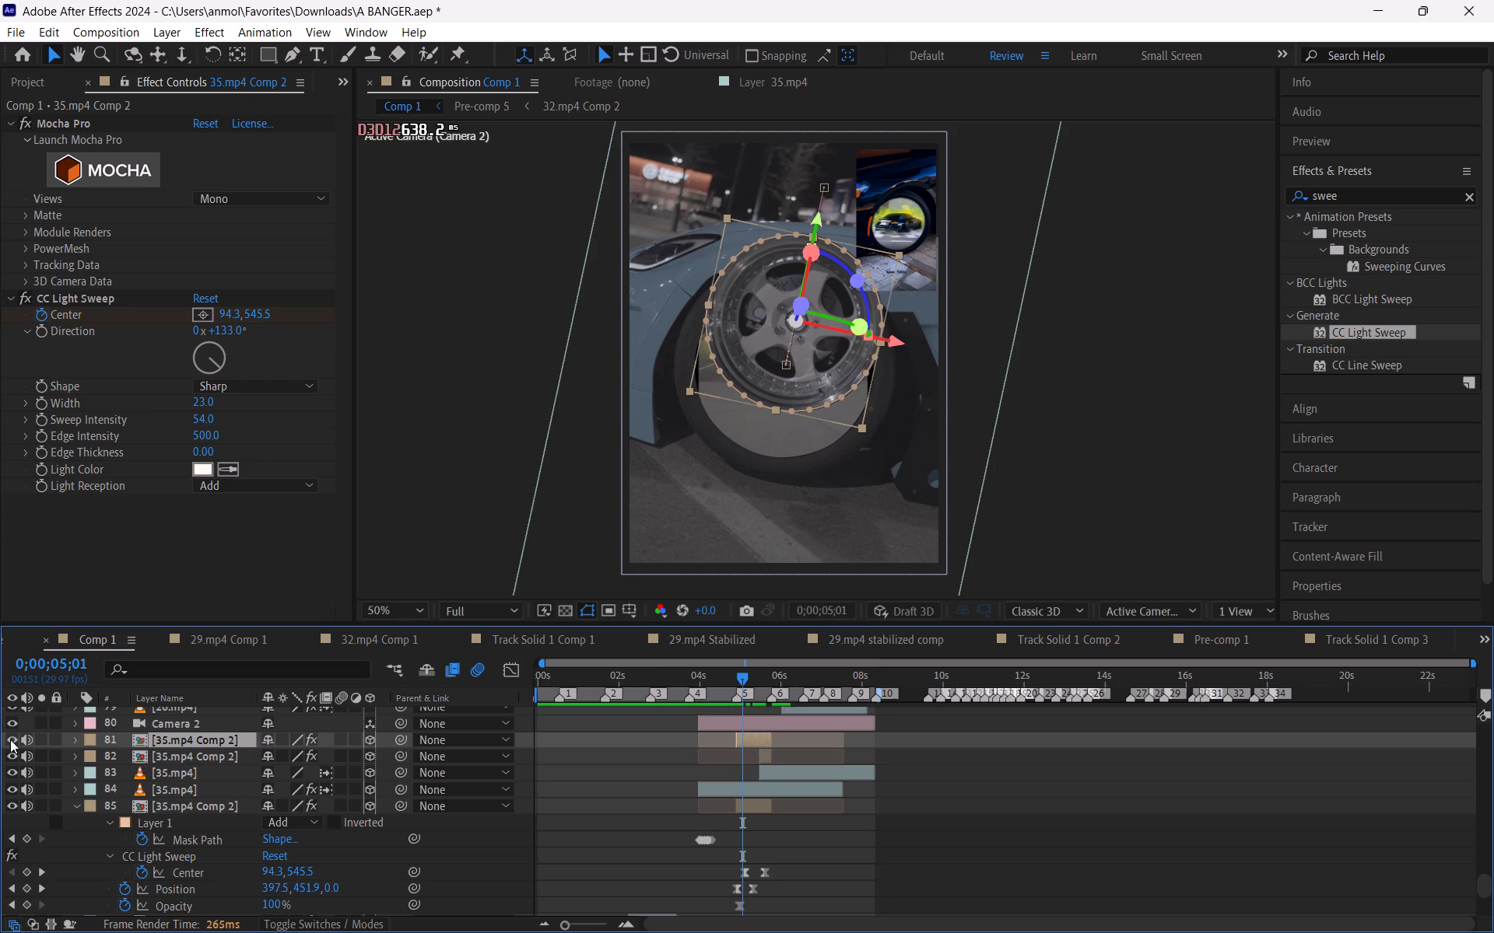
click(774, 857)
drag(740, 673, 741, 673)
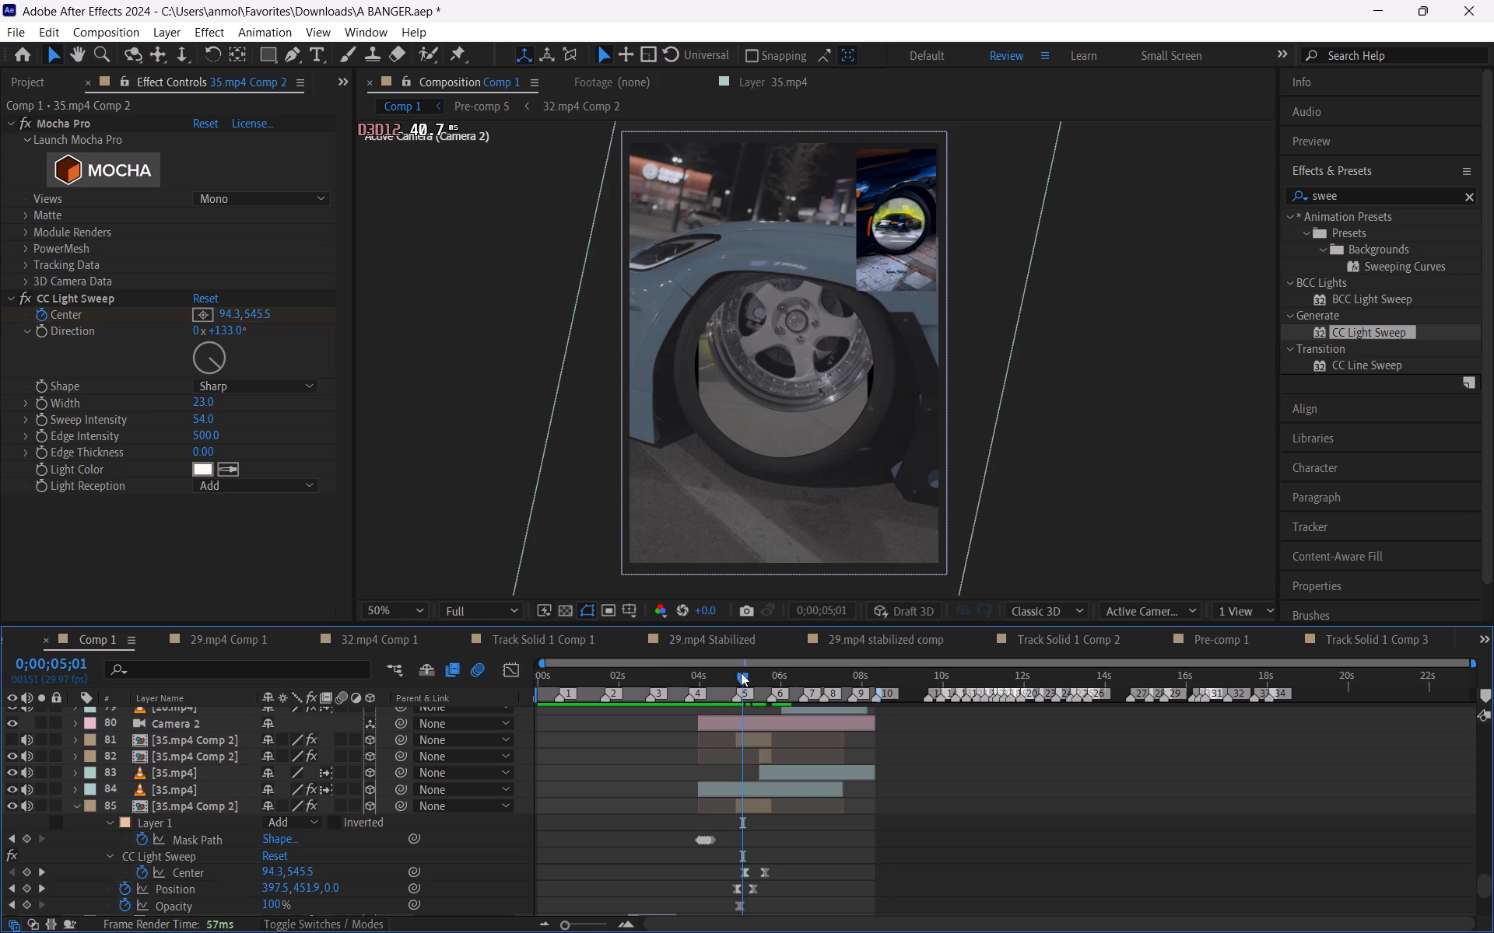
Examine the wheel and its light sweep across the shot change between about 0;00;05;11 and 0;00;05;24.
drag(741, 673, 765, 676)
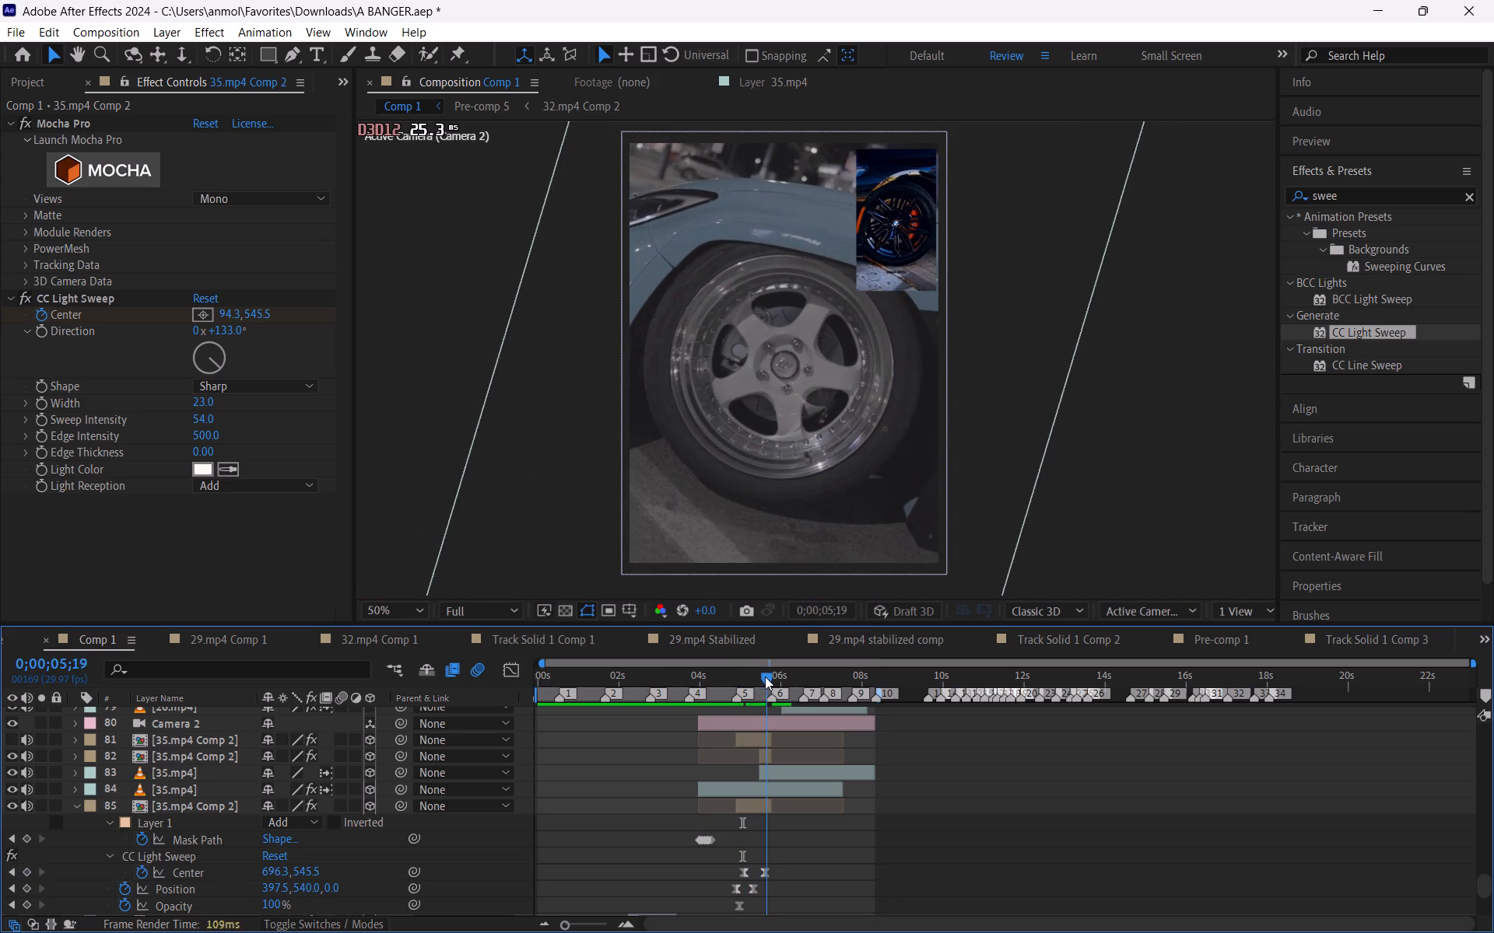
drag(765, 676, 759, 676)
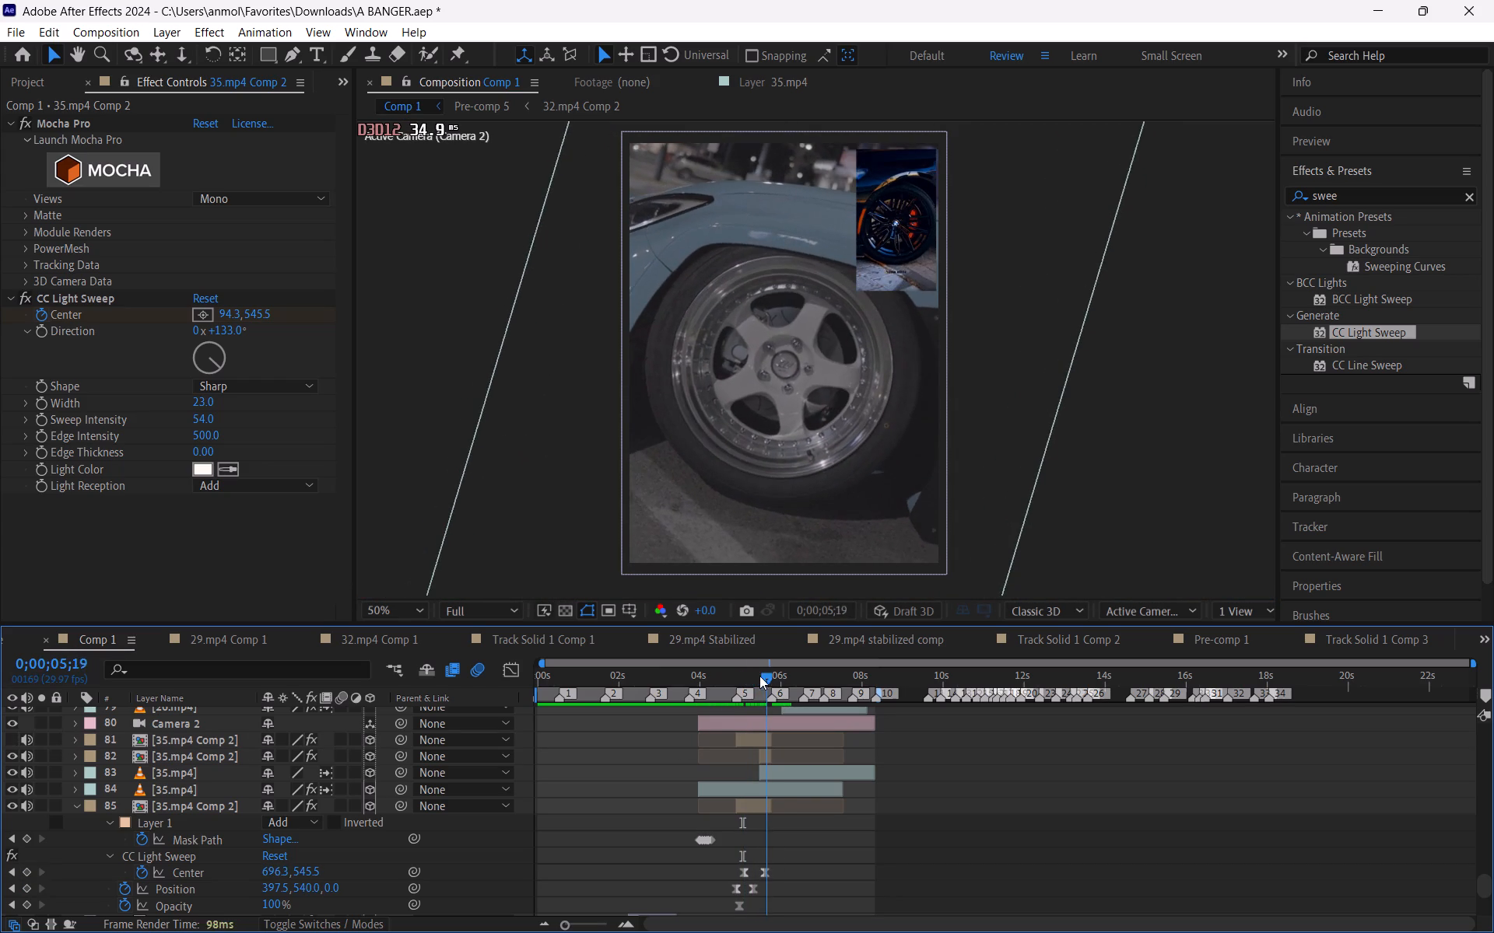
drag(759, 676, 766, 680)
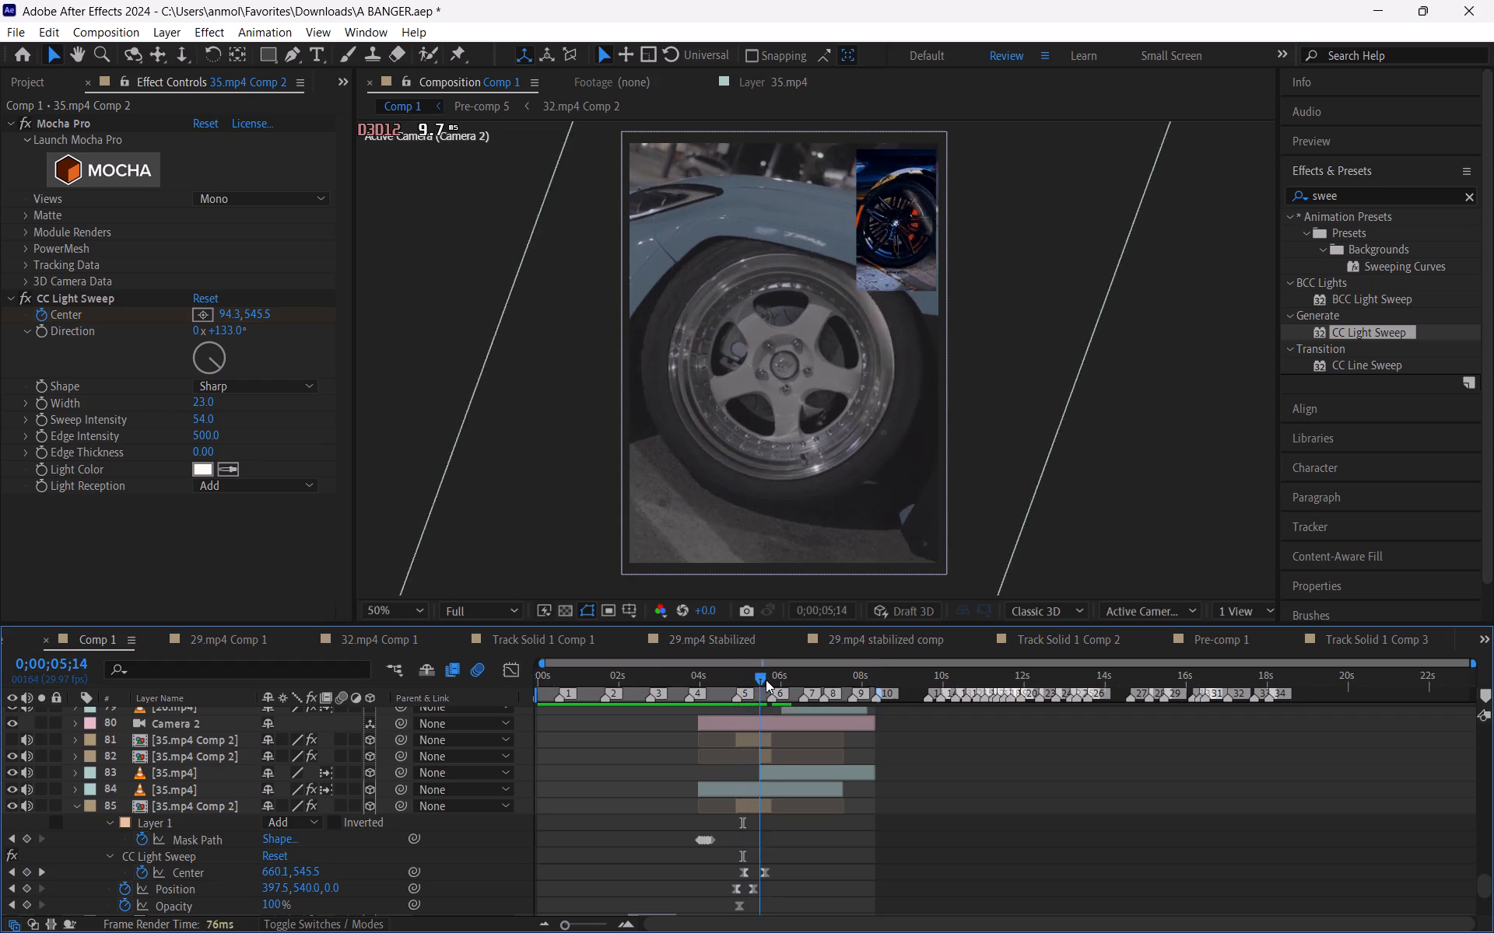
drag(766, 680, 767, 682)
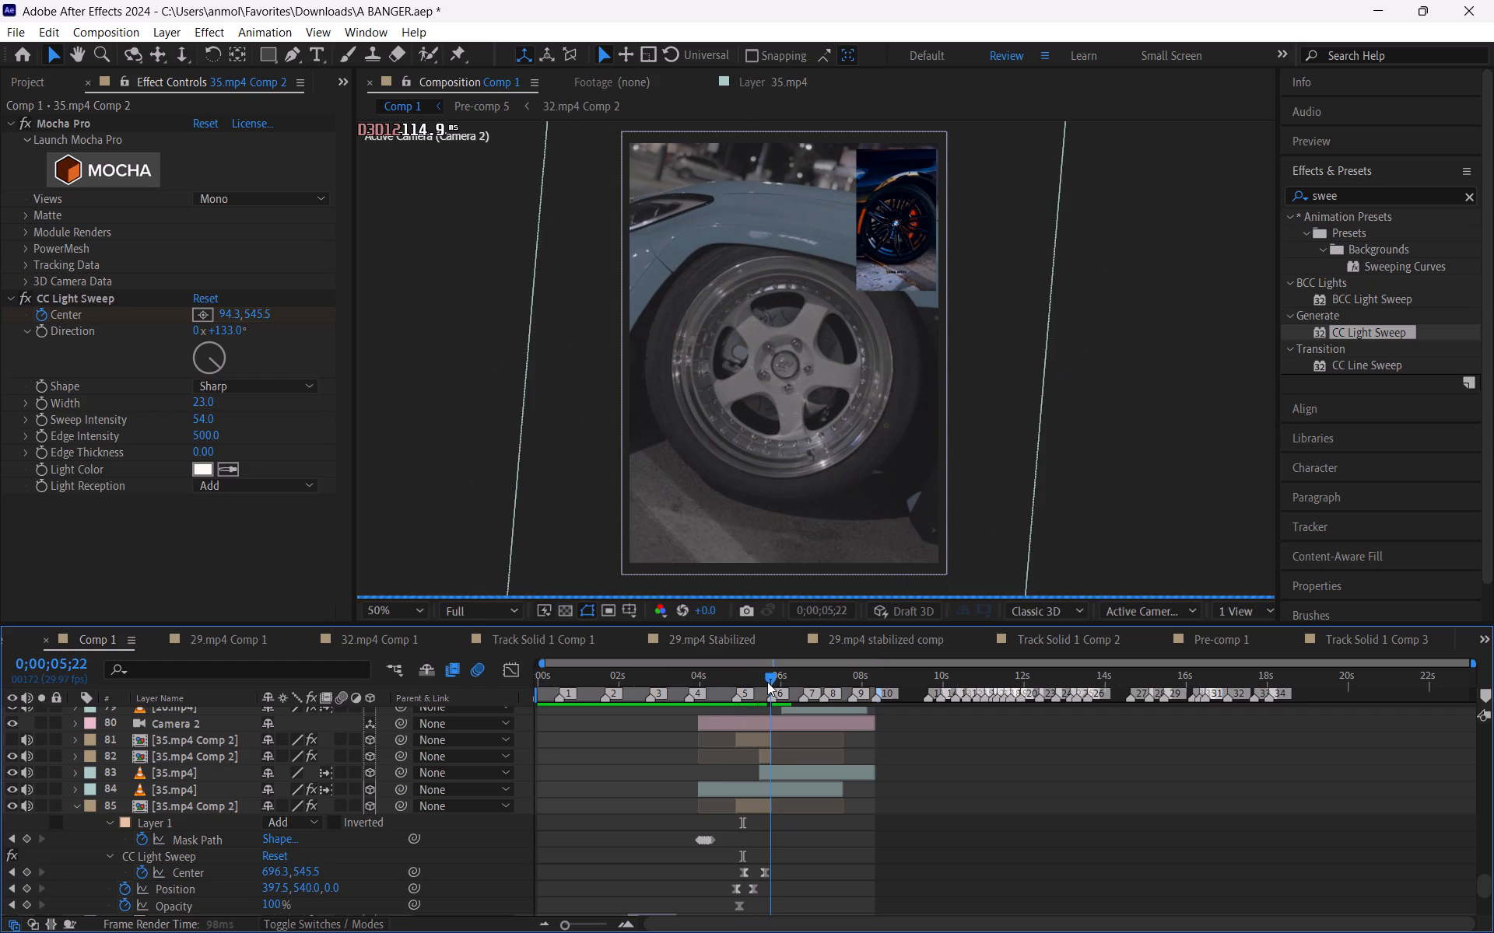
drag(767, 682, 770, 684)
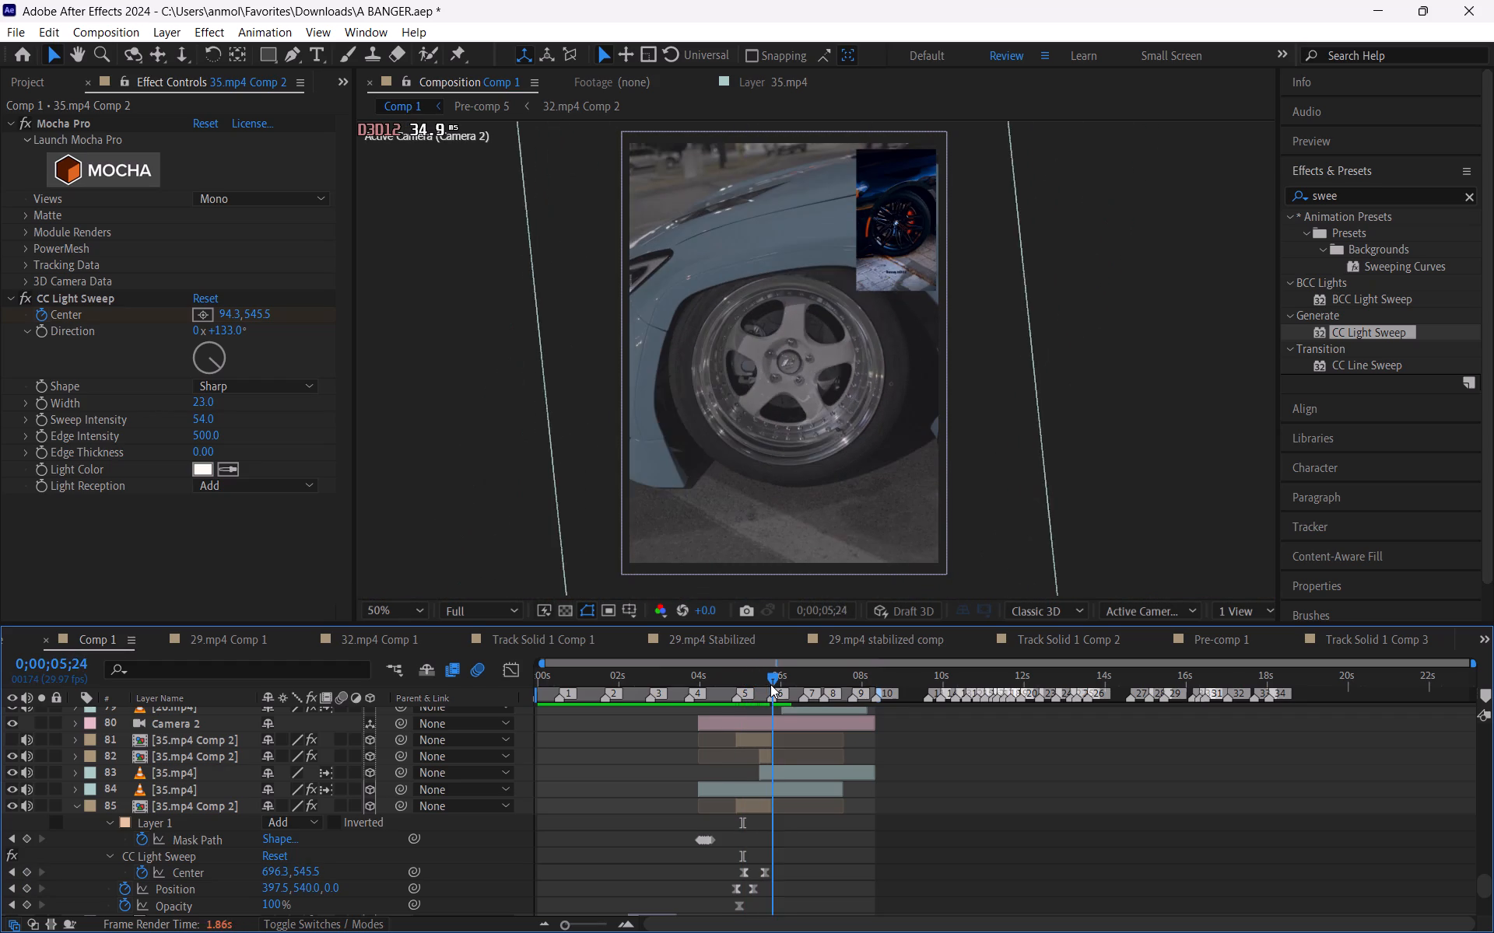
drag(770, 684, 754, 691)
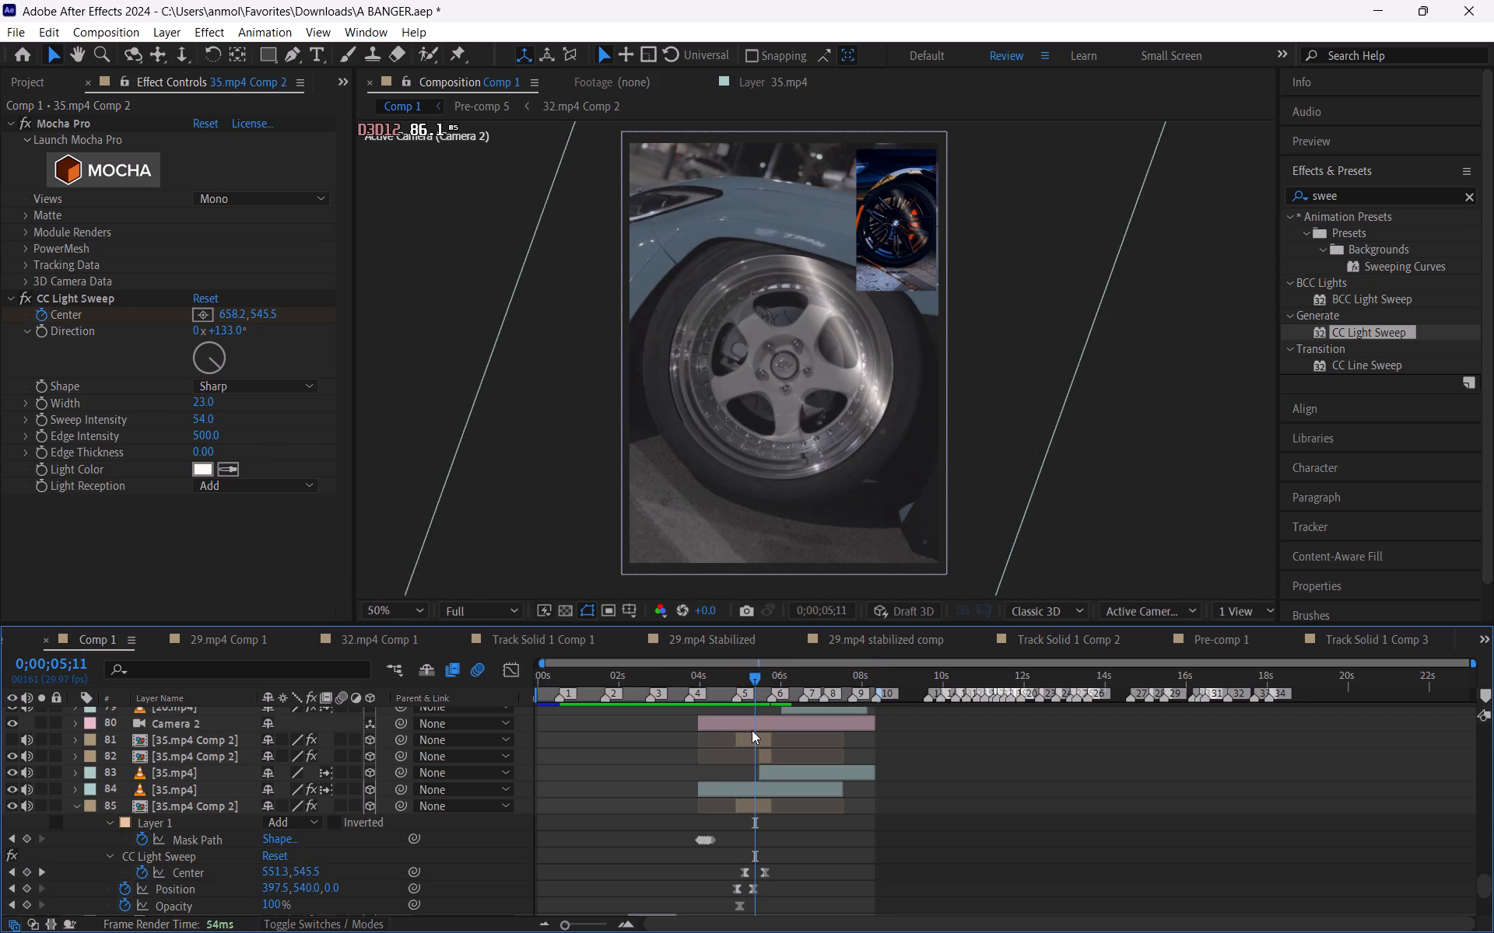
Set the CC Light Sweep Sweep Intensity of the lowest 35.mp4 Comp 2 layer to 35, judging it at 0;00;05;11.
click(752, 732)
click(754, 737)
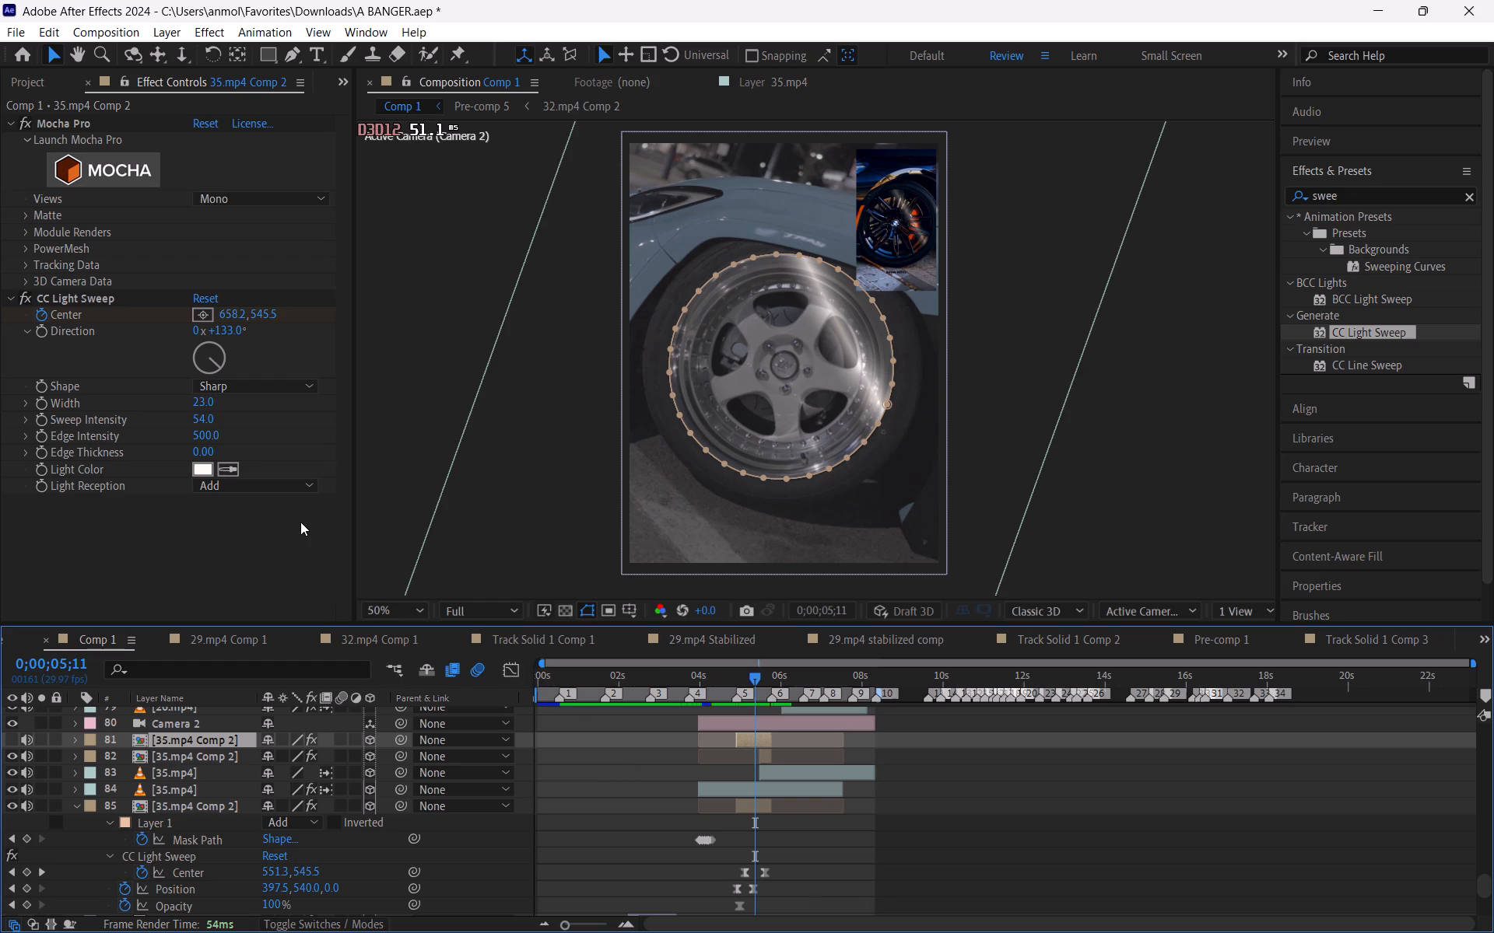
click(765, 756)
click(755, 809)
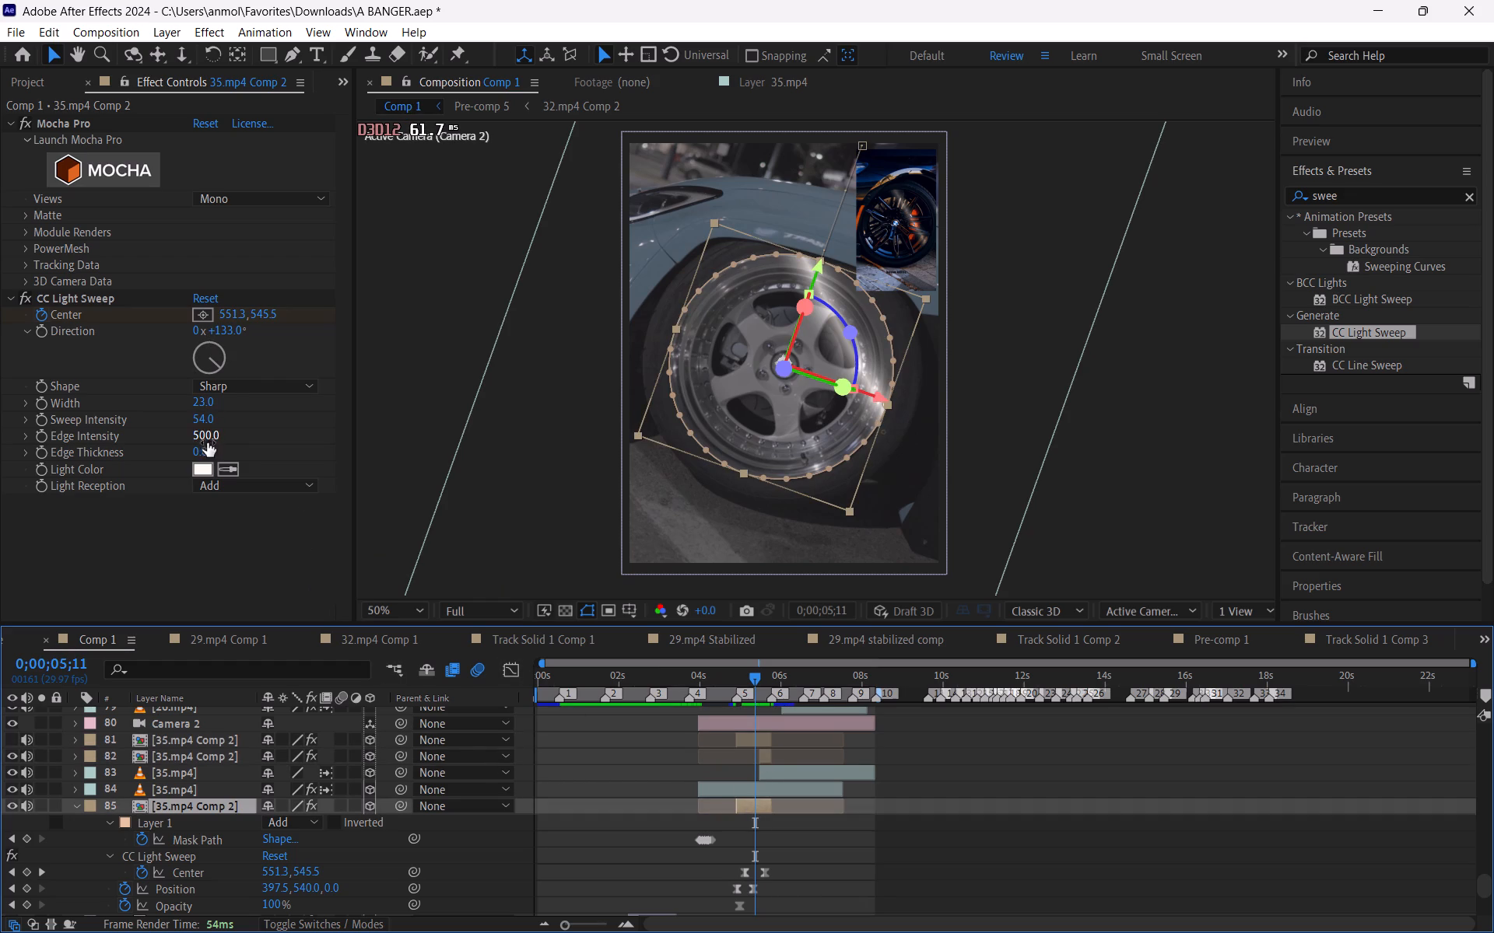
drag(202, 424, 202, 424)
drag(202, 424, 184, 430)
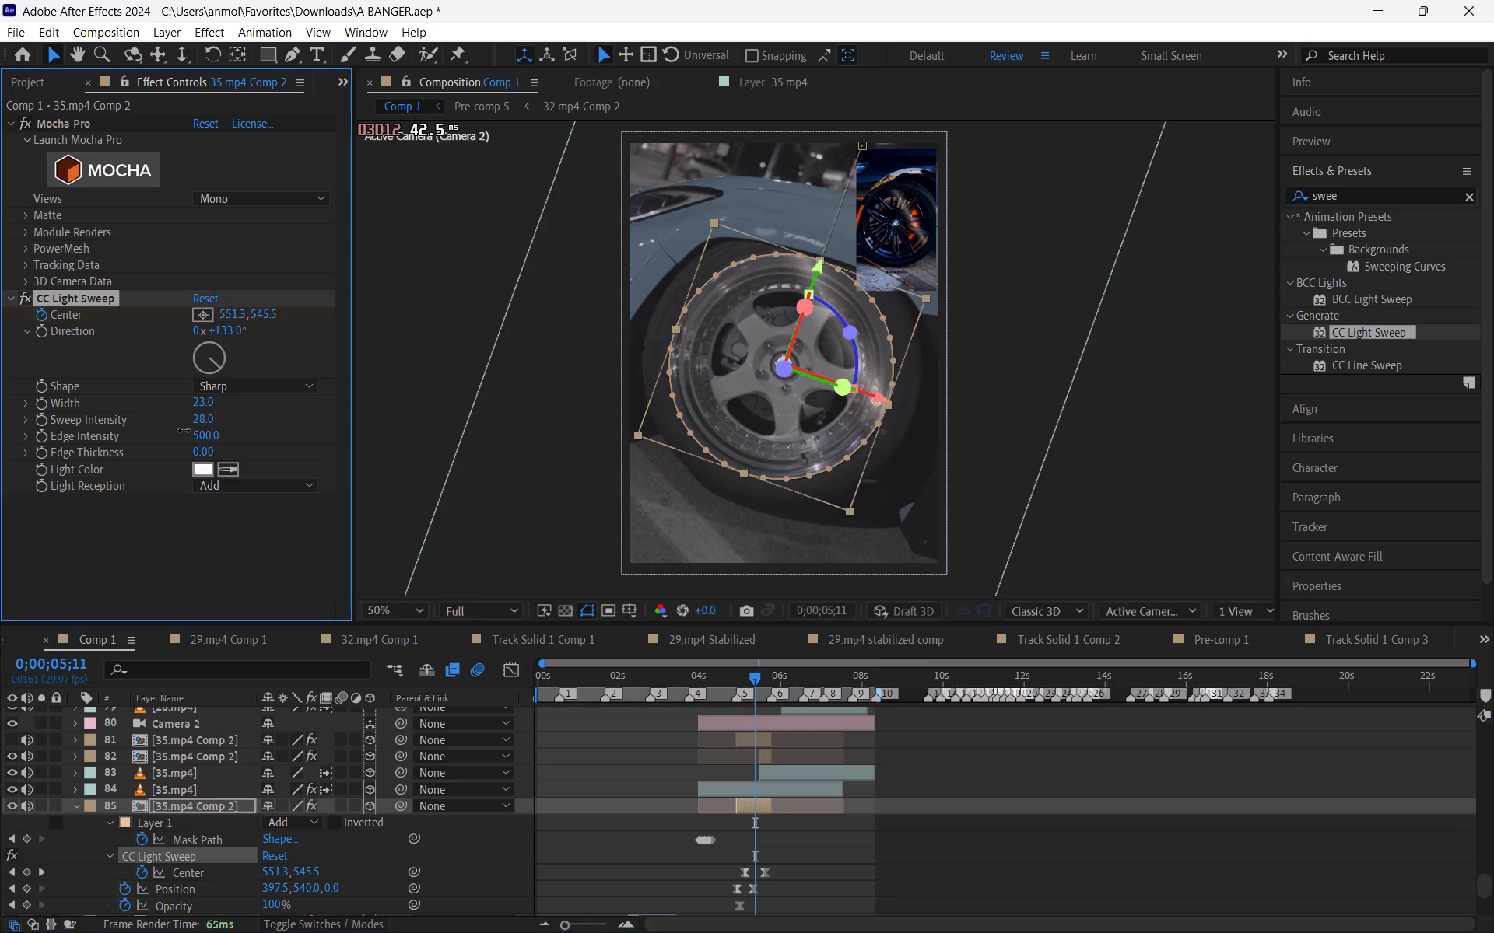
drag(184, 430, 191, 430)
click(898, 882)
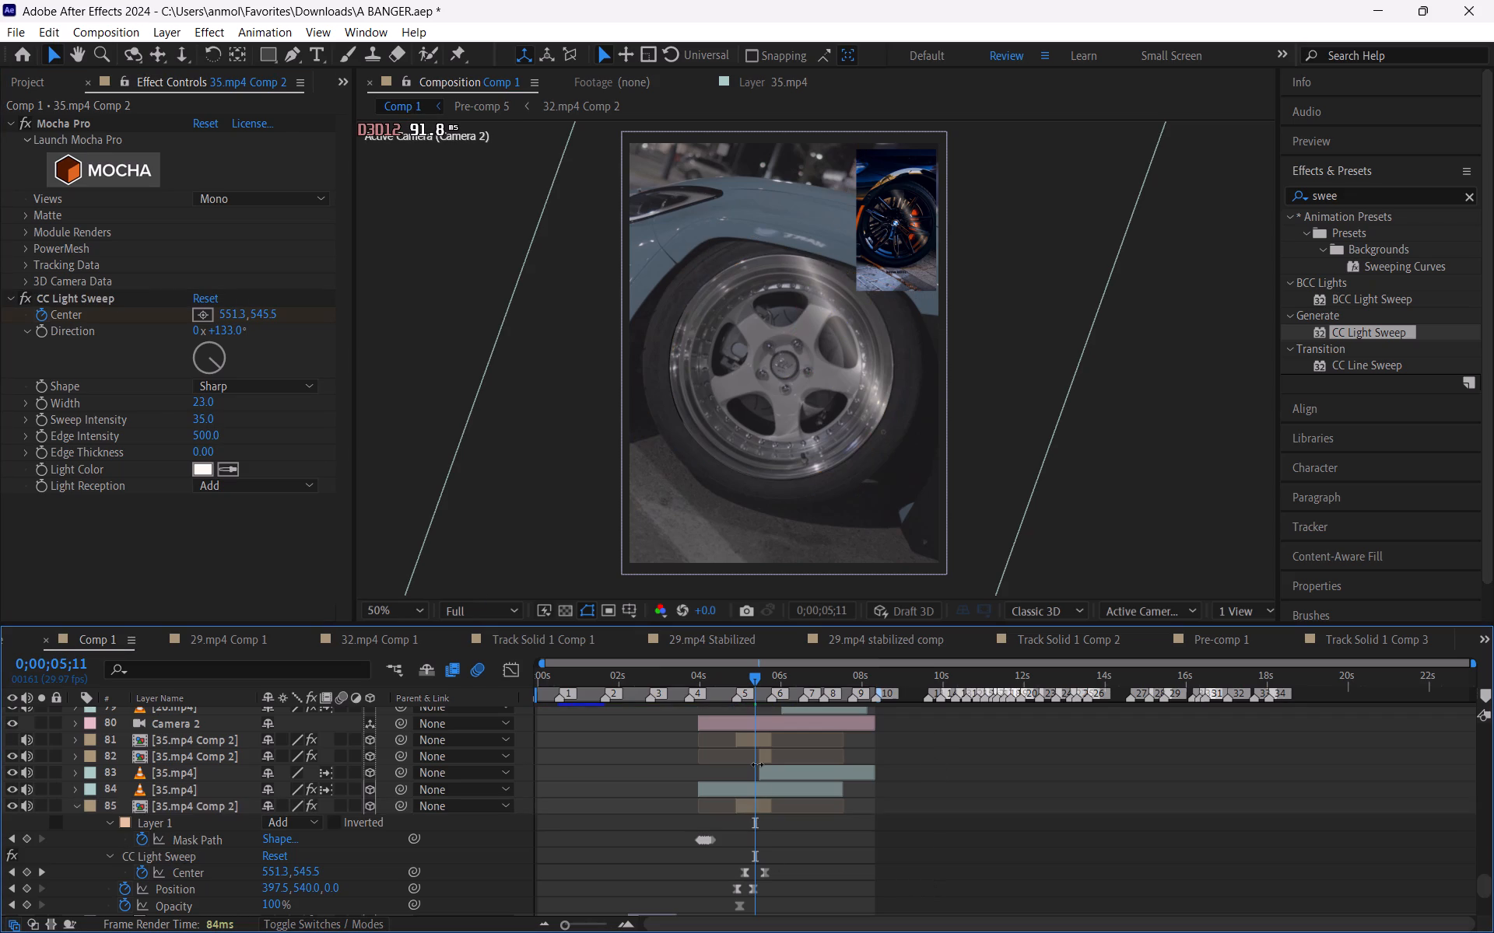
Set the Sweep Intensity of the trimmed 35.mp4 Comp 2 copy to 35 as well.
click(763, 757)
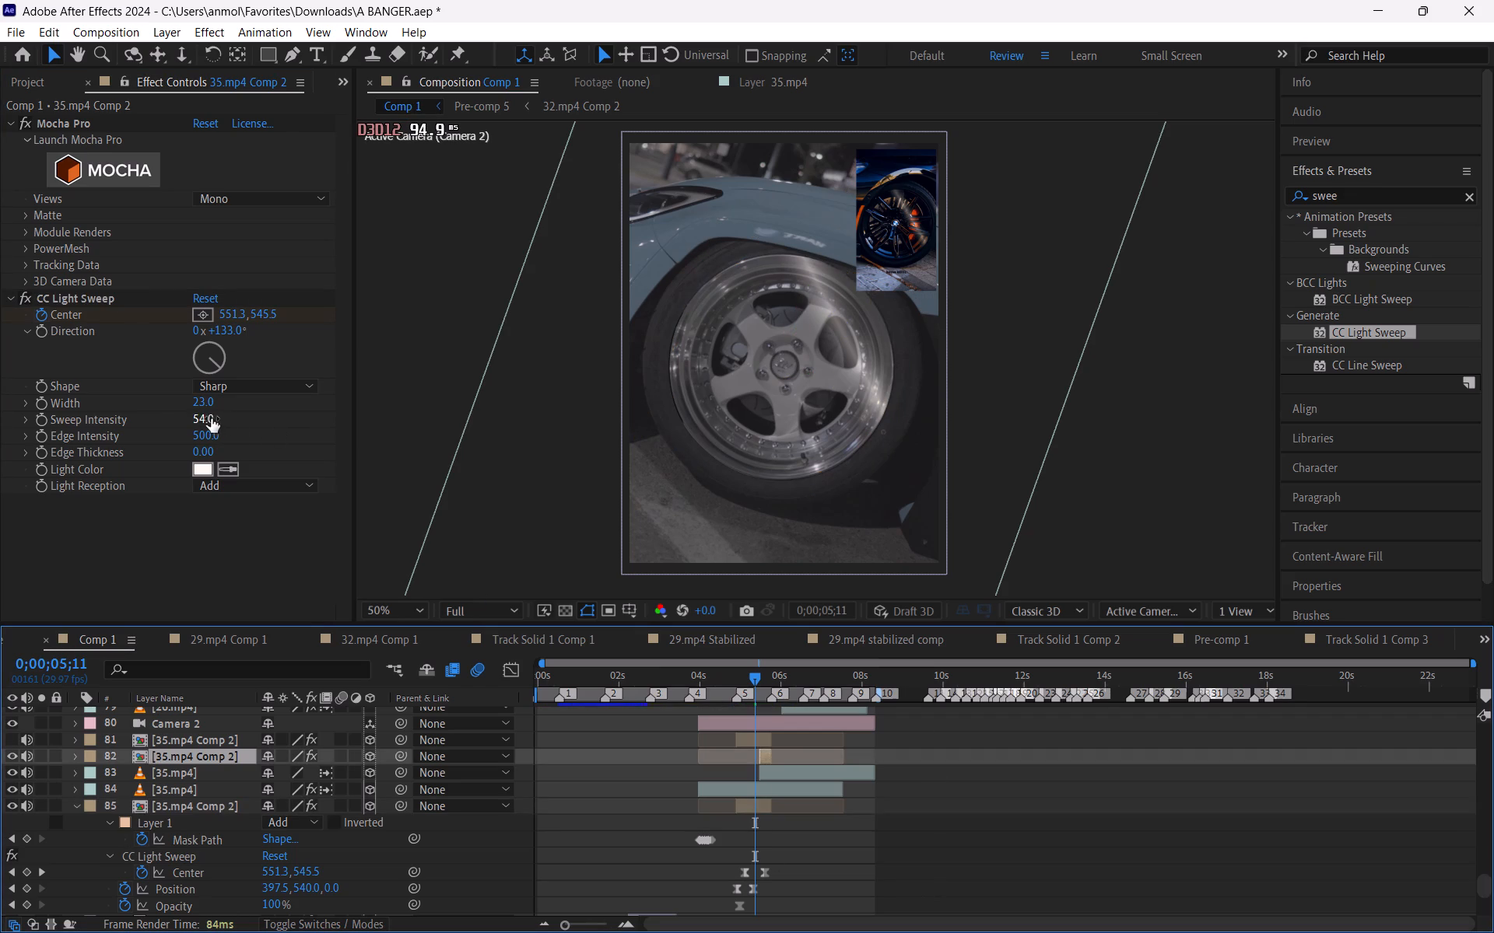
drag(210, 418, 199, 425)
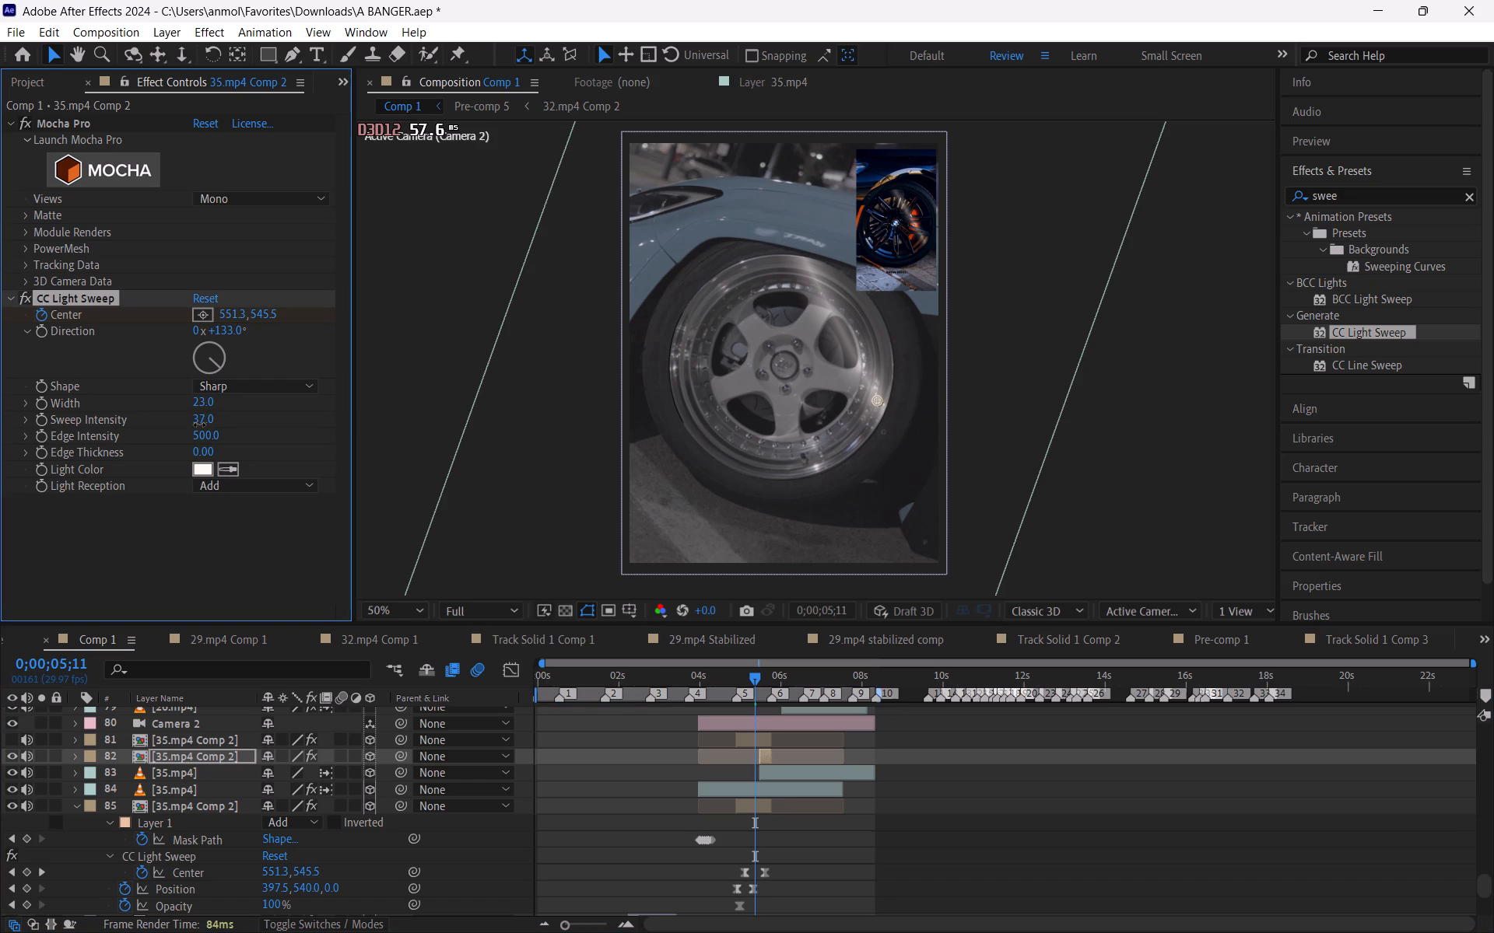
drag(199, 425, 198, 425)
click(580, 792)
Preview Comp 1 from its start at 0;00;00;00.
drag(606, 675, 536, 694)
key(space)
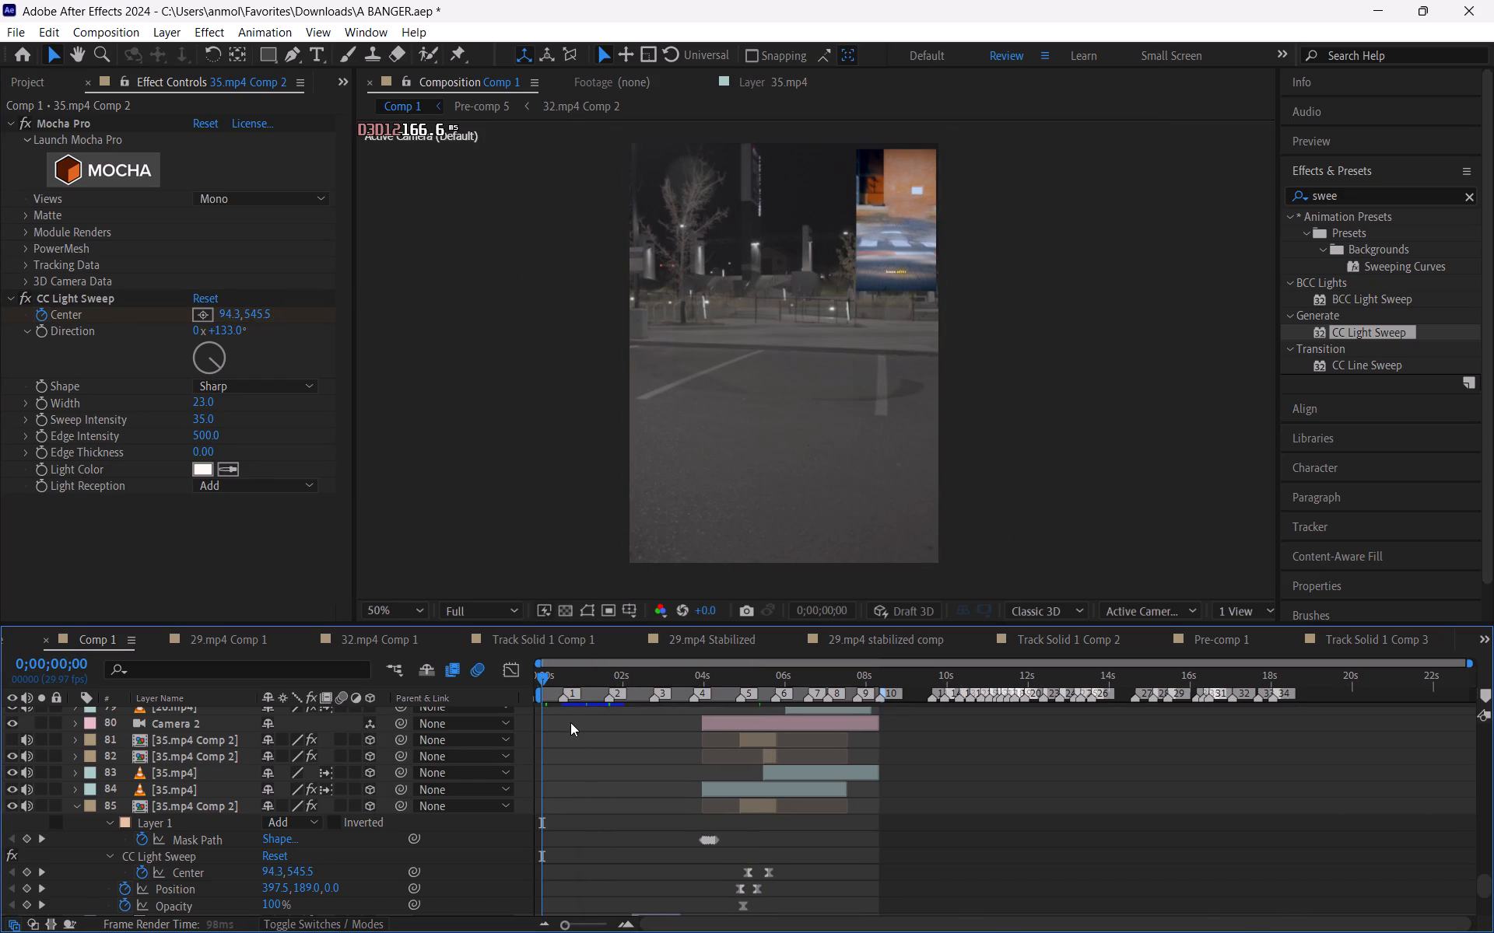
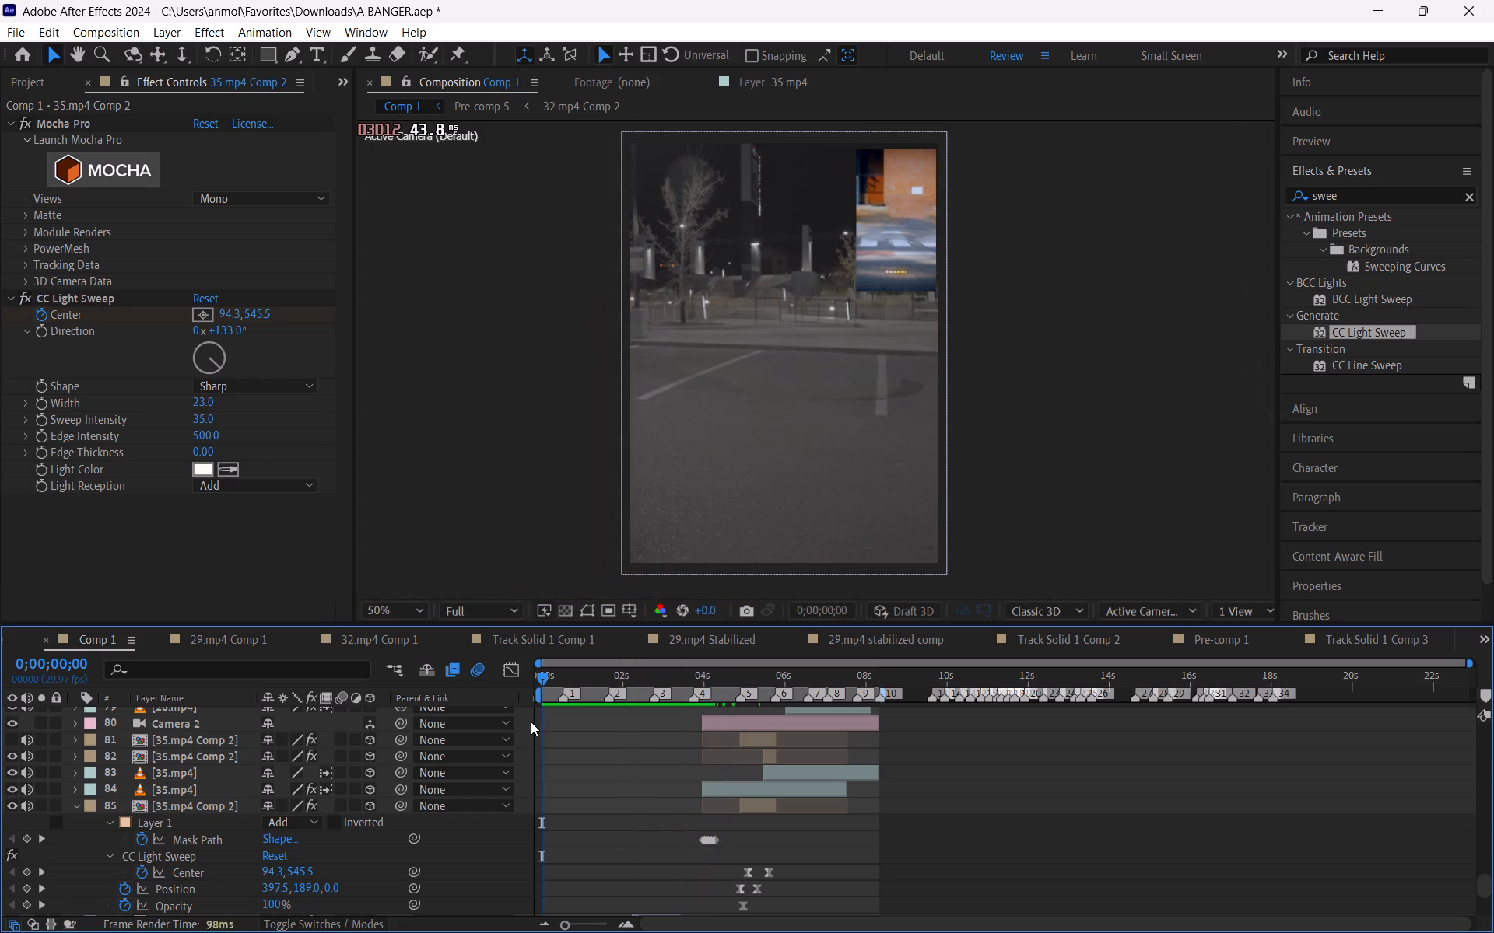
Play Comp 1 from its start and examine the wheel transition between about 0;00;04;13 and 0;00;04;22.
key(space)
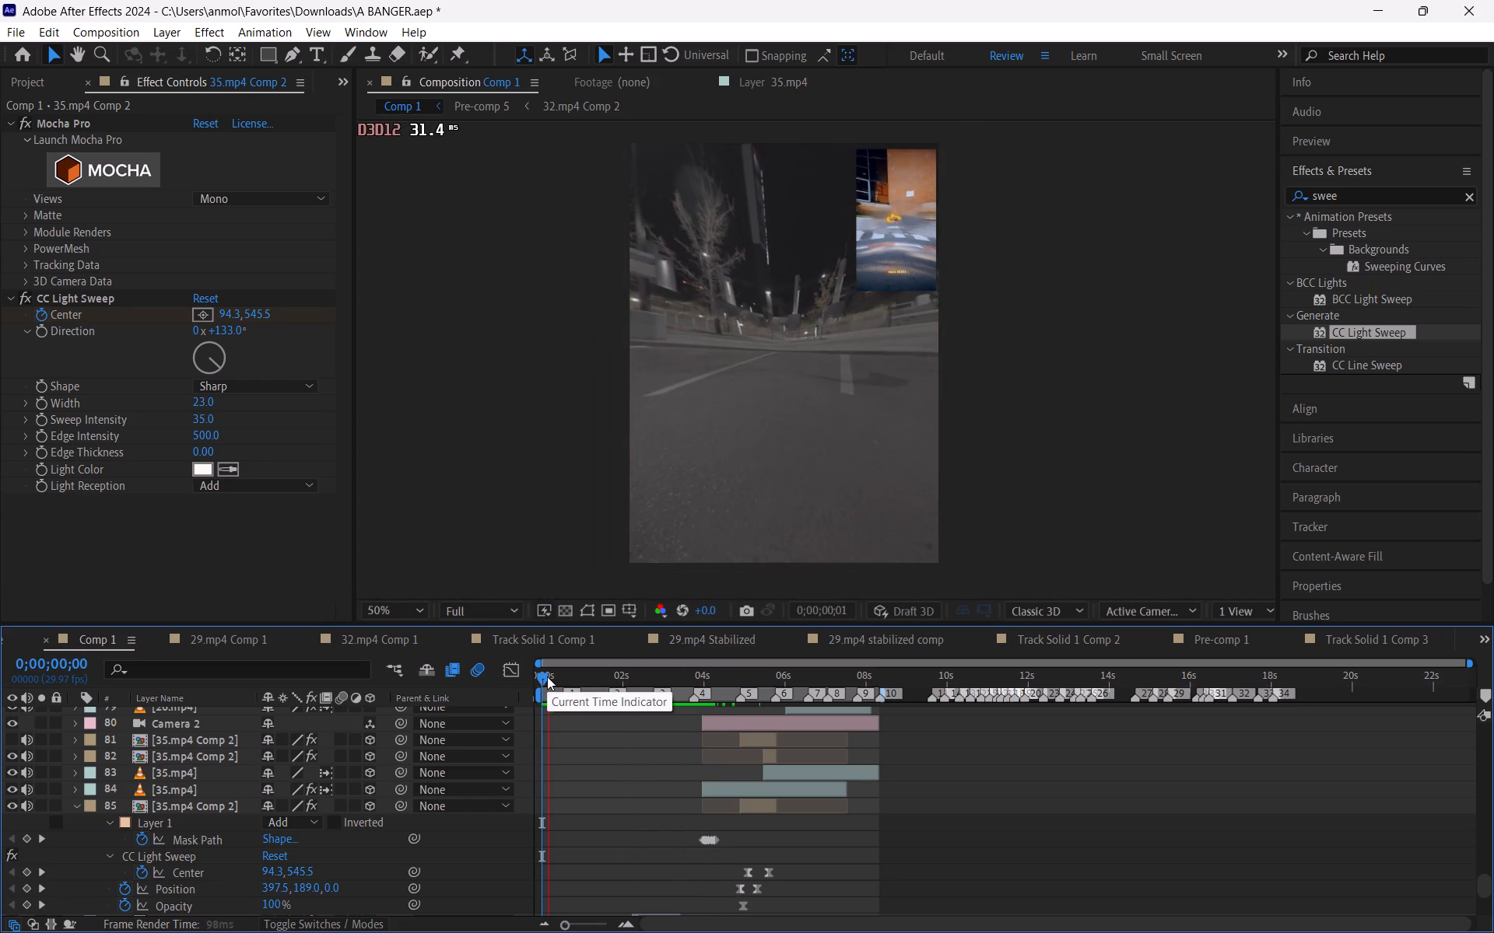
click(547, 676)
key(space)
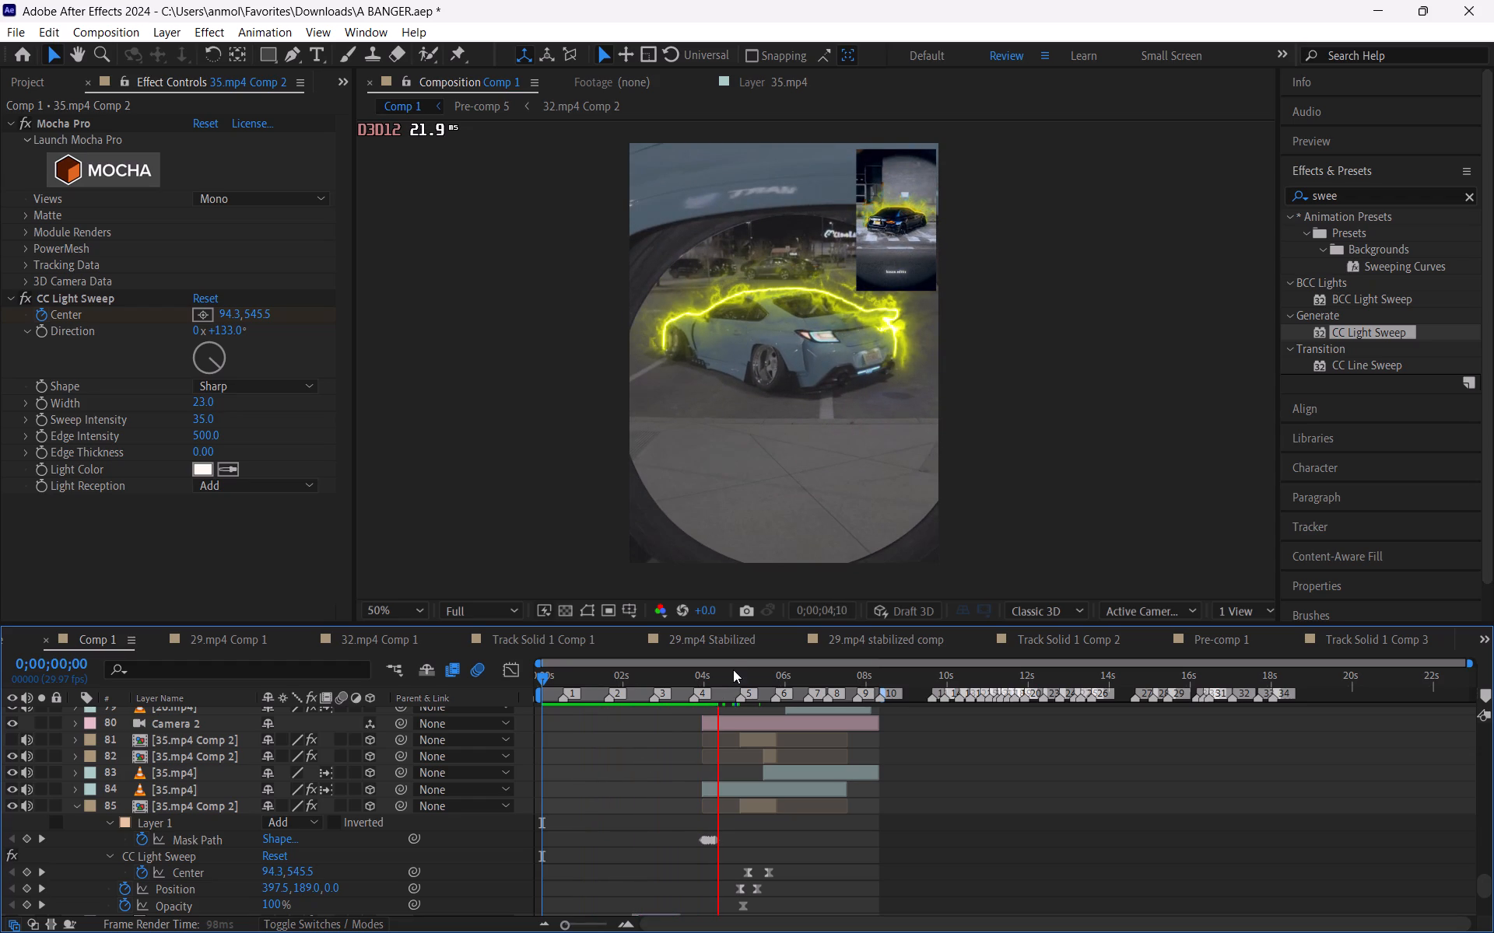
drag(718, 677, 723, 678)
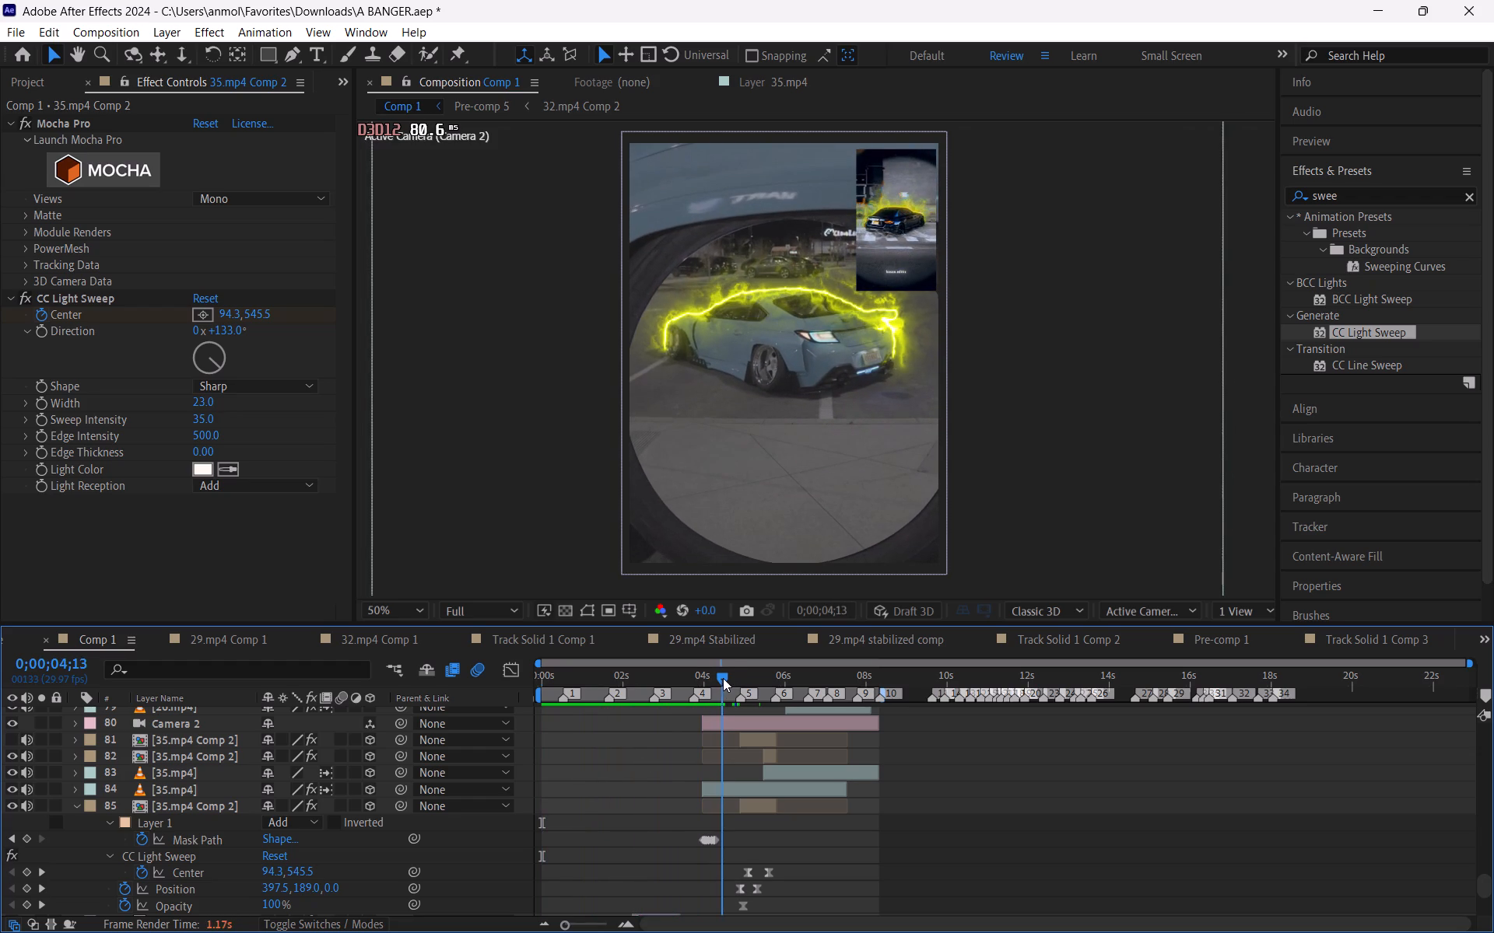
drag(723, 678, 731, 680)
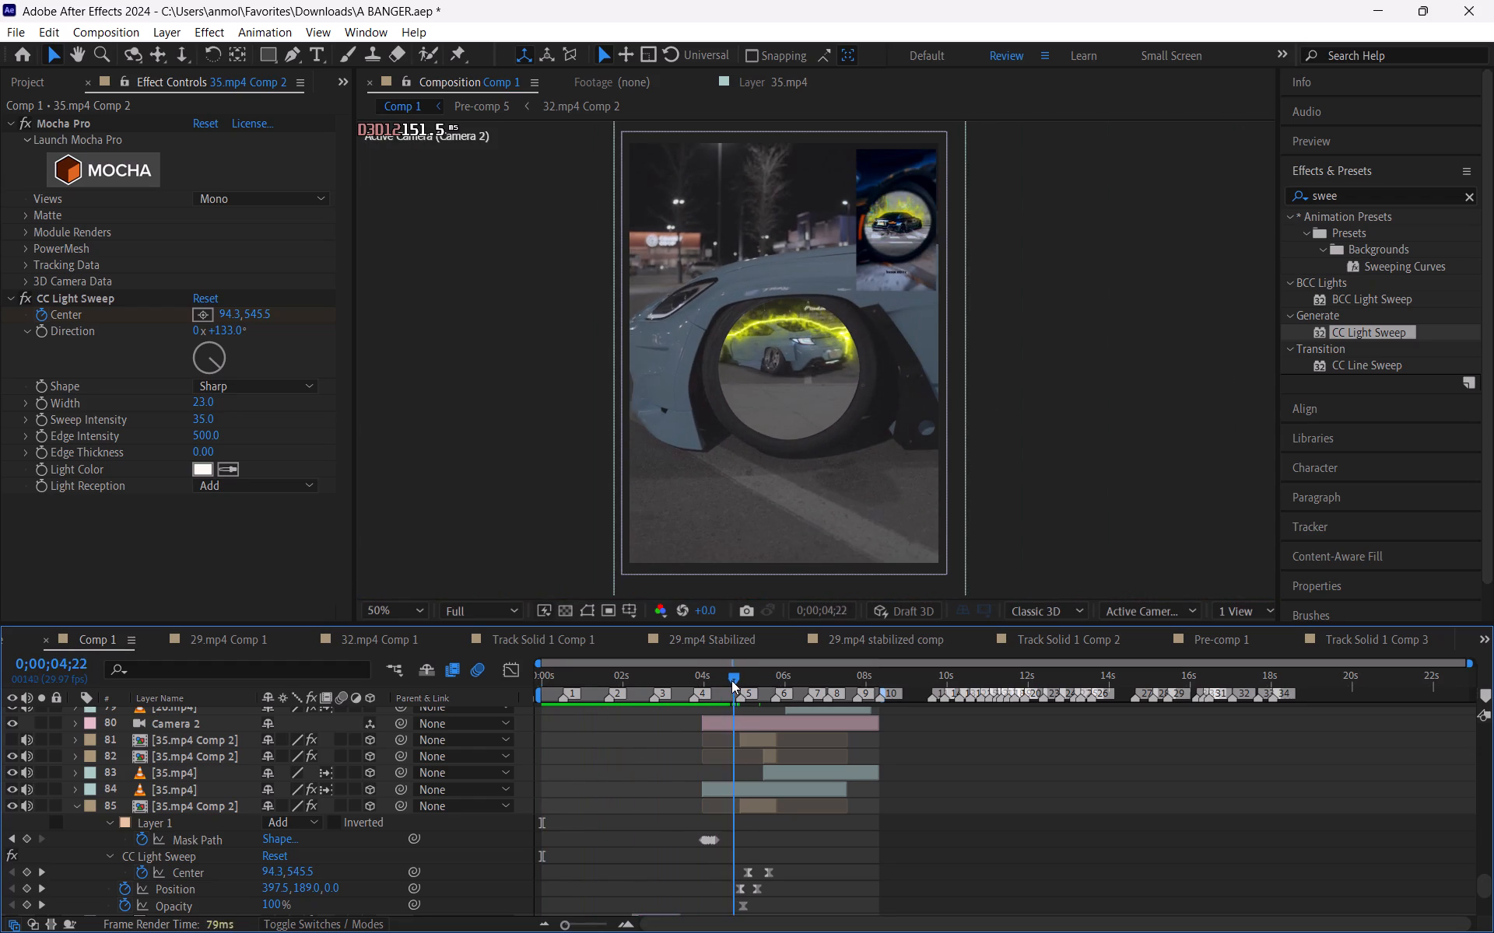
drag(731, 680, 708, 682)
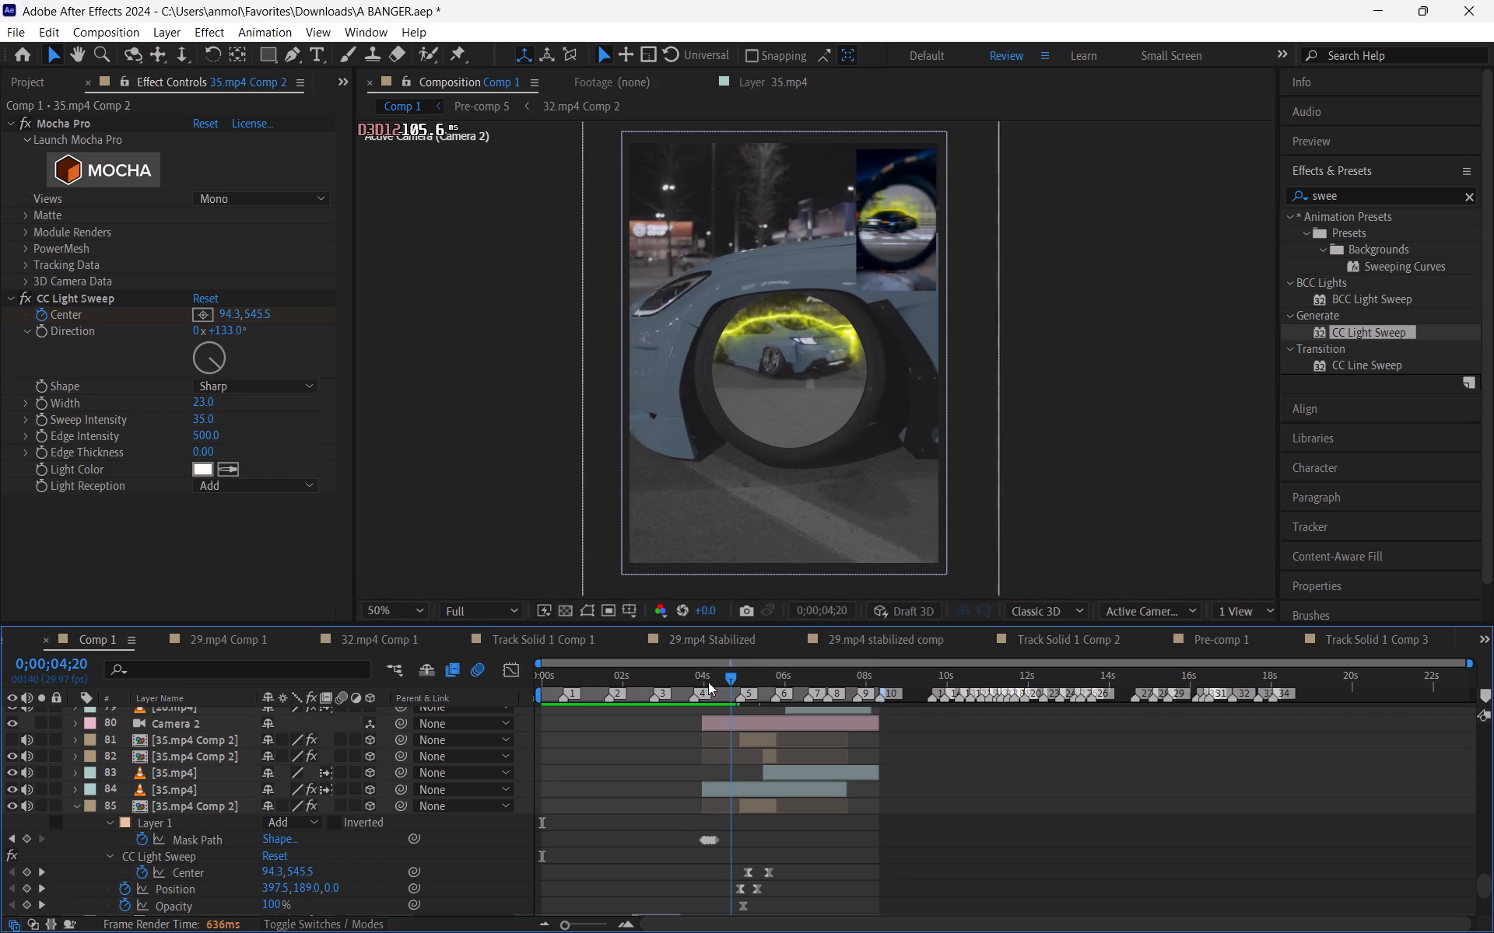
Select the Pre-comp 5 layer at 0;00;01;05 in Comp 1 and save the project.
drag(708, 682, 588, 680)
scroll(603, 782, down, 6)
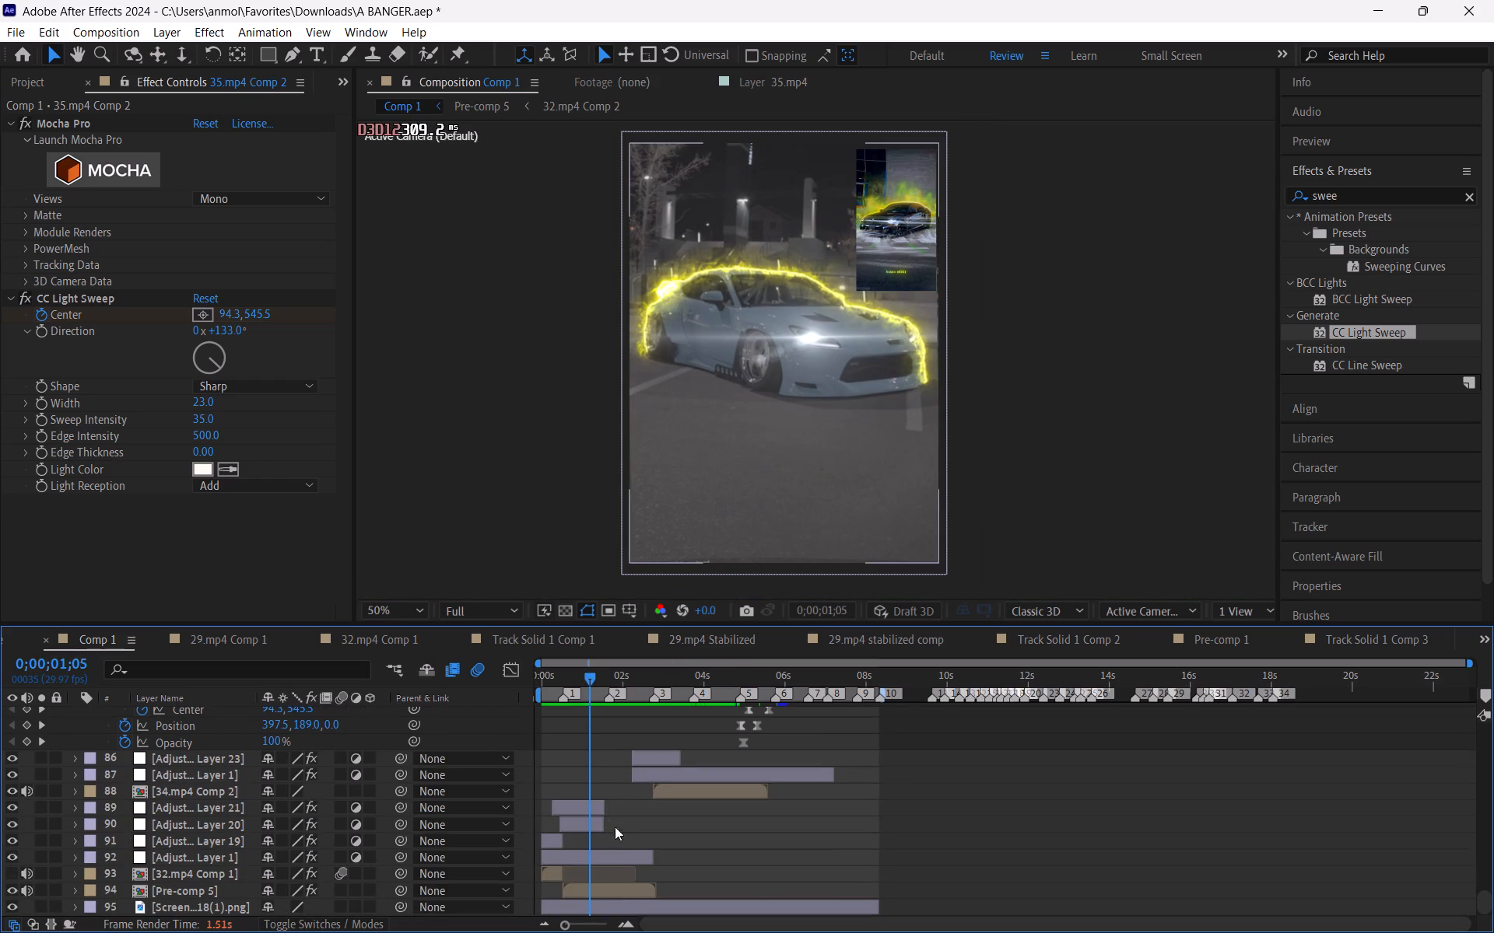
click(618, 887)
key(ctrl+s)
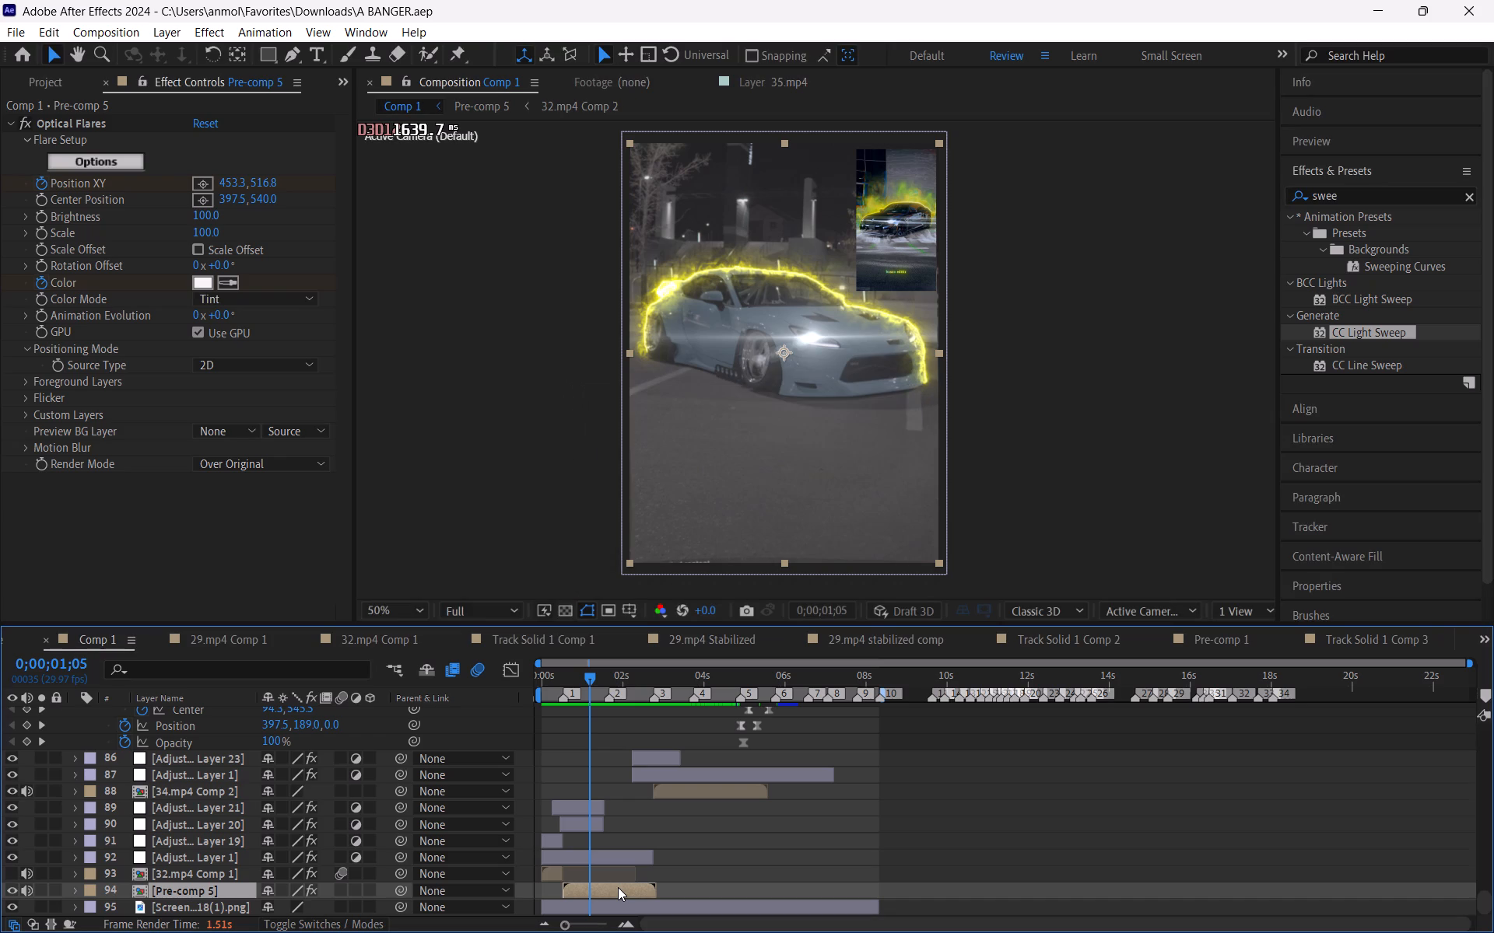
Open Pre-comp 5 and compare its 32.mp4 Comp 2 and Comp 1 layers at 0;00;00;29 by toggling their visibility.
double_click(618, 887)
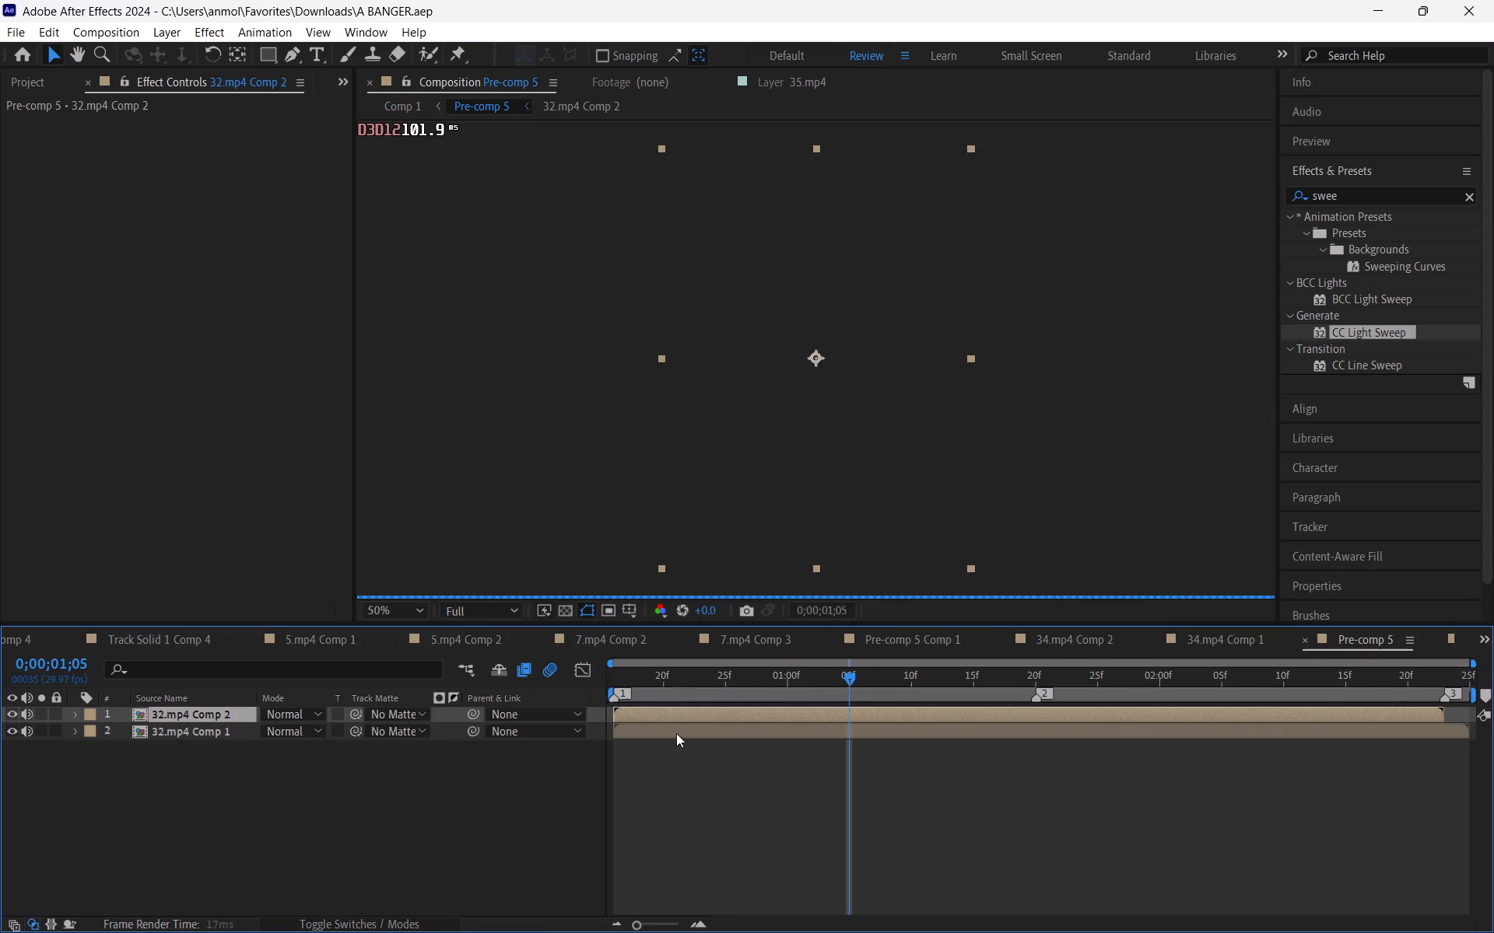
click(709, 777)
drag(783, 668, 773, 670)
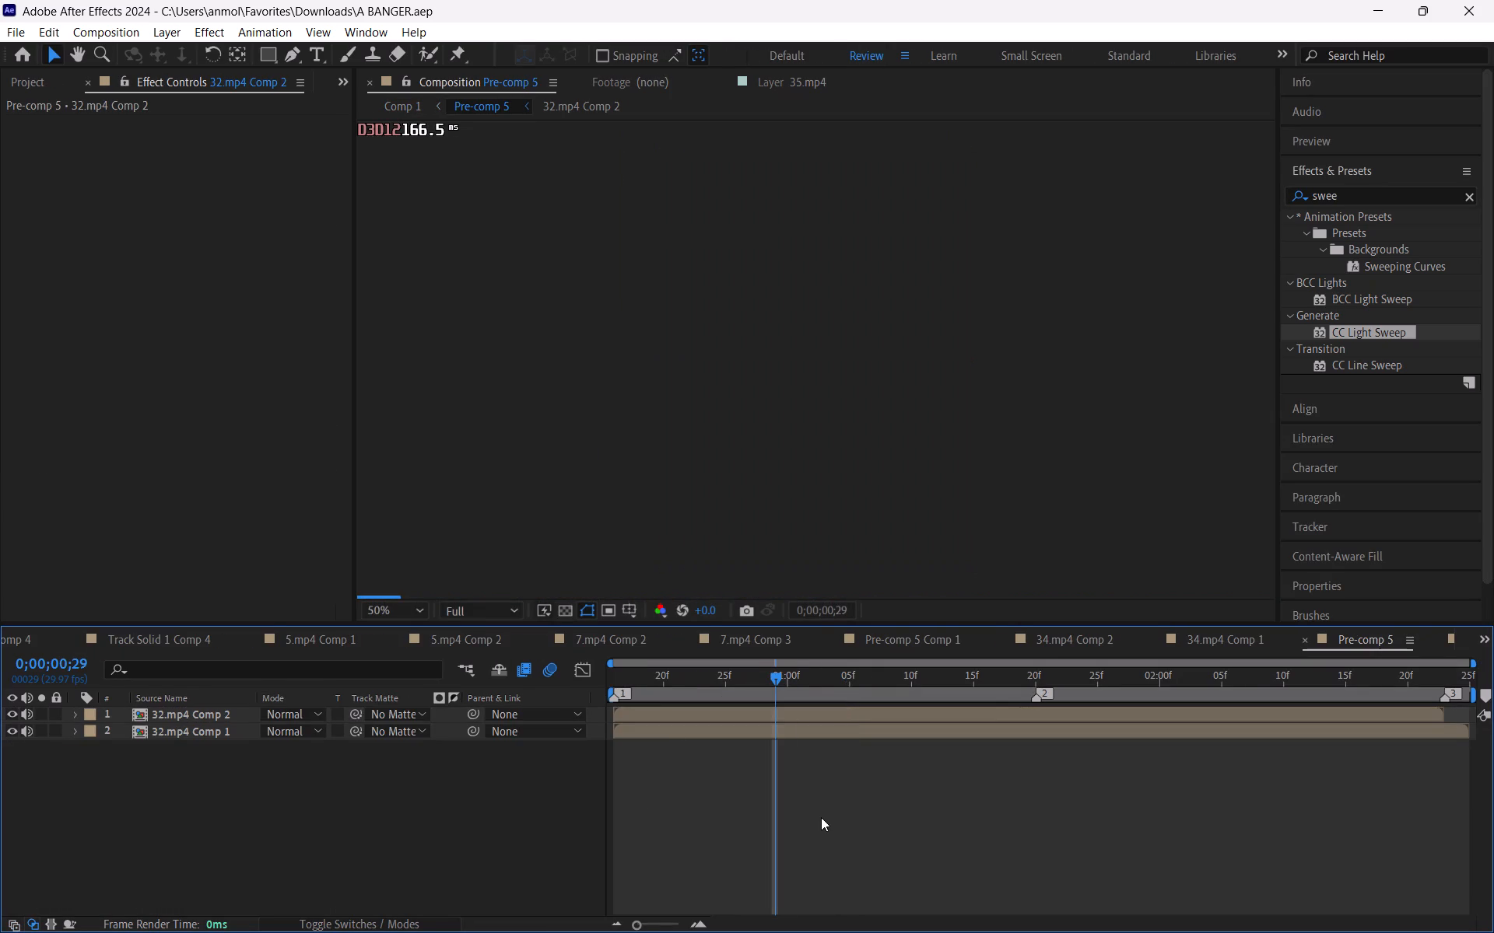
click(798, 715)
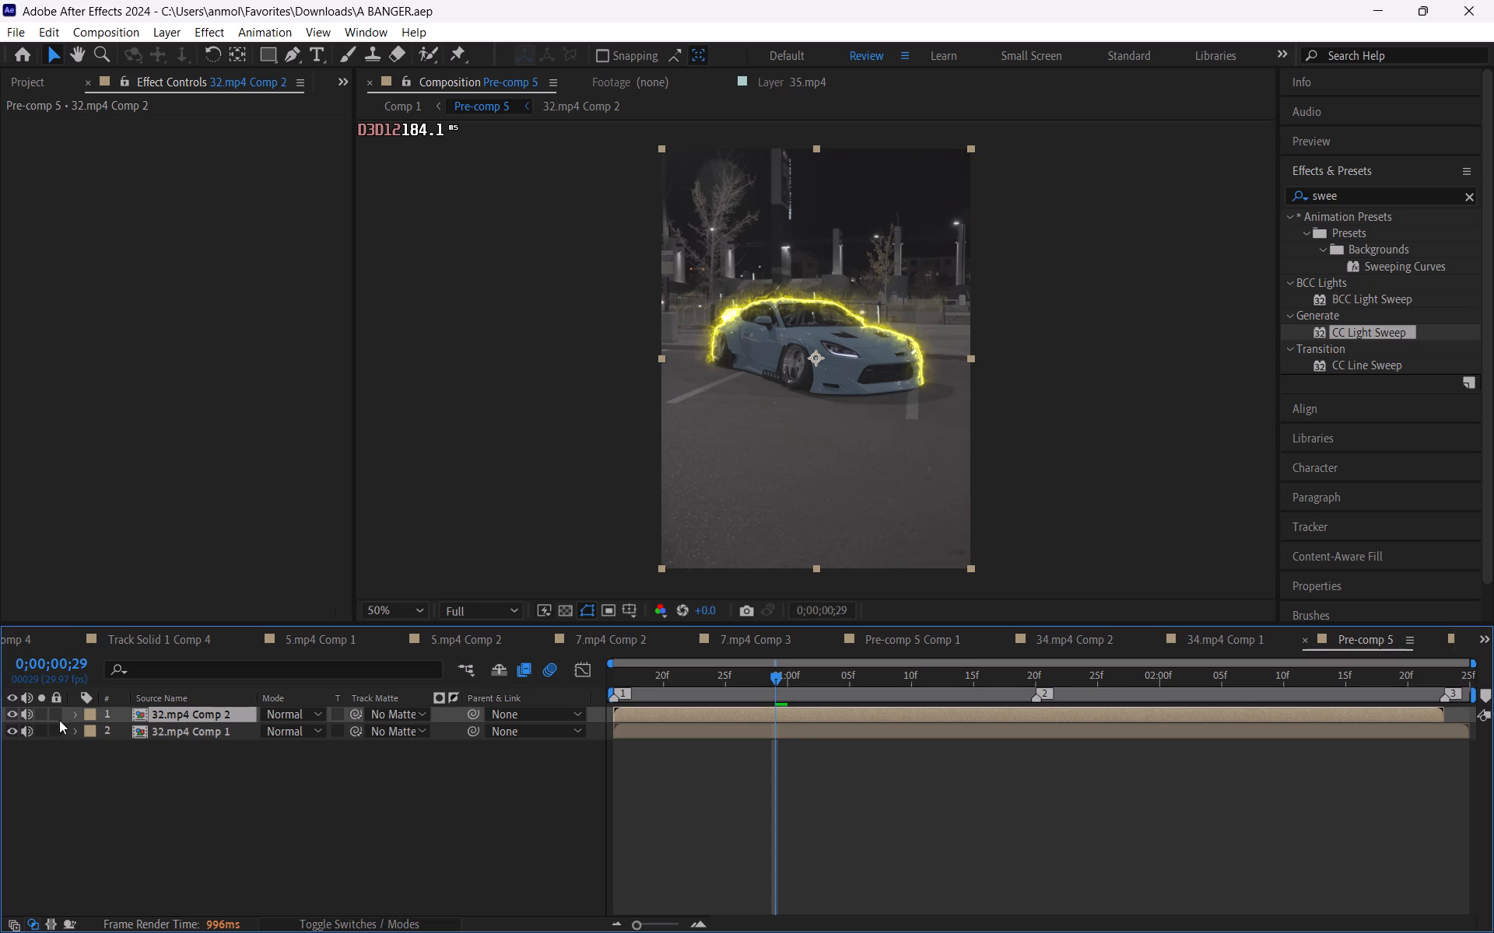
click(11, 730)
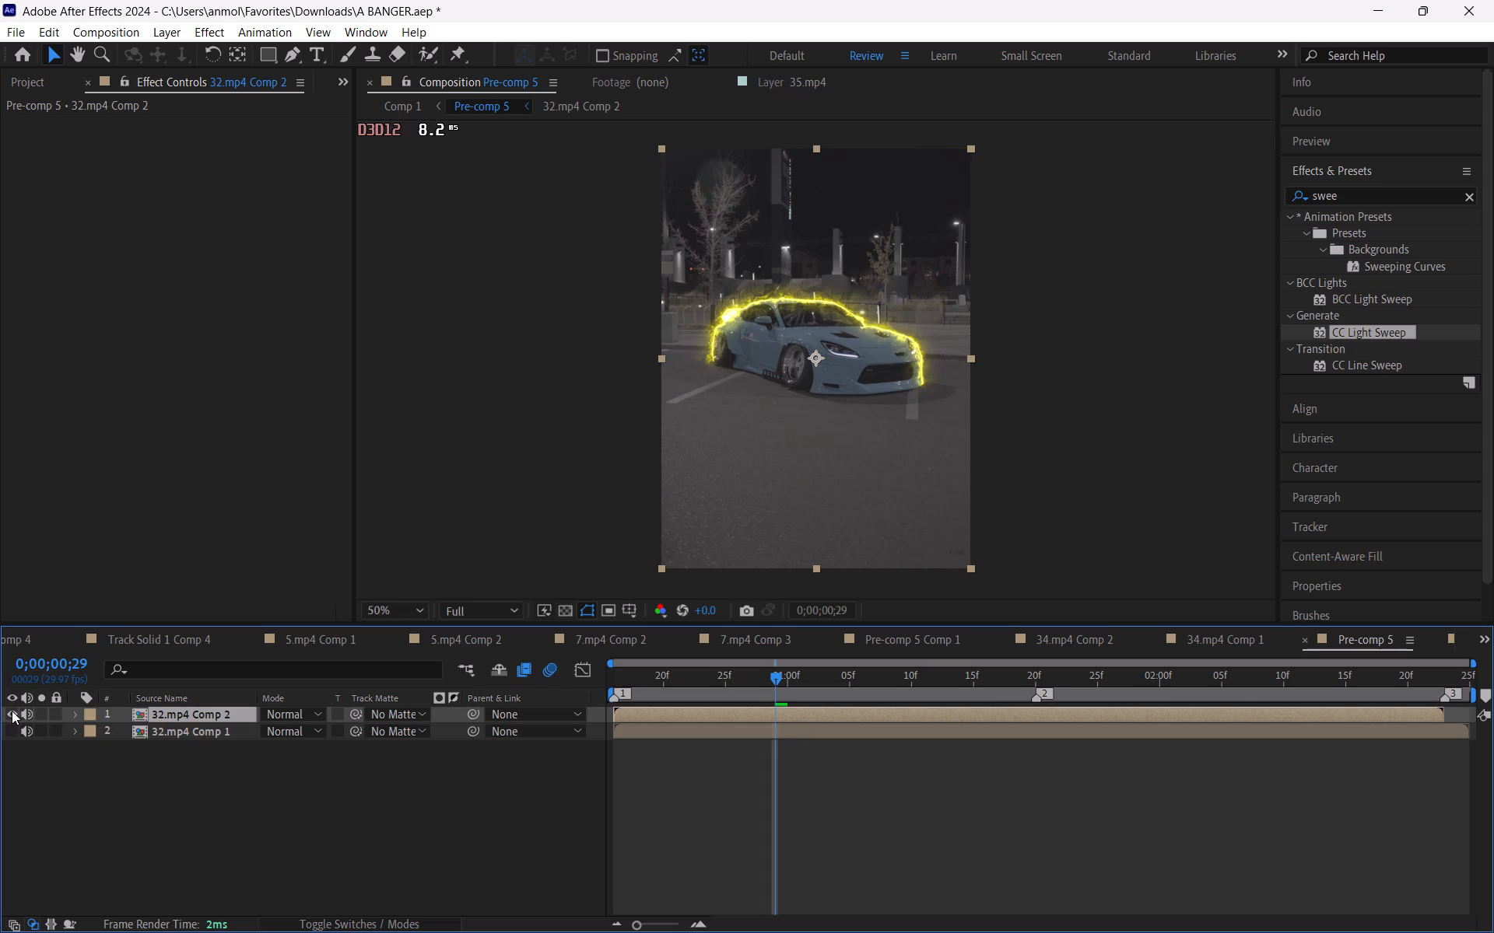
click(12, 711)
click(12, 725)
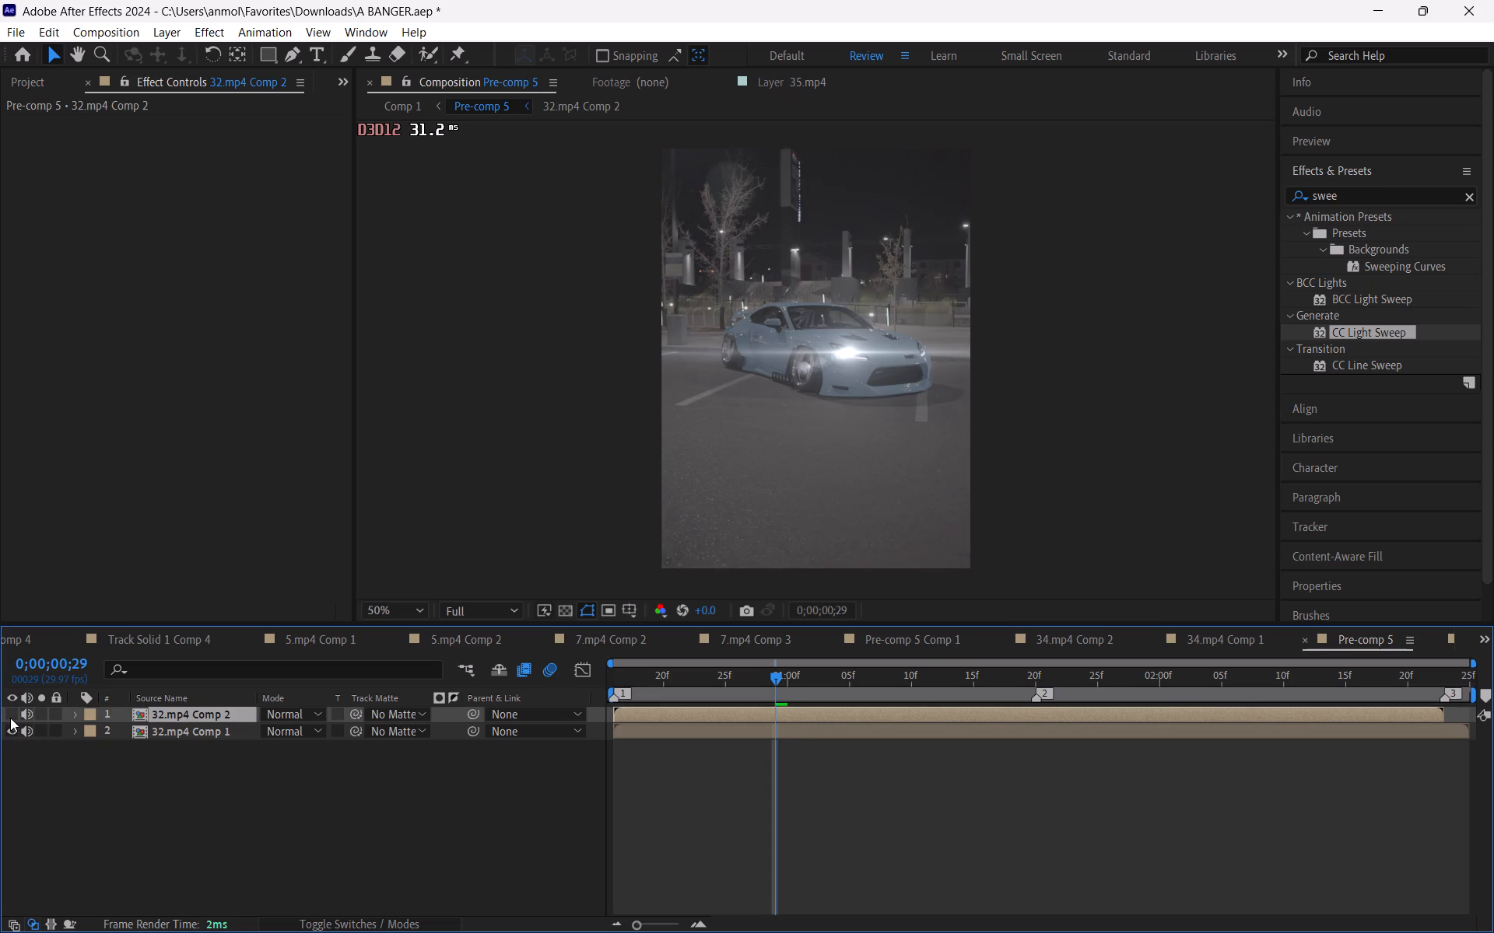
click(10, 715)
Open 32.mp4 Comp 2, go to 0;00;00;47 and select the lower 32.mp4 layer.
double_click(720, 708)
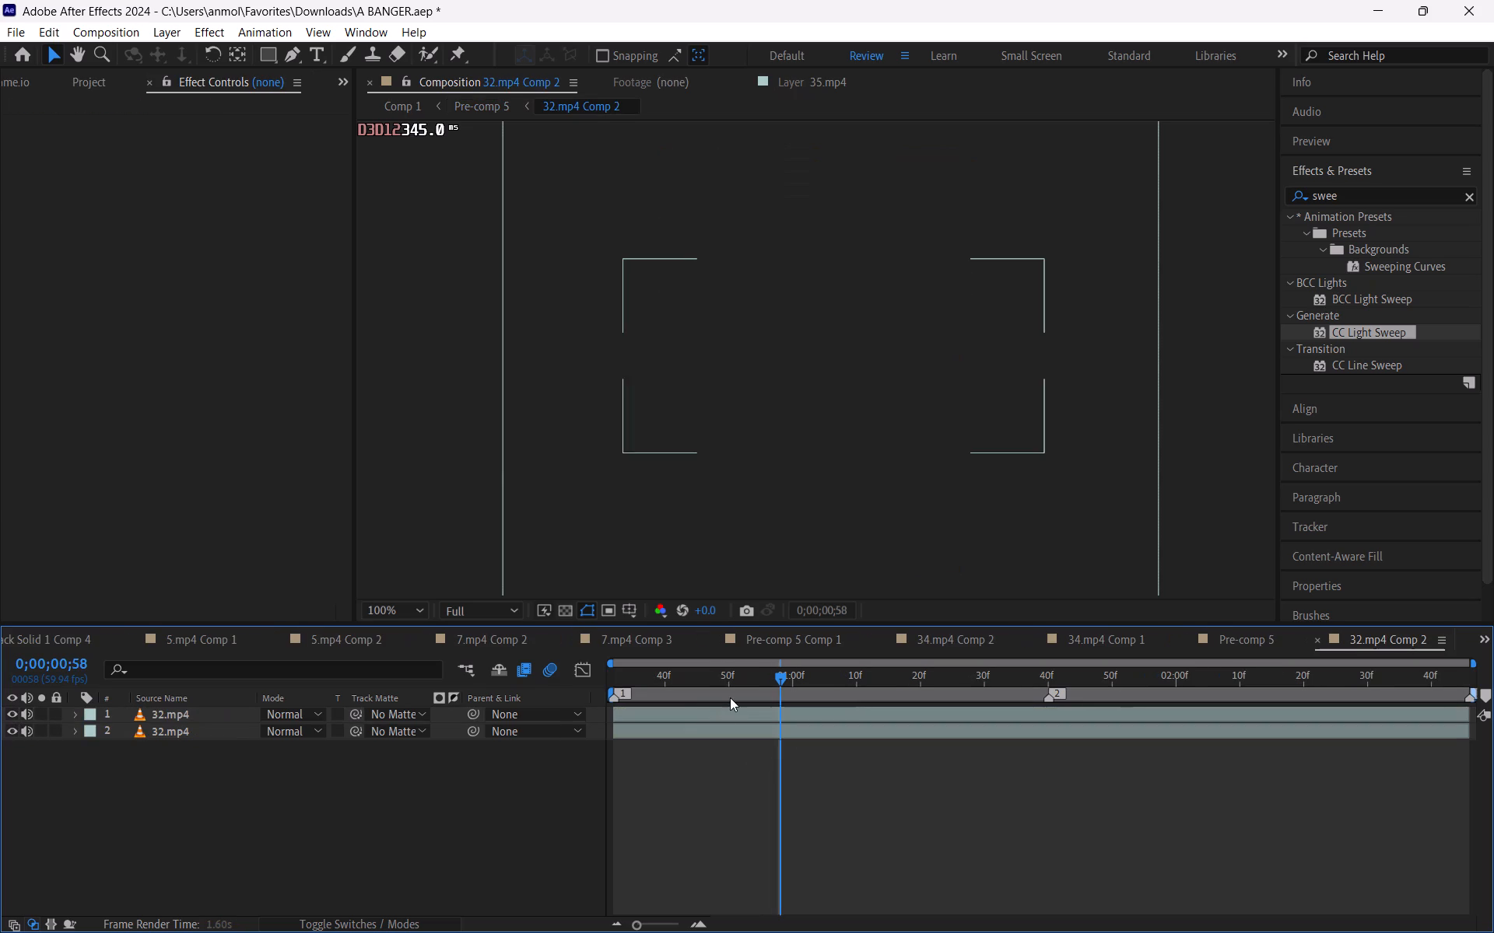
drag(731, 684, 709, 704)
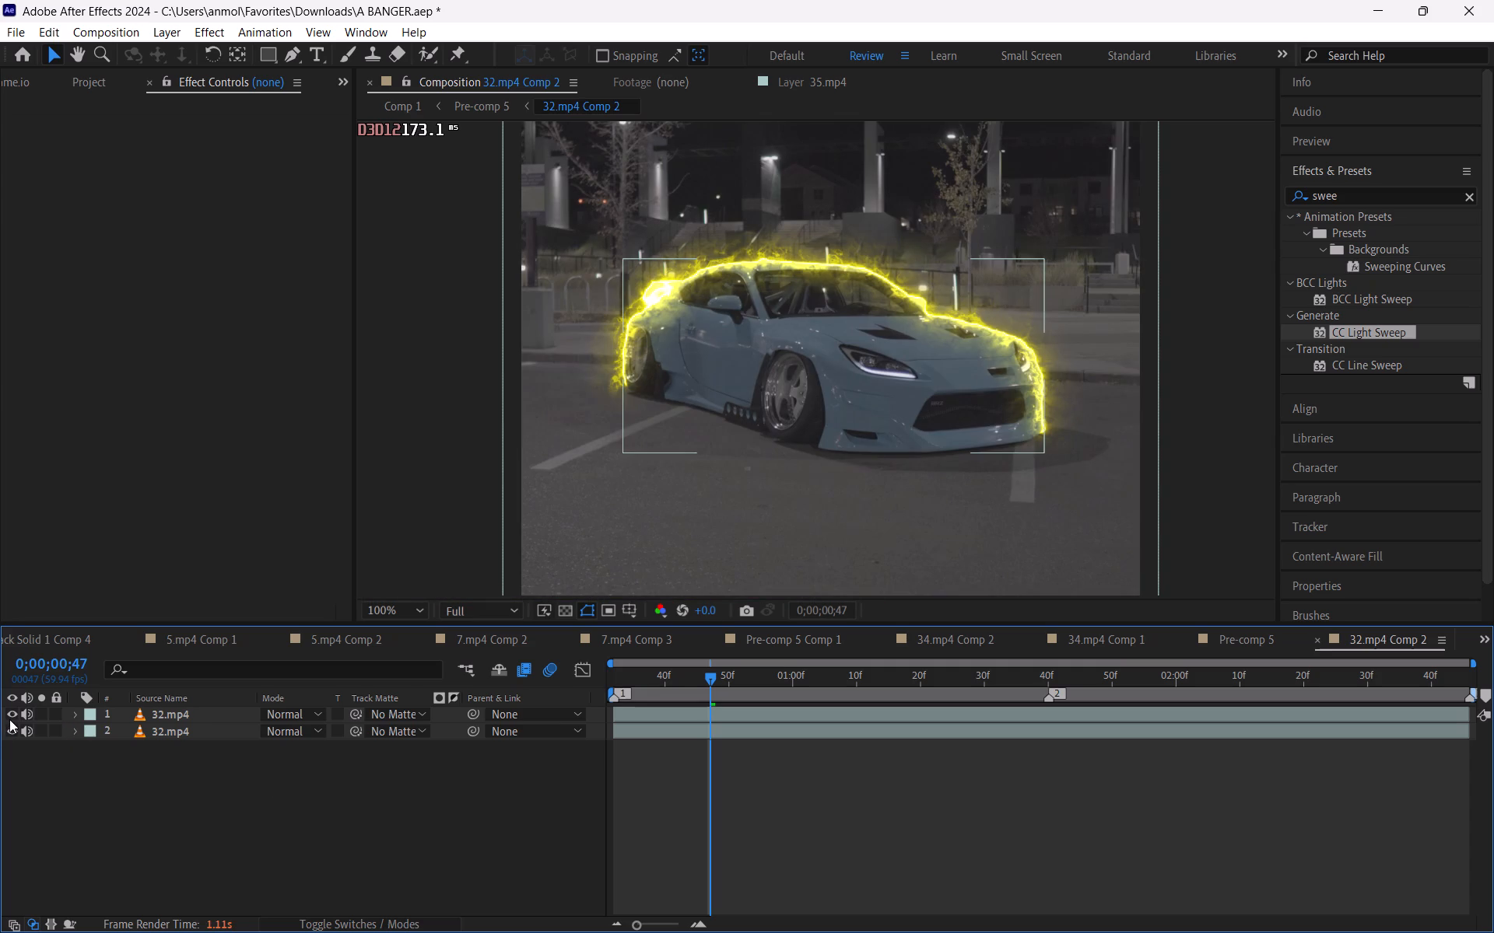
click(714, 727)
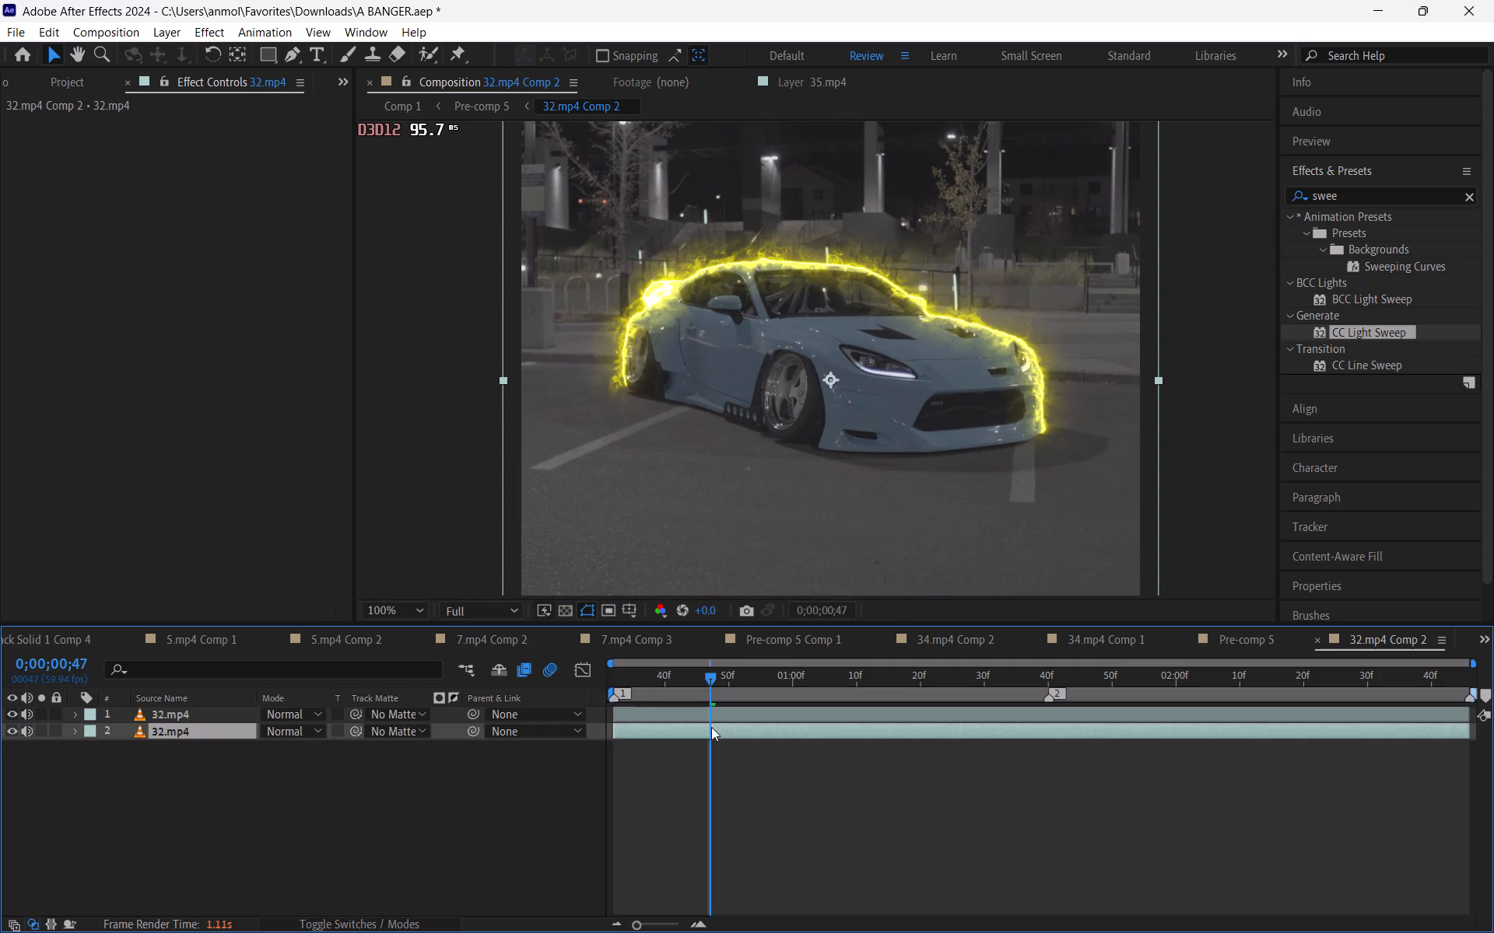
Import the ground thick fog green-screen video from the Downloads folder.
click(17, 30)
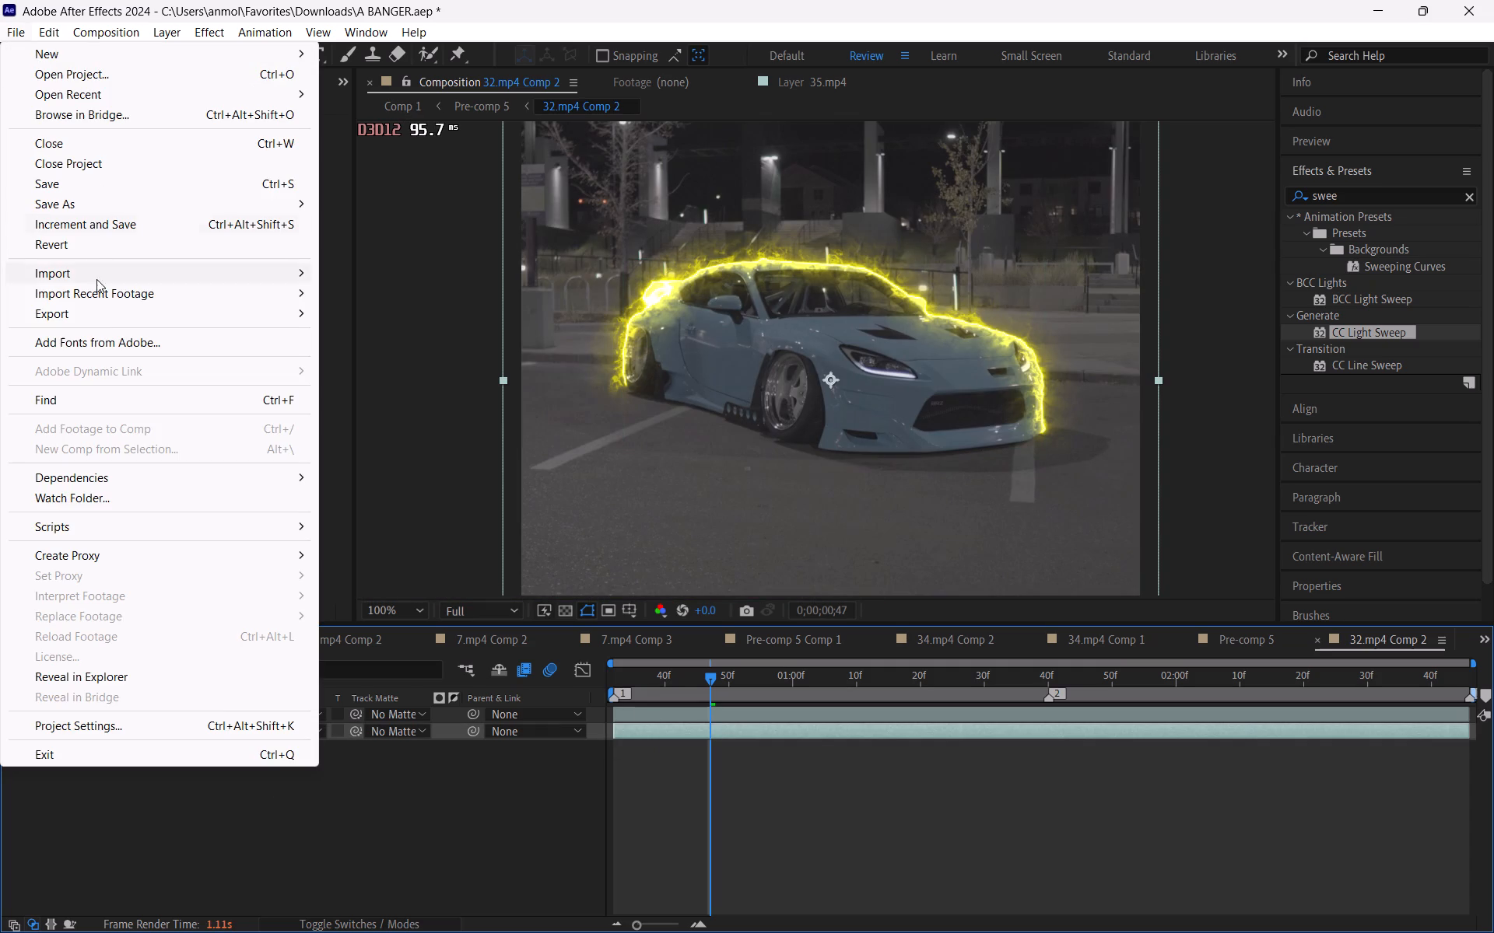
click(356, 274)
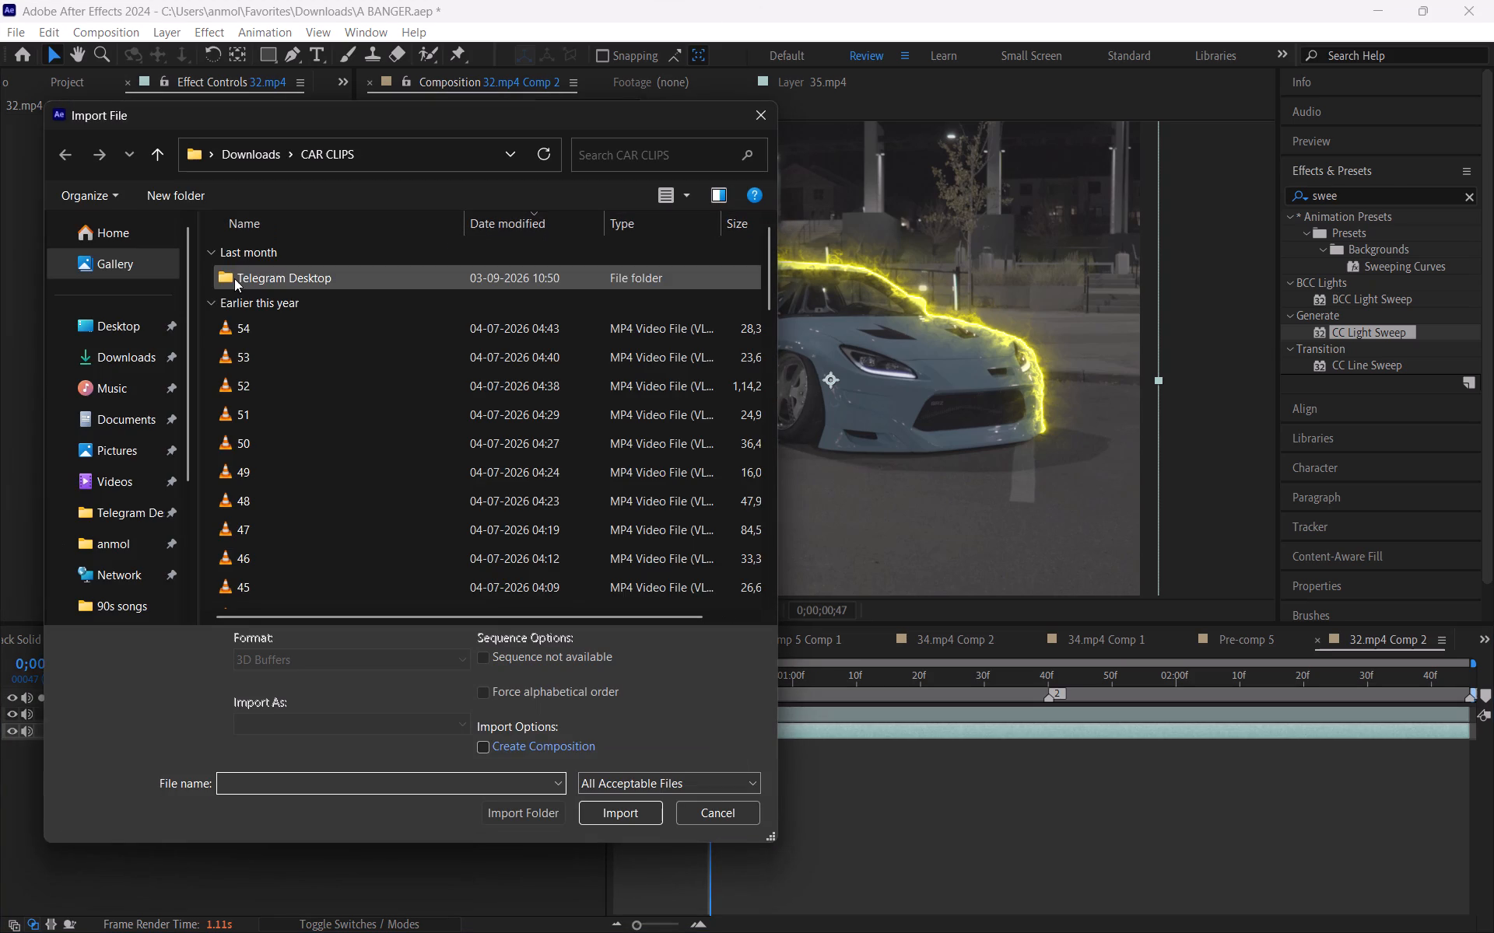
click(109, 366)
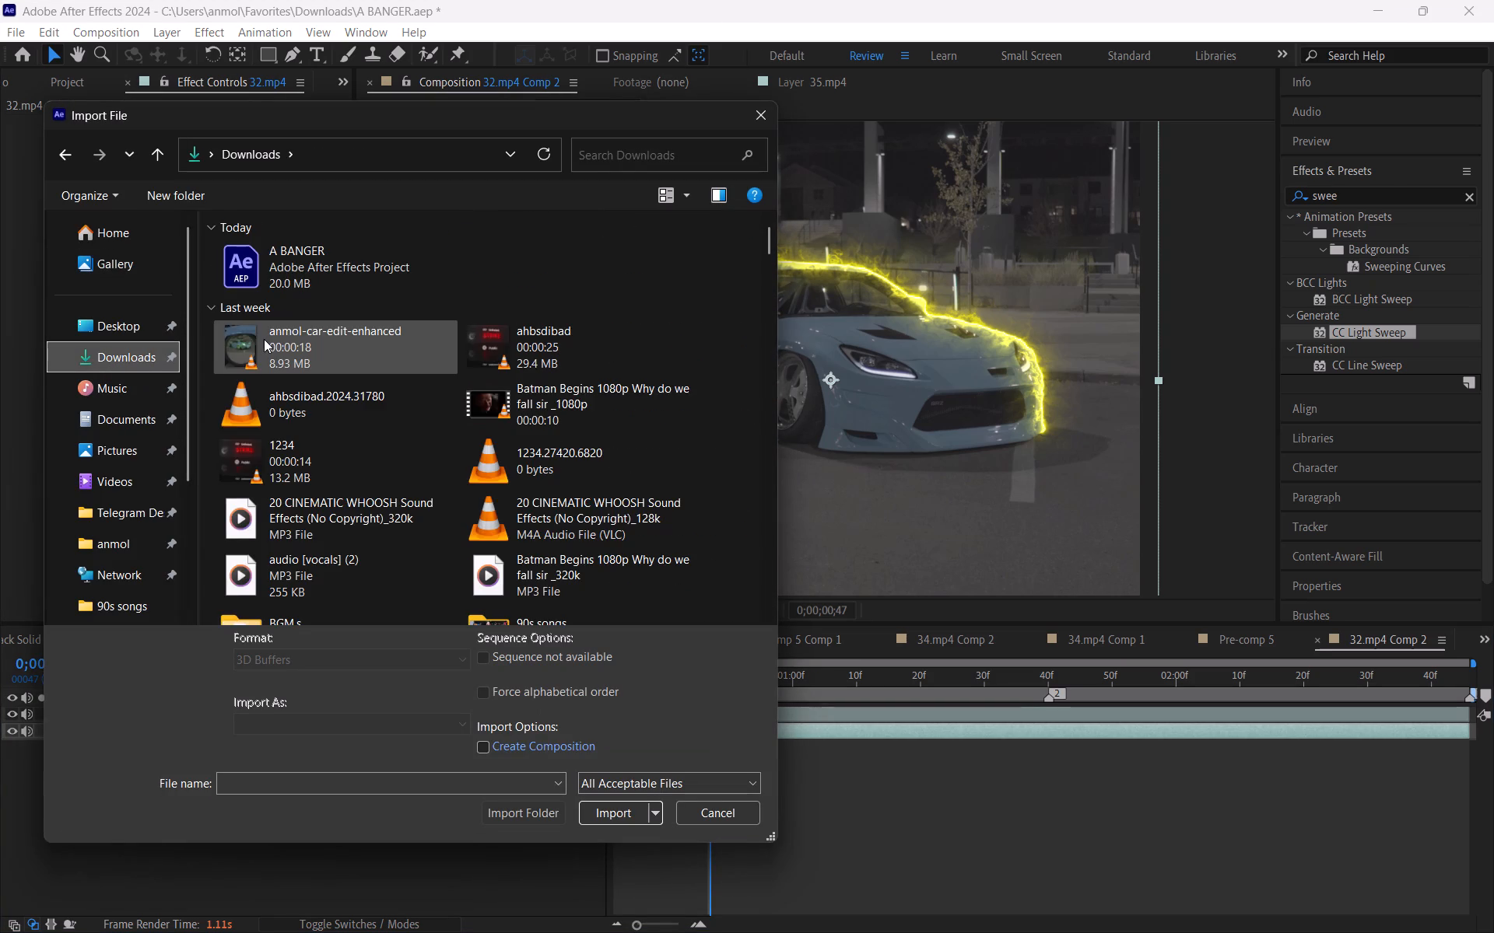
scroll(331, 365, up, 18)
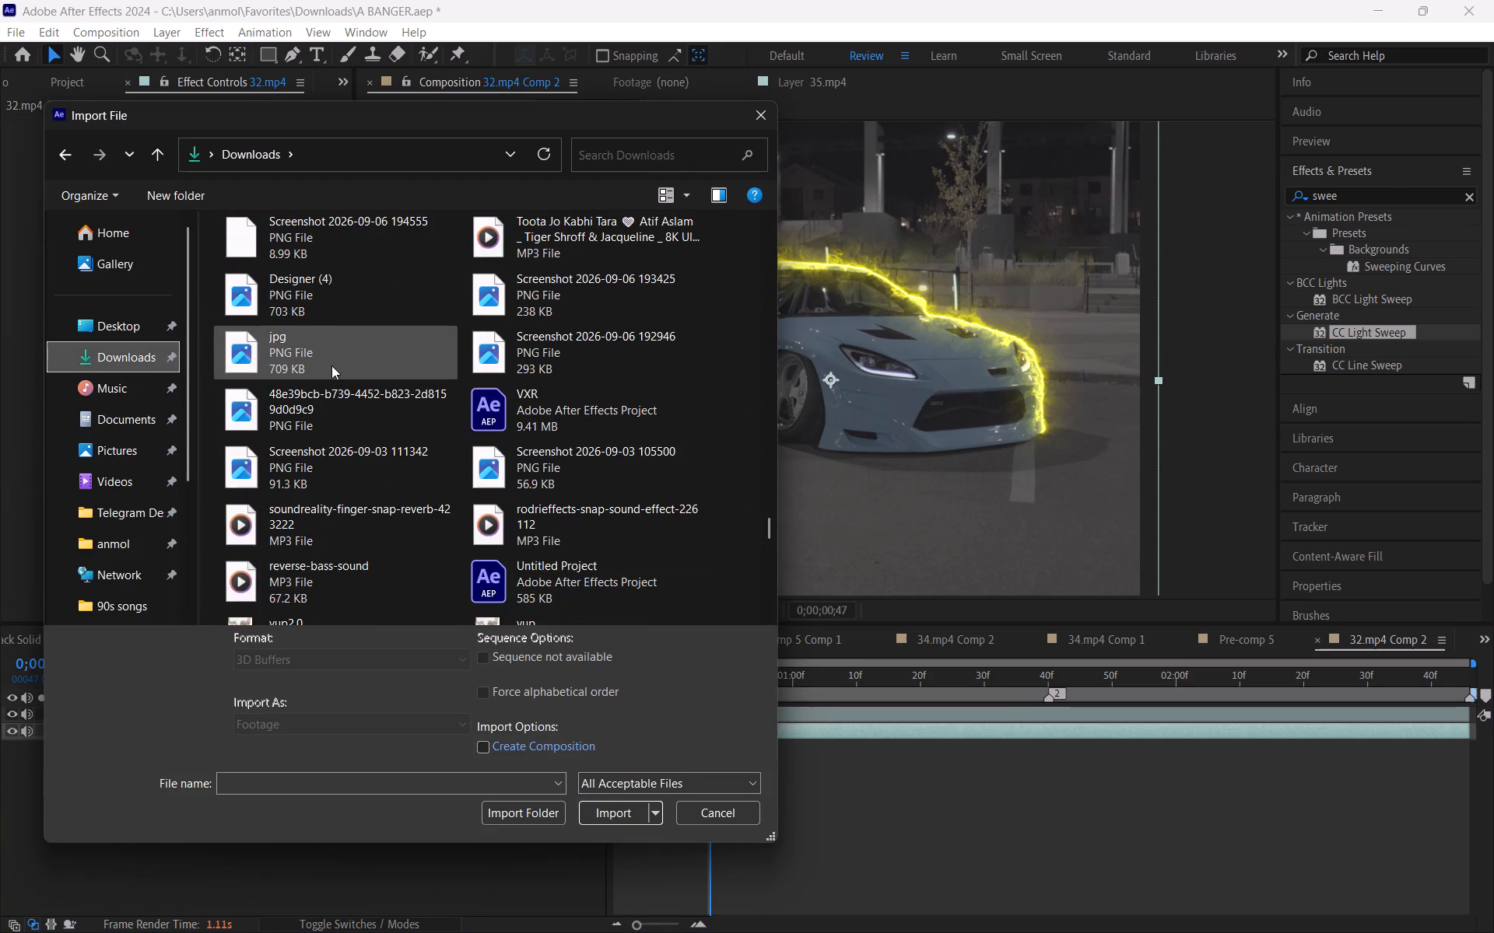
scroll(331, 365, up, 9)
drag(770, 473, 766, 453)
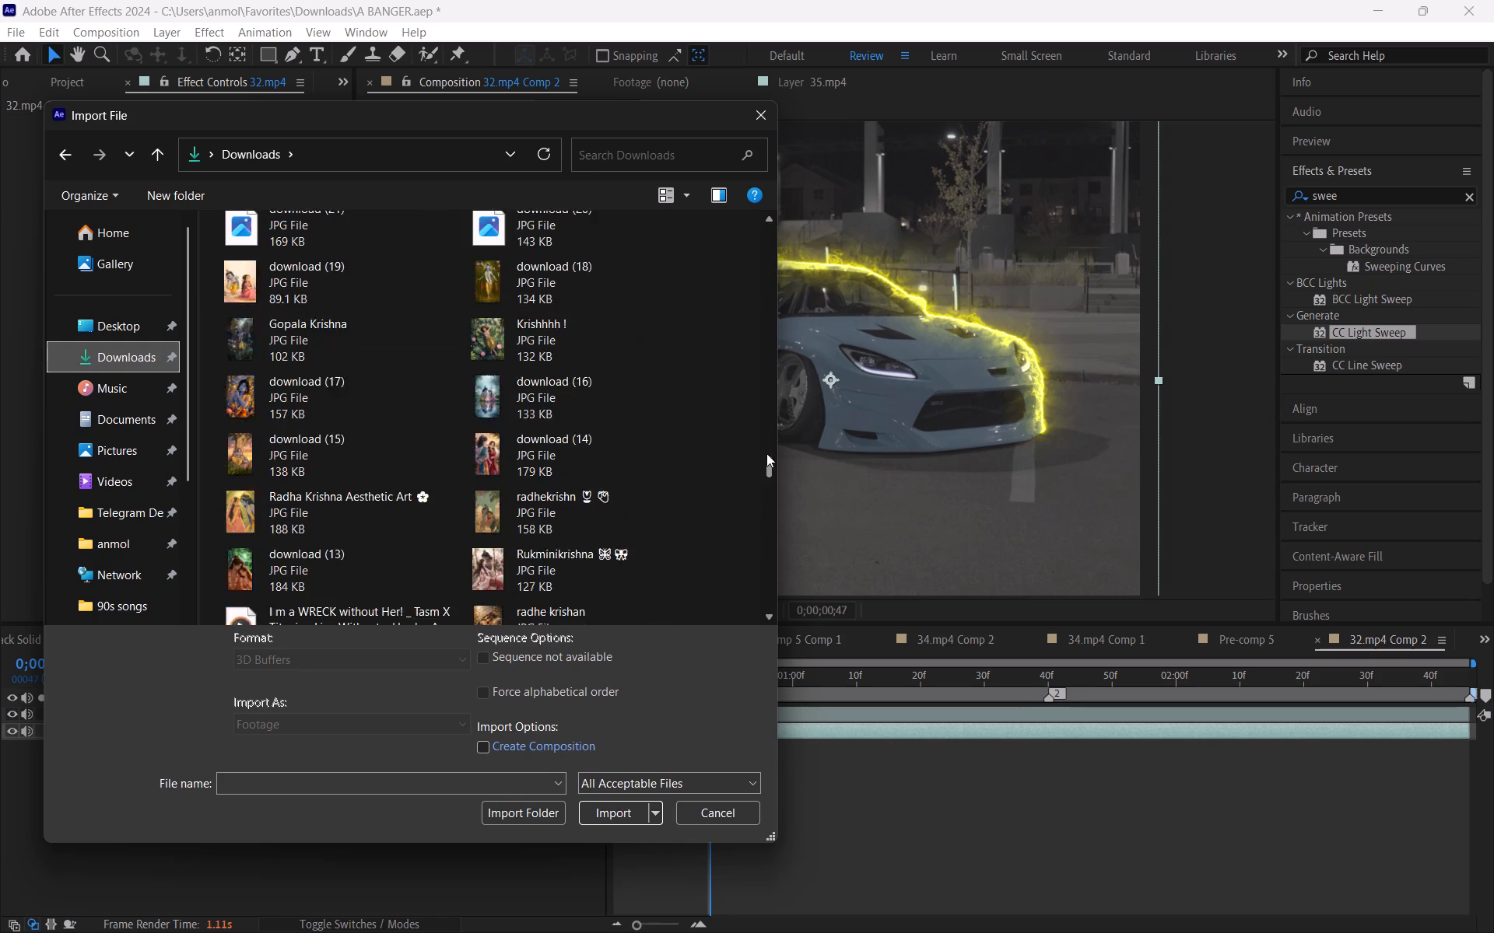
drag(766, 453, 781, 222)
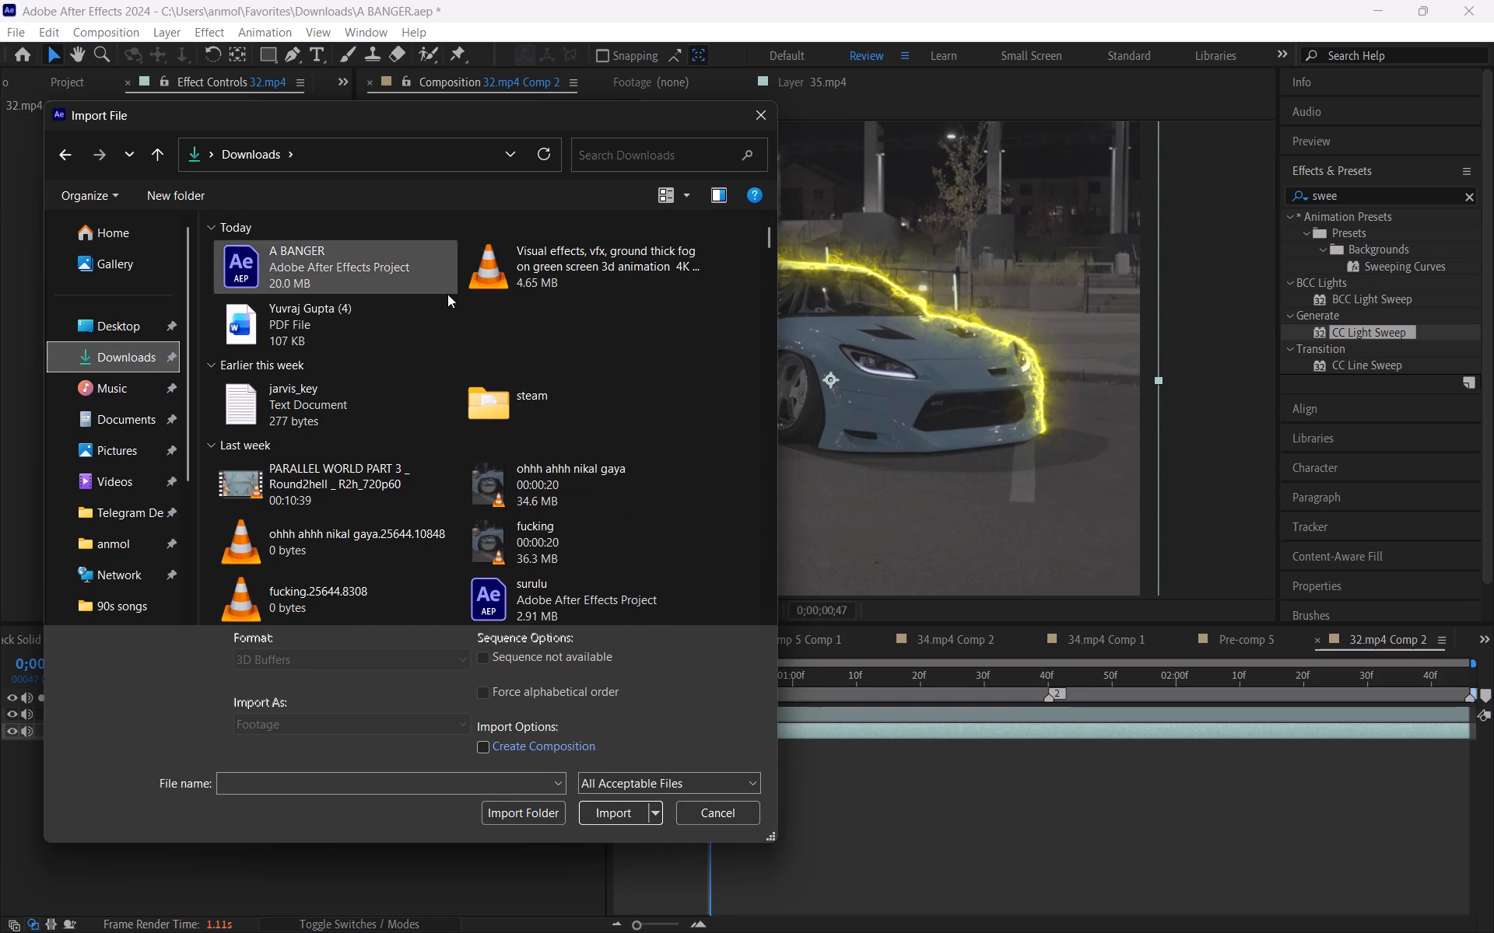
double_click(543, 274)
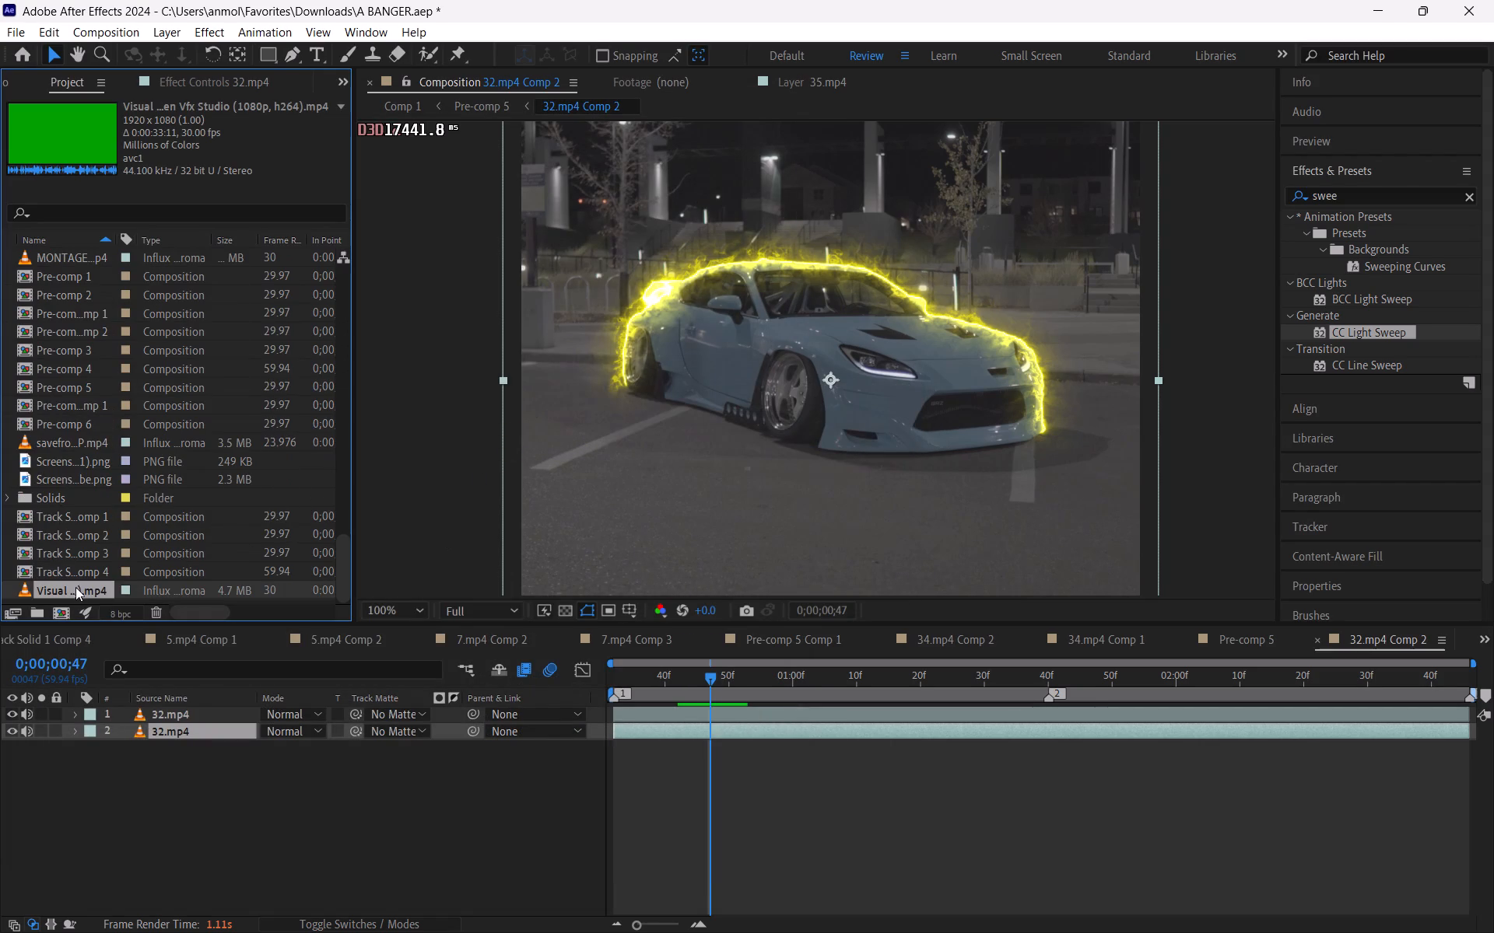
Place the fog clip in 32.mp4 Comp 2 between the two 32.mp4 layers.
drag(77, 589, 178, 718)
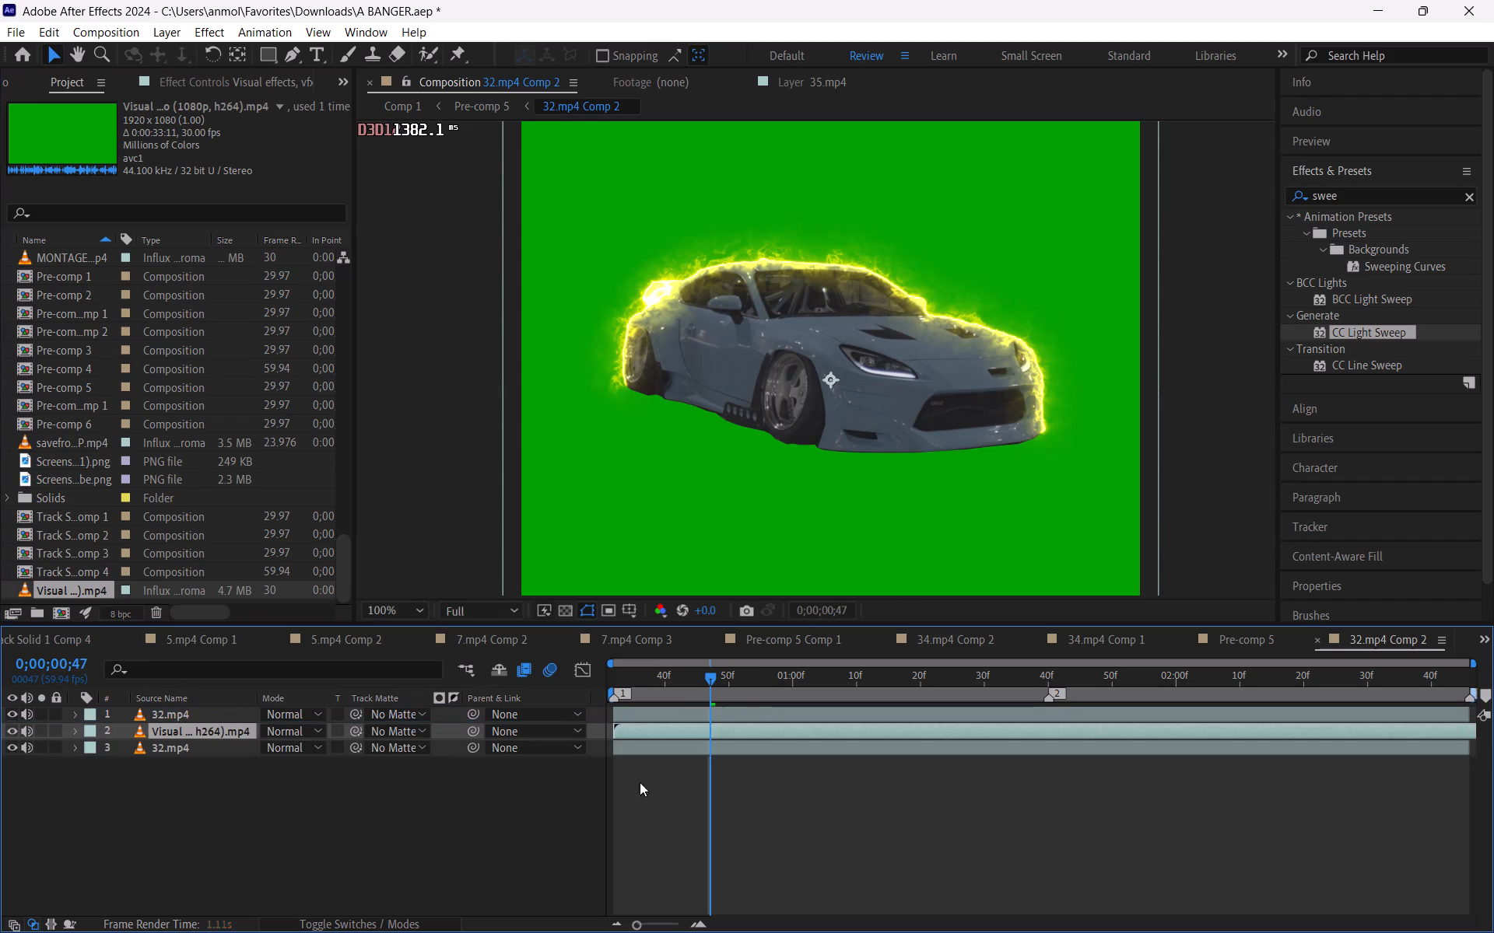
click(693, 796)
Enable time remapping on the fog layer and set Time Remap to about 0:00:14 at 0;00;00;47.
click(706, 735)
scroll(822, 345, down, 1)
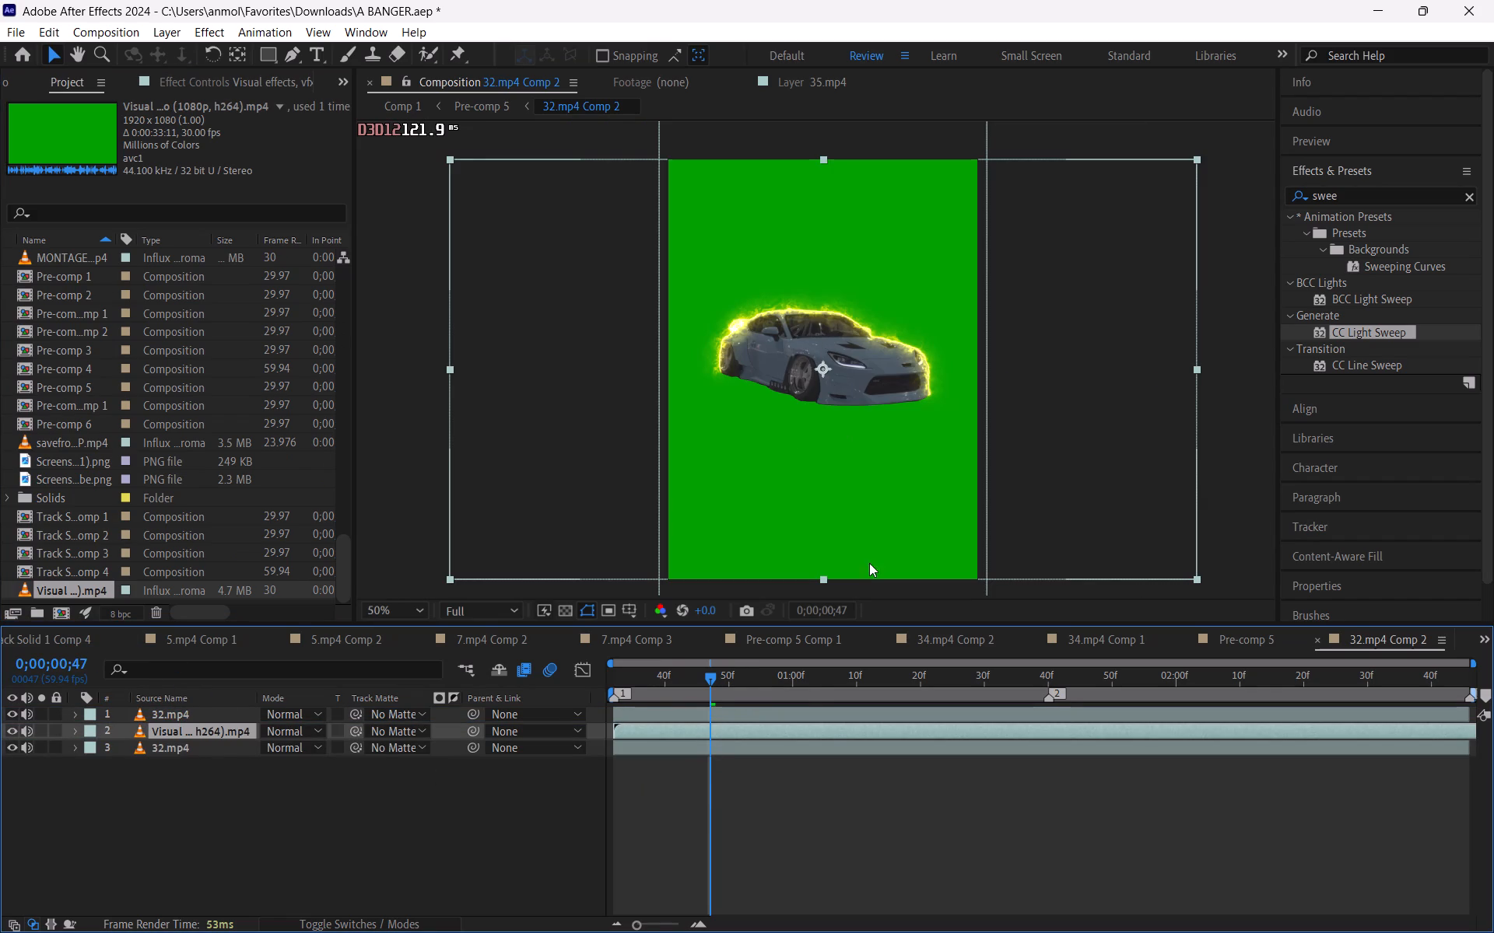
right_click(829, 733)
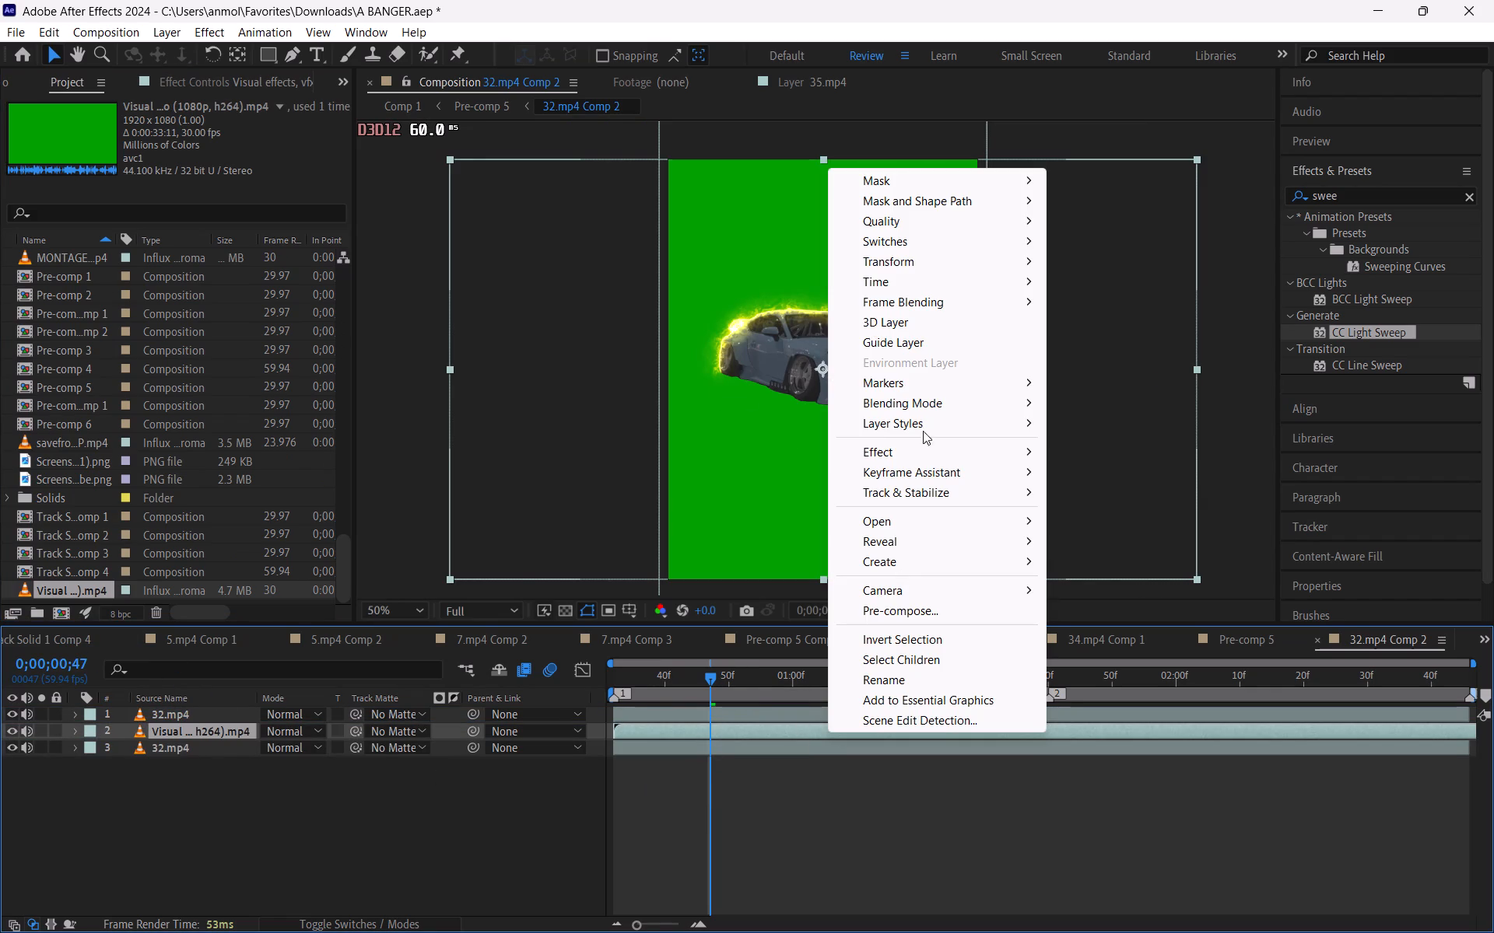
click(1109, 274)
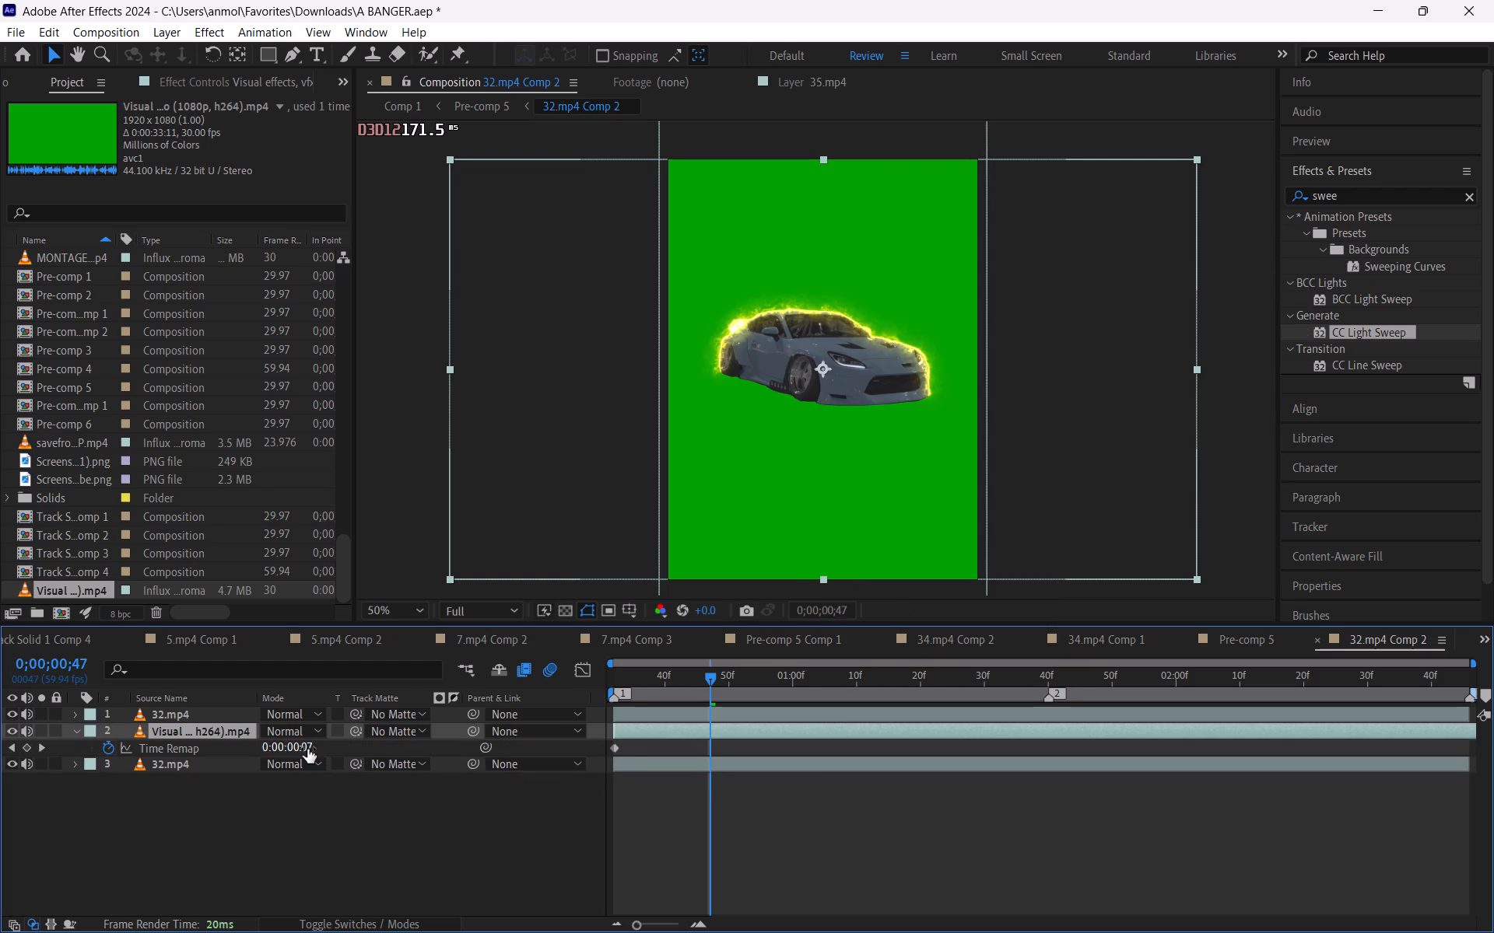
drag(303, 750, 427, 764)
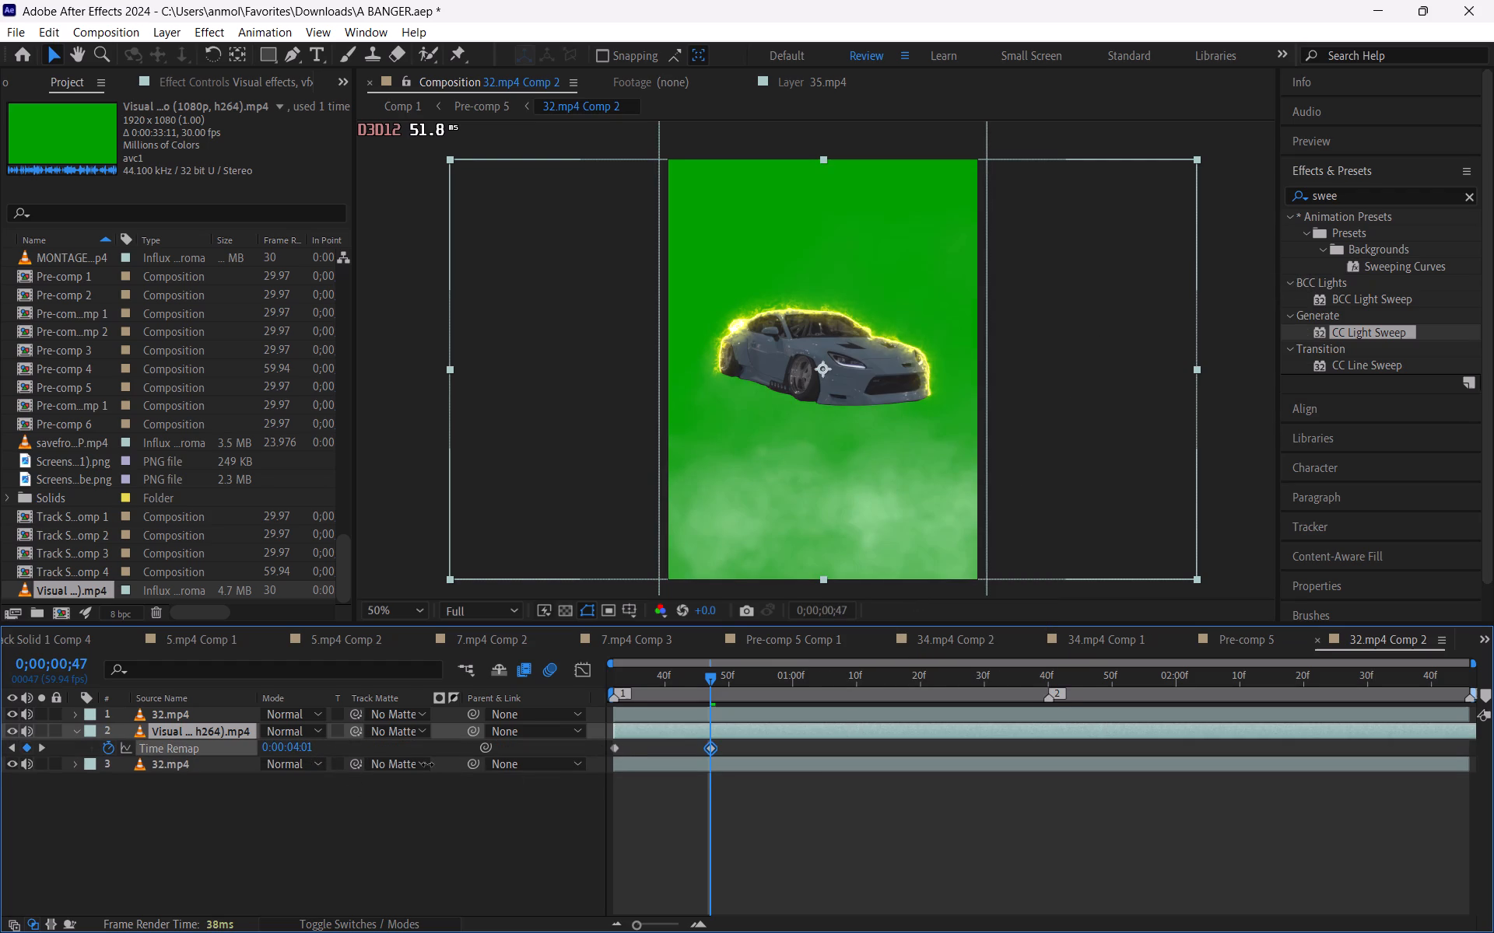
drag(427, 764, 738, 775)
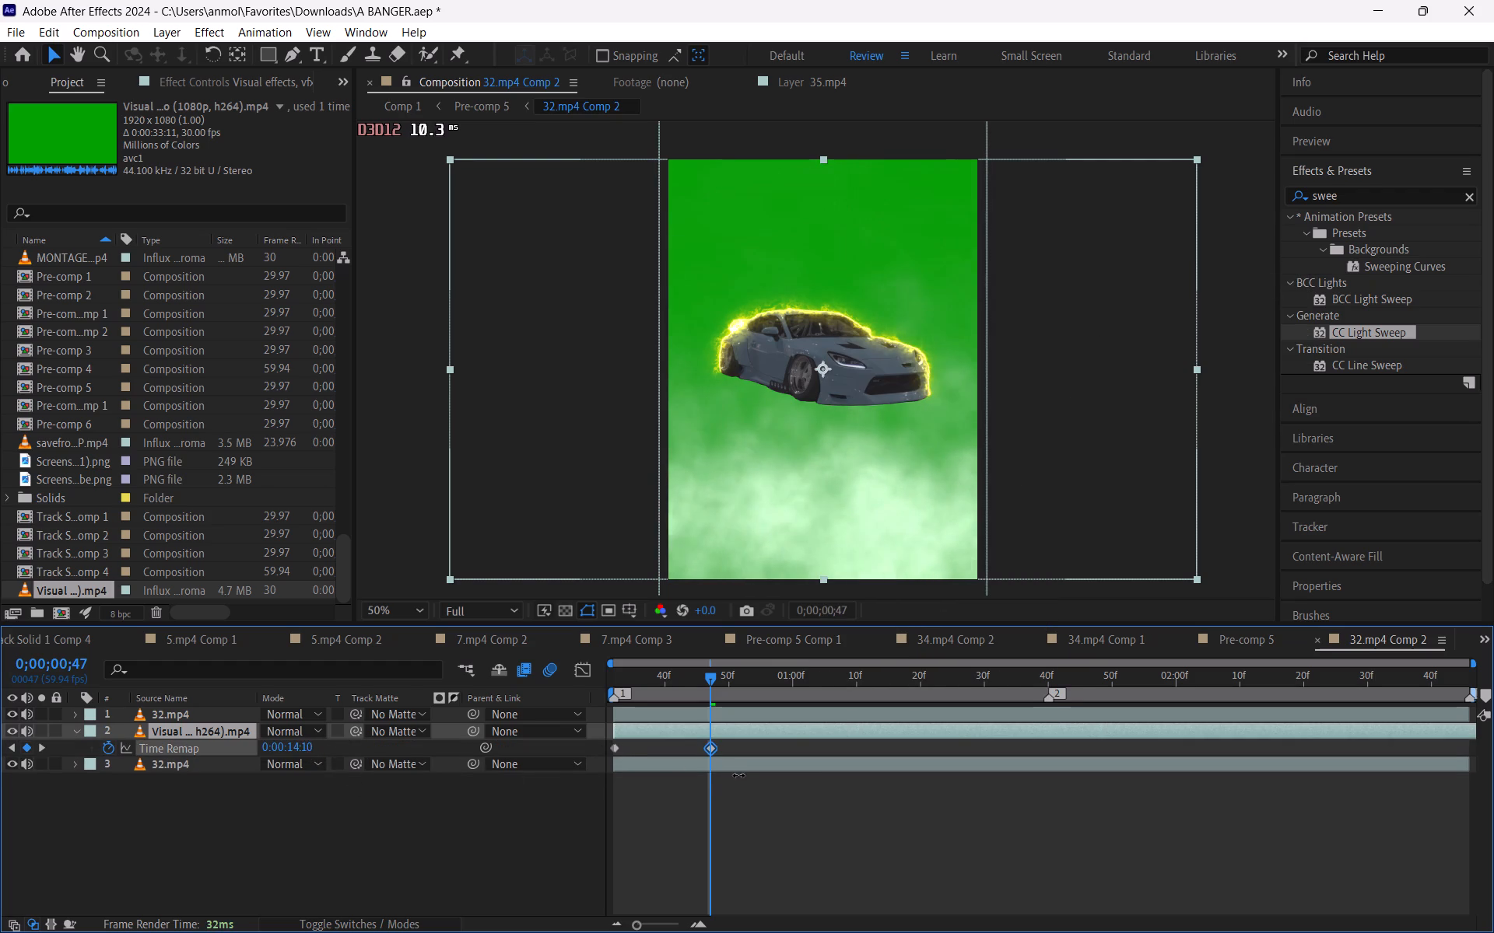
drag(738, 775, 729, 779)
Scale the fog layer to 46%.
key(s)
drag(324, 747, 305, 753)
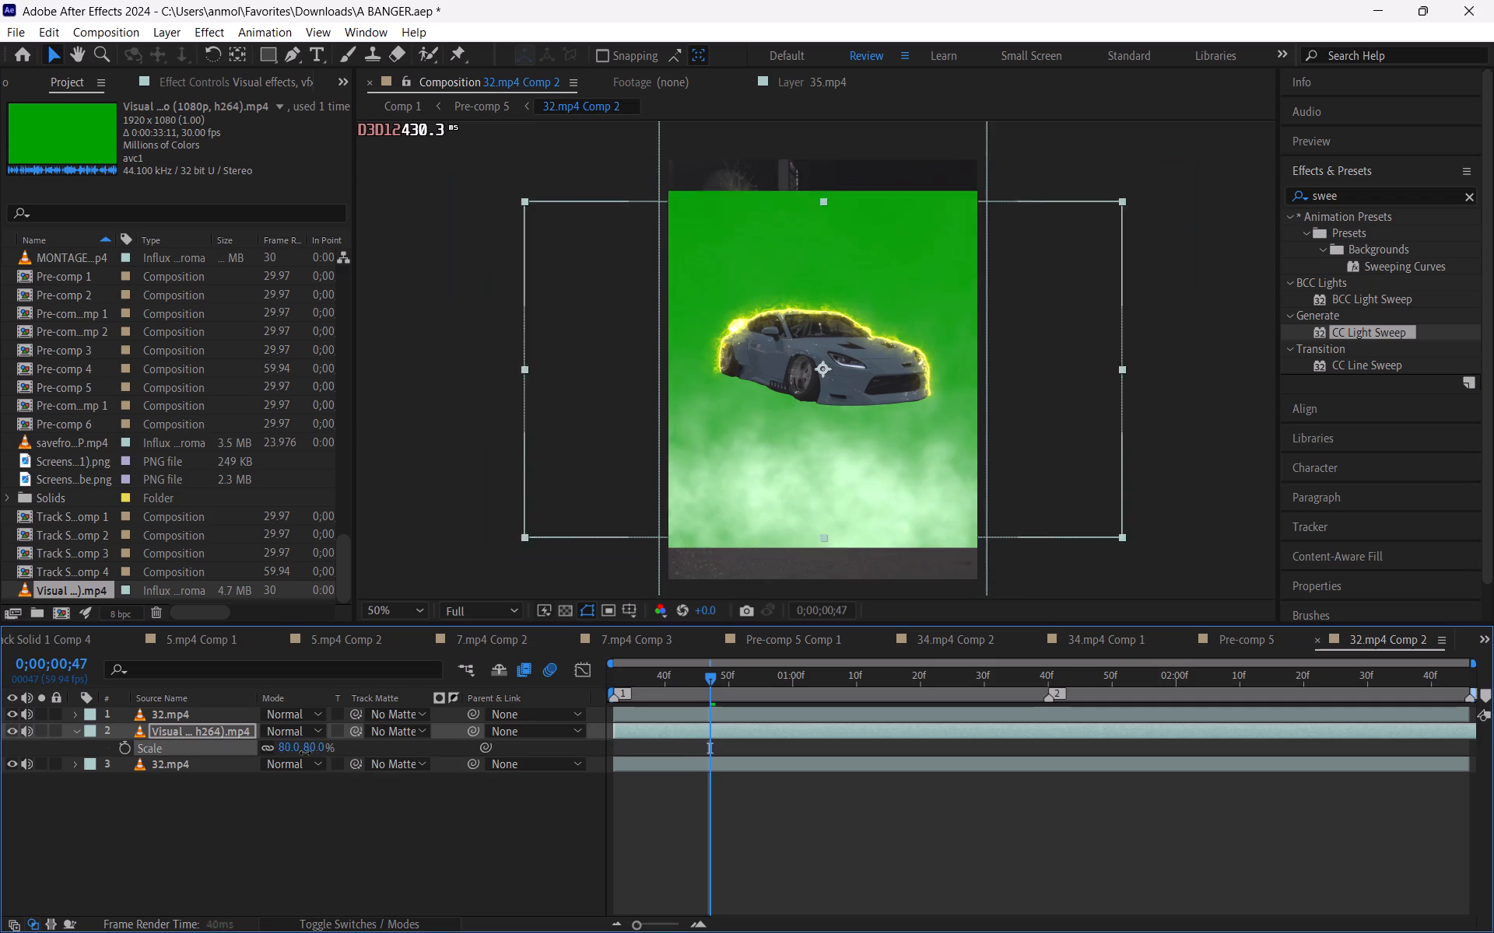
drag(305, 753, 272, 750)
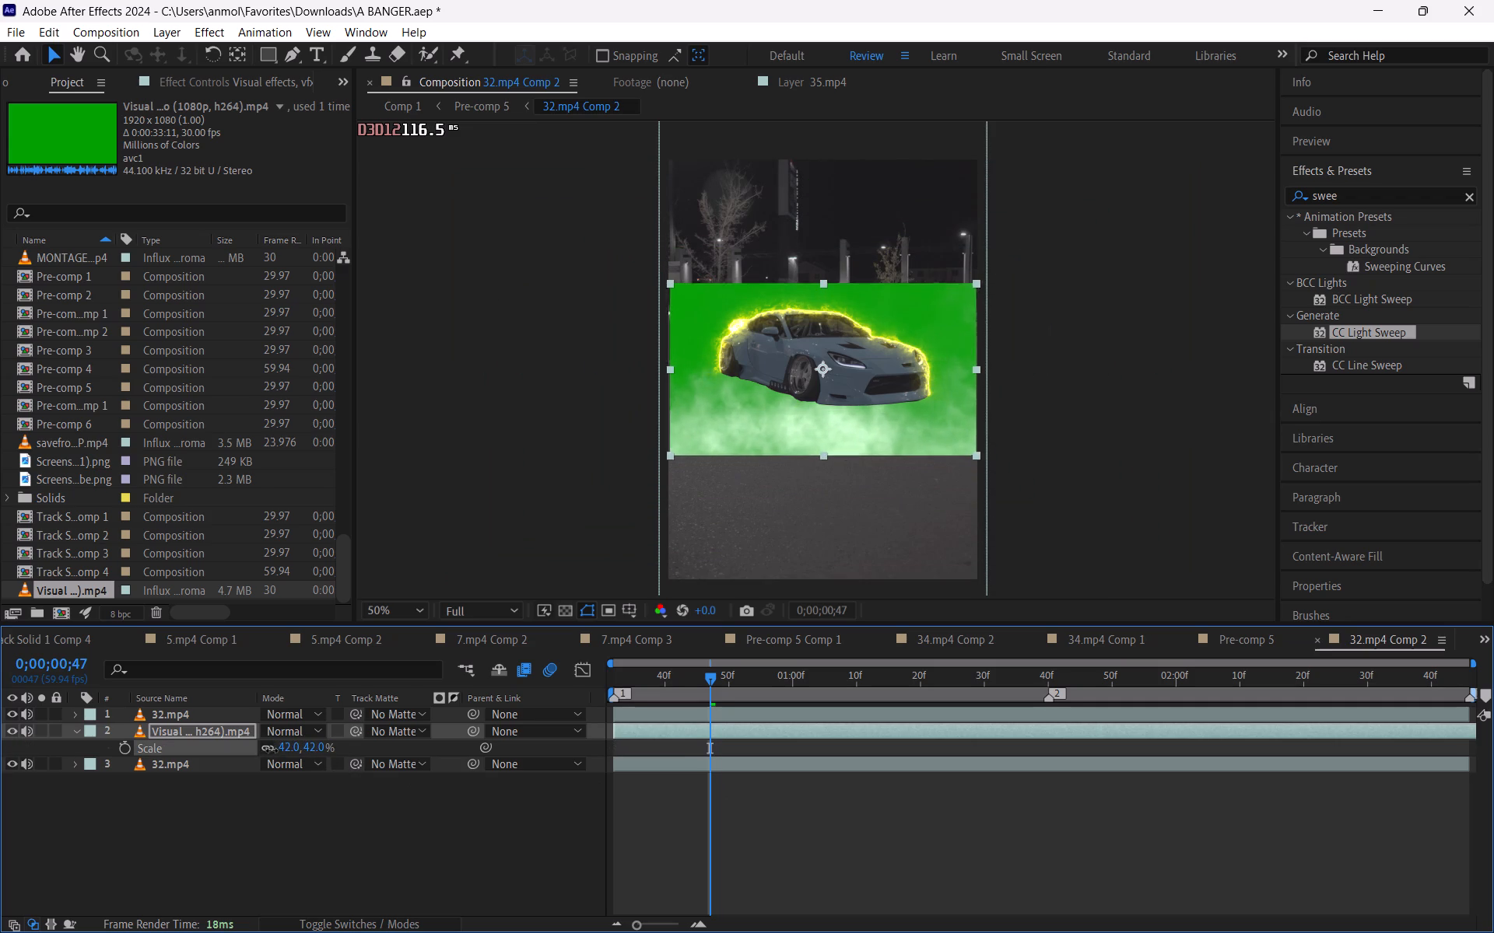
drag(272, 750, 290, 752)
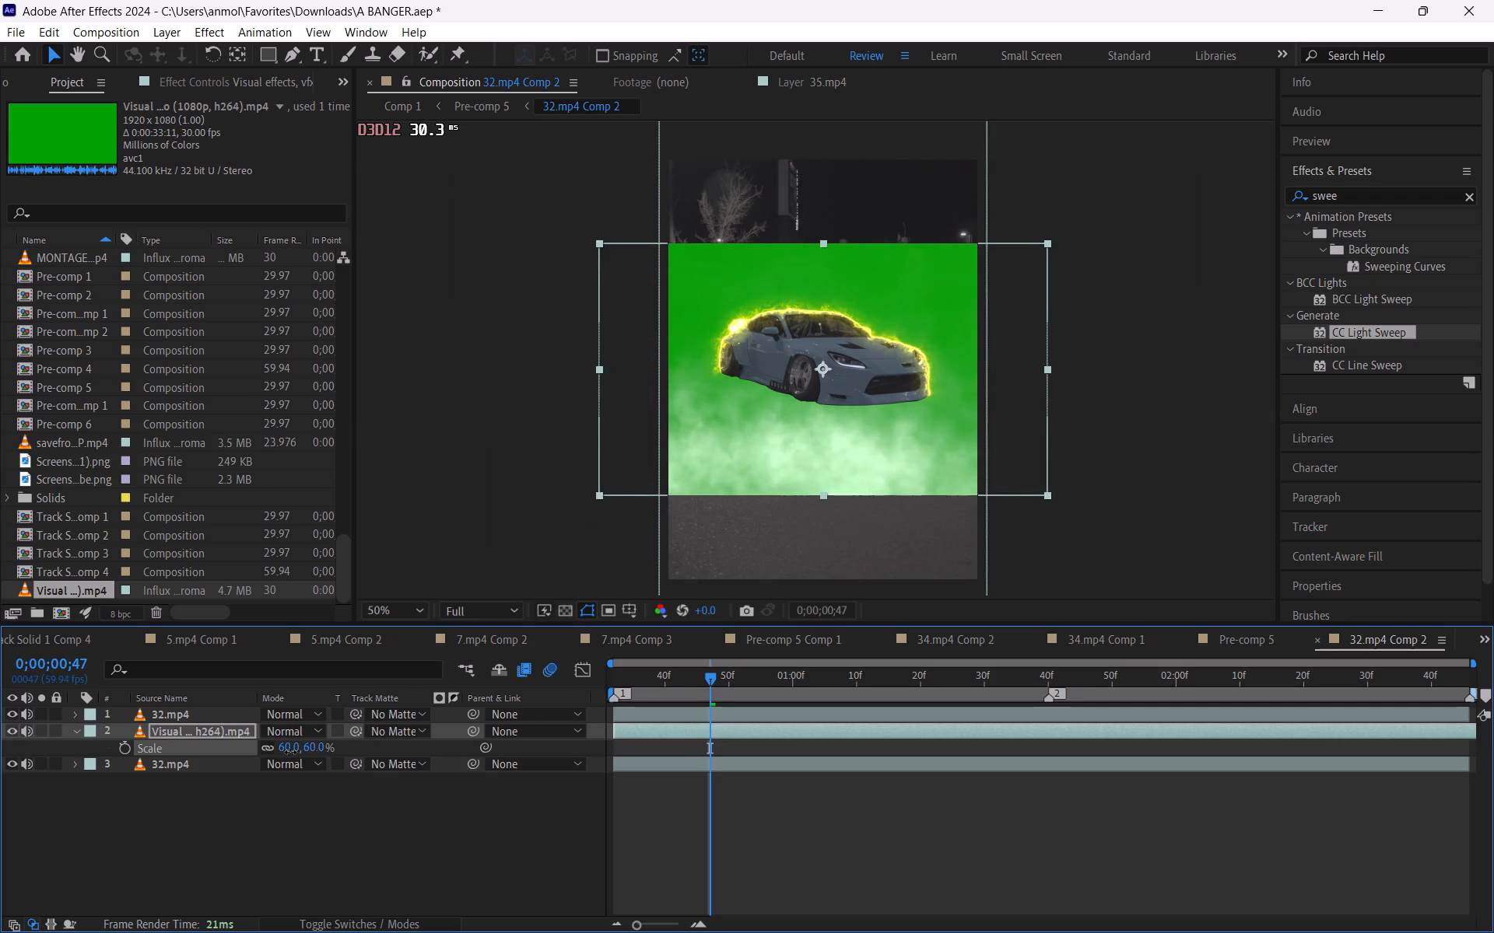
drag(290, 752, 277, 755)
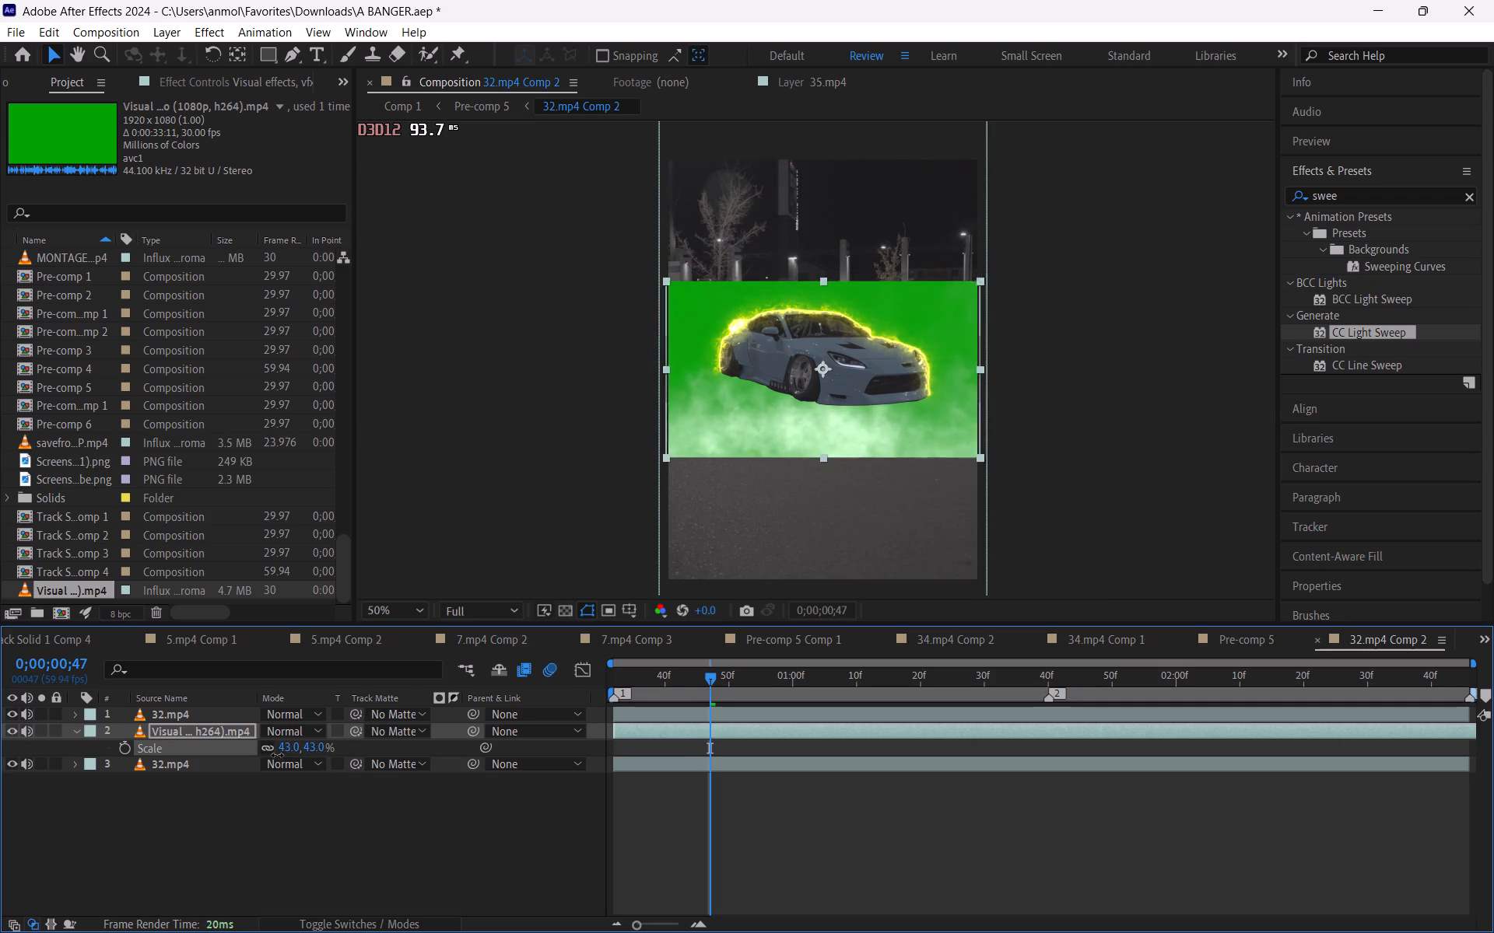
drag(277, 755, 279, 755)
click(759, 893)
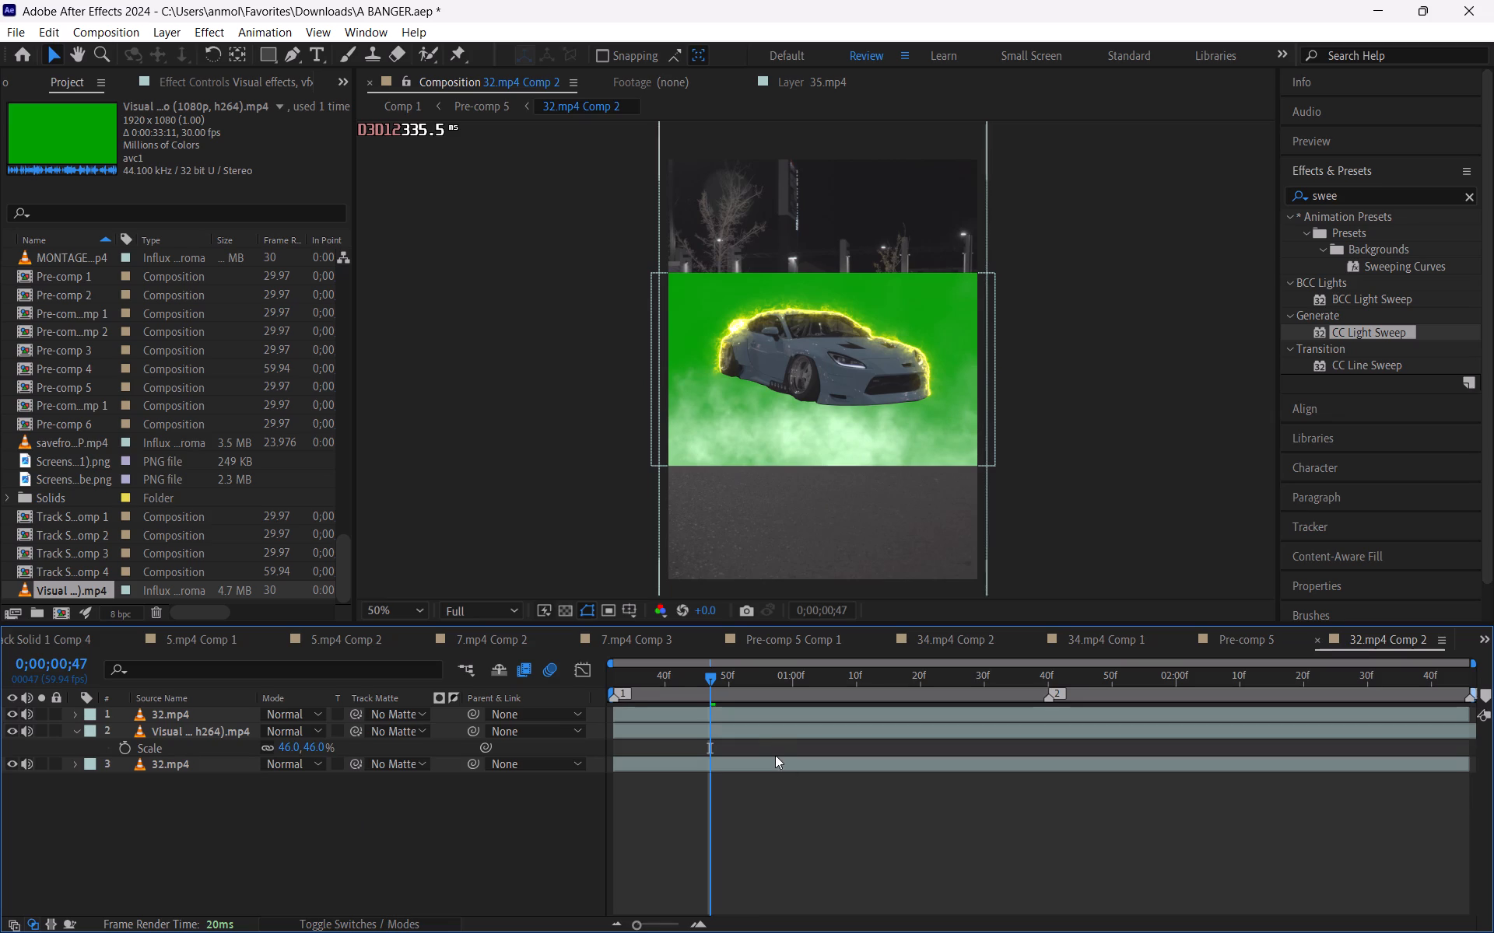
Find the Keylight (1.2) effect and apply it to the green-screen fog layer.
click(769, 736)
double_click(1412, 203)
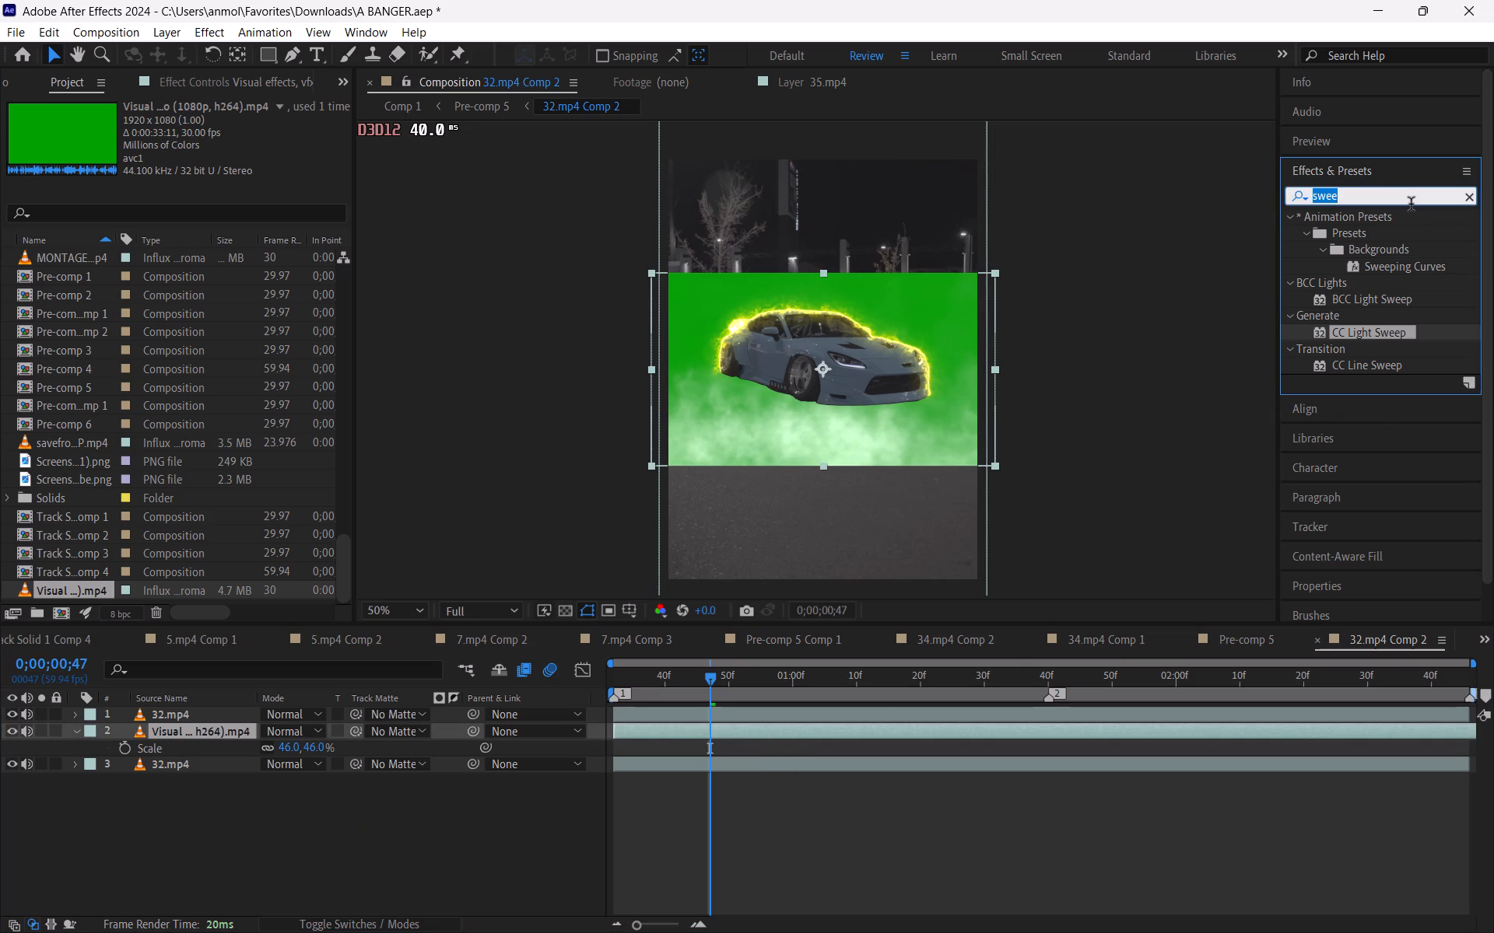
text(keyl)
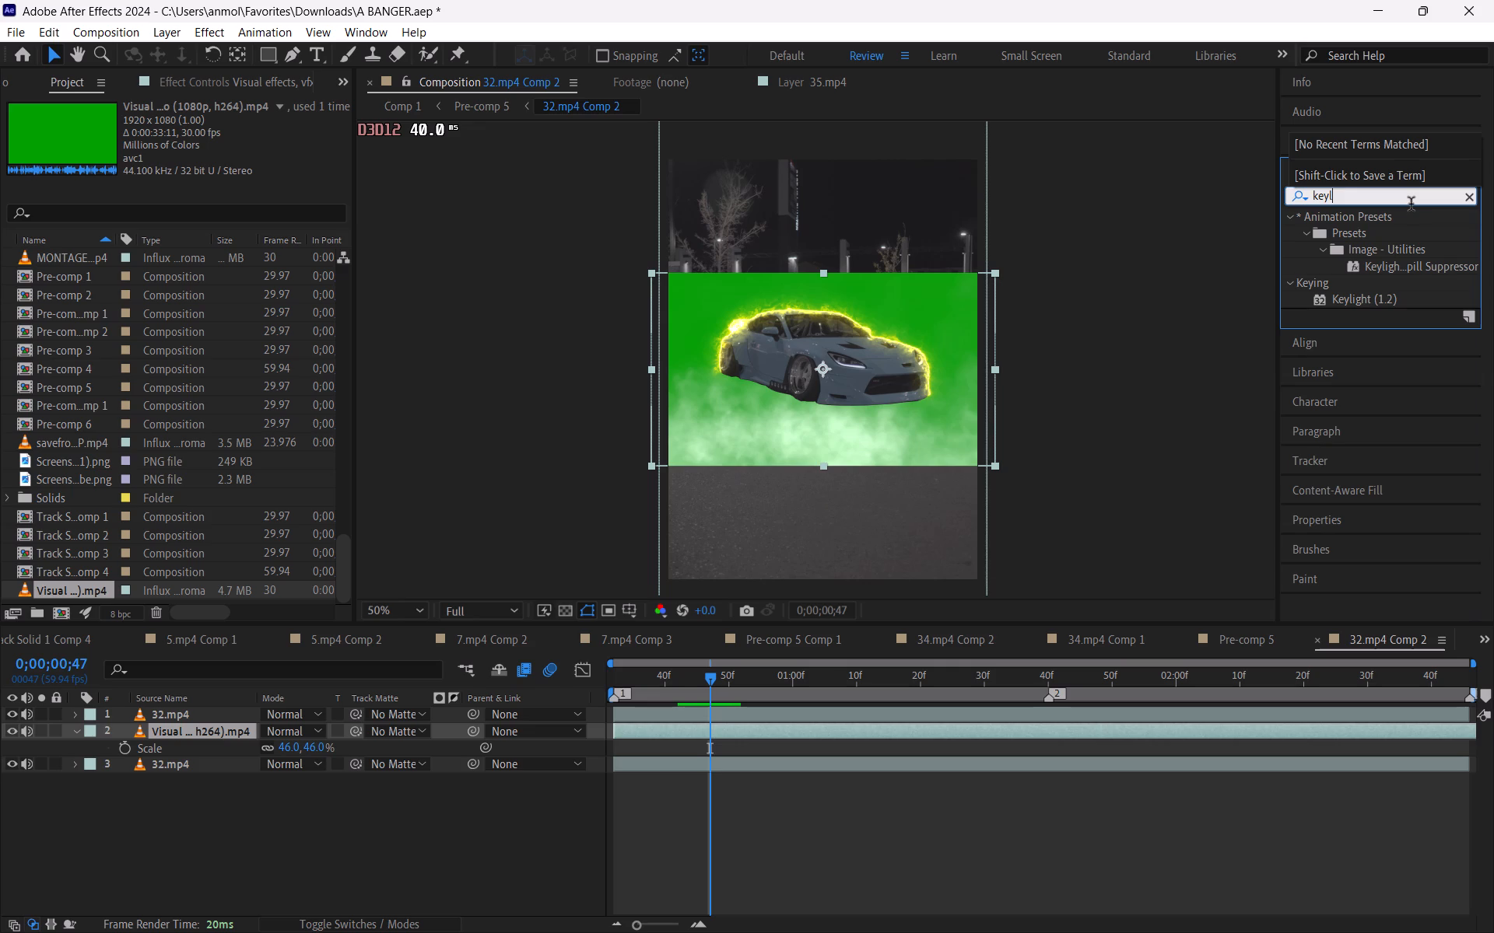
drag(1370, 304, 1296, 379)
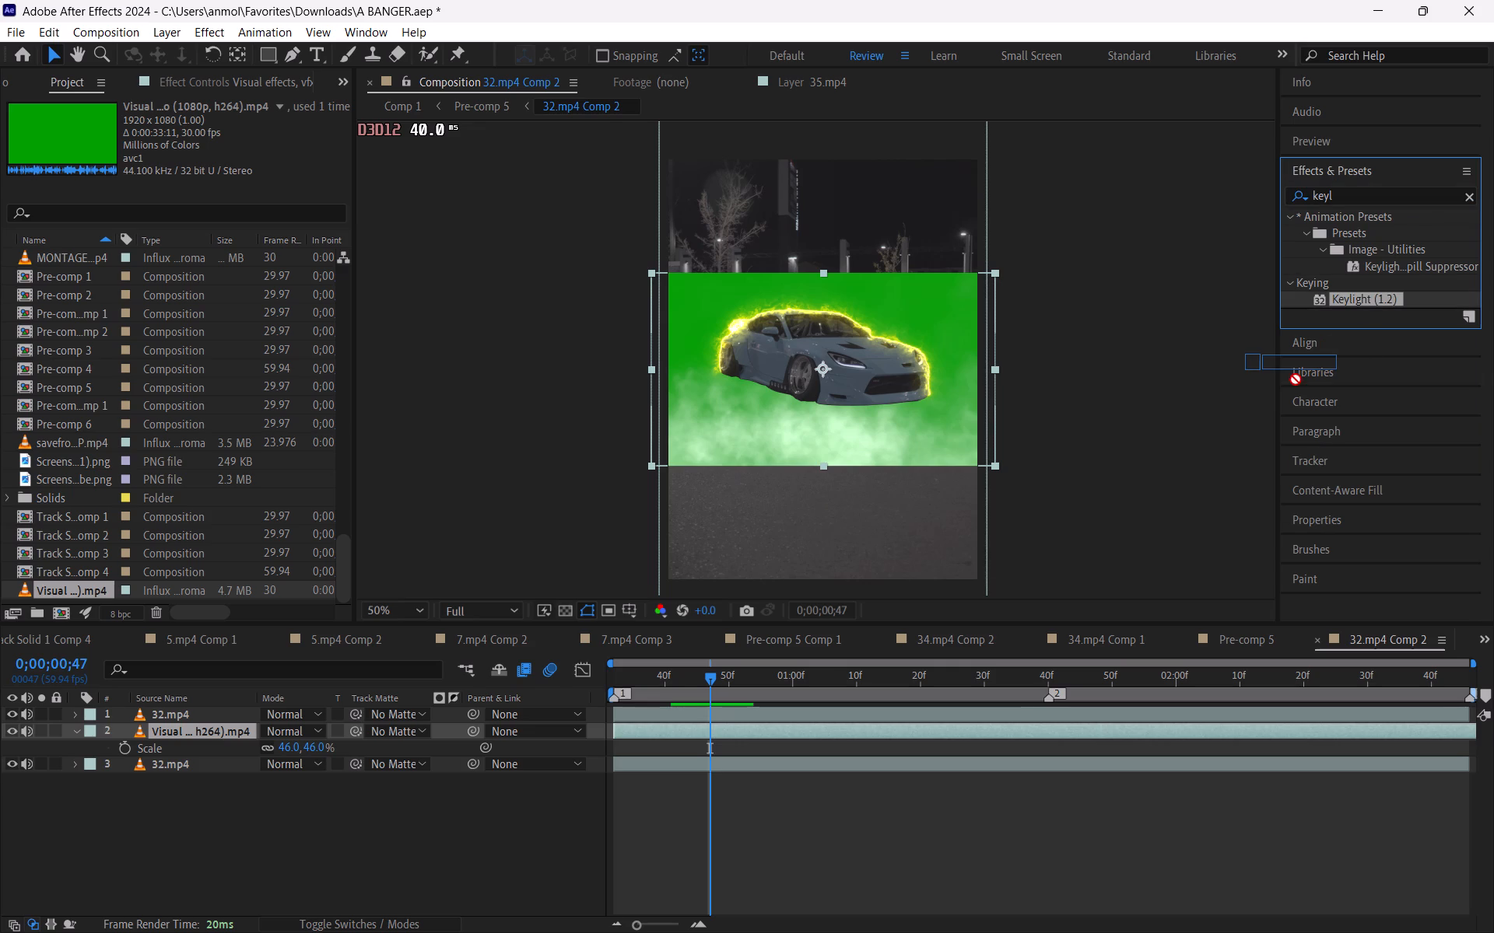
drag(1296, 379, 799, 436)
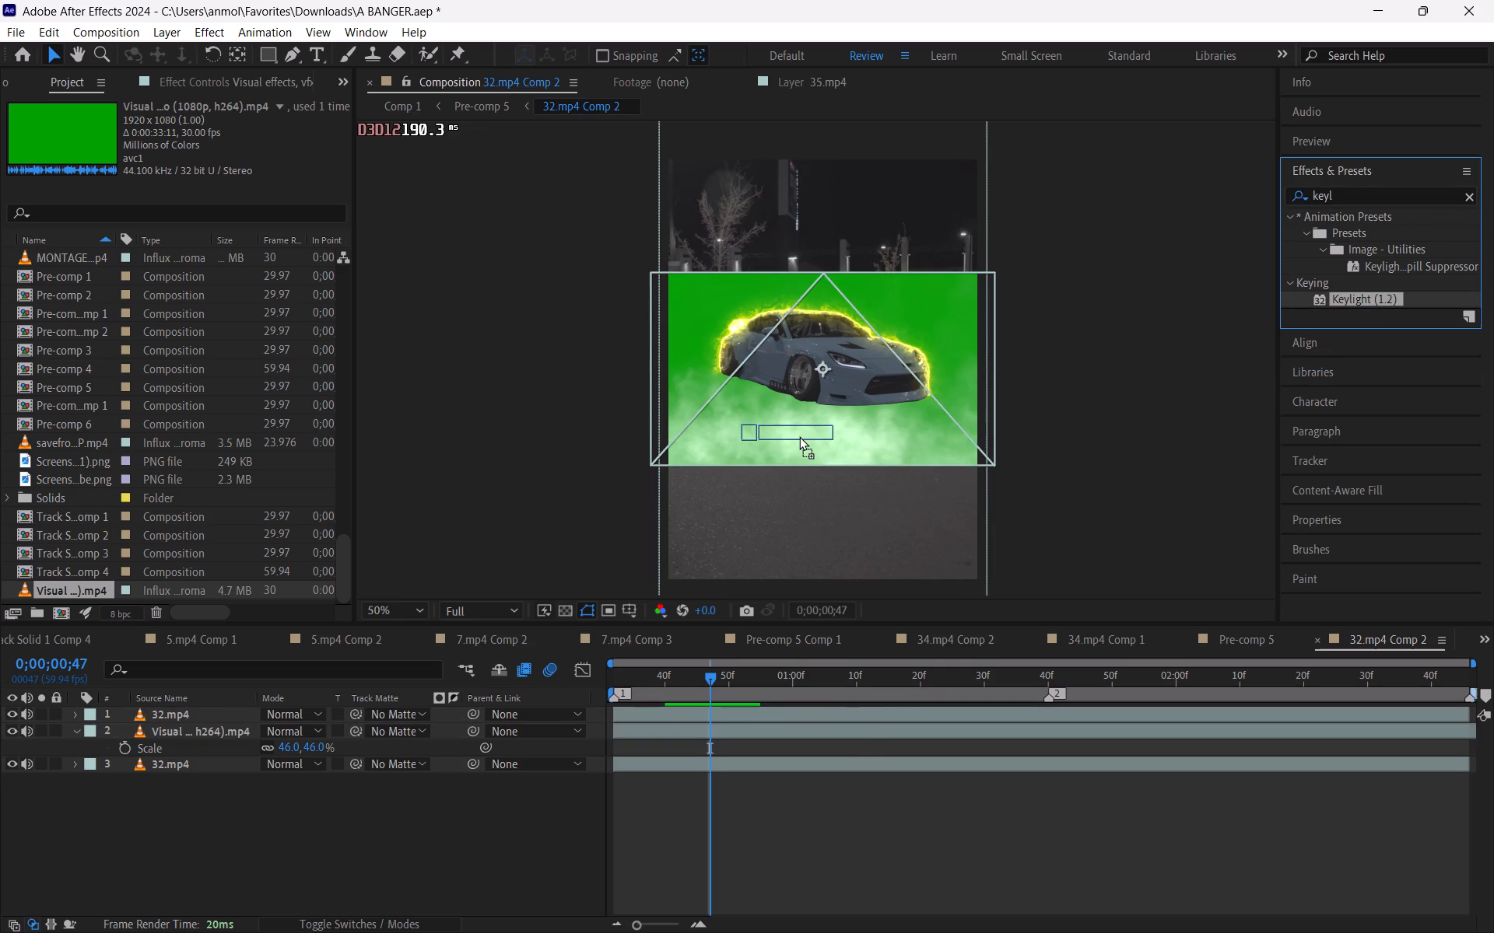
drag(799, 436, 794, 447)
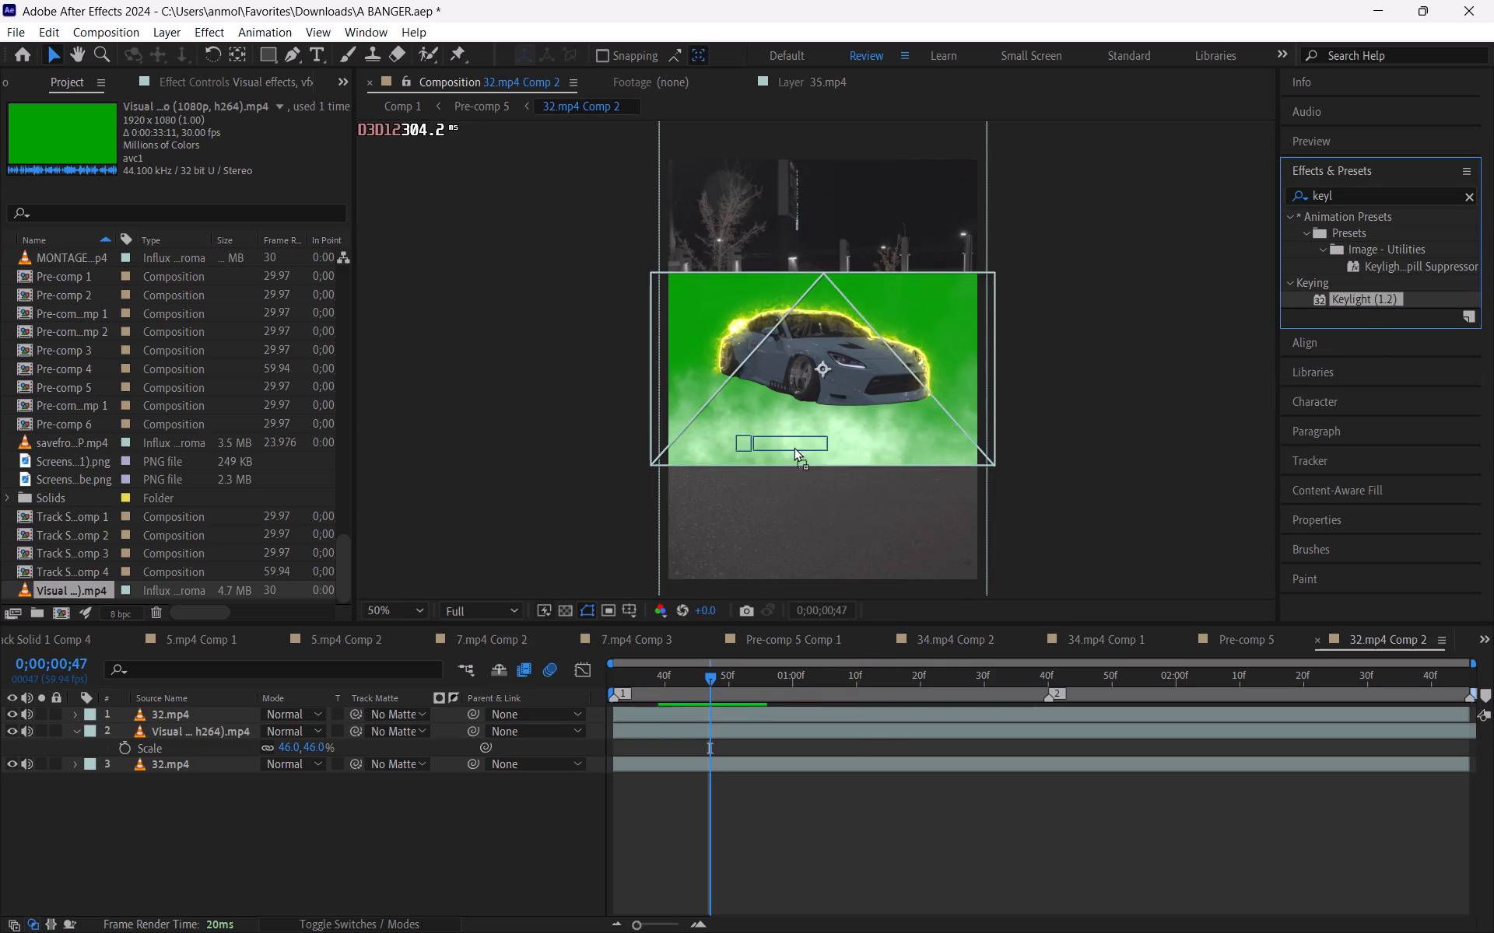
drag(794, 447, 864, 729)
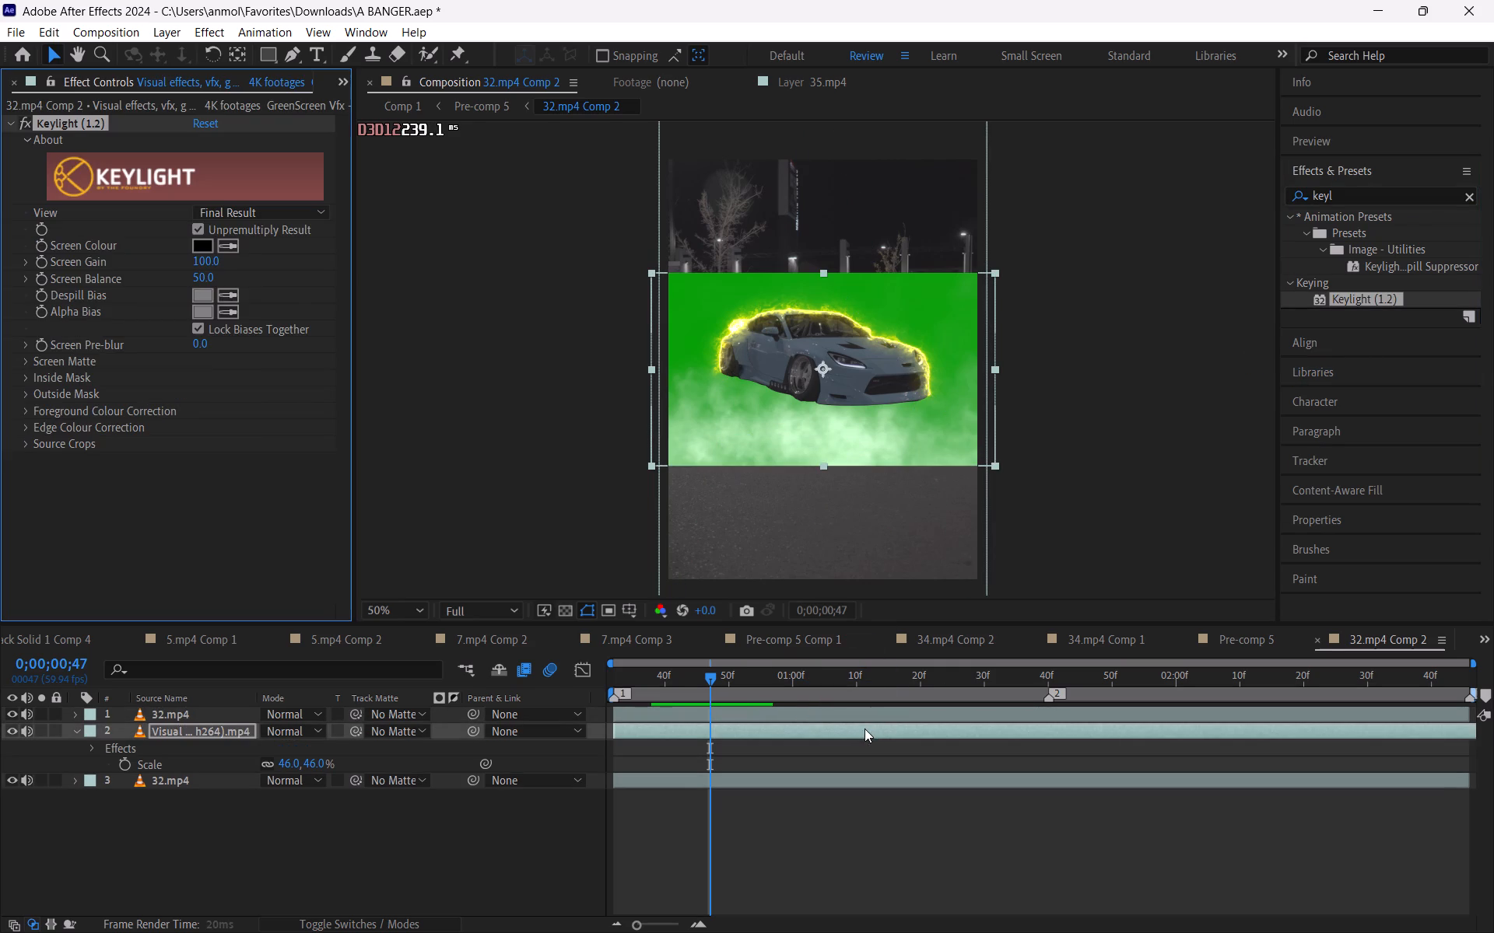
Set Keylight's Screen Colour to bright green 1DFF00 to key out the fog clip's green background.
click(202, 239)
drag(302, 618, 321, 725)
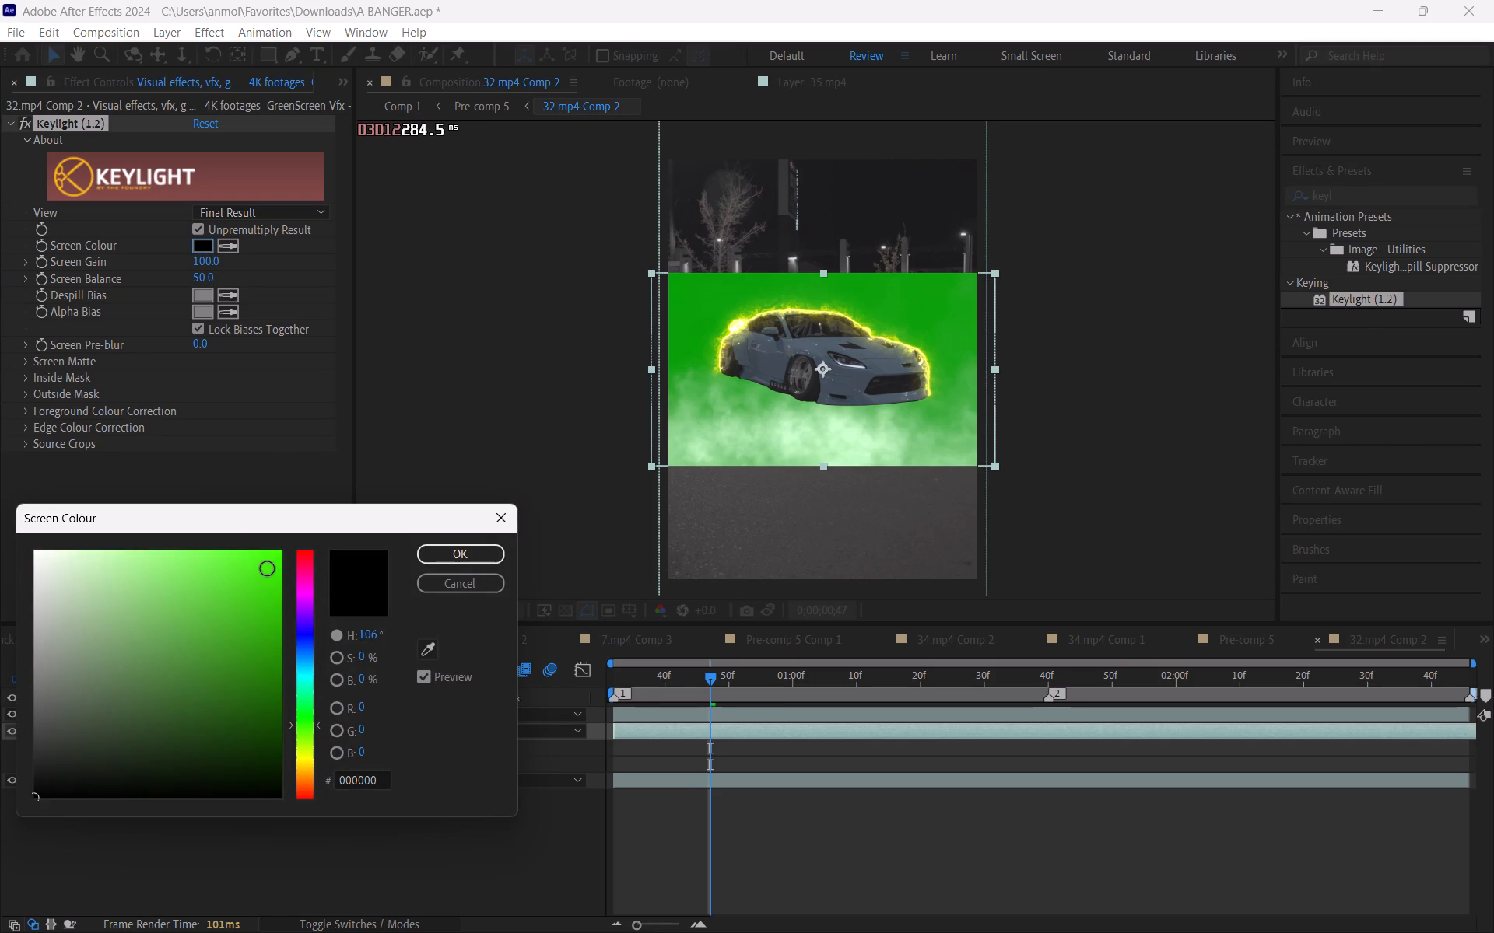
drag(267, 566, 297, 548)
drag(310, 719, 323, 771)
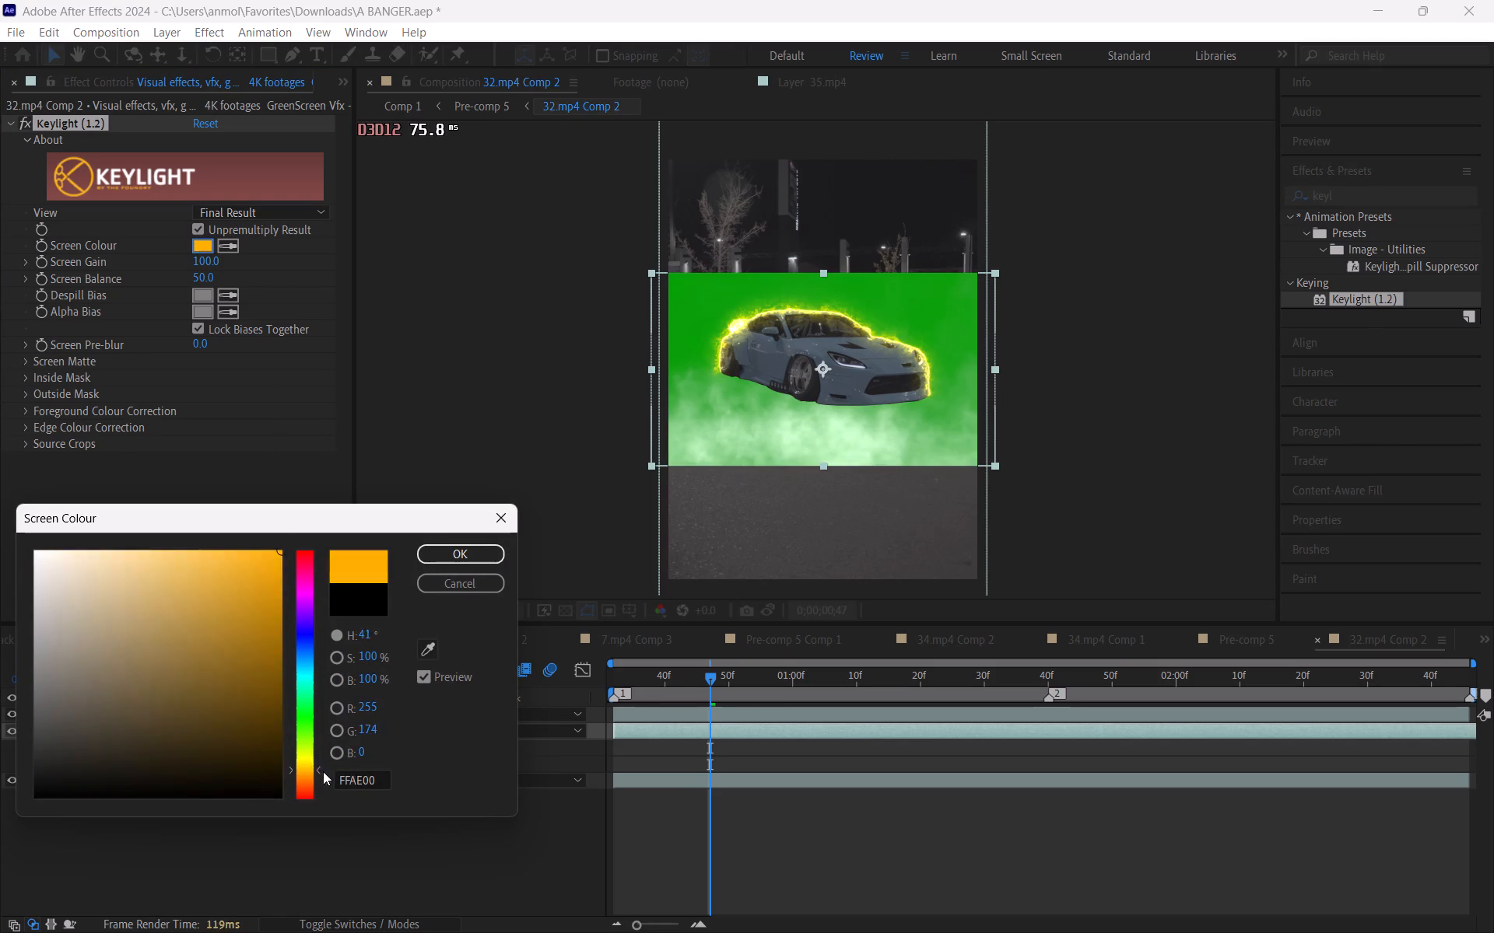
drag(323, 771, 315, 622)
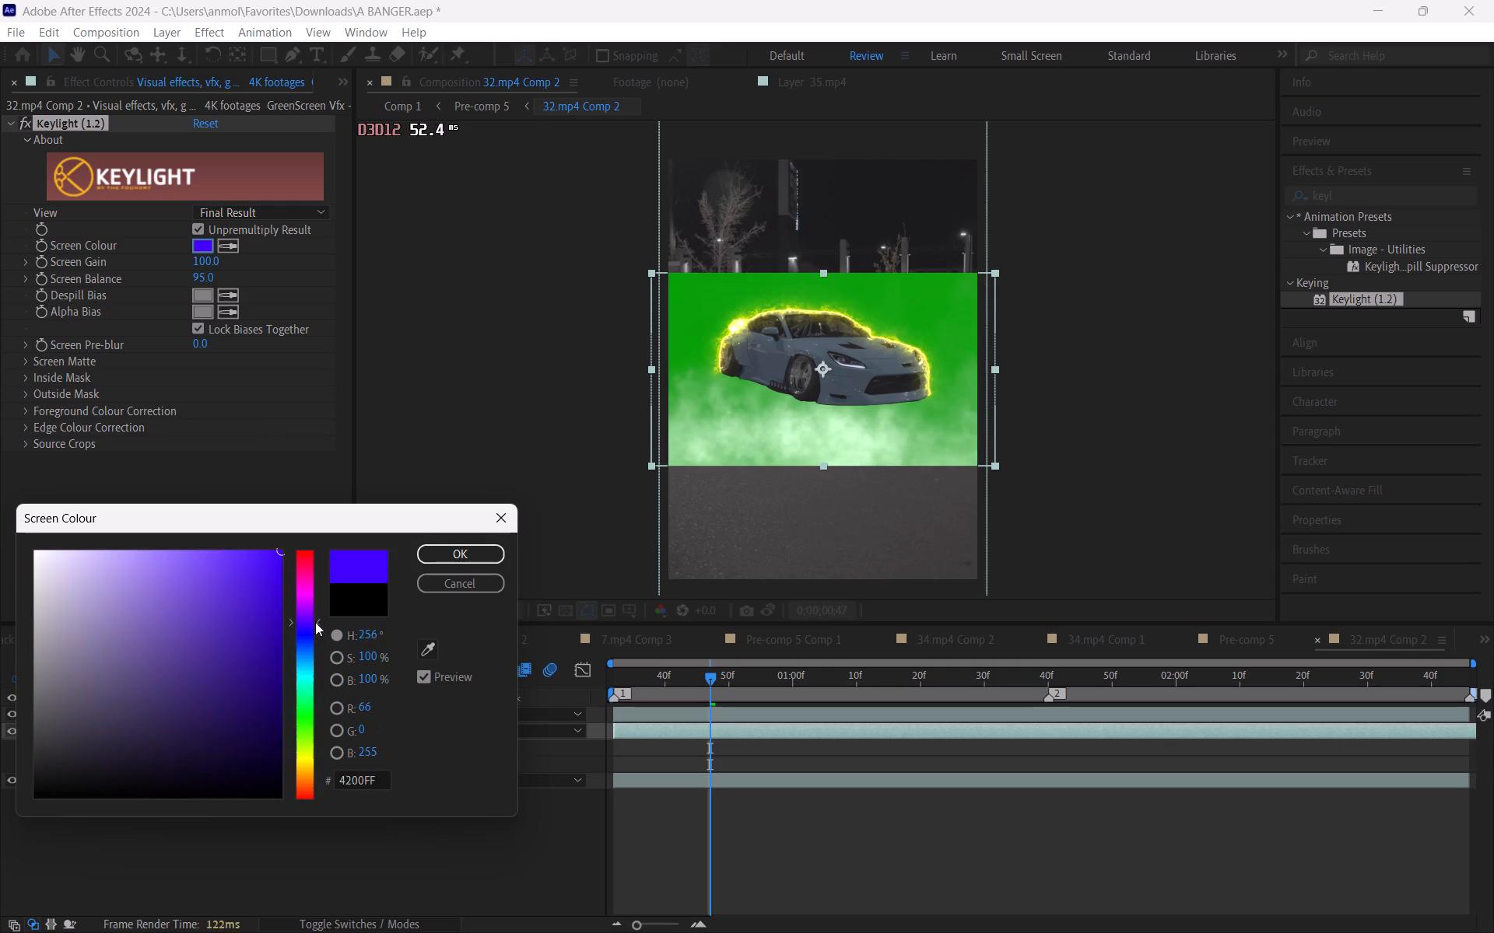
drag(315, 622, 325, 559)
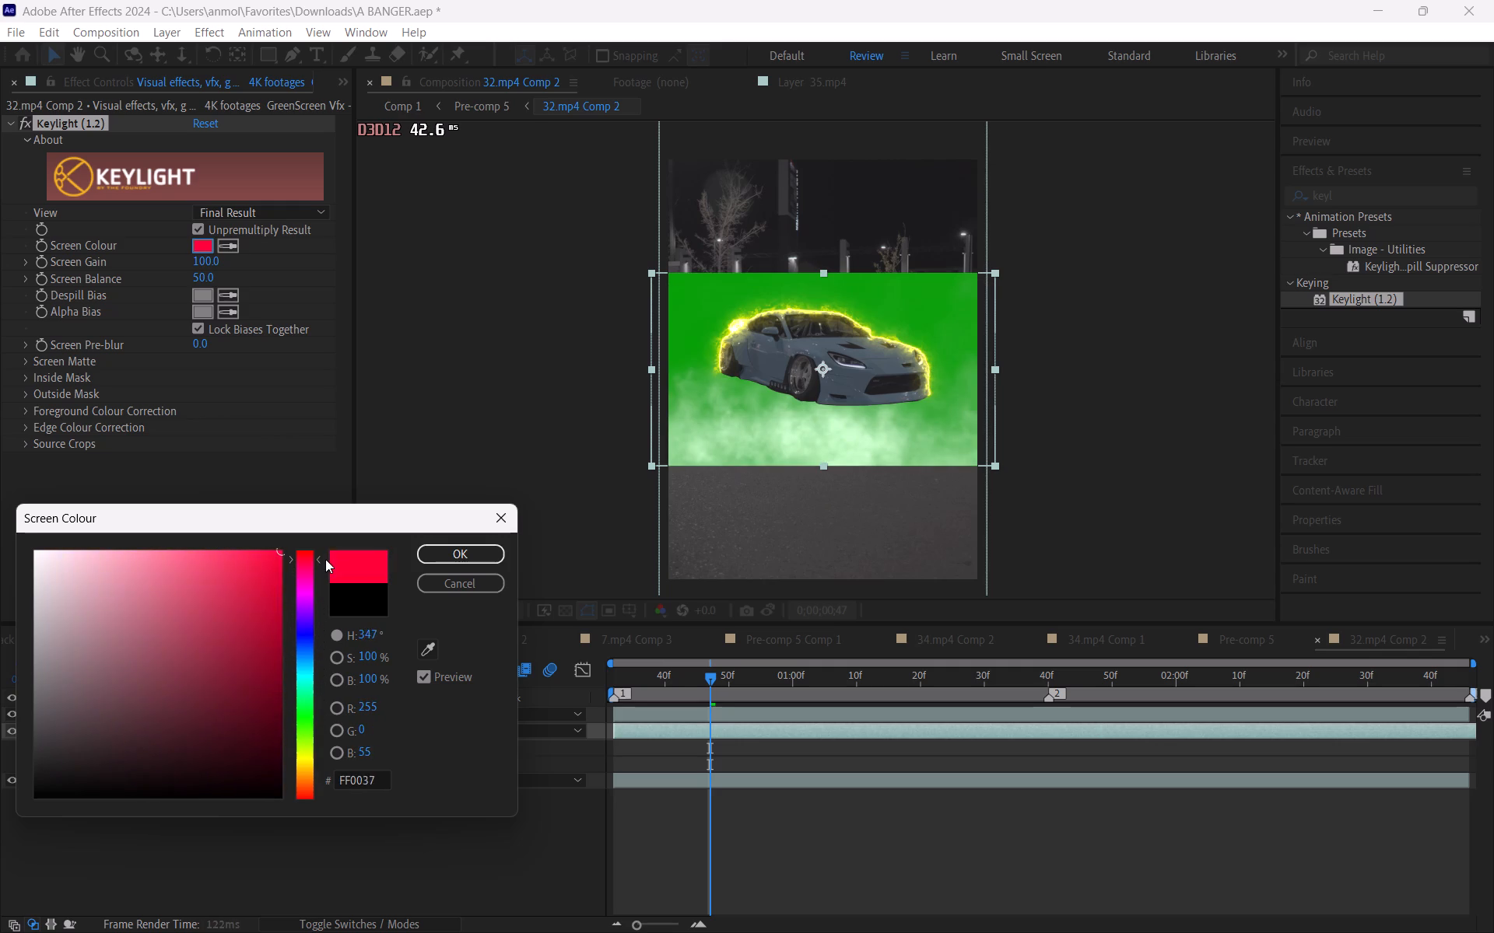
drag(325, 559, 351, 739)
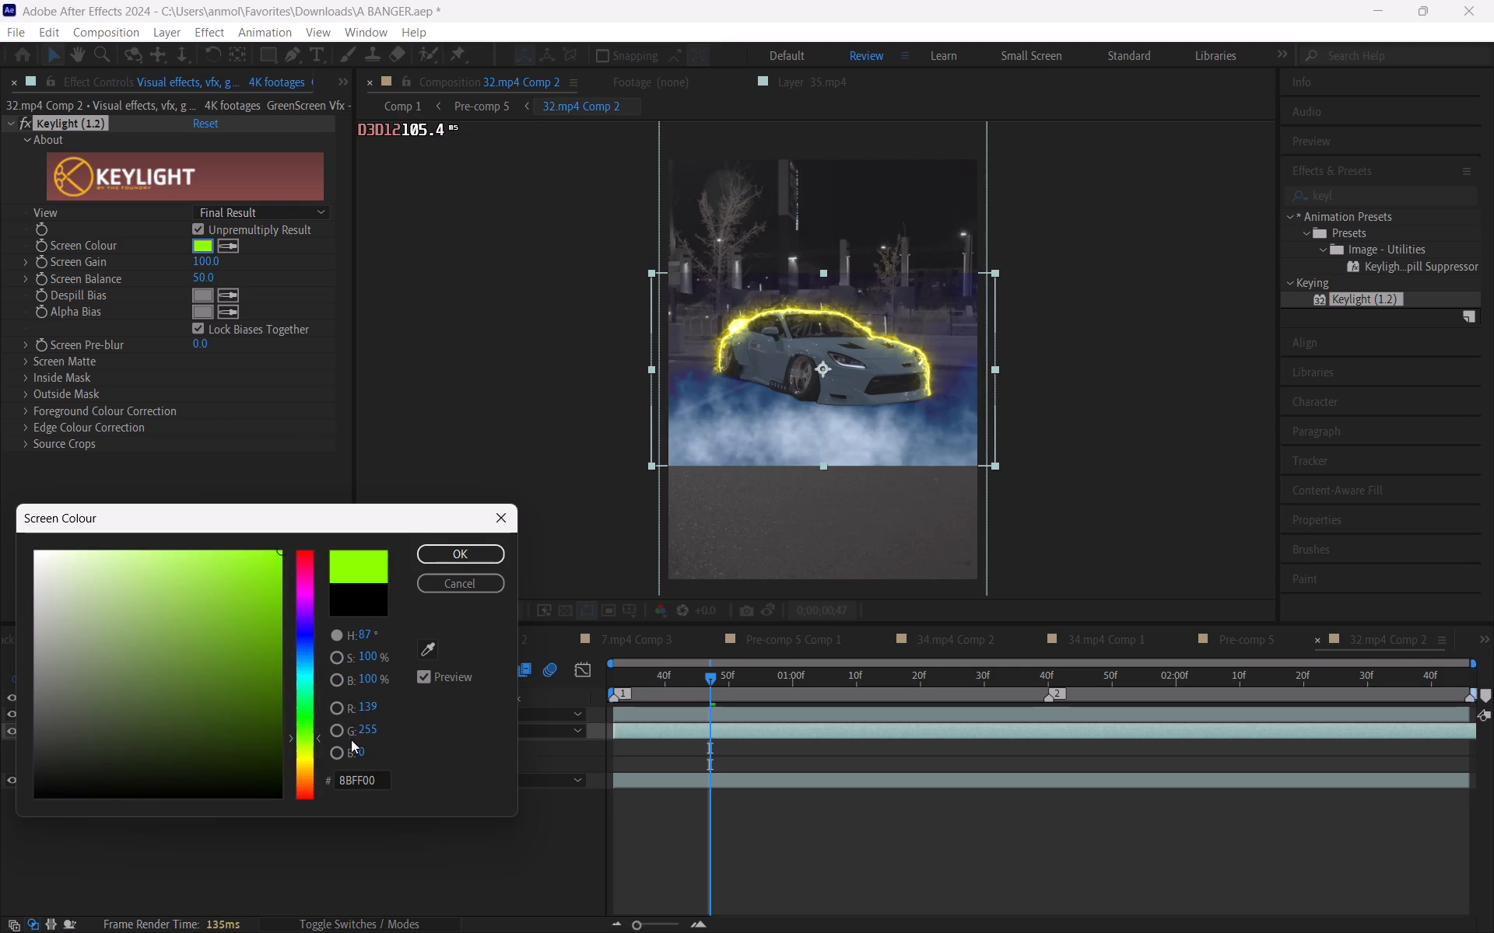
drag(351, 739, 350, 736)
drag(350, 736, 352, 732)
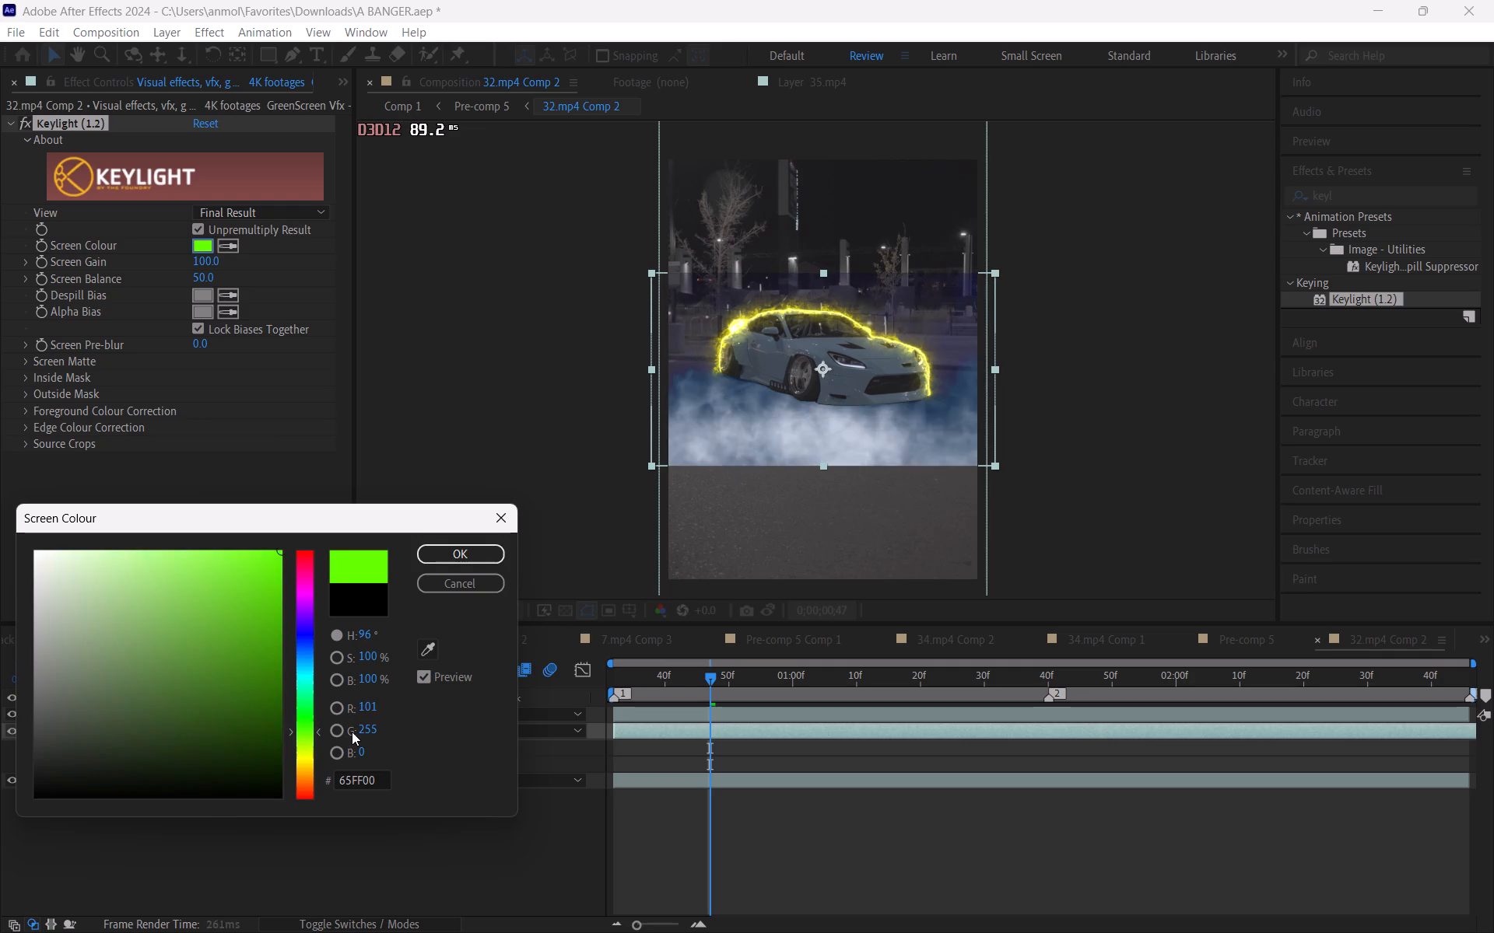
drag(352, 732, 349, 733)
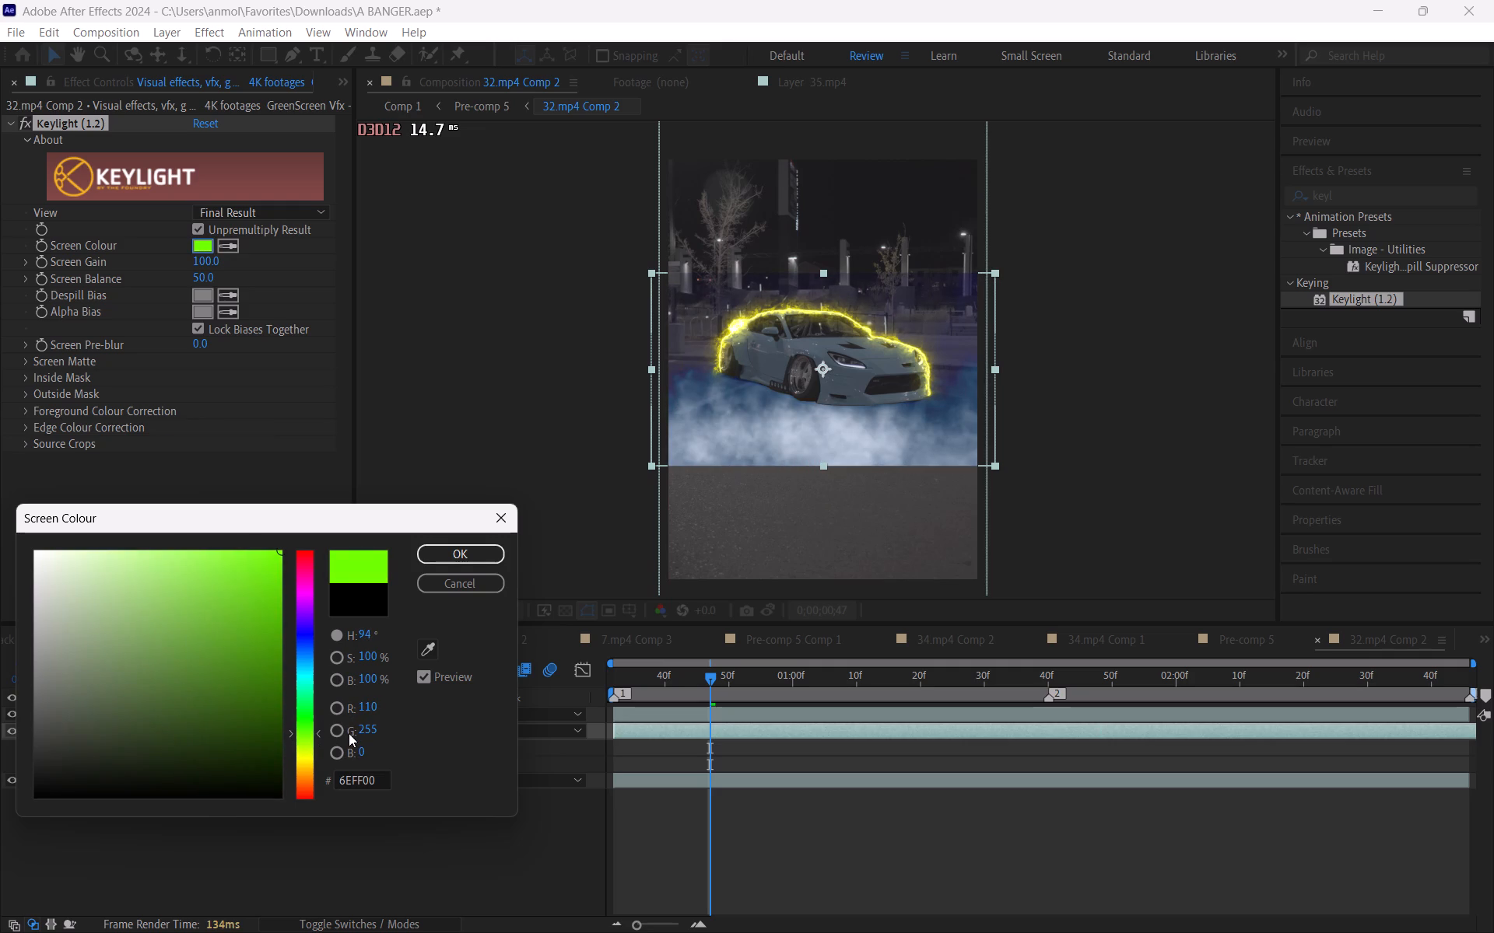
drag(349, 733, 350, 720)
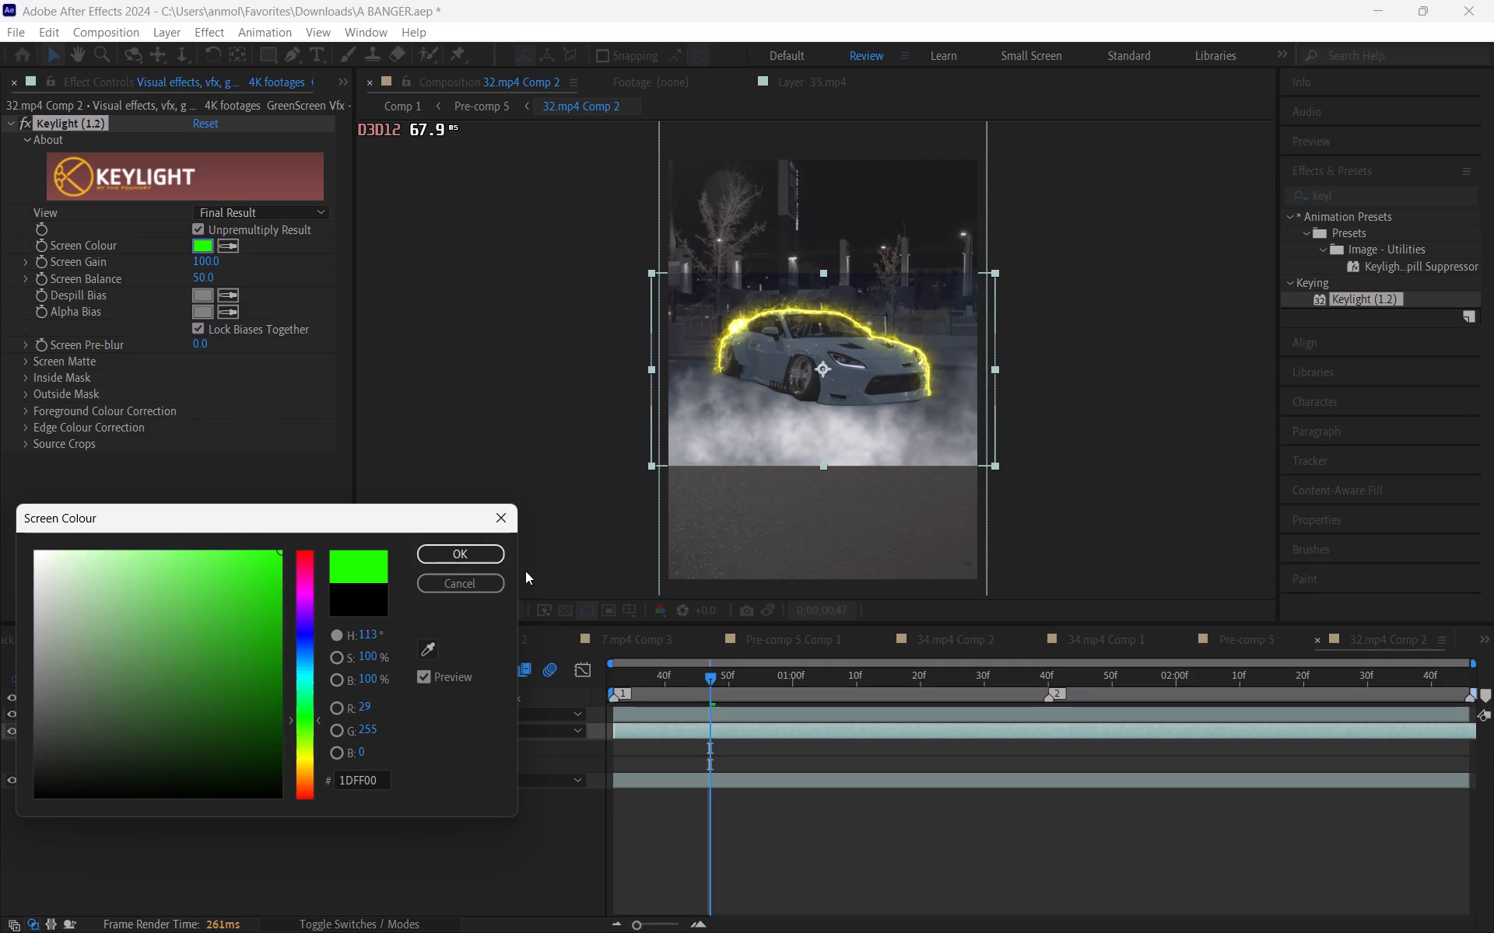
click(491, 560)
click(671, 819)
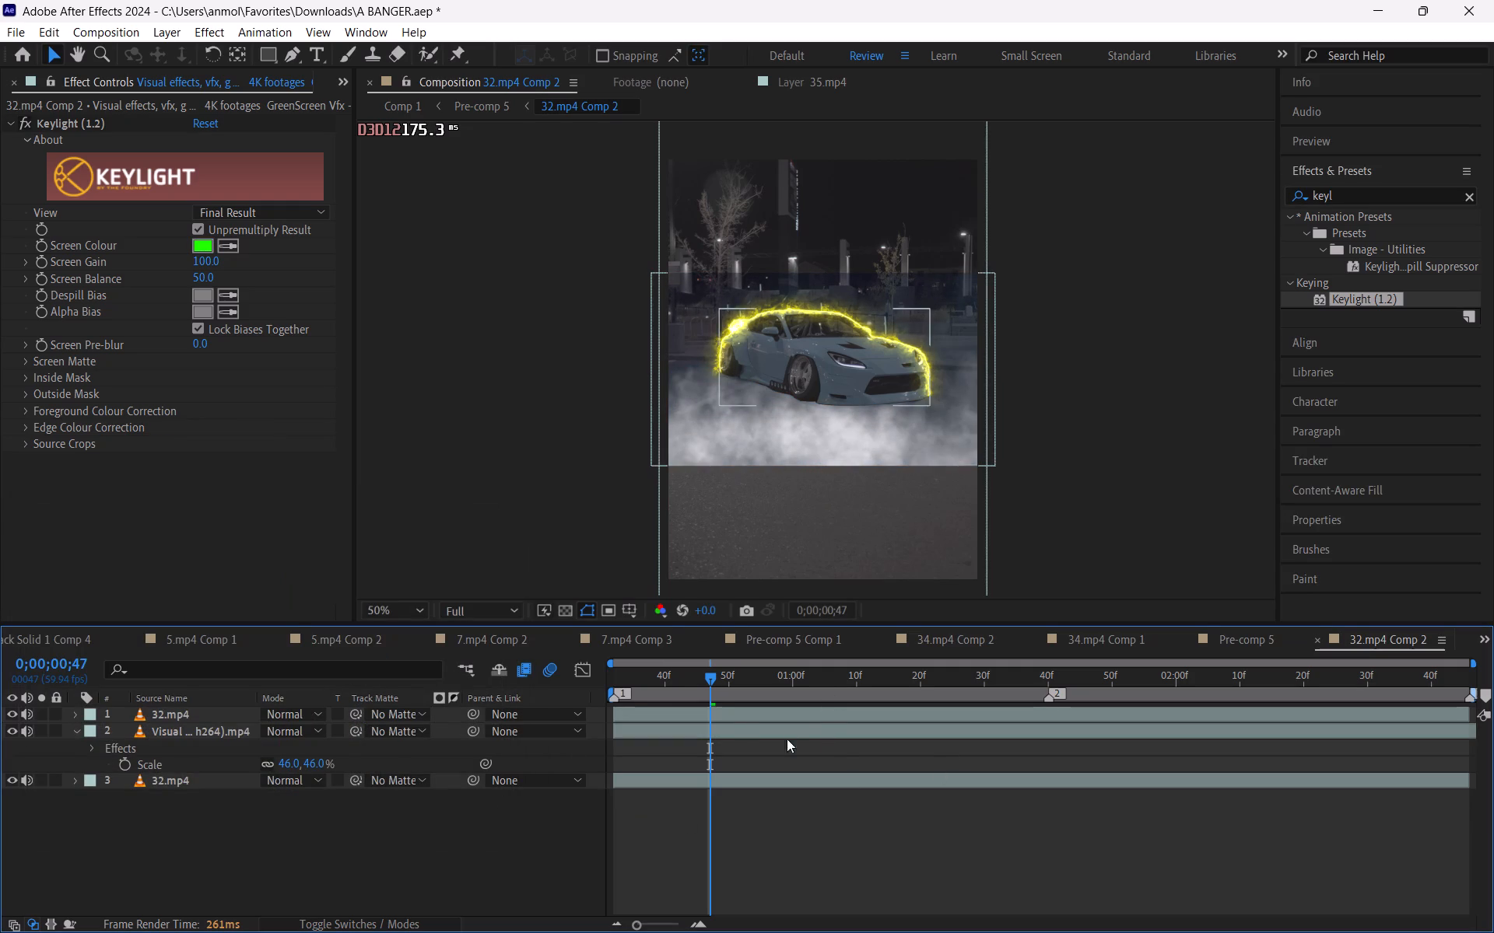
Set Keylight's Alpha Bias on the fog layer to dark grey 6B6B6B.
click(724, 733)
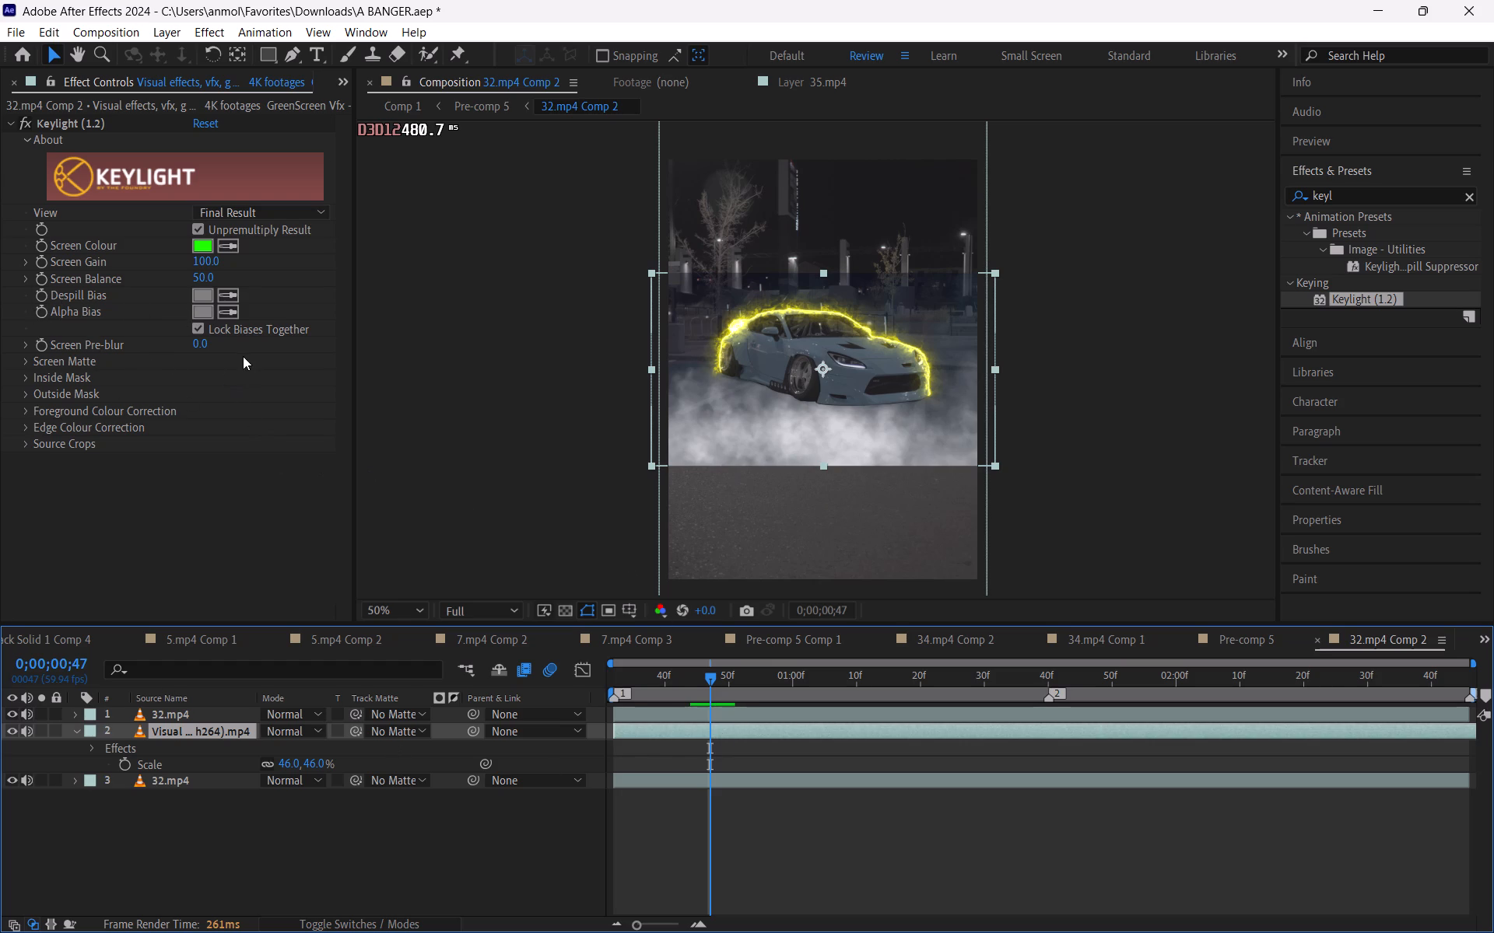
click(210, 311)
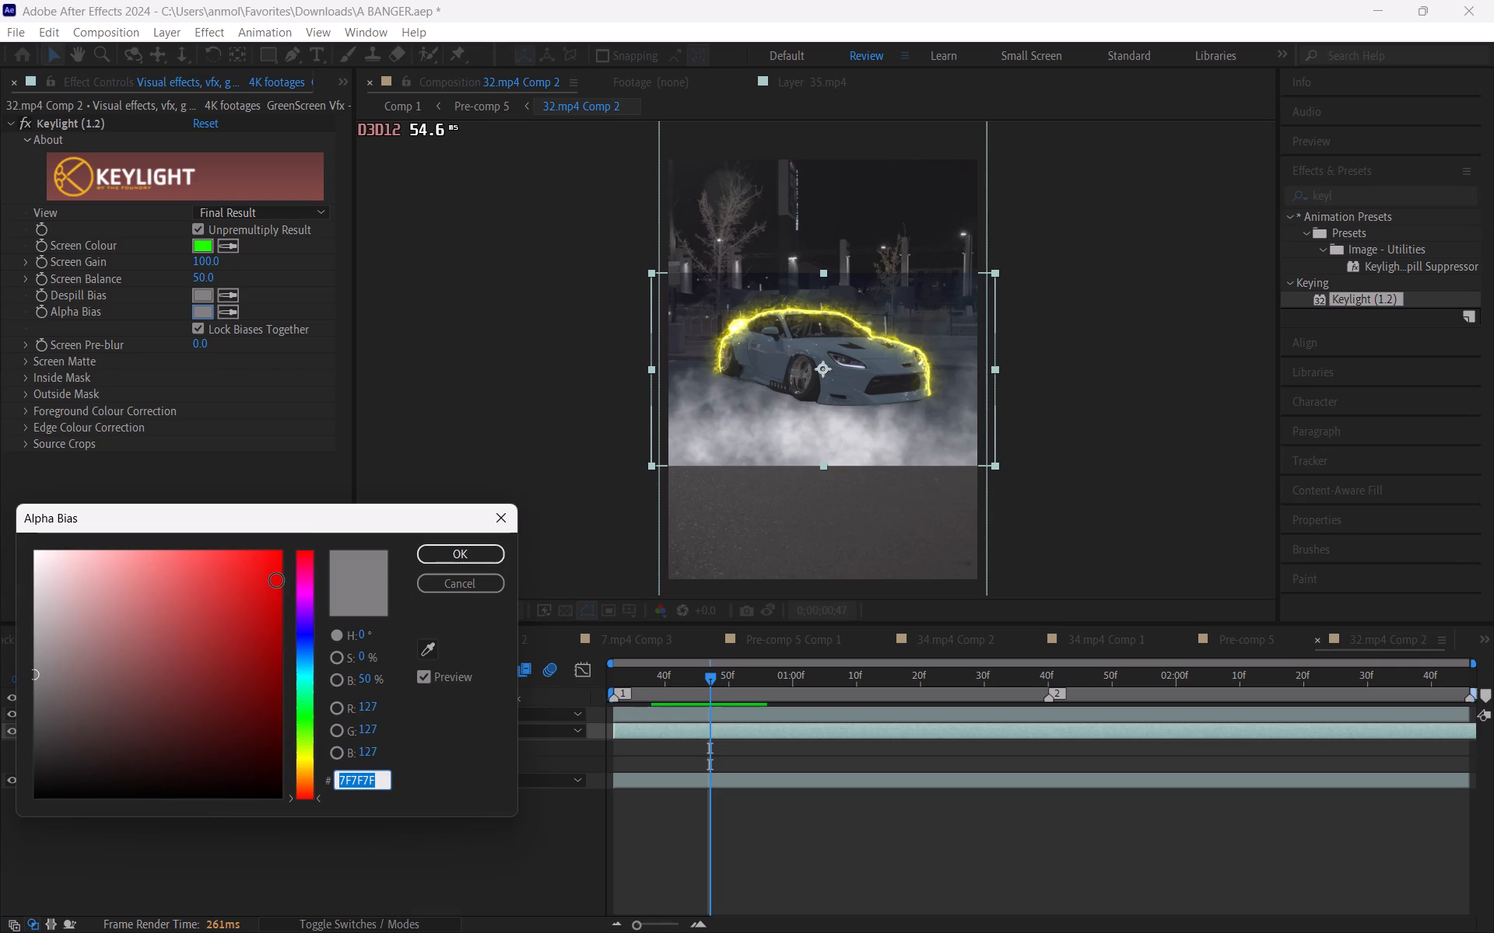
drag(260, 575, 5, 694)
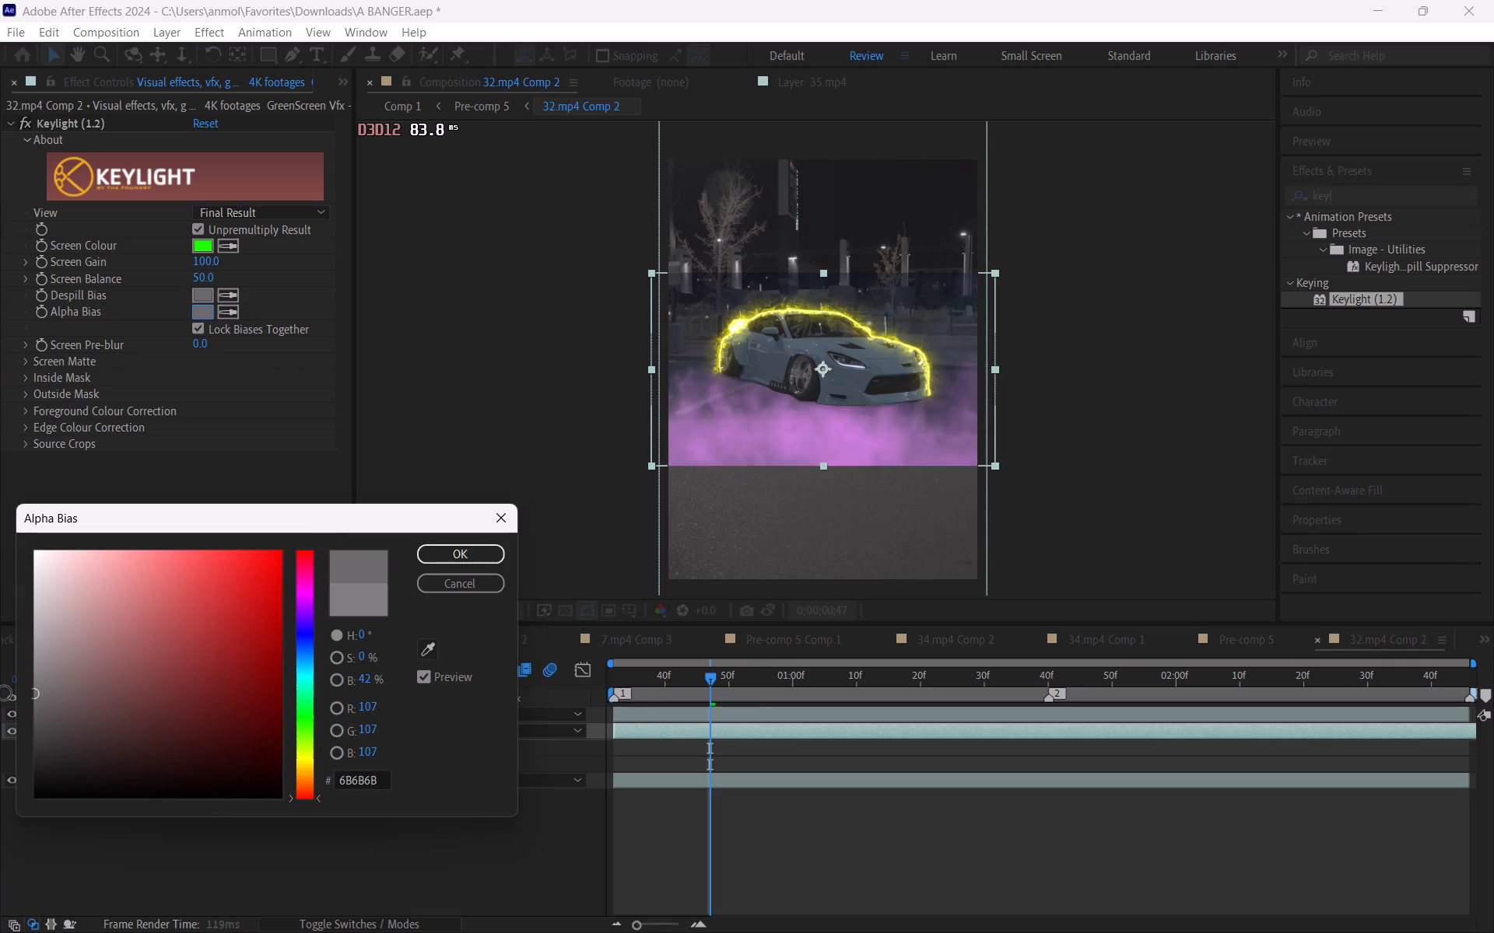
drag(5, 694, 4, 694)
click(472, 548)
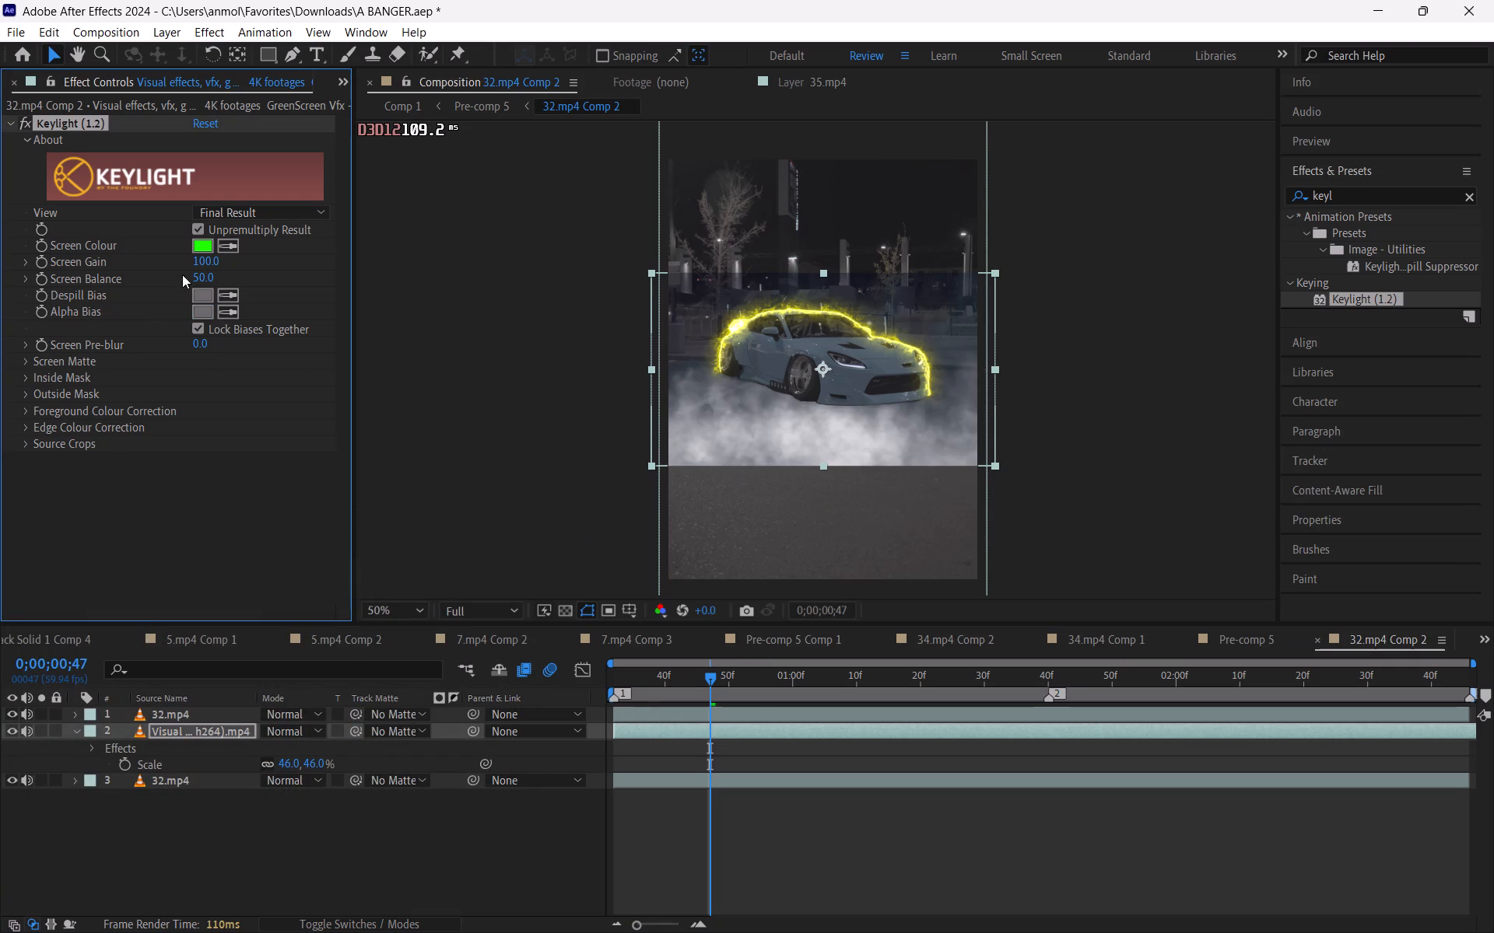
Turn off Unpremultiply Result in the fog layer's Keylight effect.
click(206, 223)
click(199, 225)
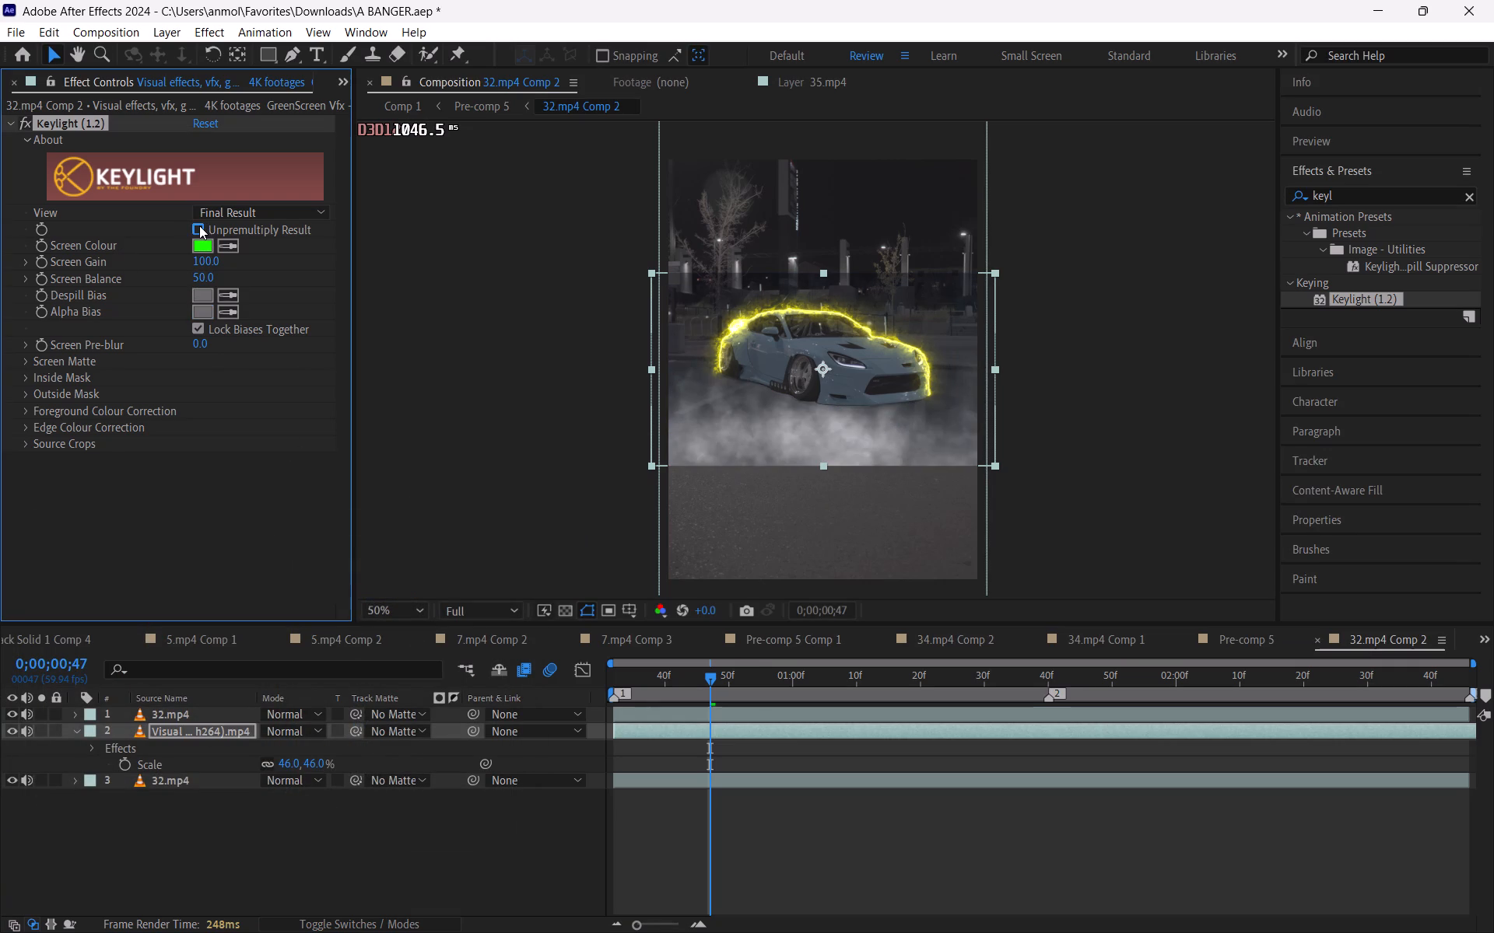
click(199, 225)
click(199, 225)
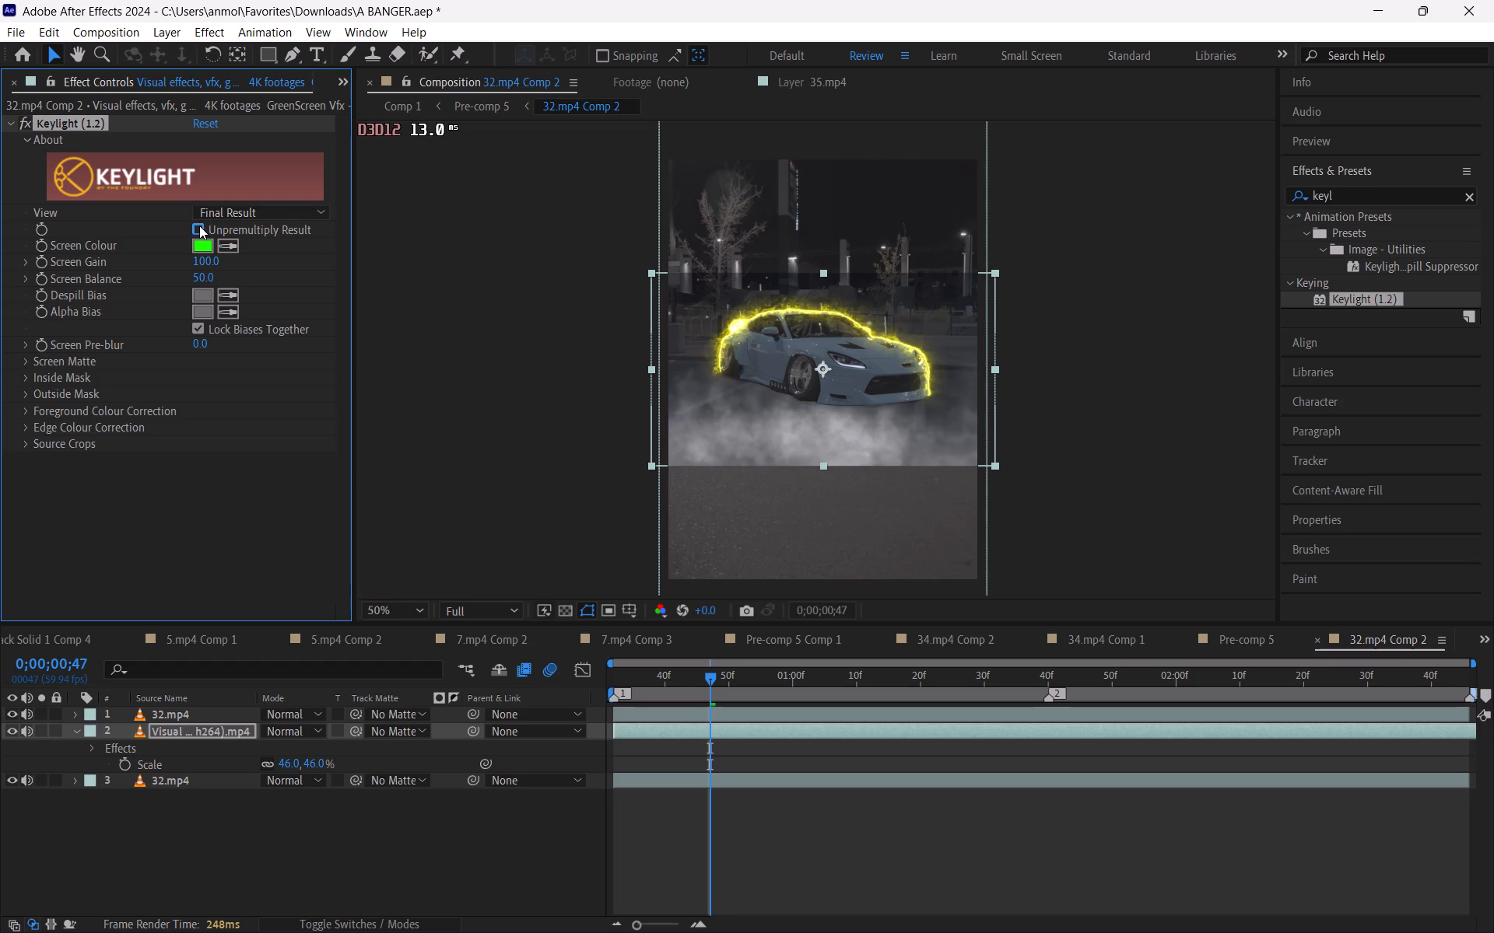
click(197, 233)
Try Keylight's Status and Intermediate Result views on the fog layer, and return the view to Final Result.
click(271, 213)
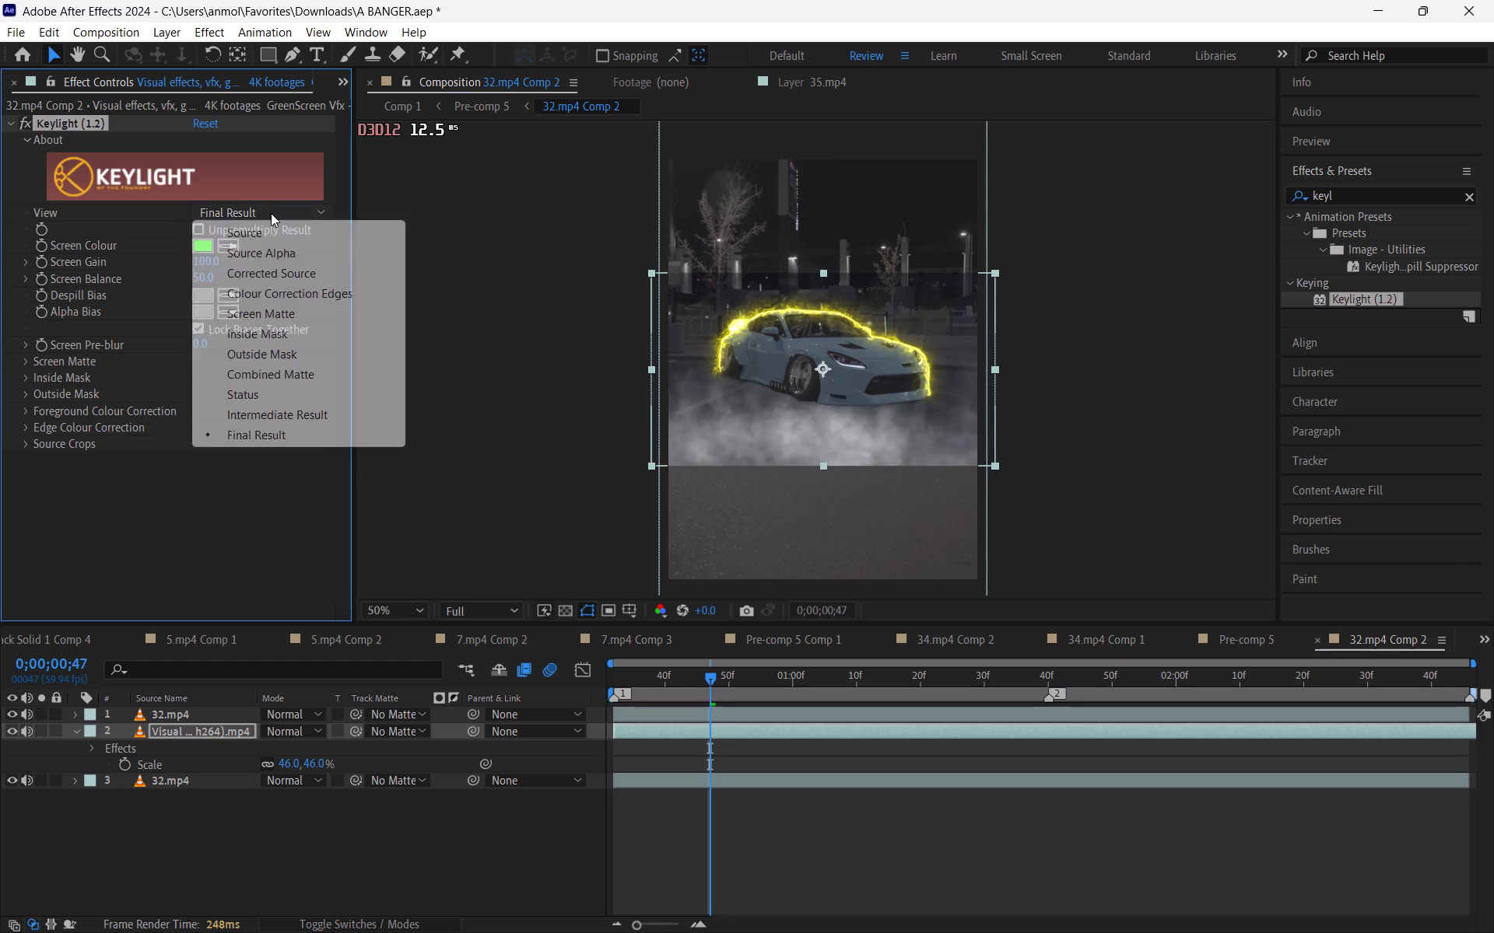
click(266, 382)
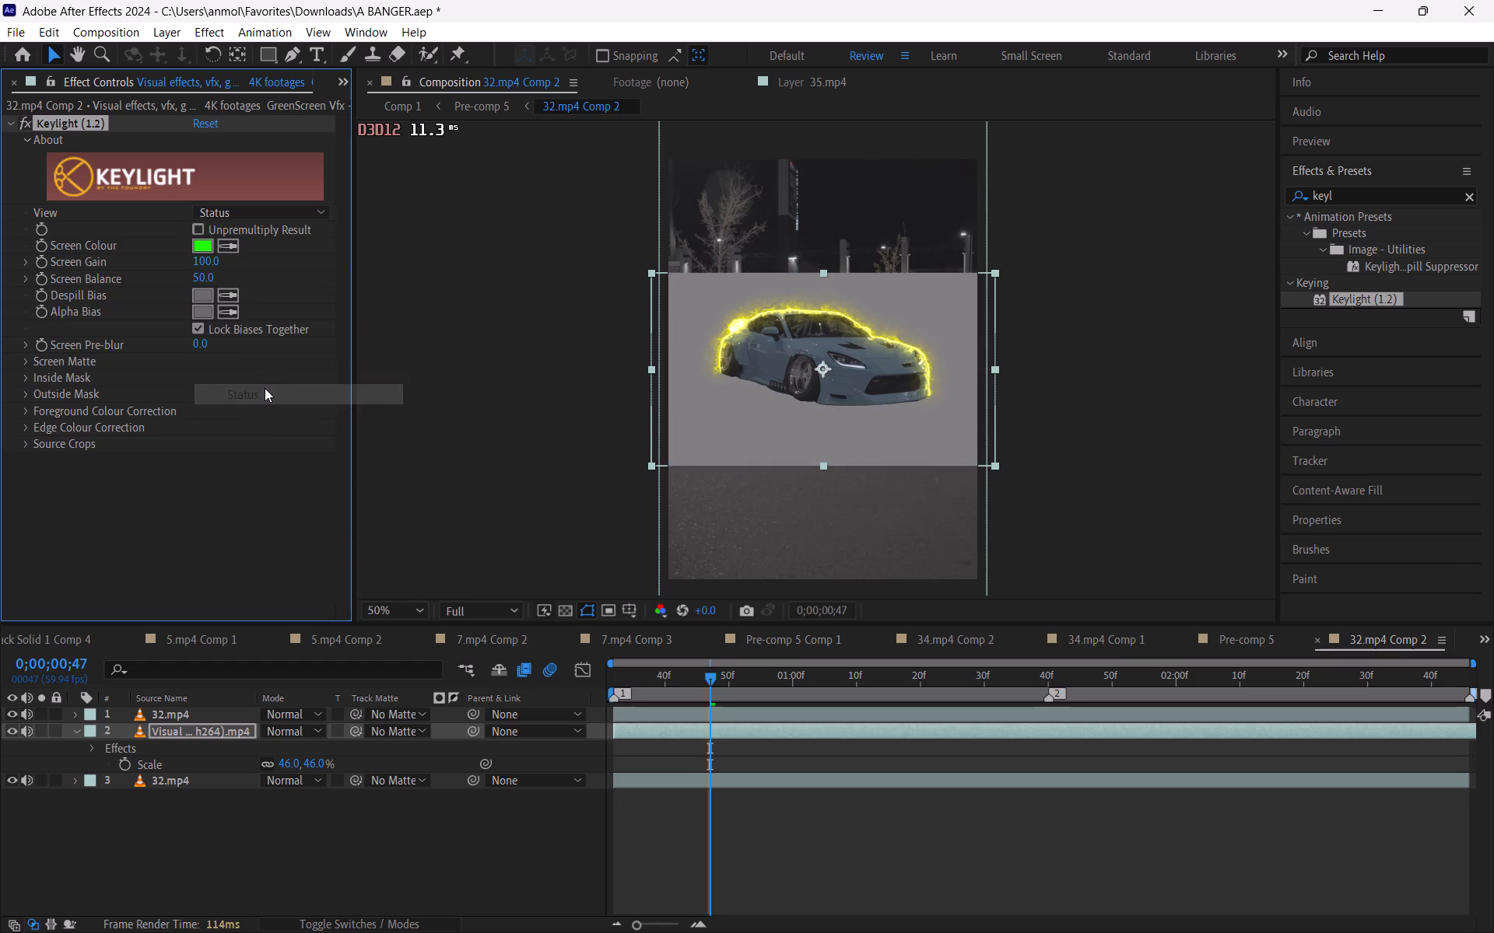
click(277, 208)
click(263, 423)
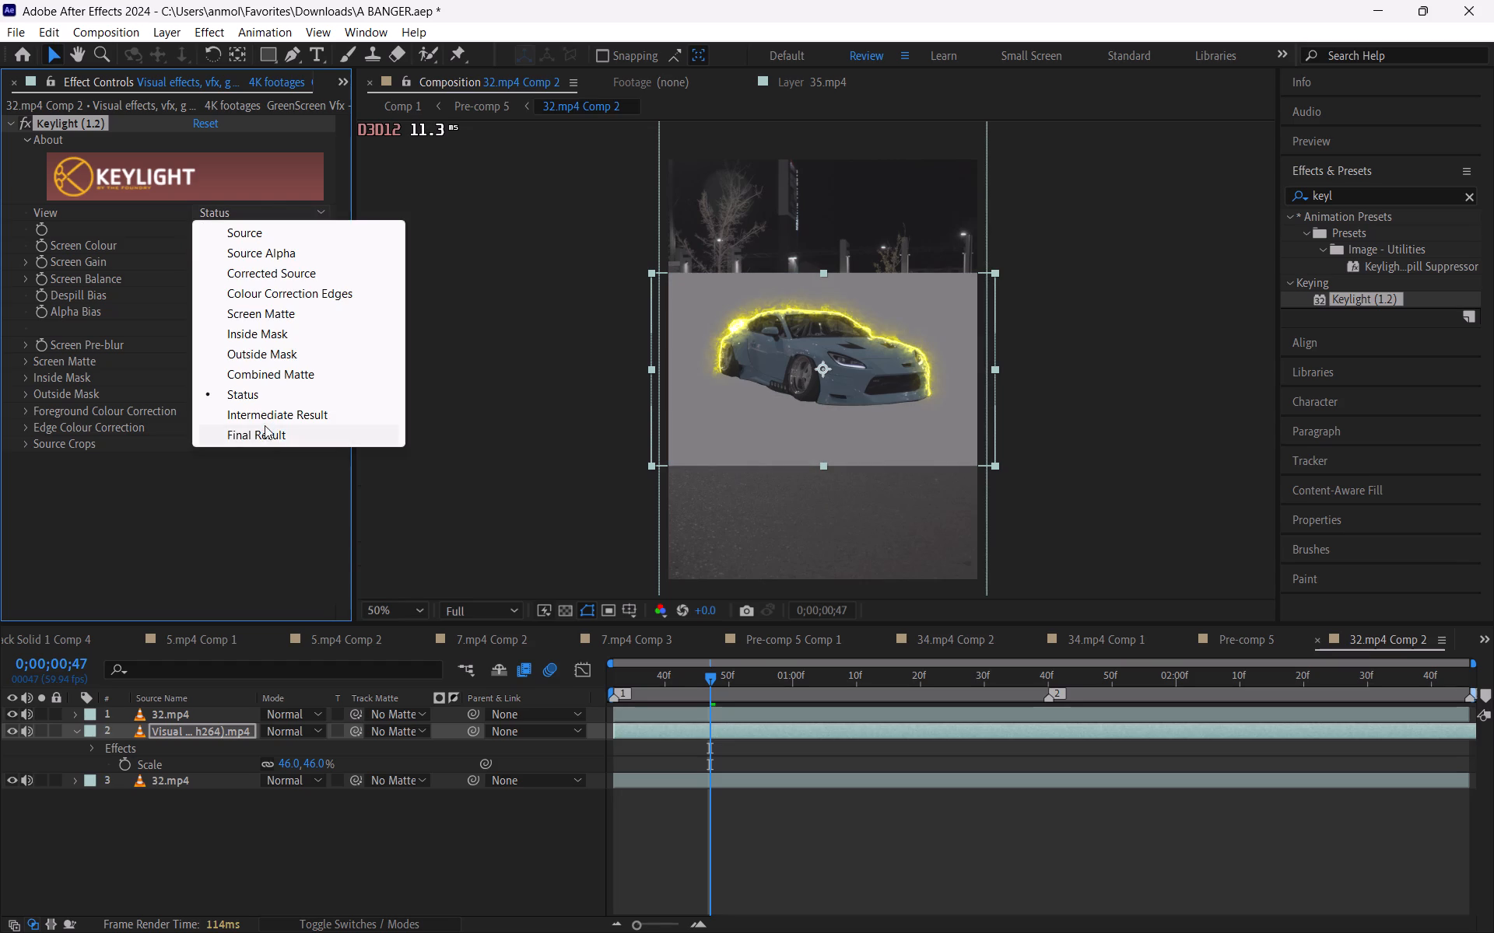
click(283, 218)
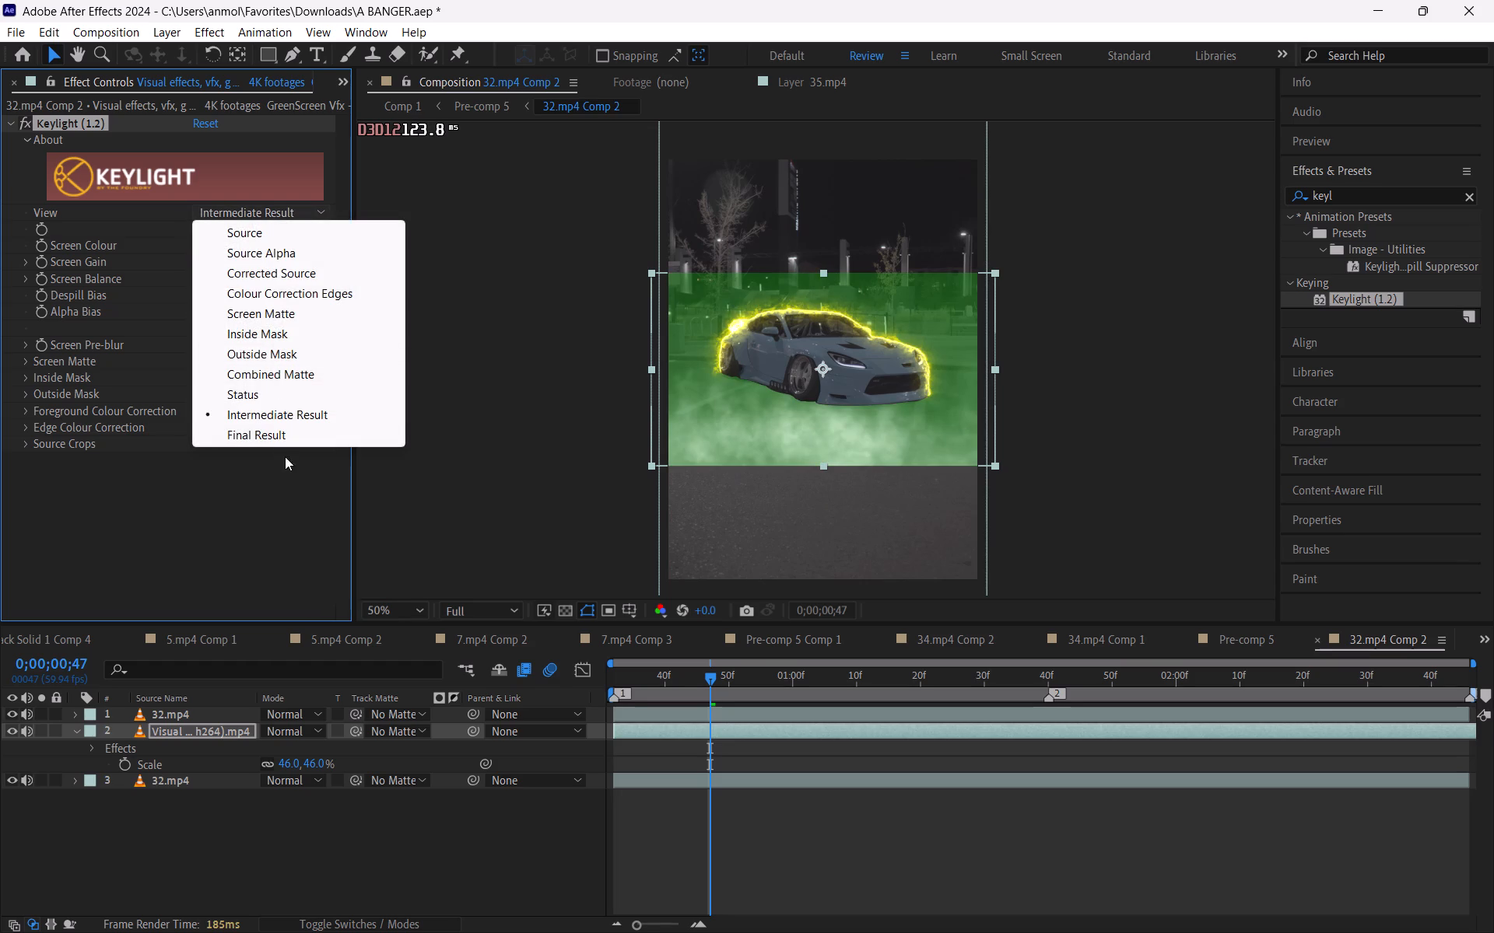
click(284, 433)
Readjust Keylight's Screen Colour by trying cyan, blue and yellow hues, and settle on bright green.
click(208, 247)
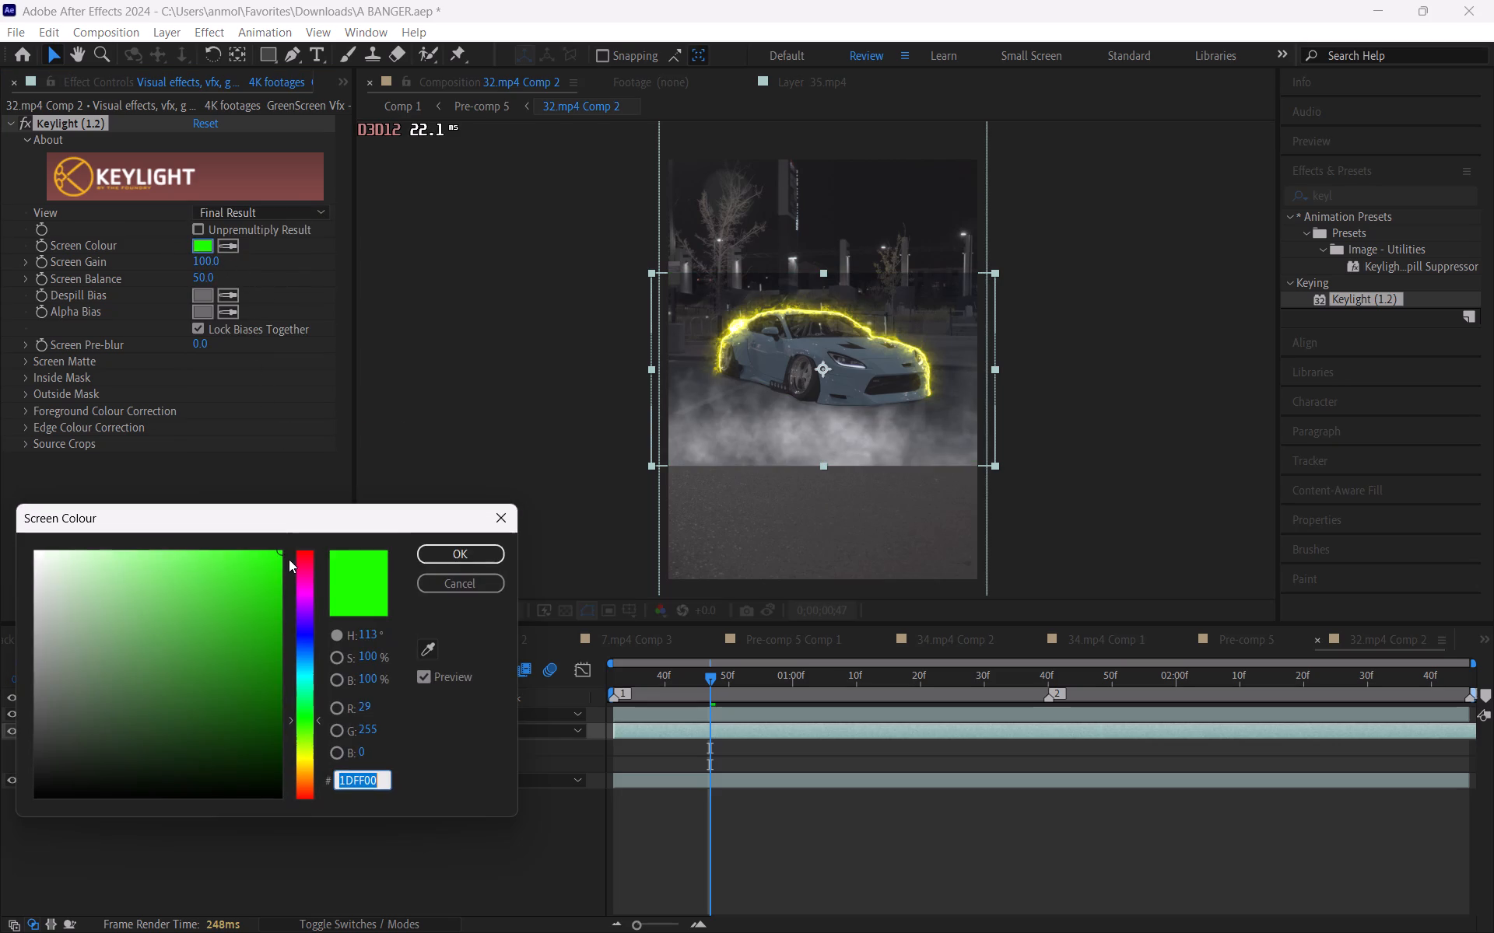
drag(300, 625, 318, 708)
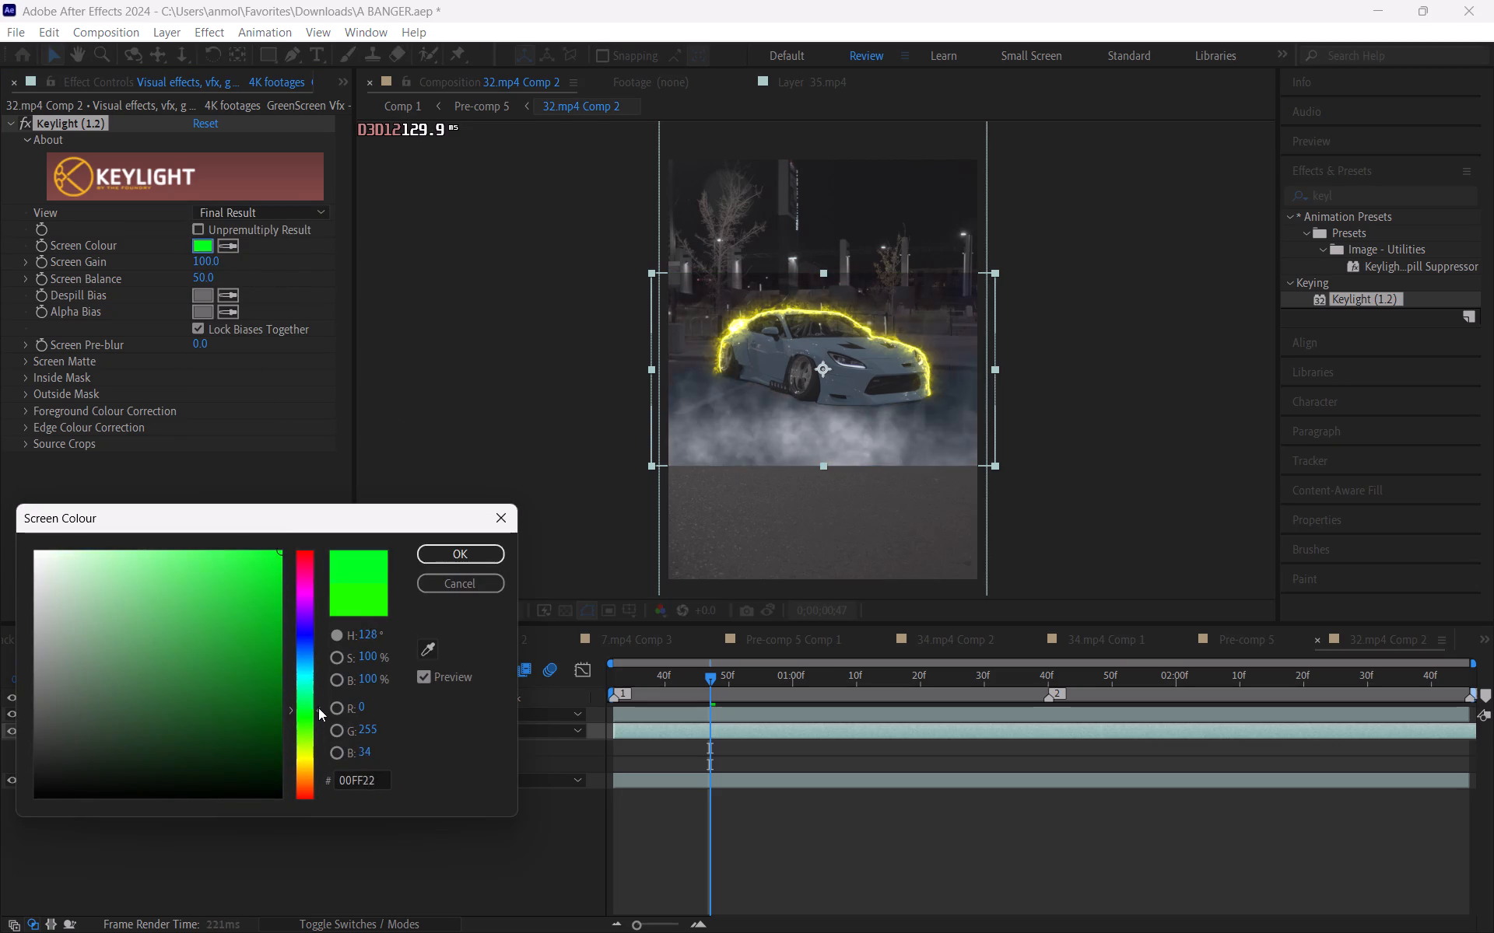
drag(318, 708, 324, 682)
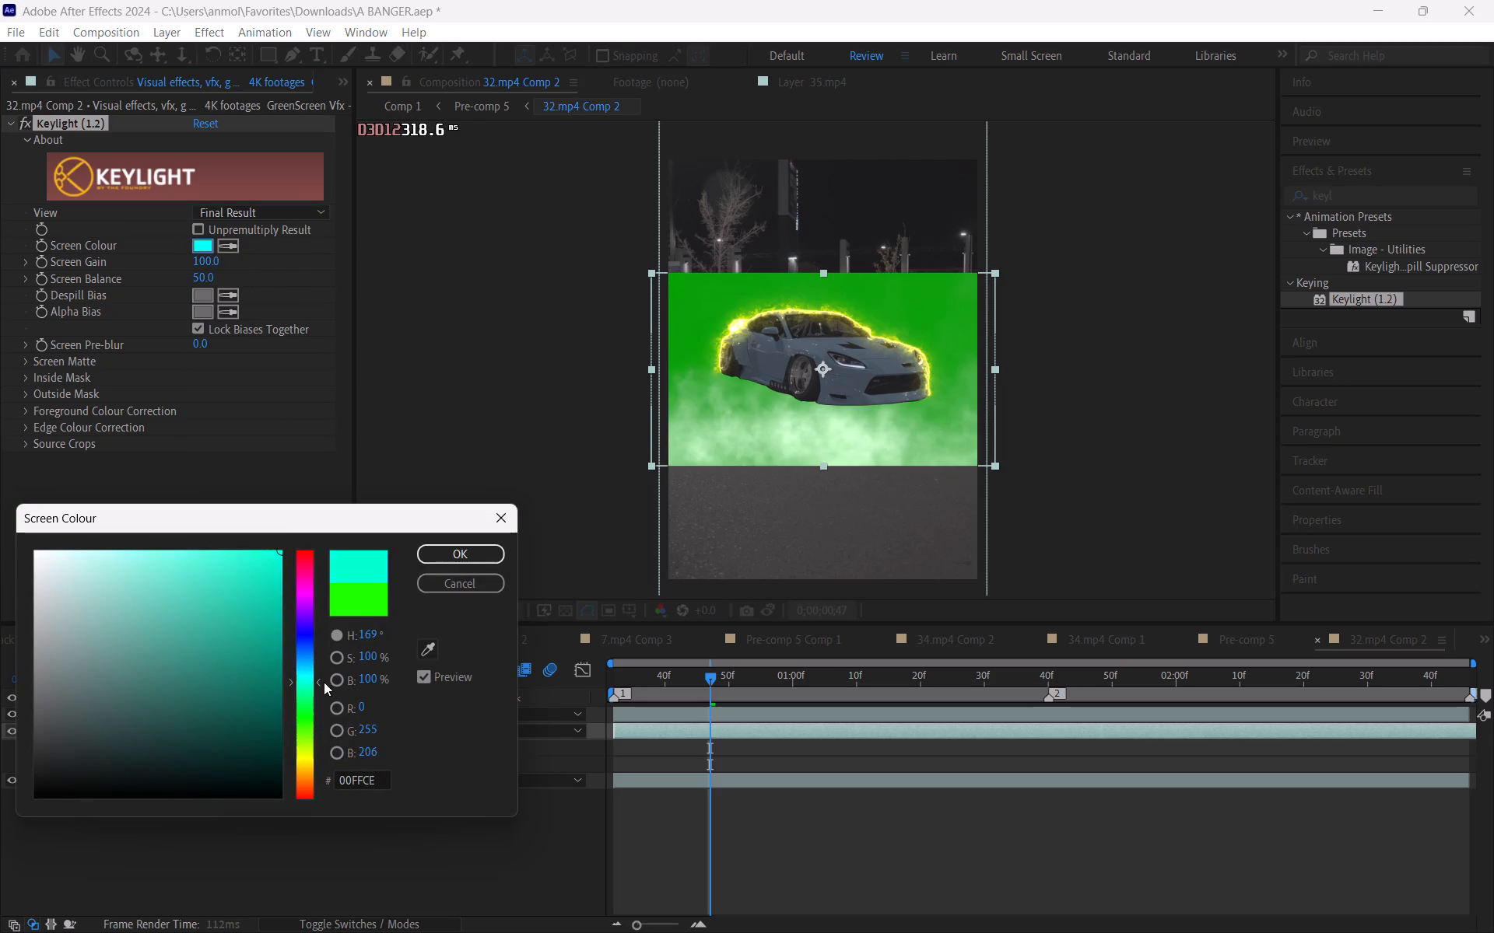
drag(324, 682, 325, 637)
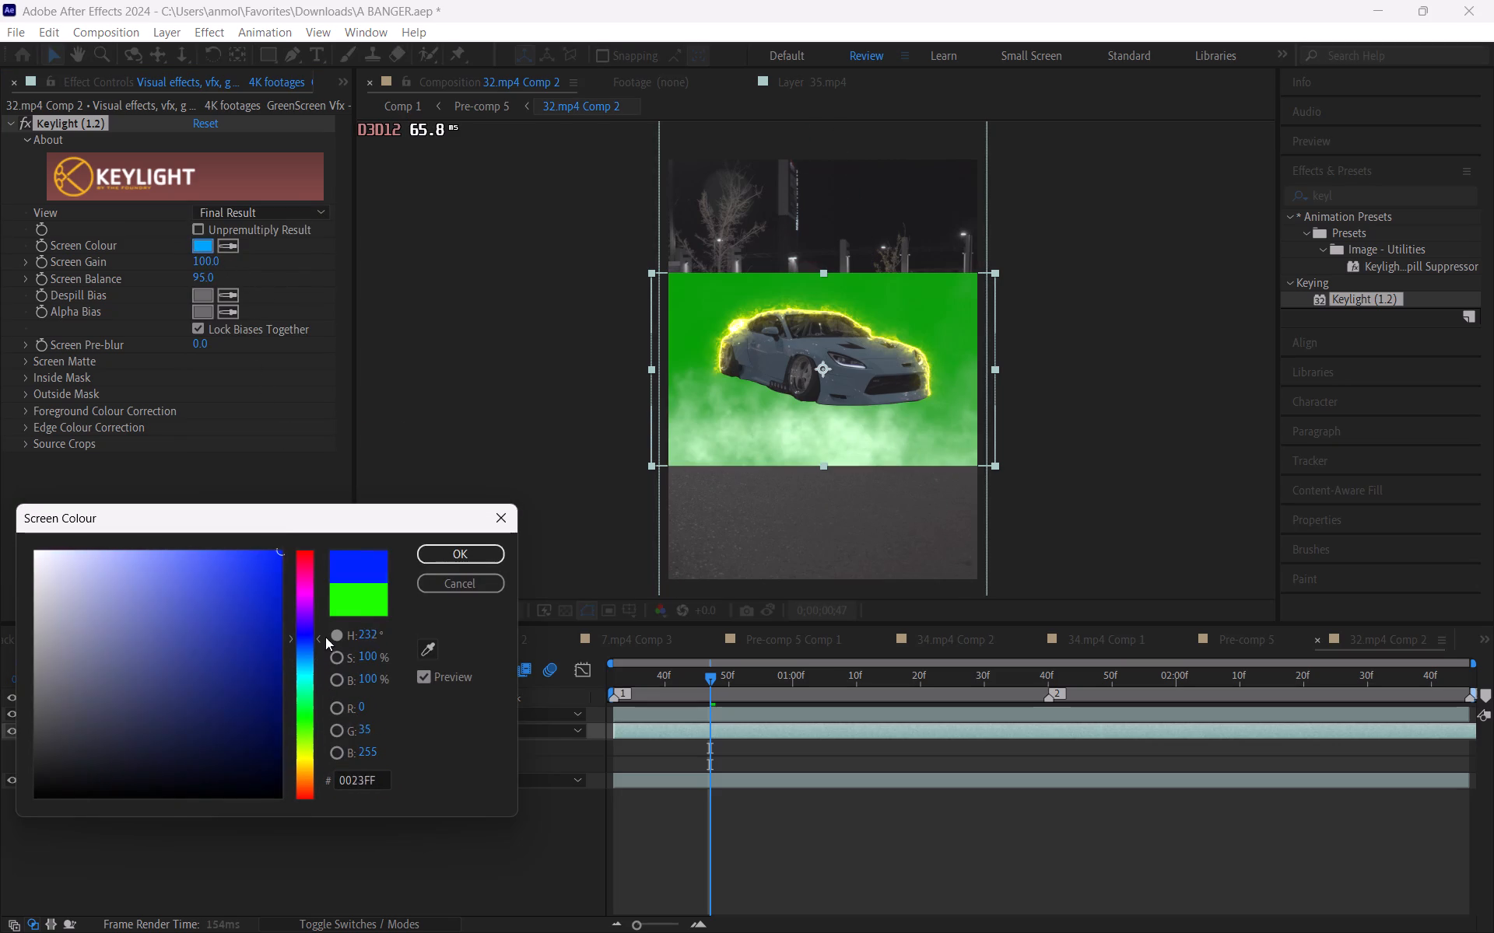
drag(325, 637, 326, 677)
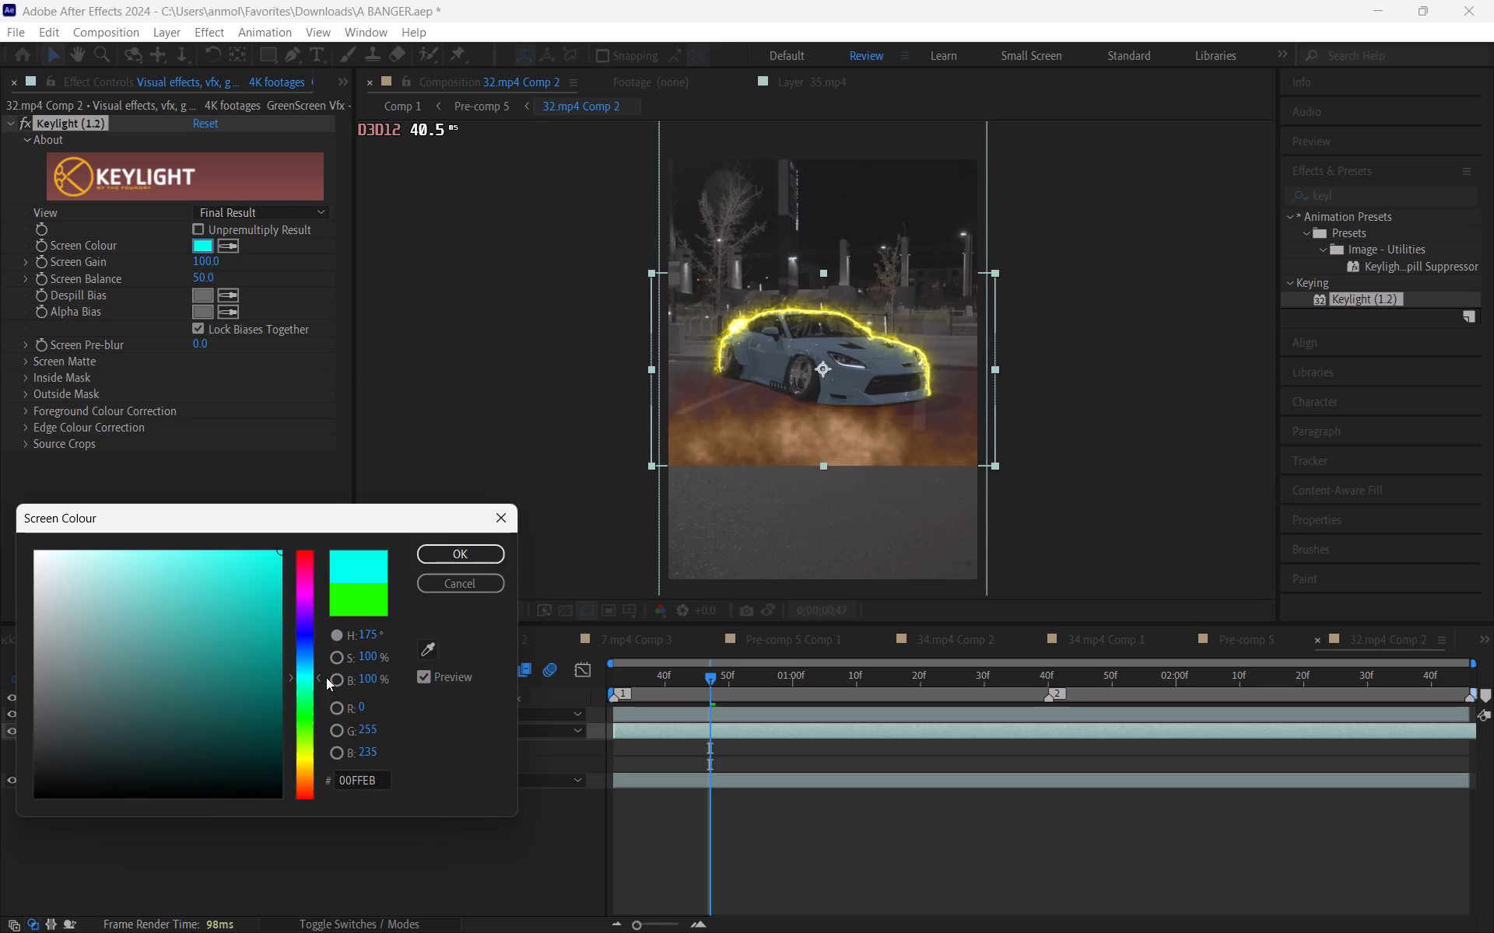
drag(326, 677, 341, 747)
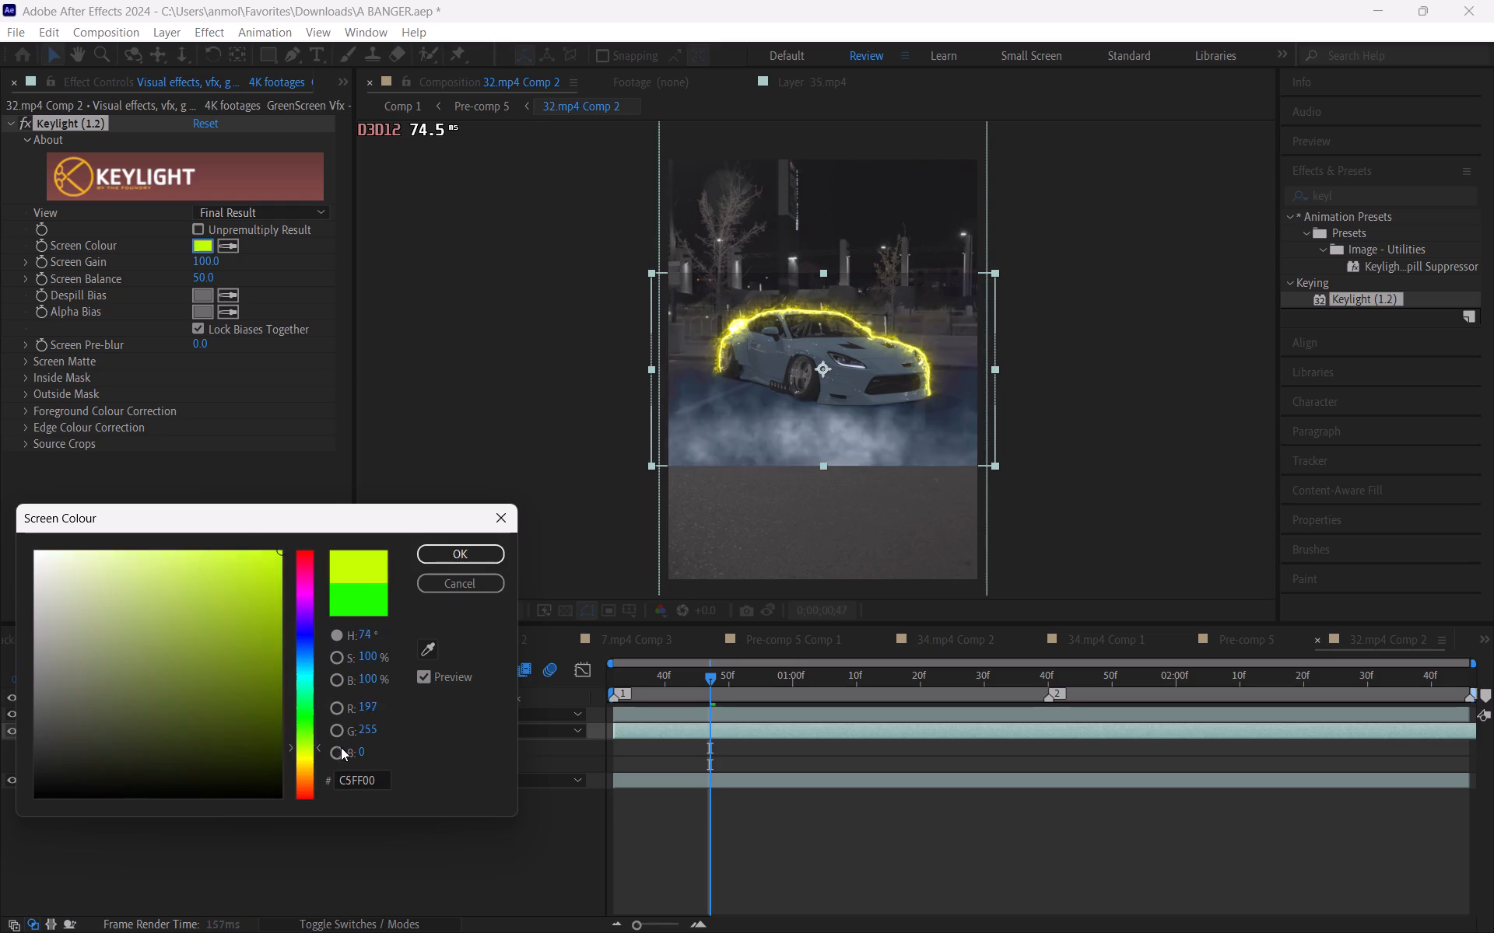
drag(341, 747, 351, 757)
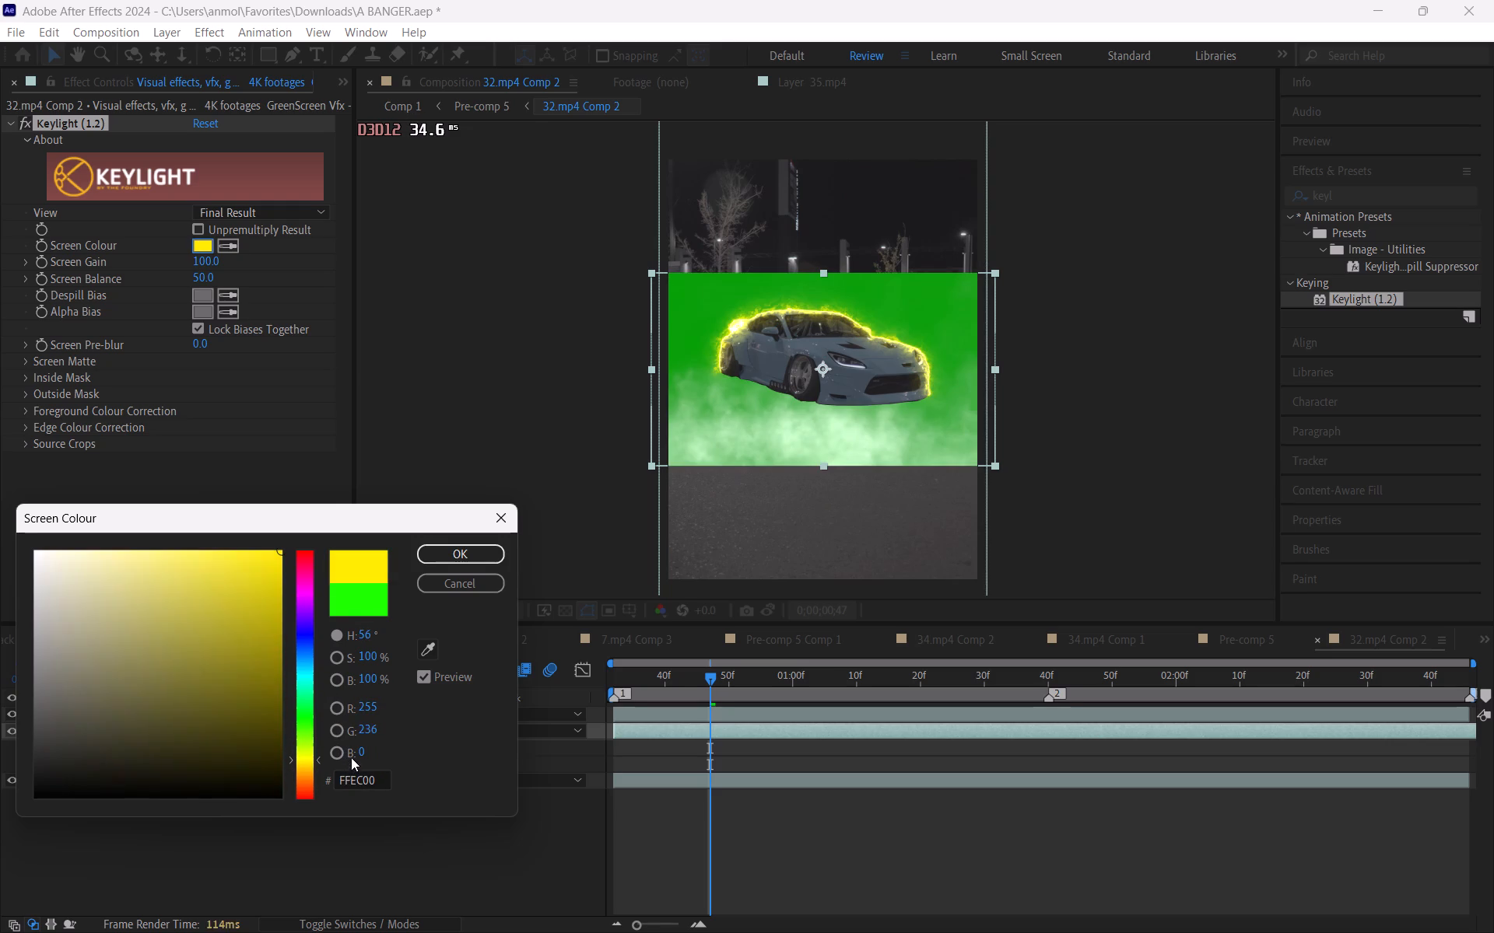
drag(351, 757, 354, 721)
click(436, 557)
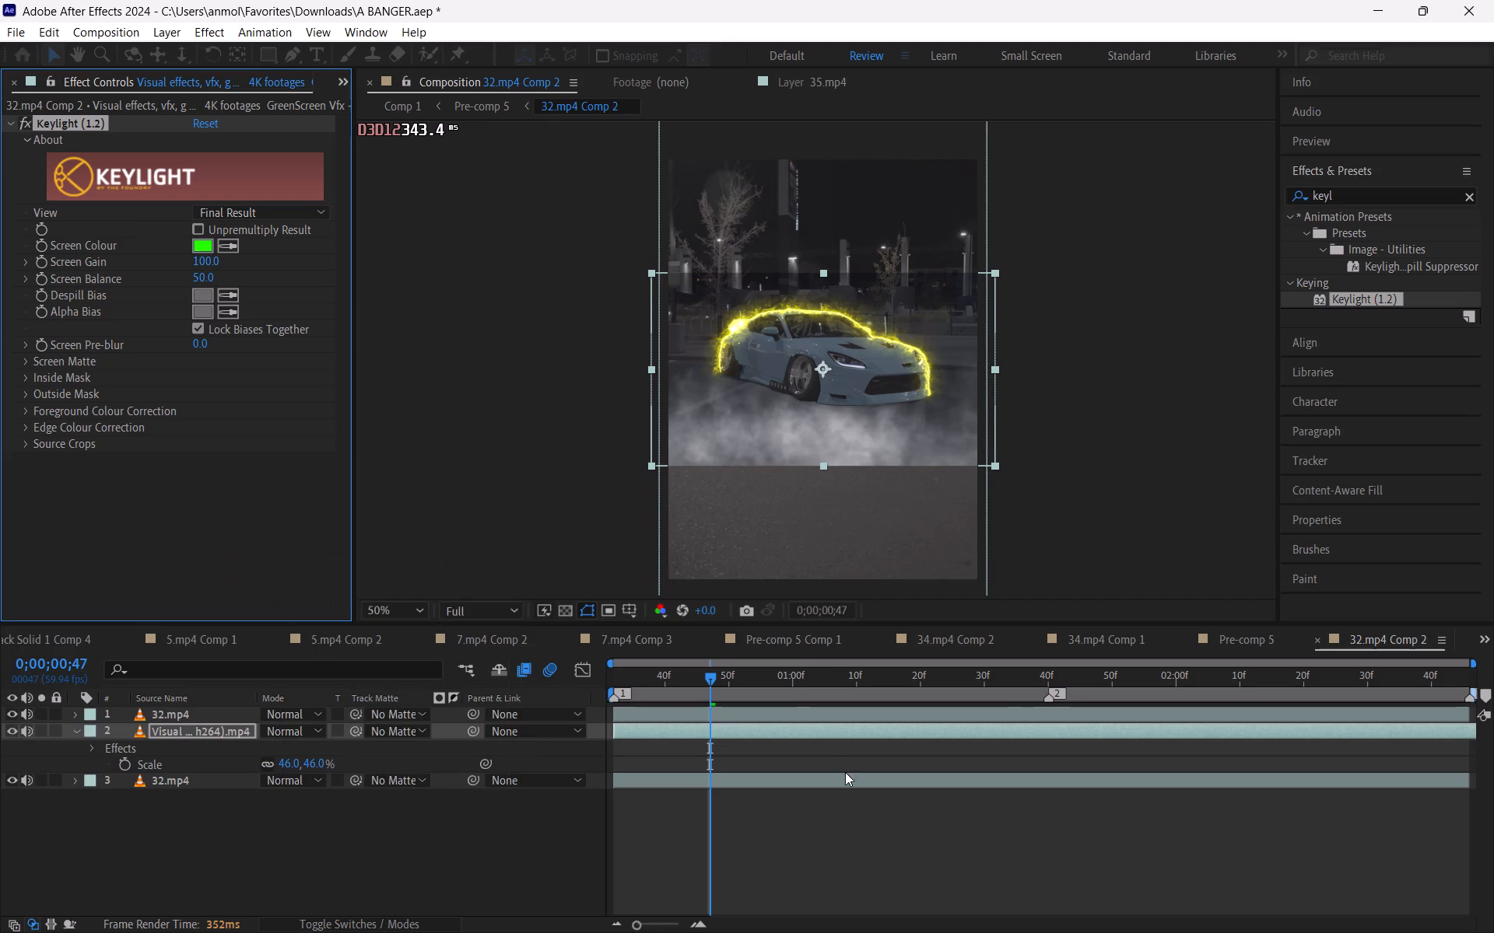
click(852, 826)
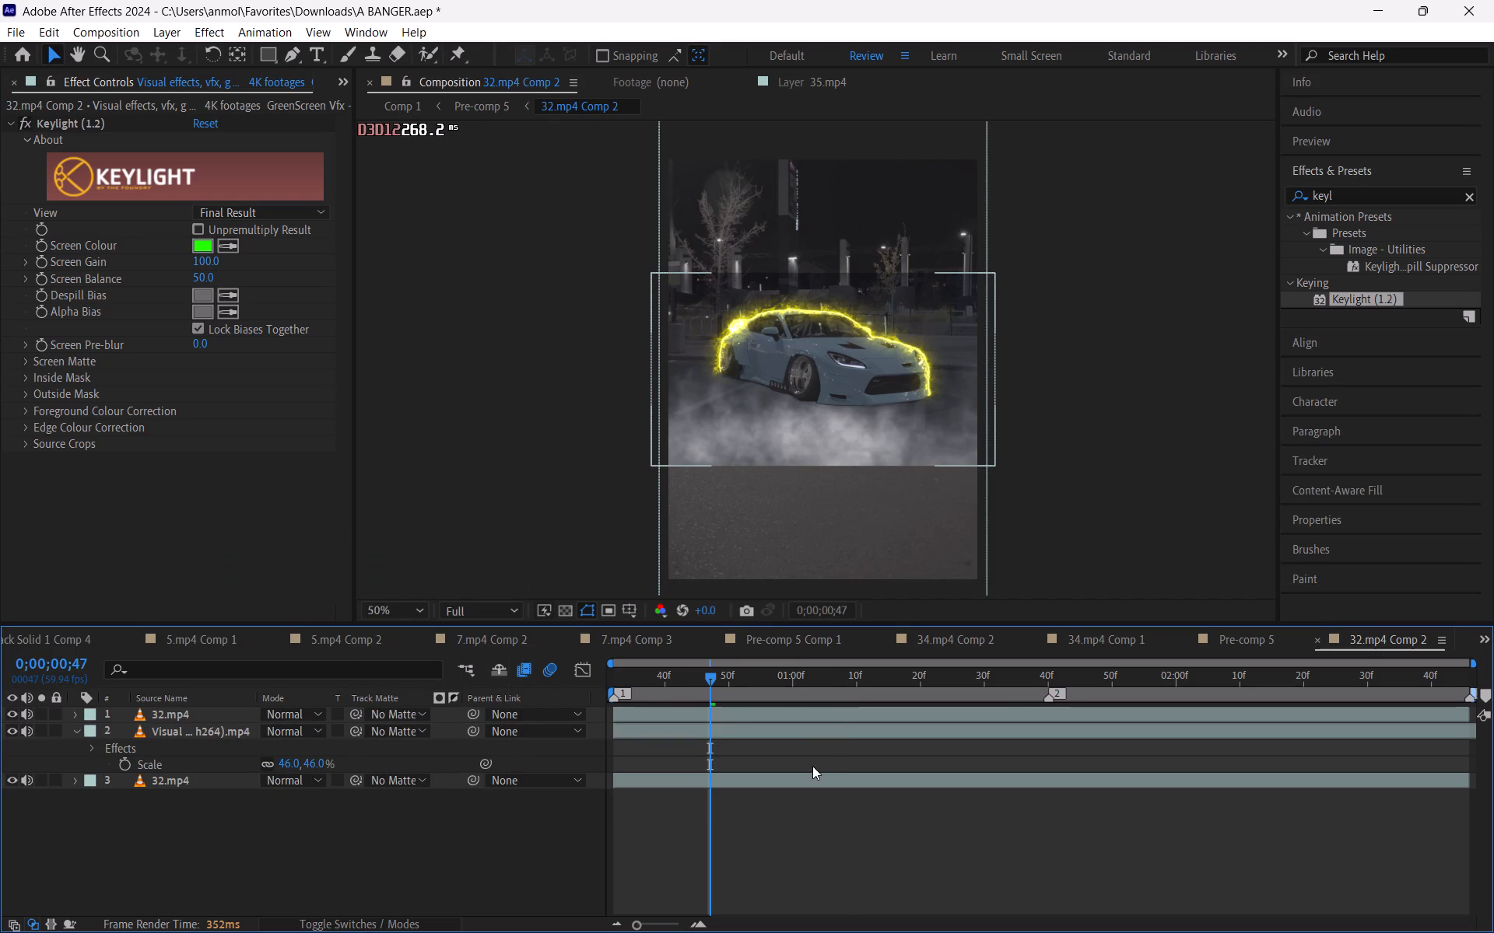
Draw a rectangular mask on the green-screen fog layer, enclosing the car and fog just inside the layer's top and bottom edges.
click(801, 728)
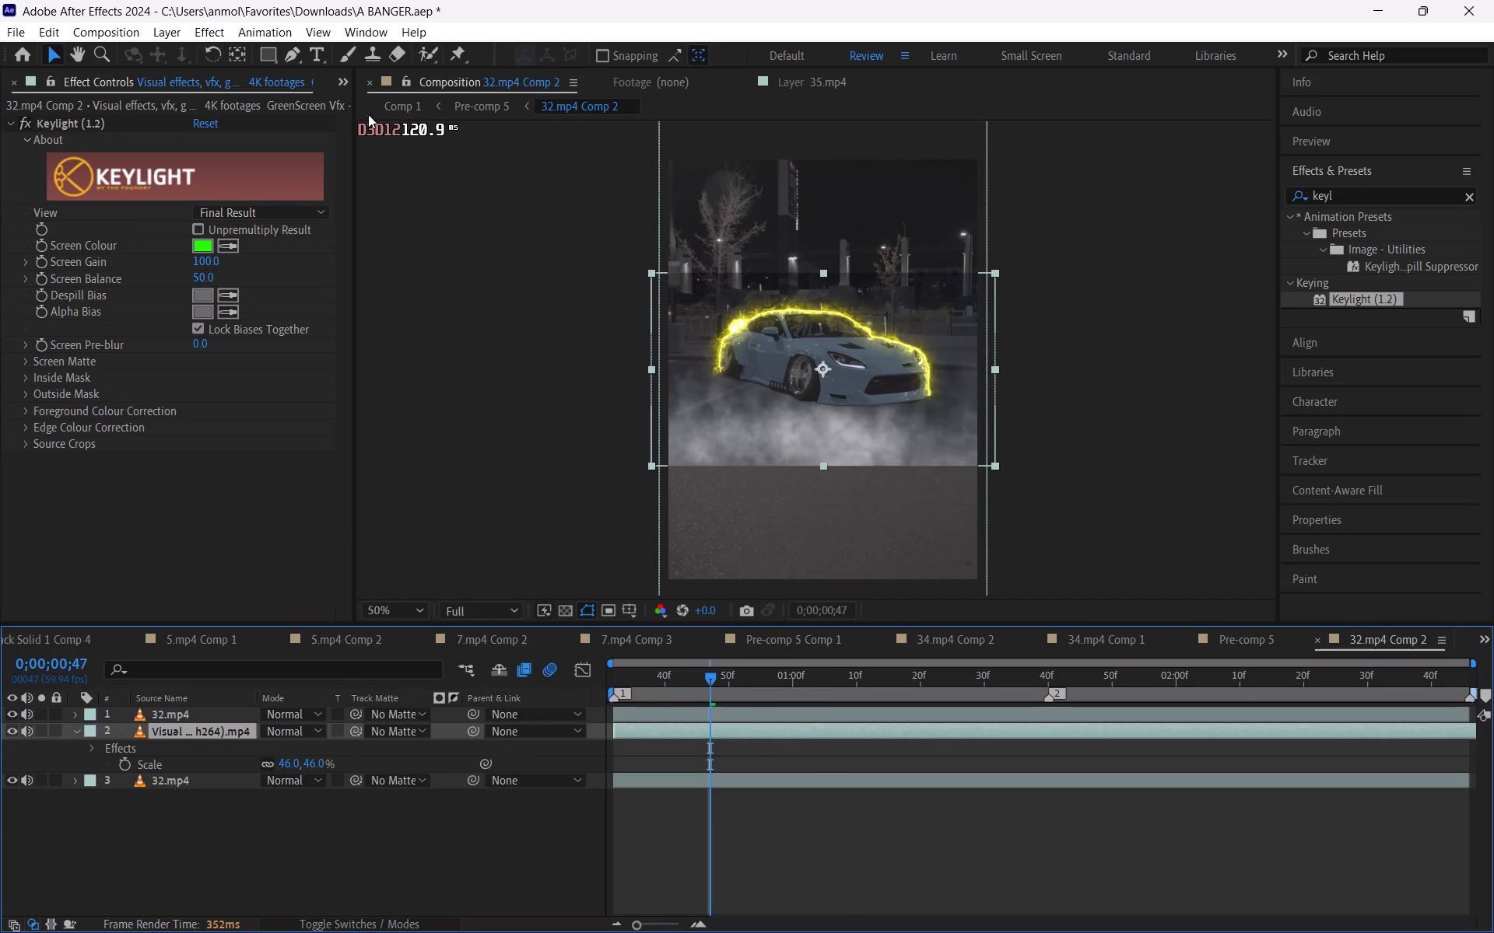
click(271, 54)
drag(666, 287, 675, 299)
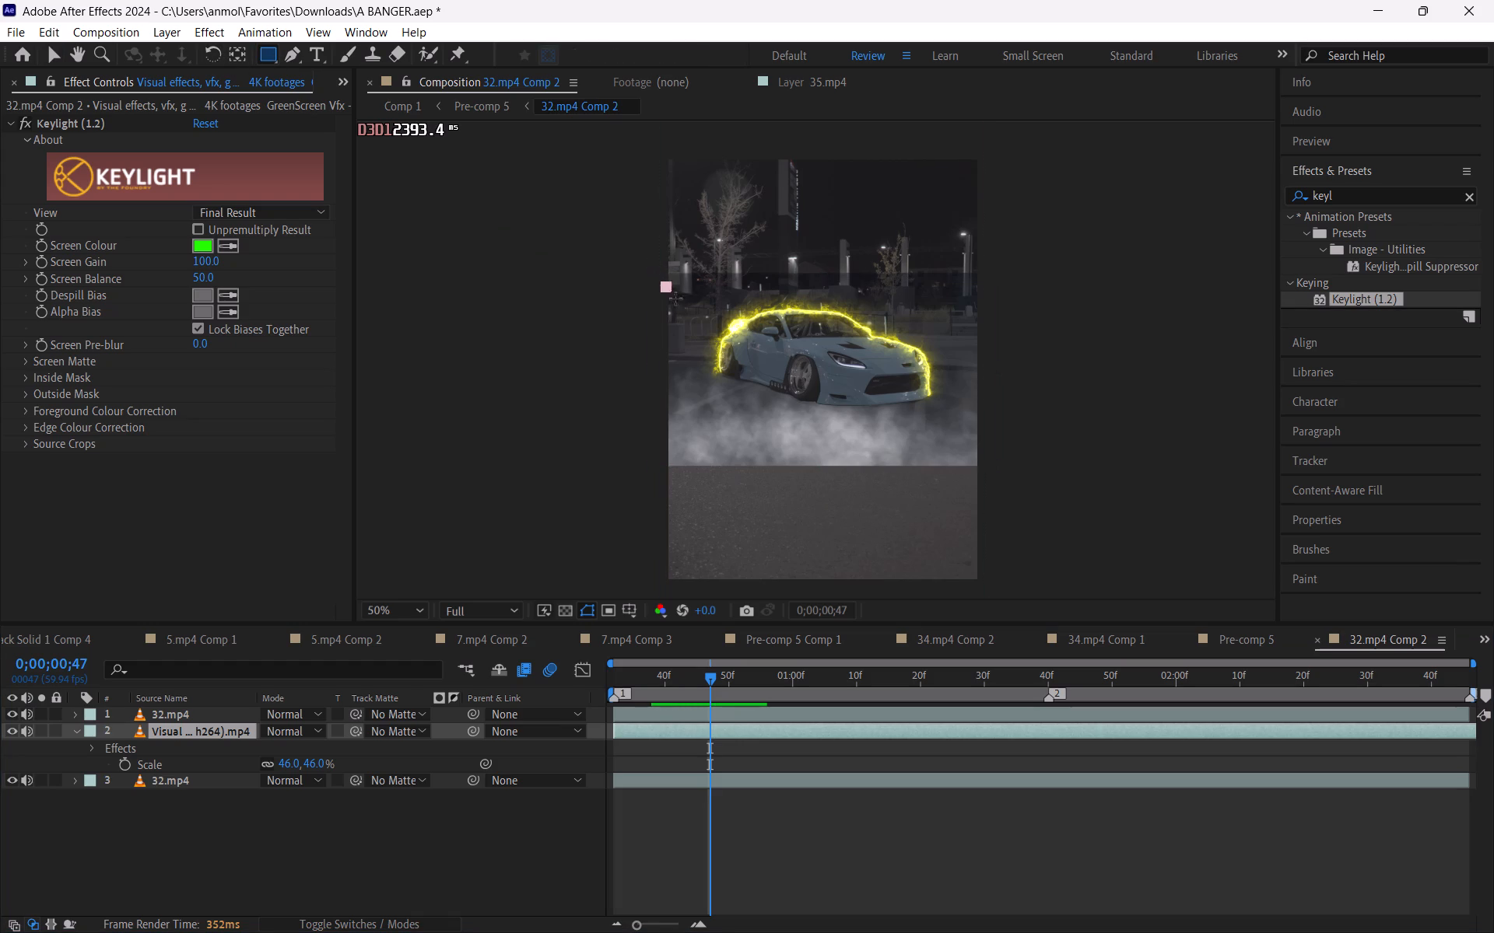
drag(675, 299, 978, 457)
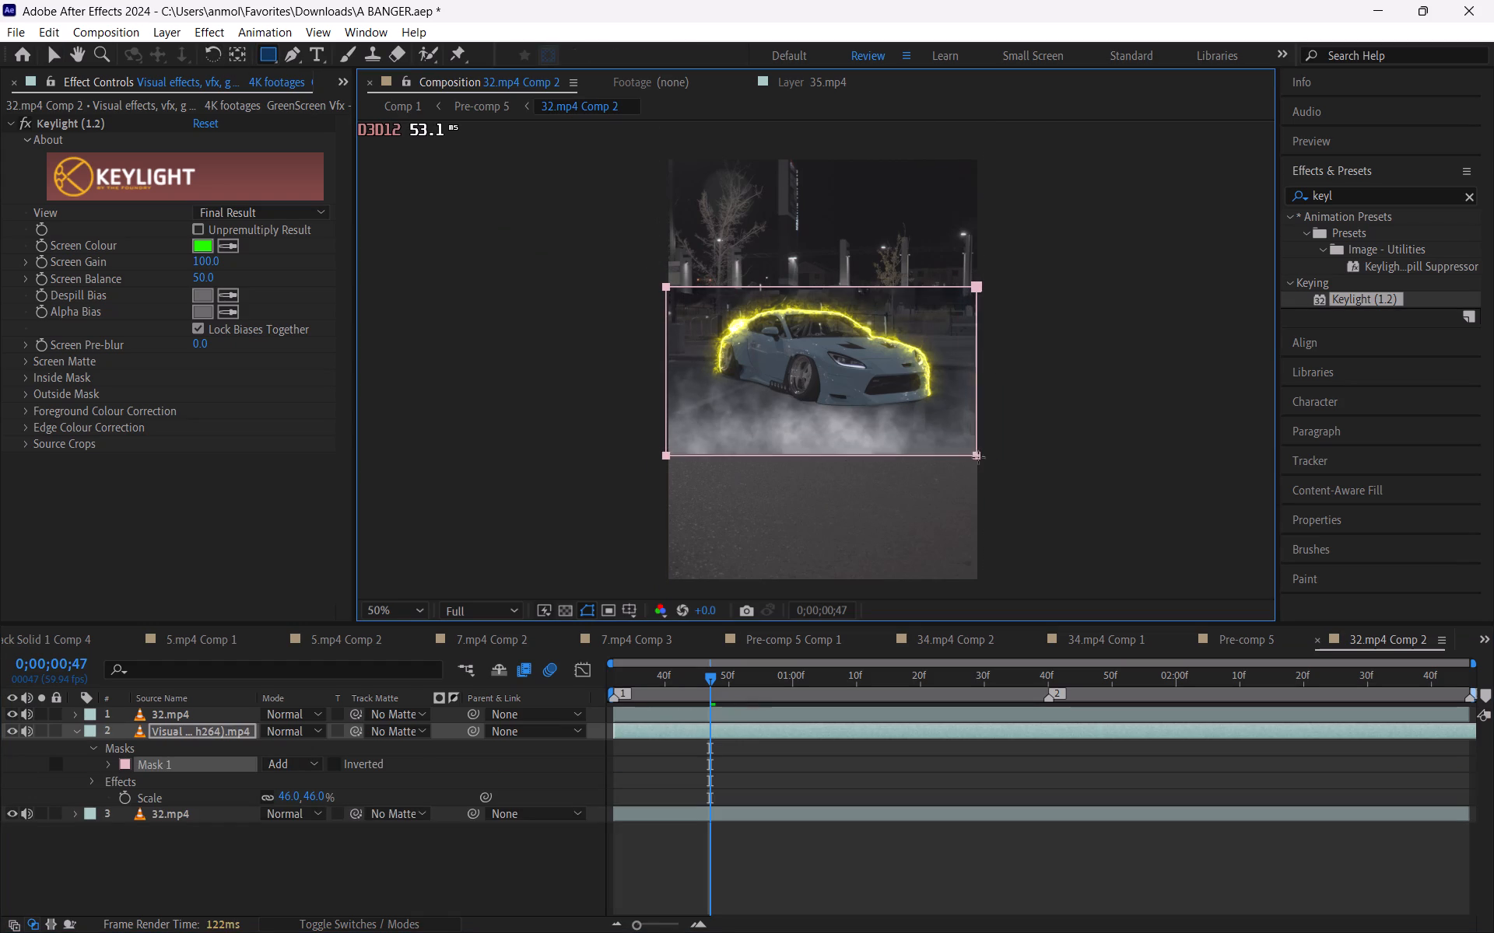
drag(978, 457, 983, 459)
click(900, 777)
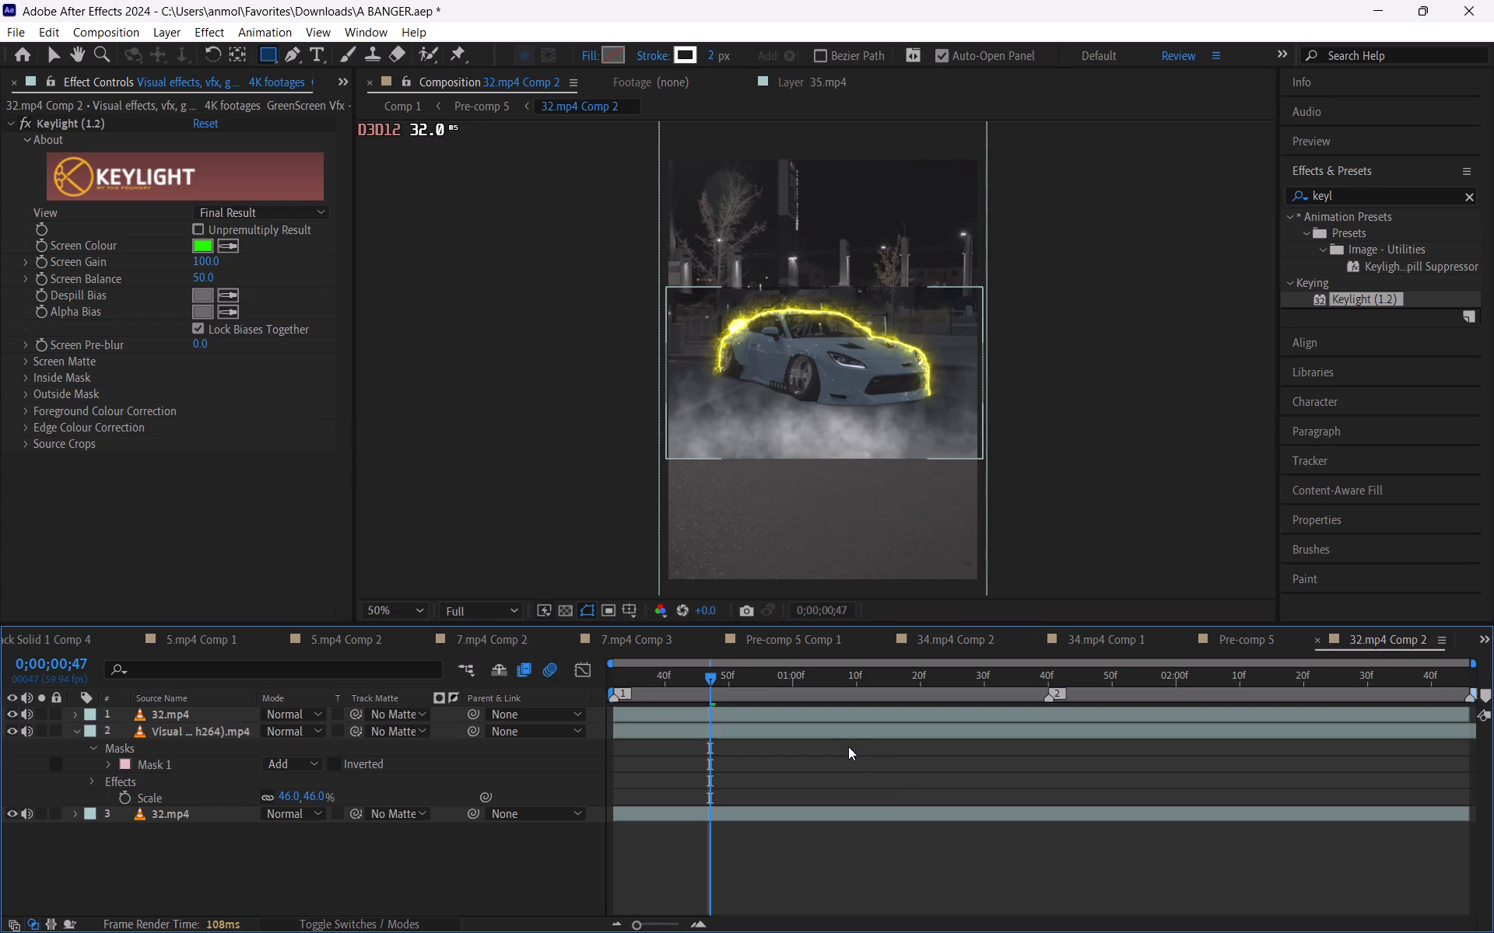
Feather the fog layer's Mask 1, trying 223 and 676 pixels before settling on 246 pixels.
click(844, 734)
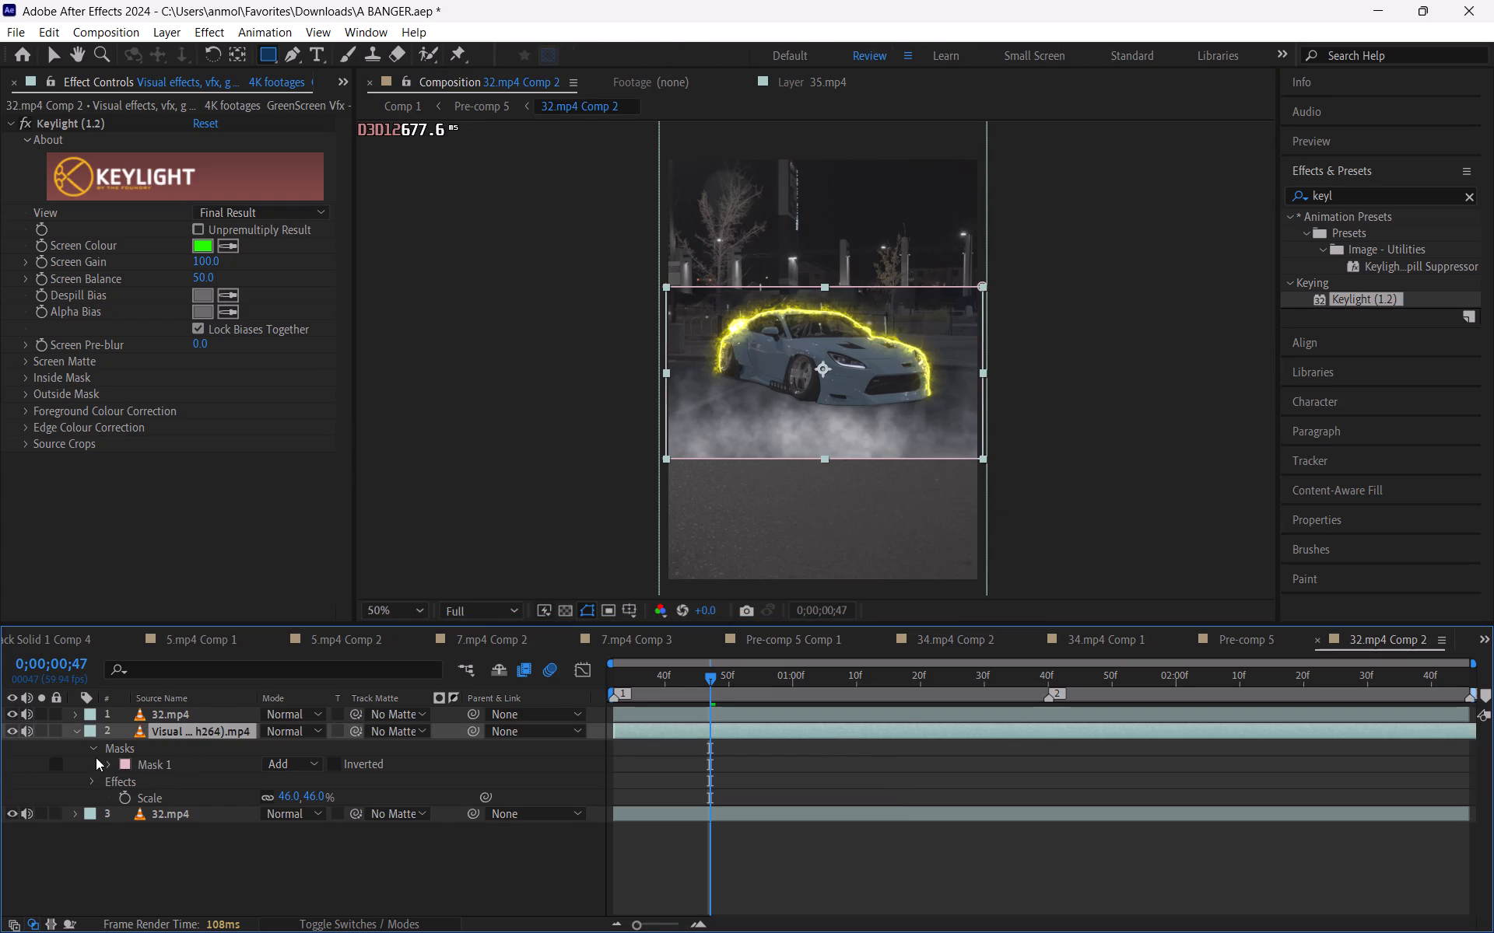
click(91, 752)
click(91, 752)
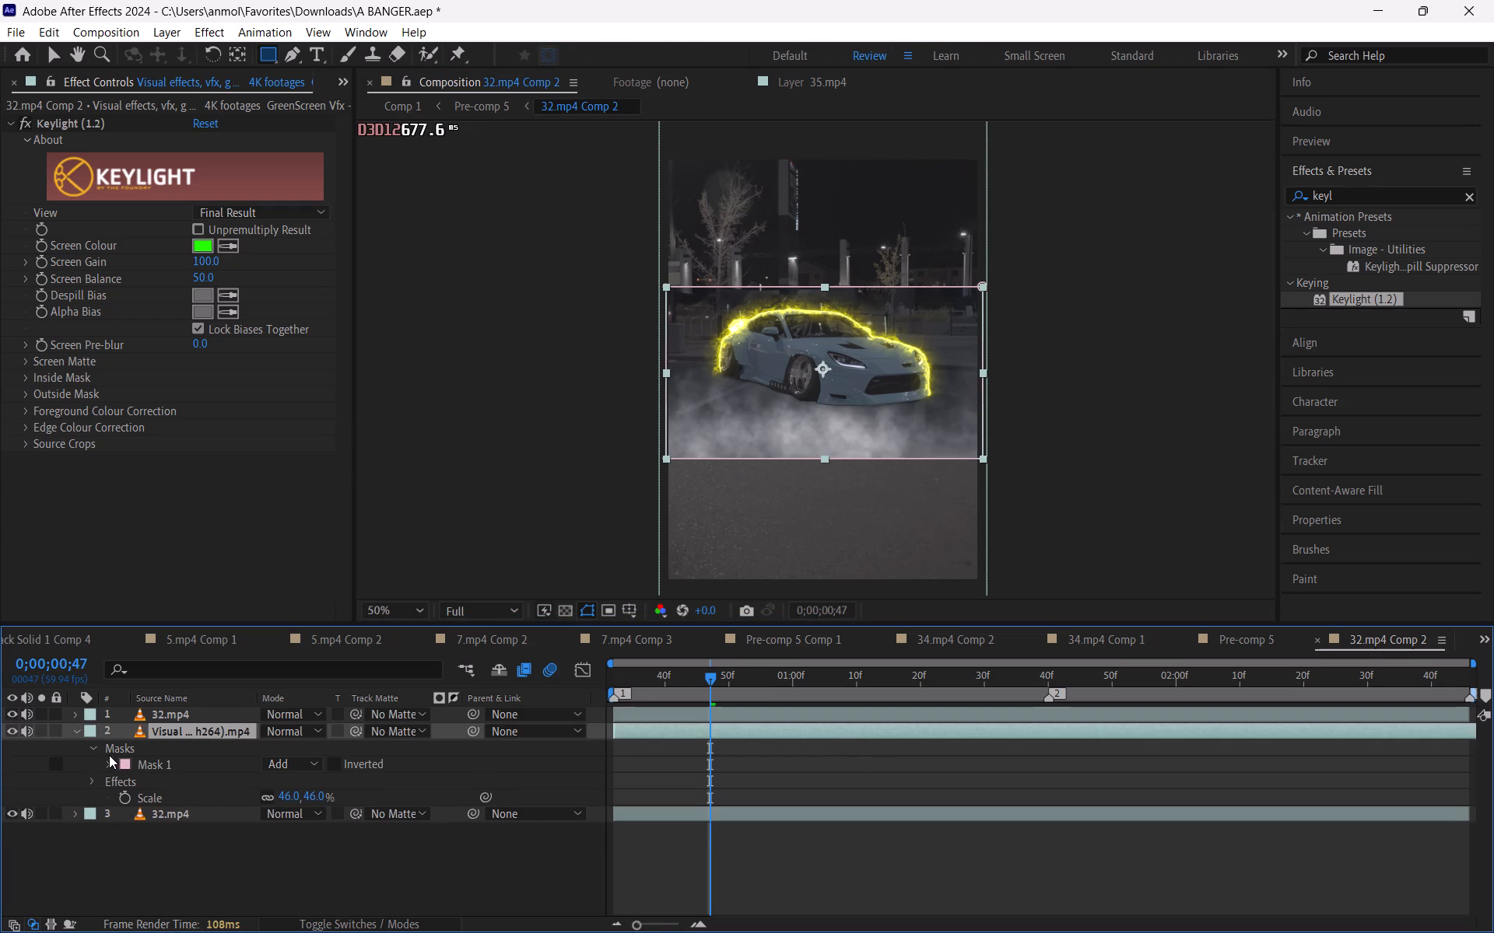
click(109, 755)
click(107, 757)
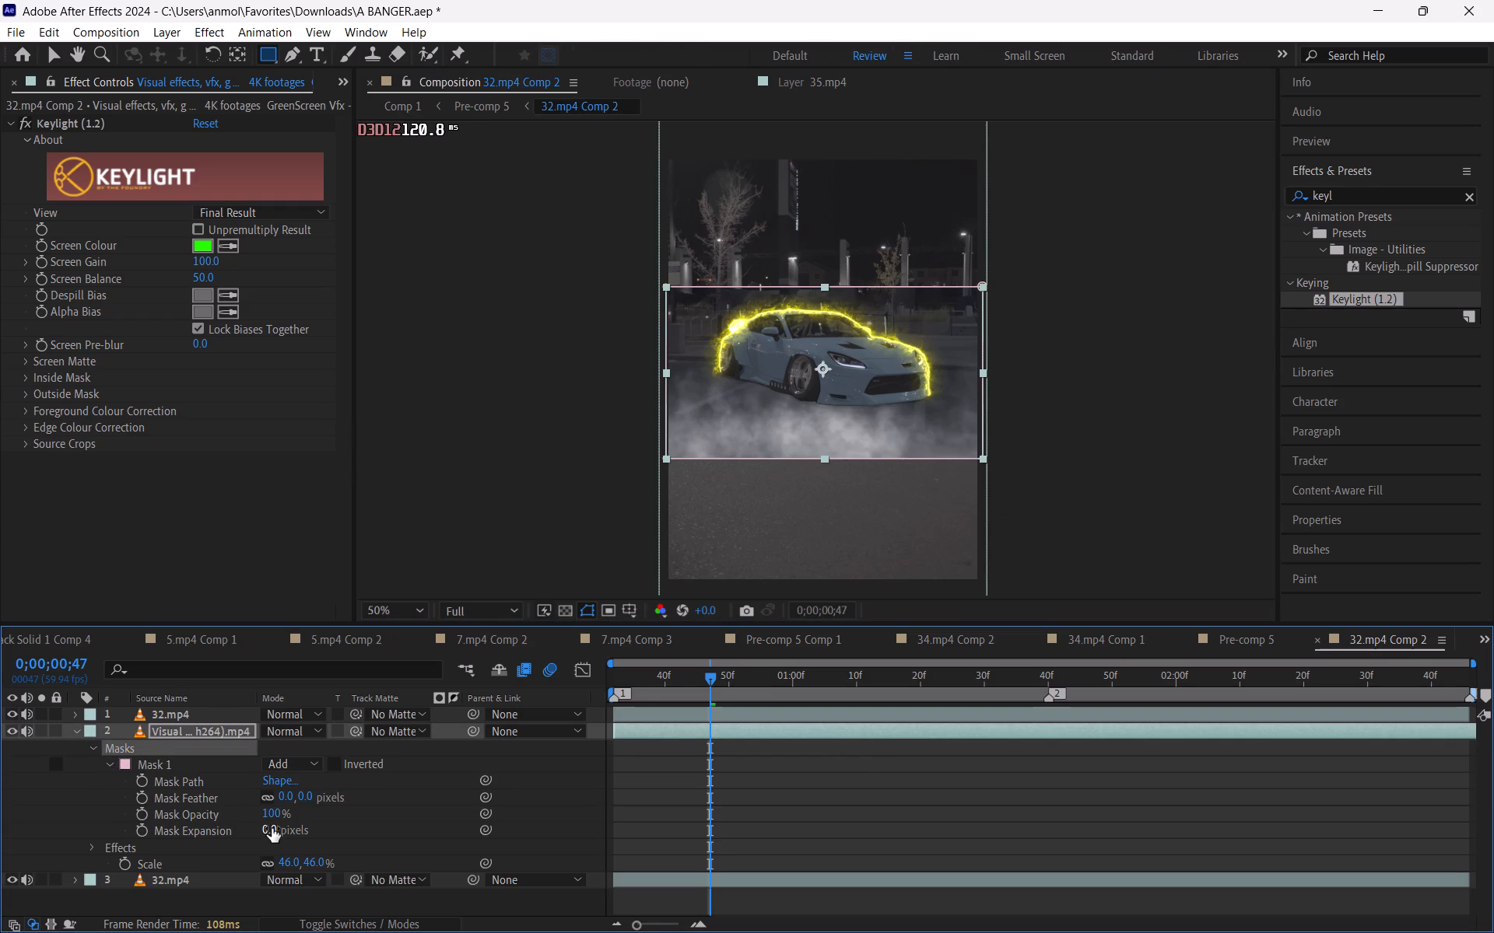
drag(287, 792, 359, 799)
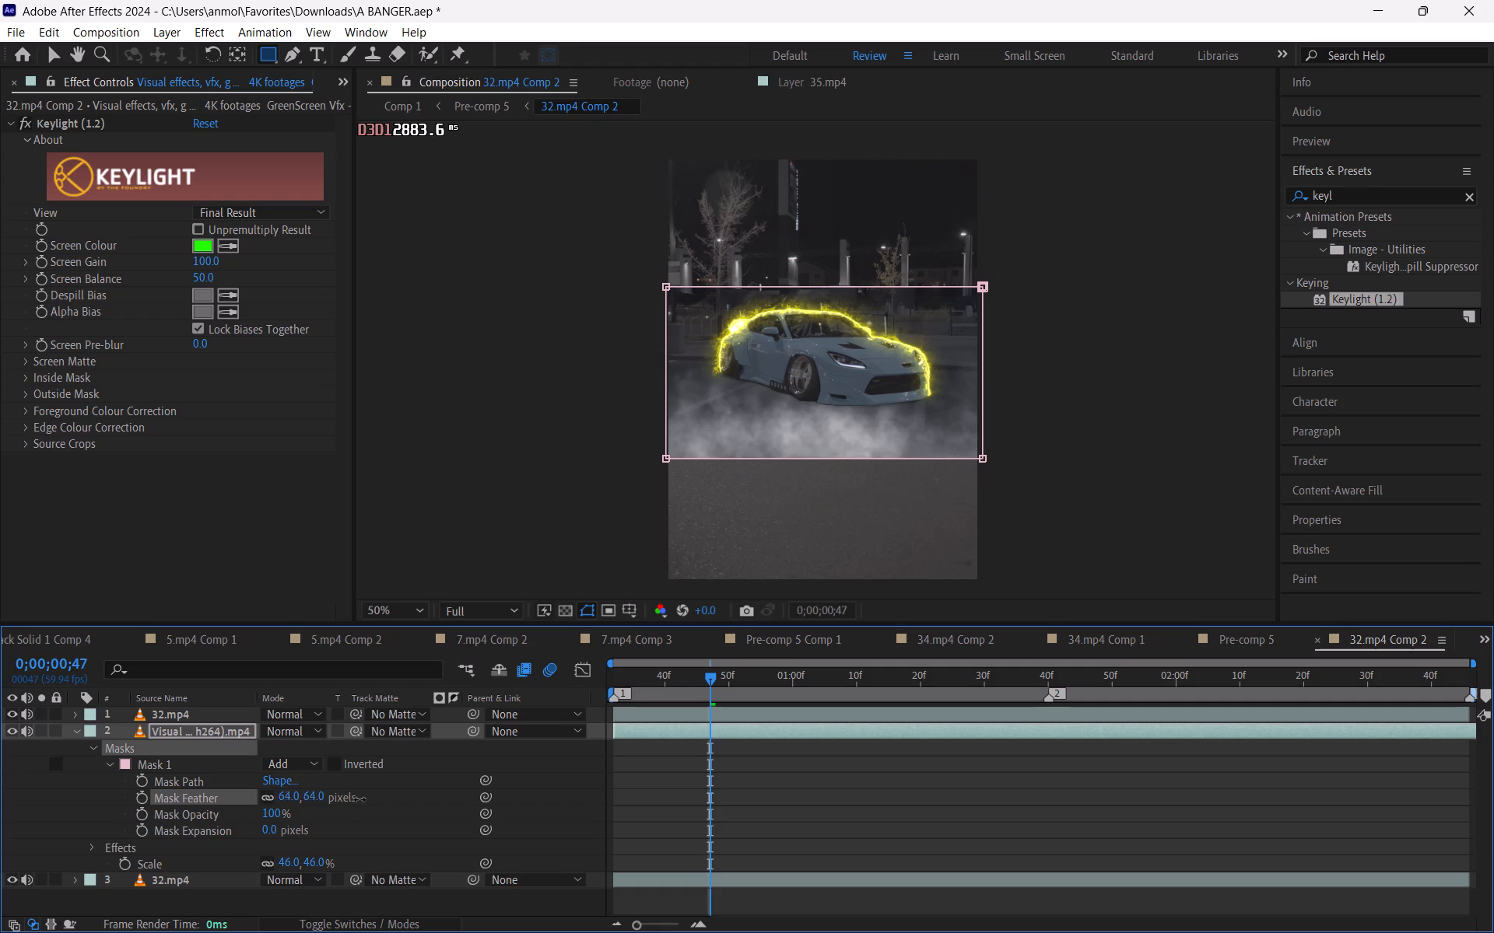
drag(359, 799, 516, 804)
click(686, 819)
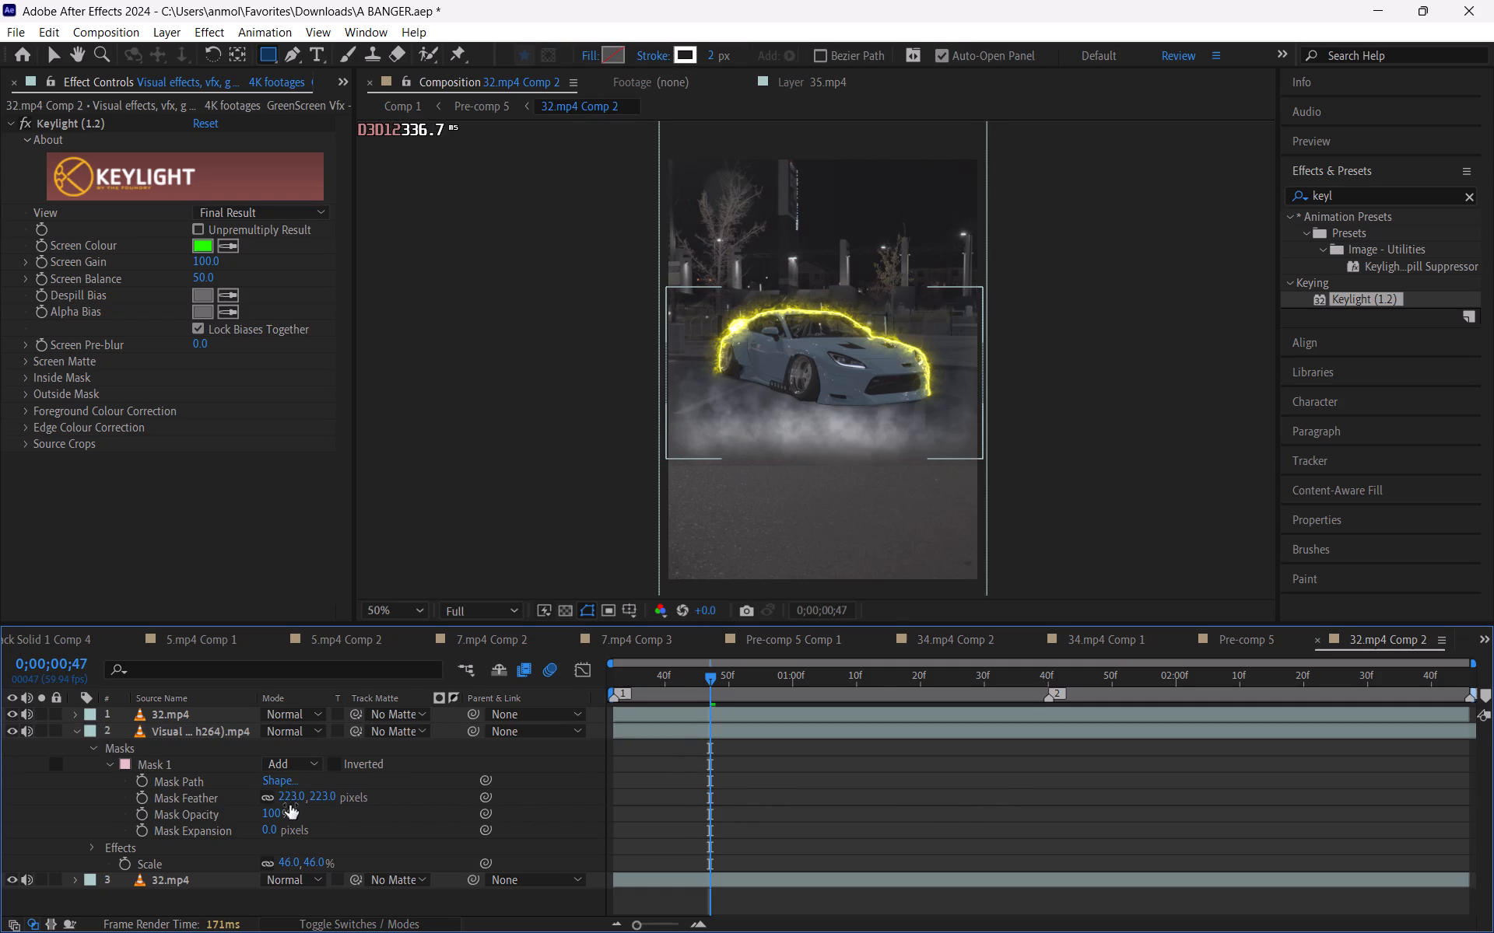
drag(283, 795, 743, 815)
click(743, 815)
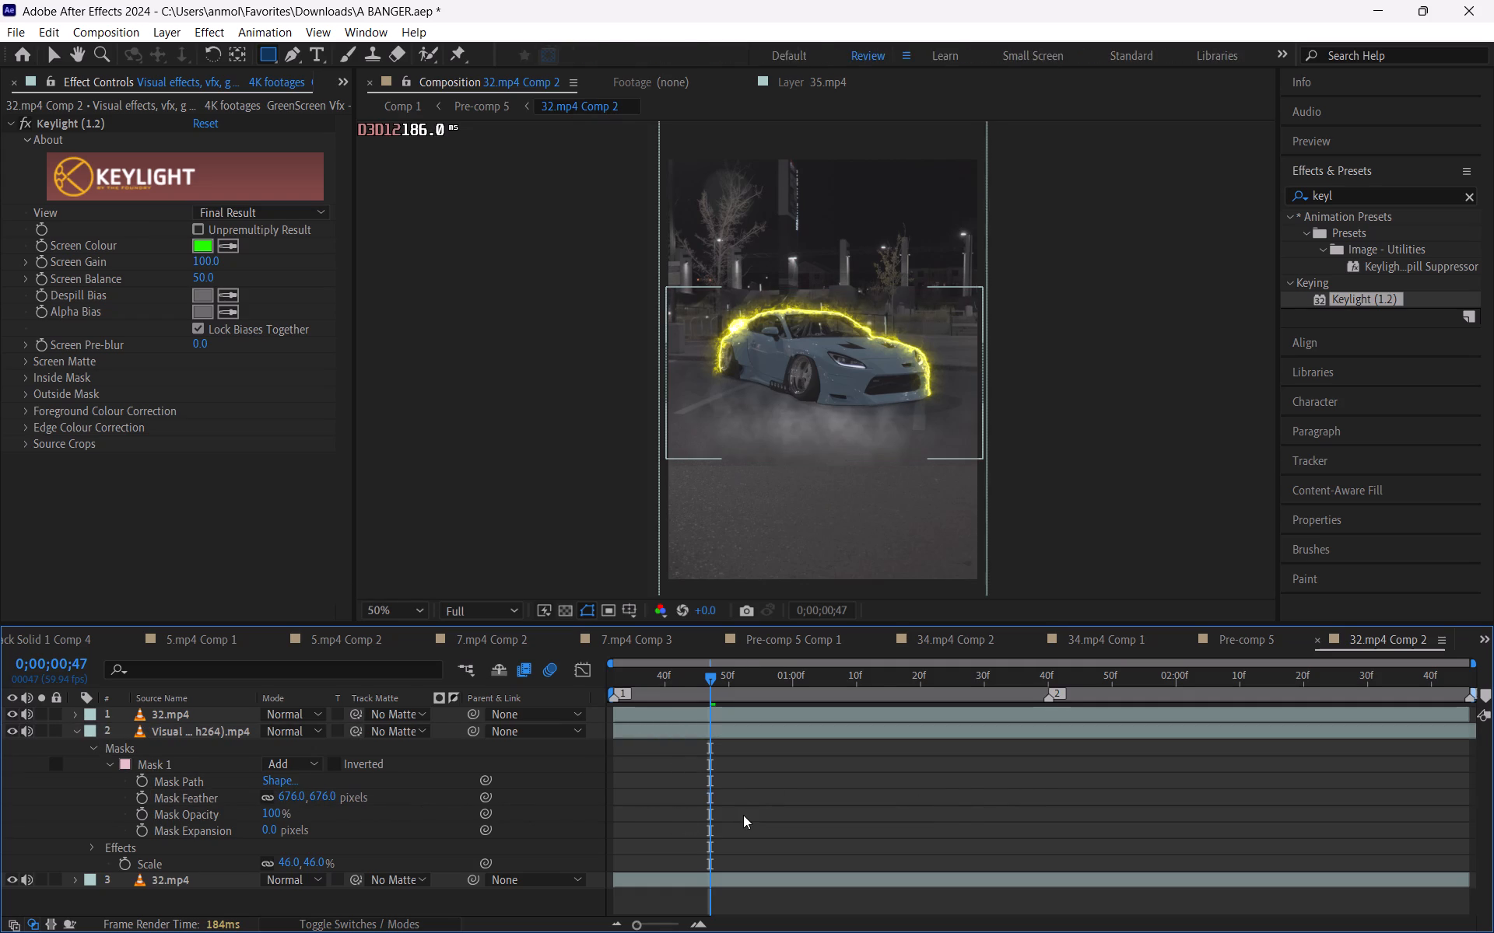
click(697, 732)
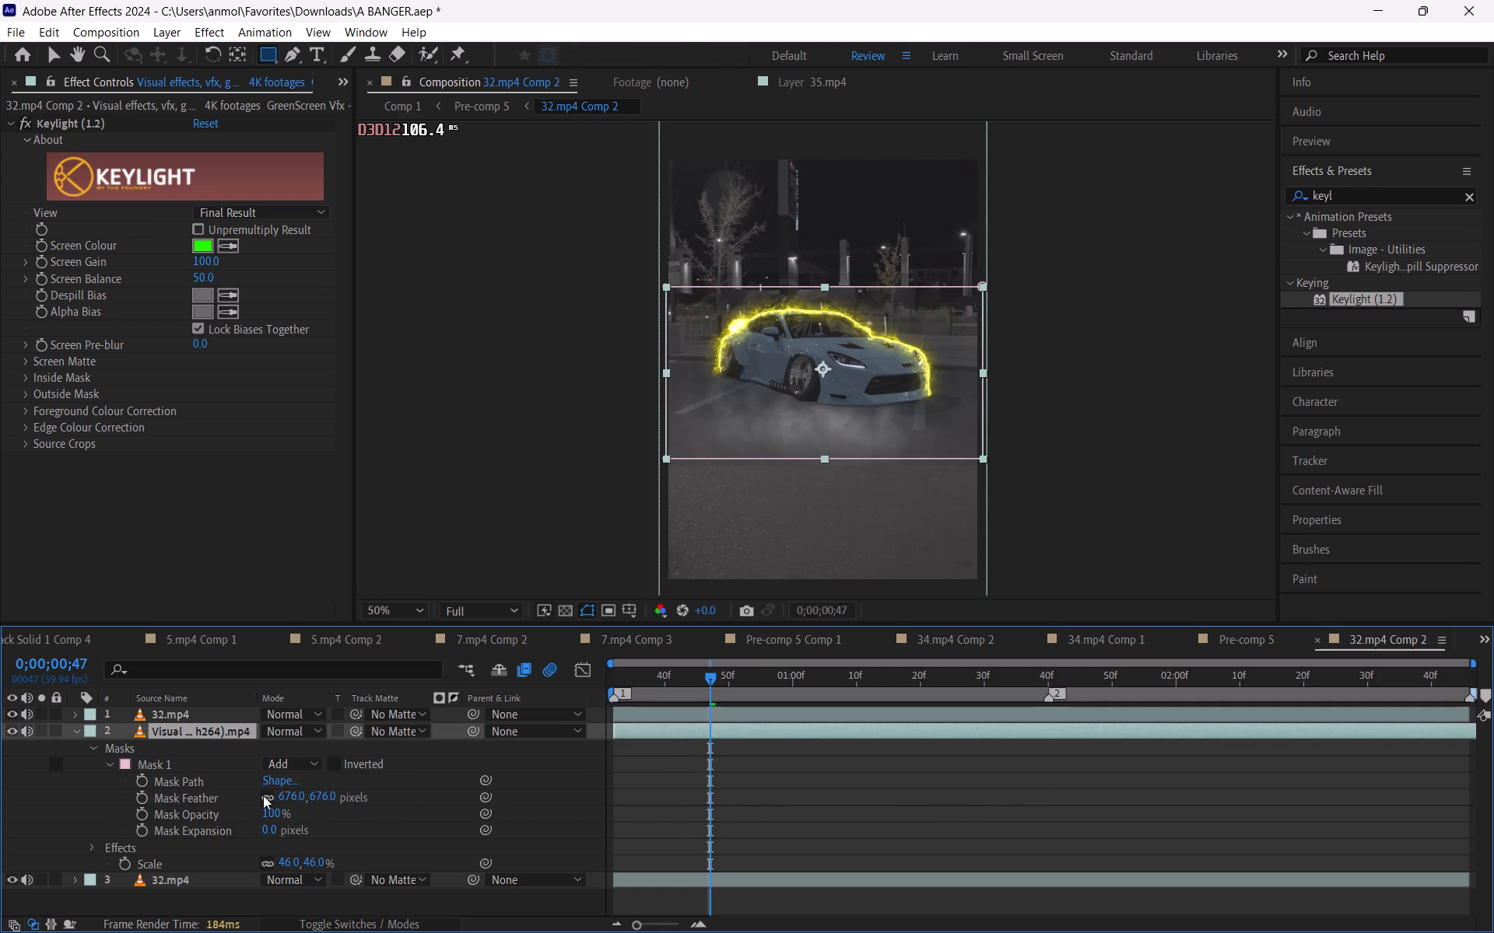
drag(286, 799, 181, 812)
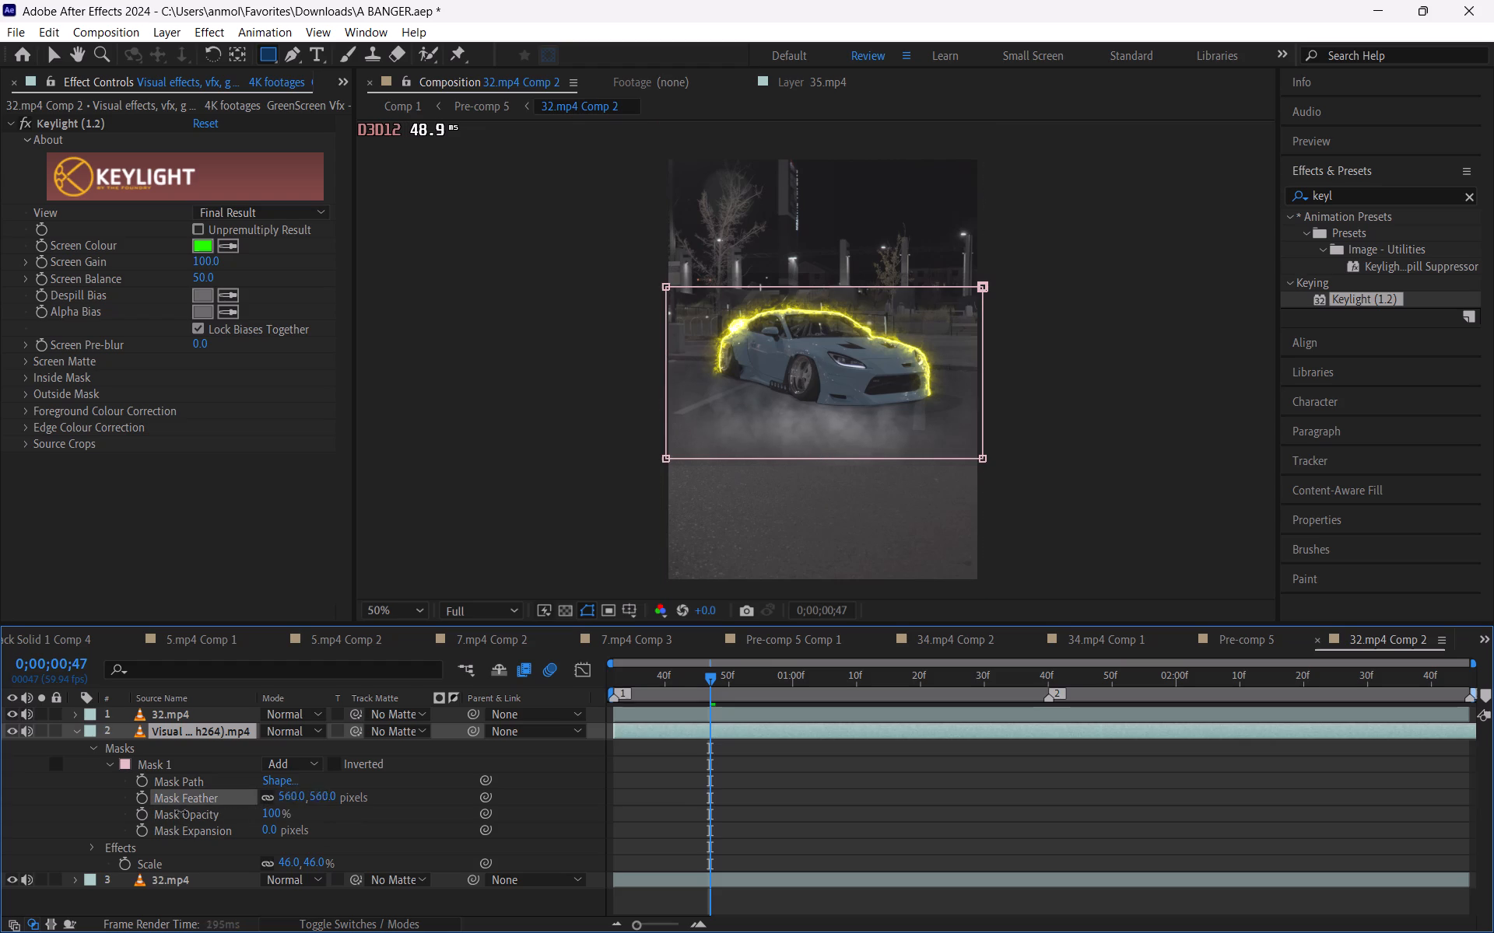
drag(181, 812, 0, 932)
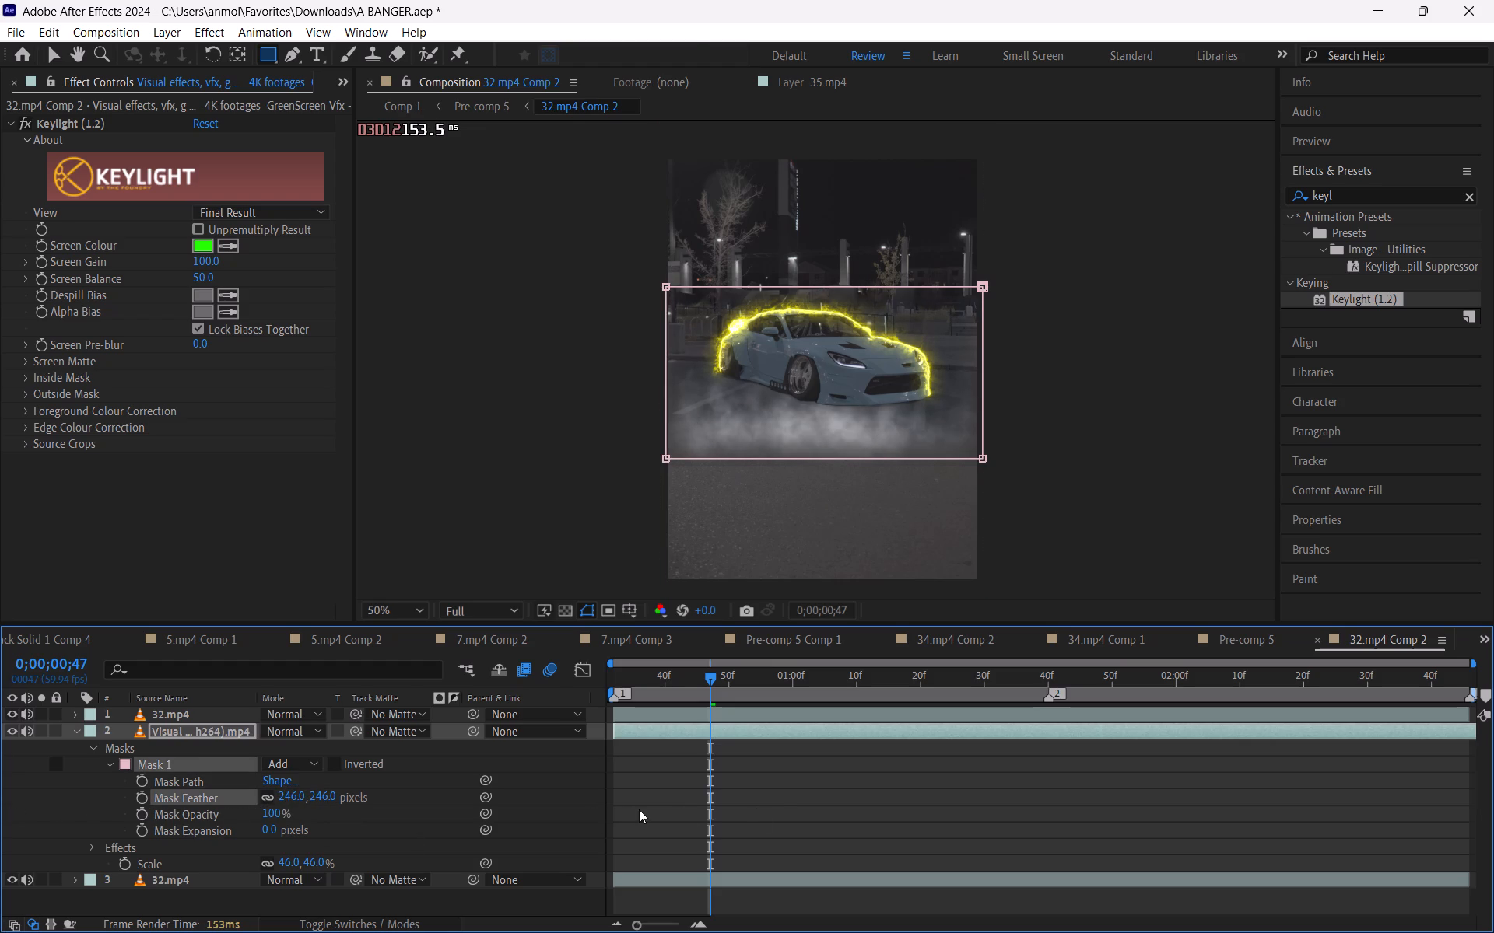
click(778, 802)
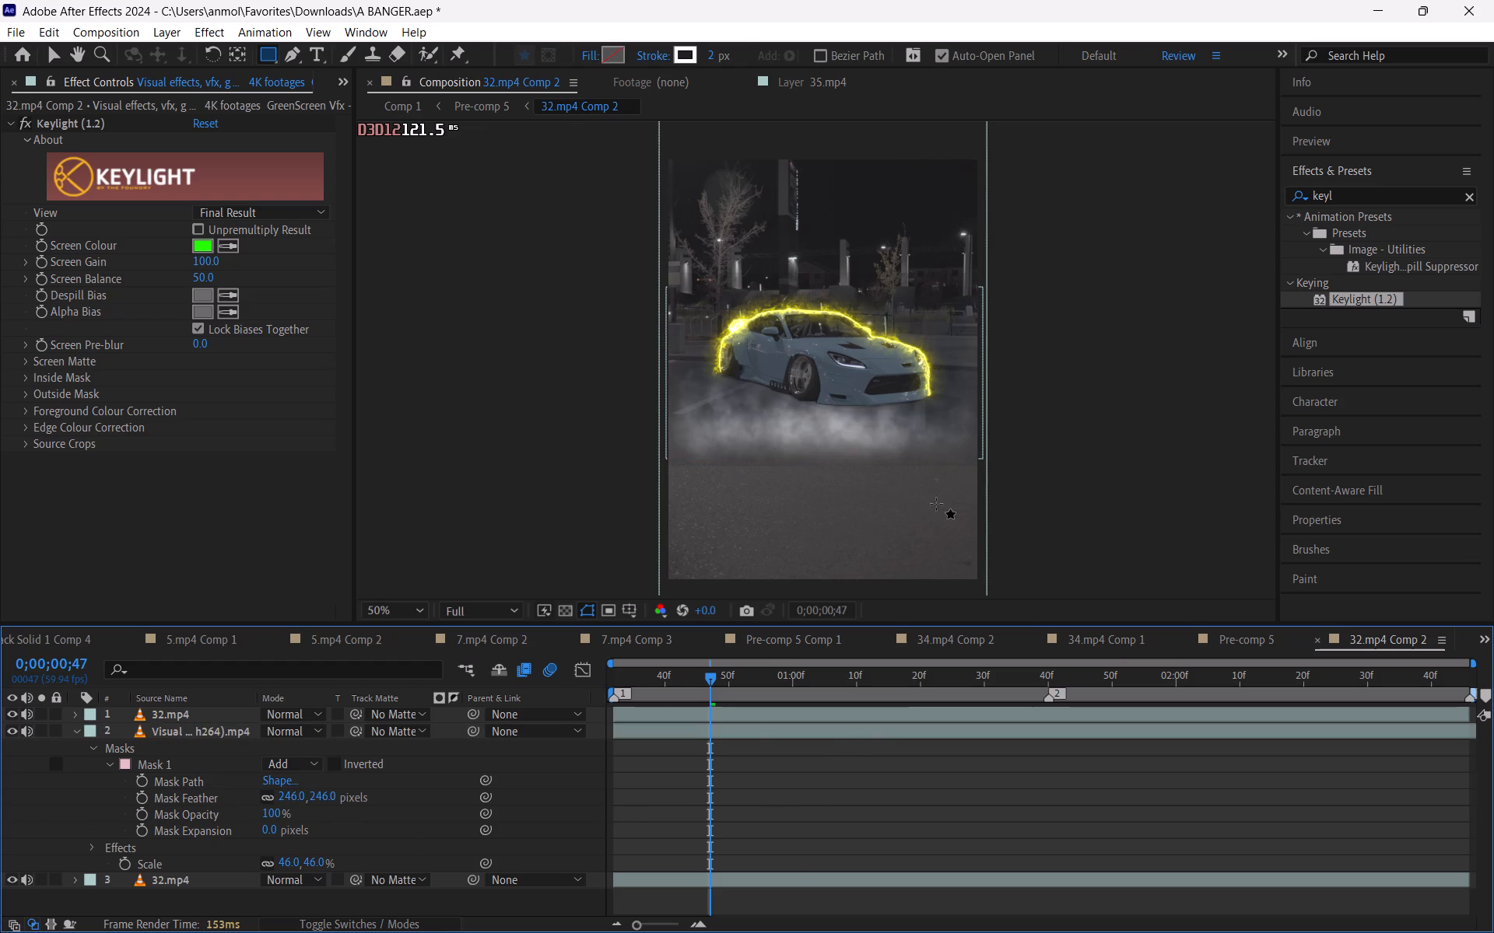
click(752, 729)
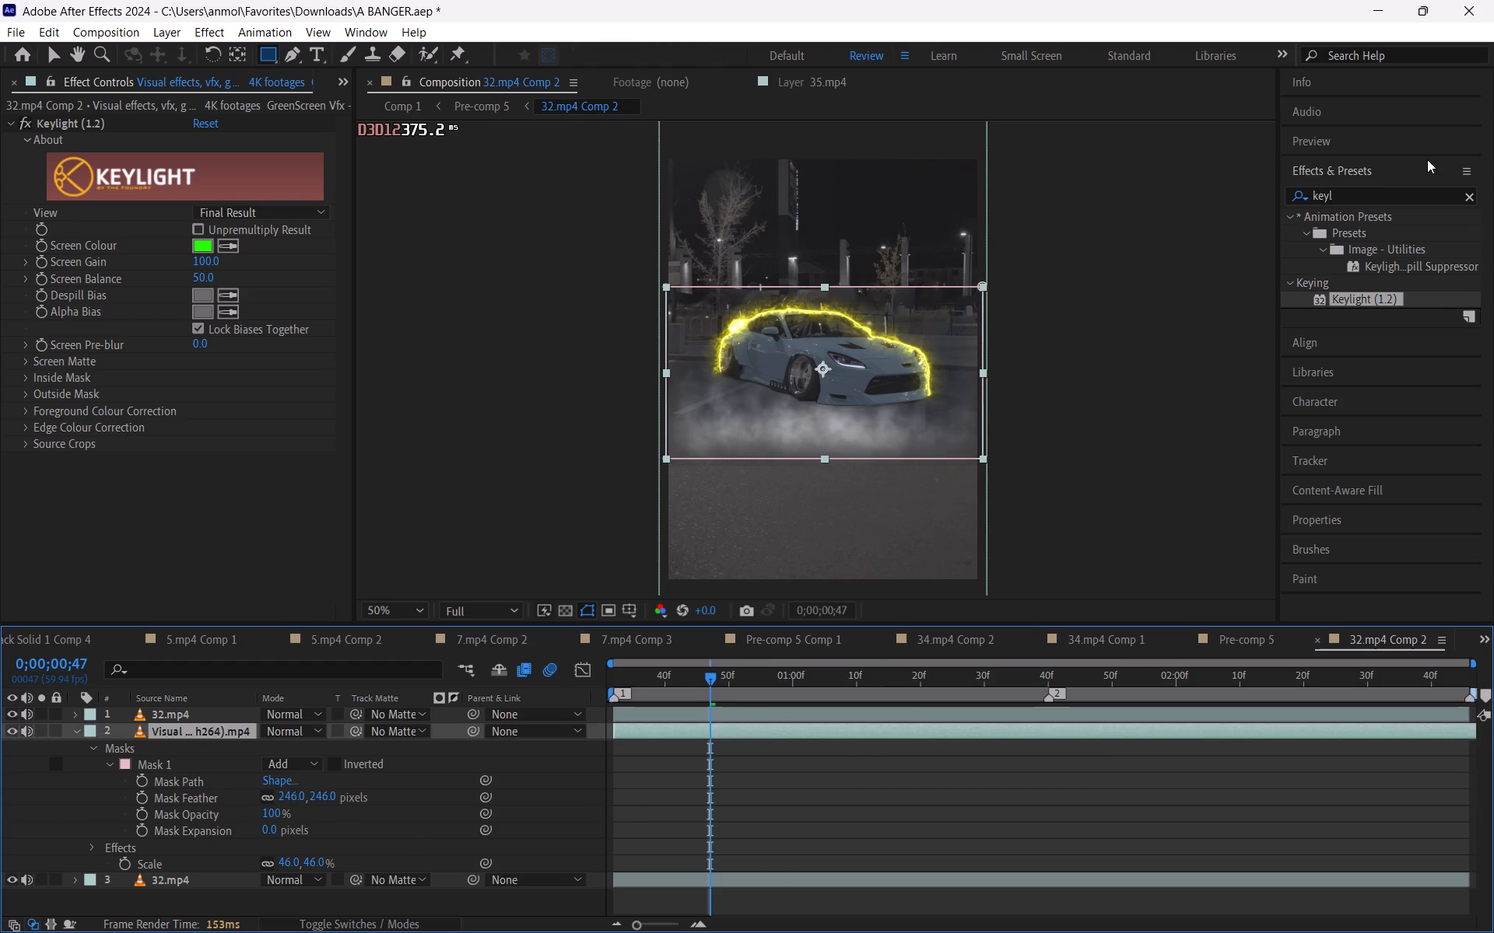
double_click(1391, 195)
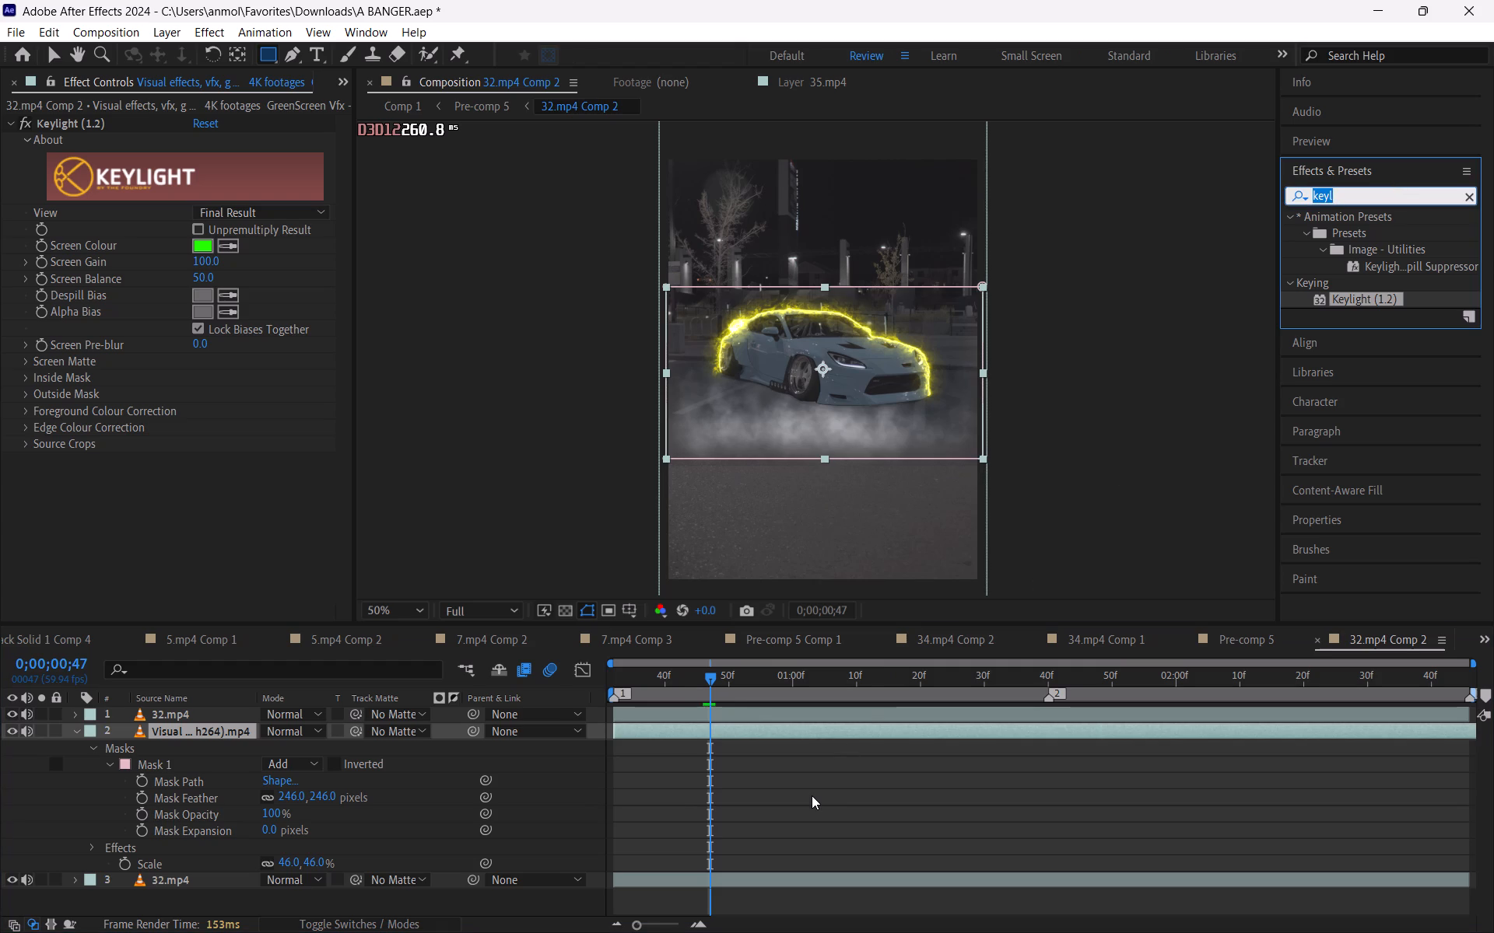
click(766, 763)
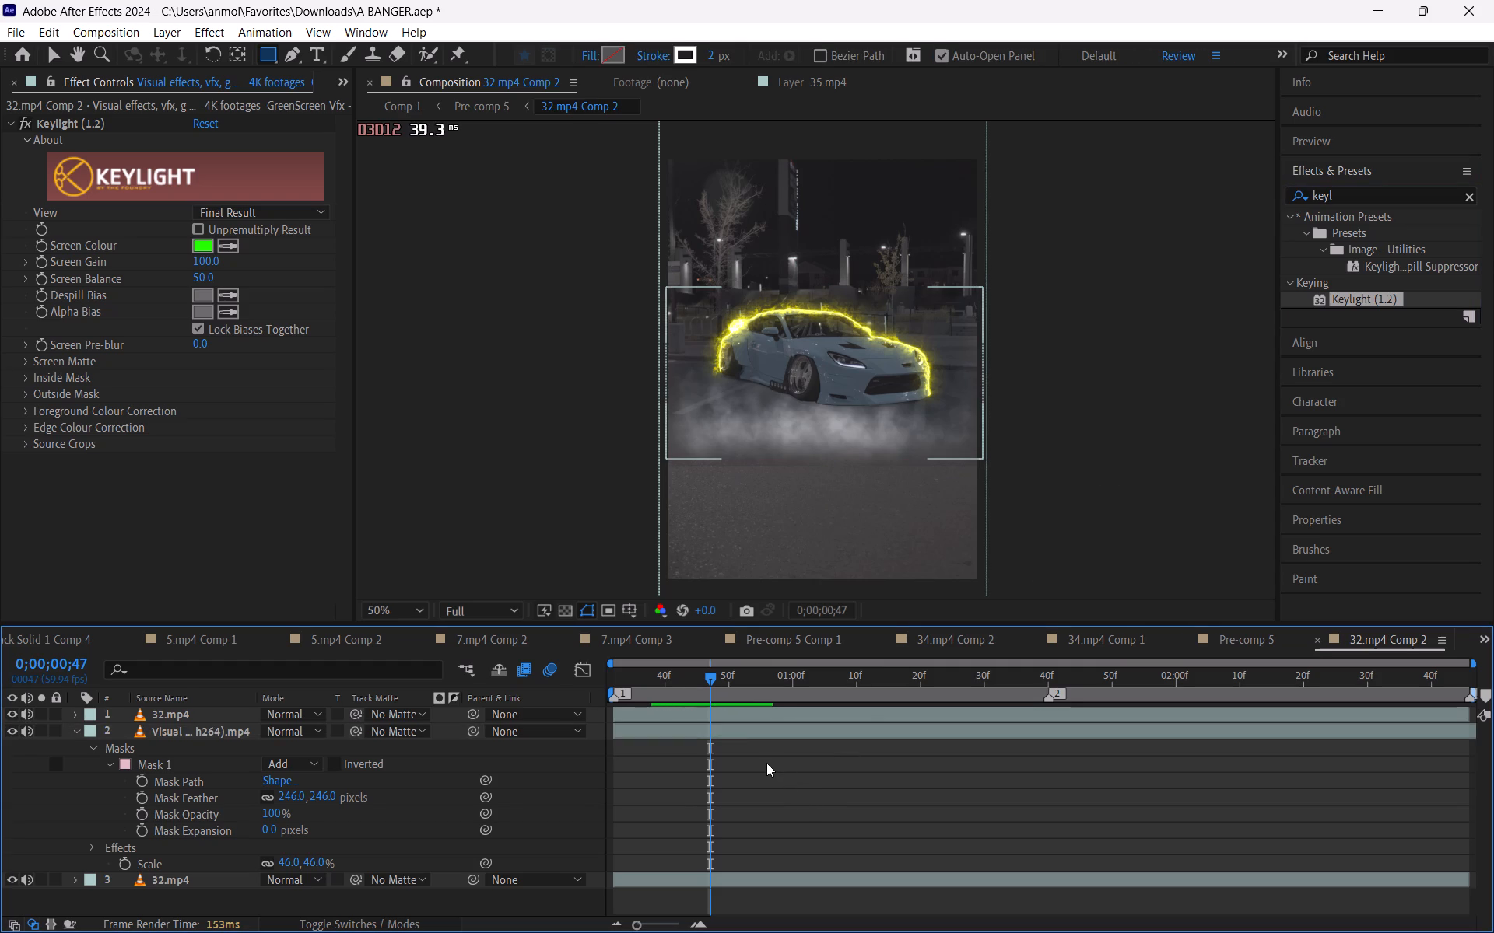
Delete the green-screen fog layer from 32.mp4 Comp 2.
click(718, 722)
click(721, 739)
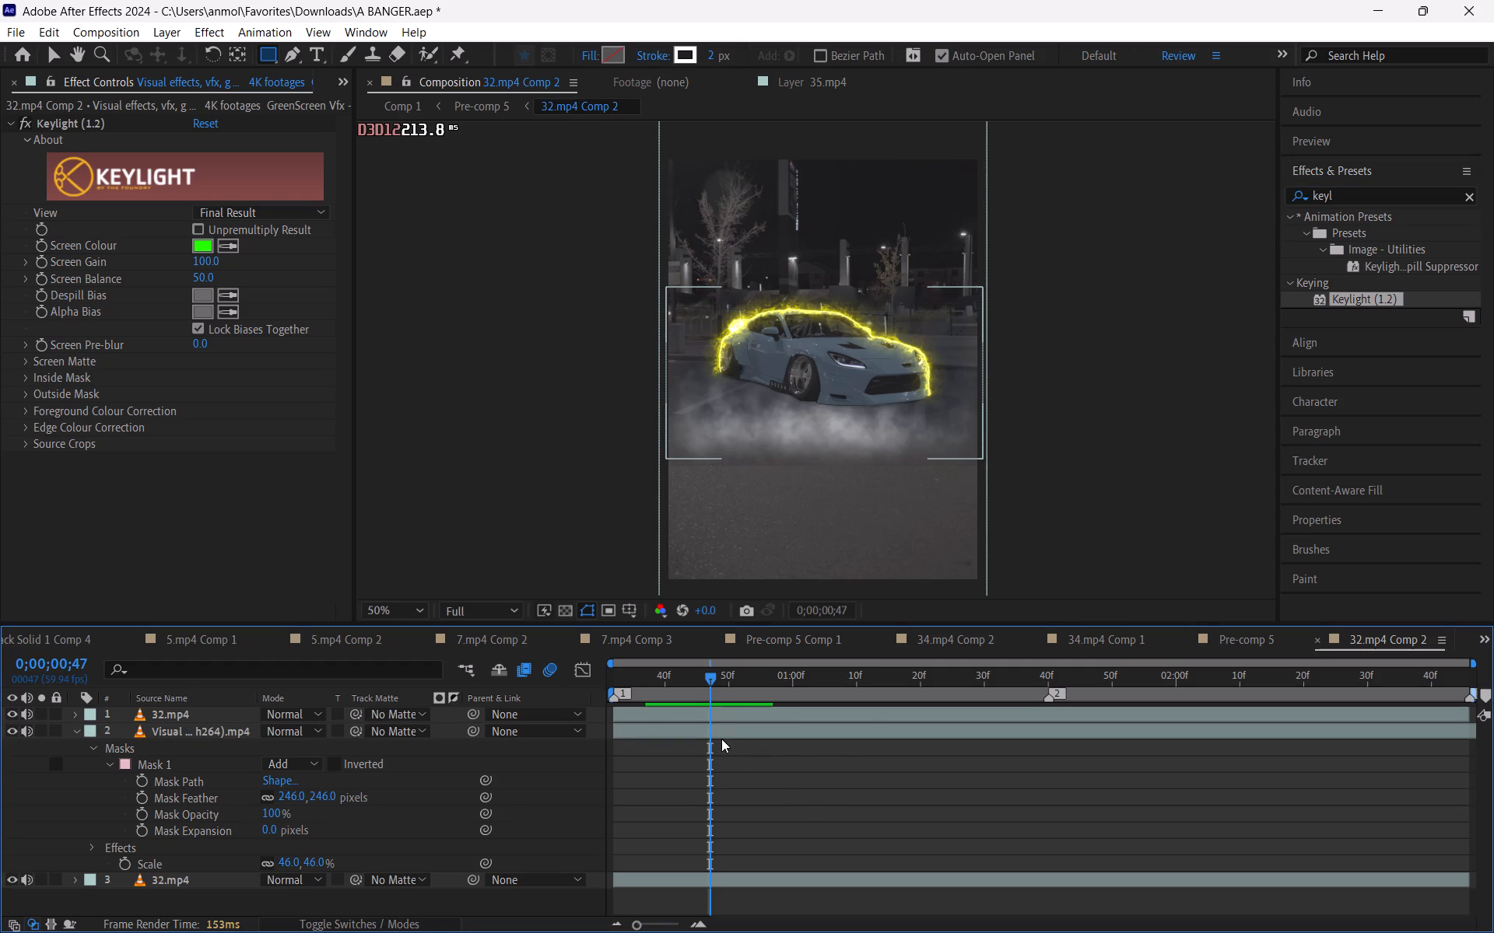
click(718, 728)
key(Delete)
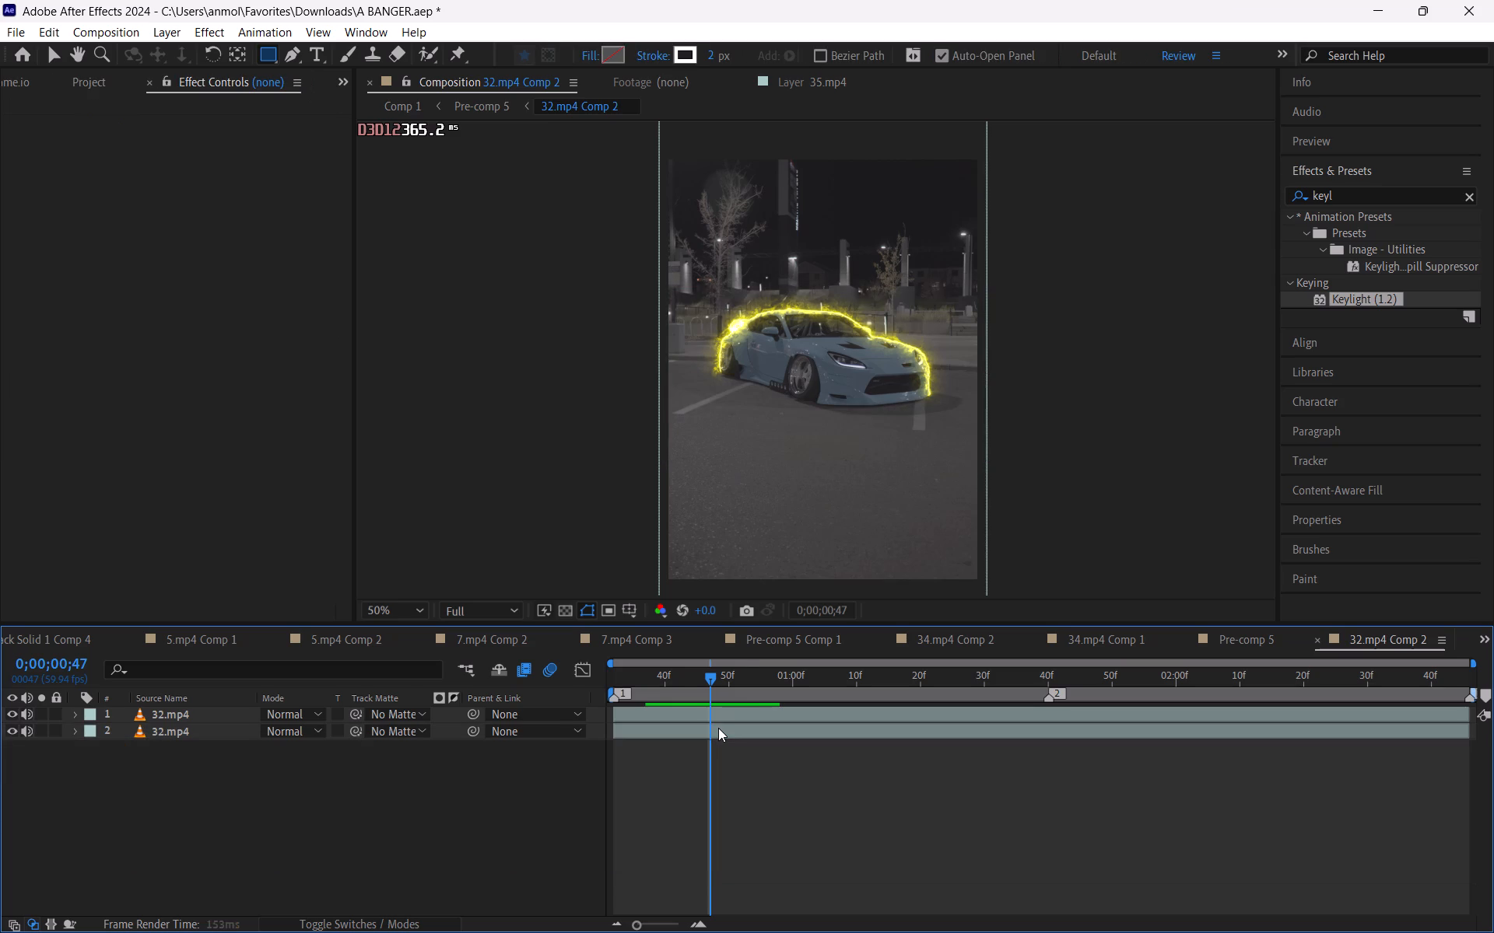
Return to Comp 1 and move the current time to 0;00;00;01.
click(398, 121)
click(402, 105)
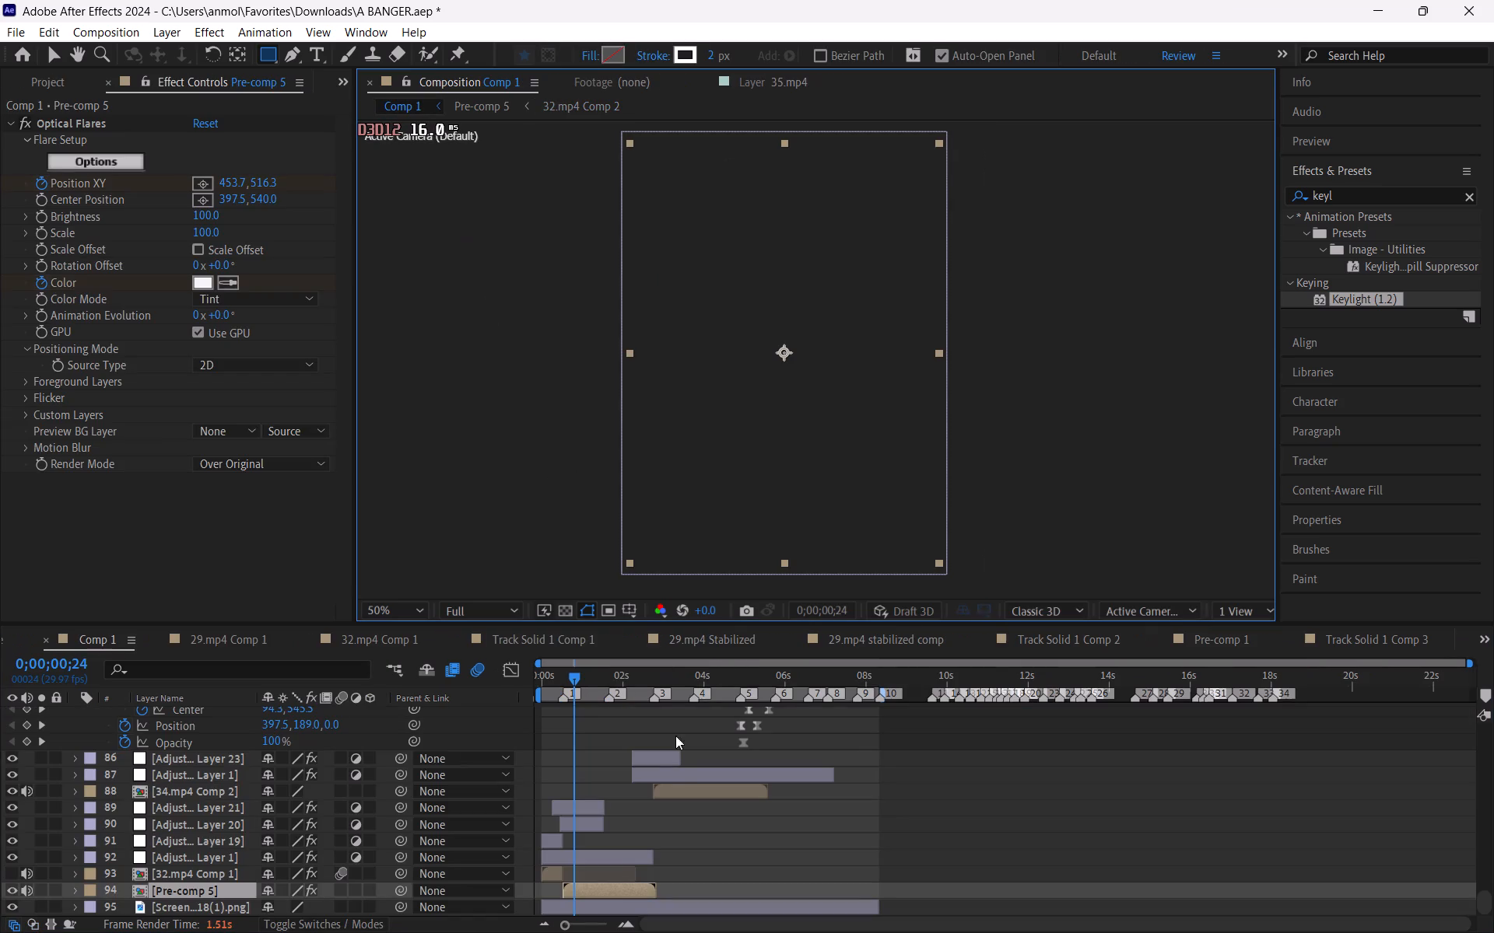
drag(563, 678, 543, 686)
click(577, 743)
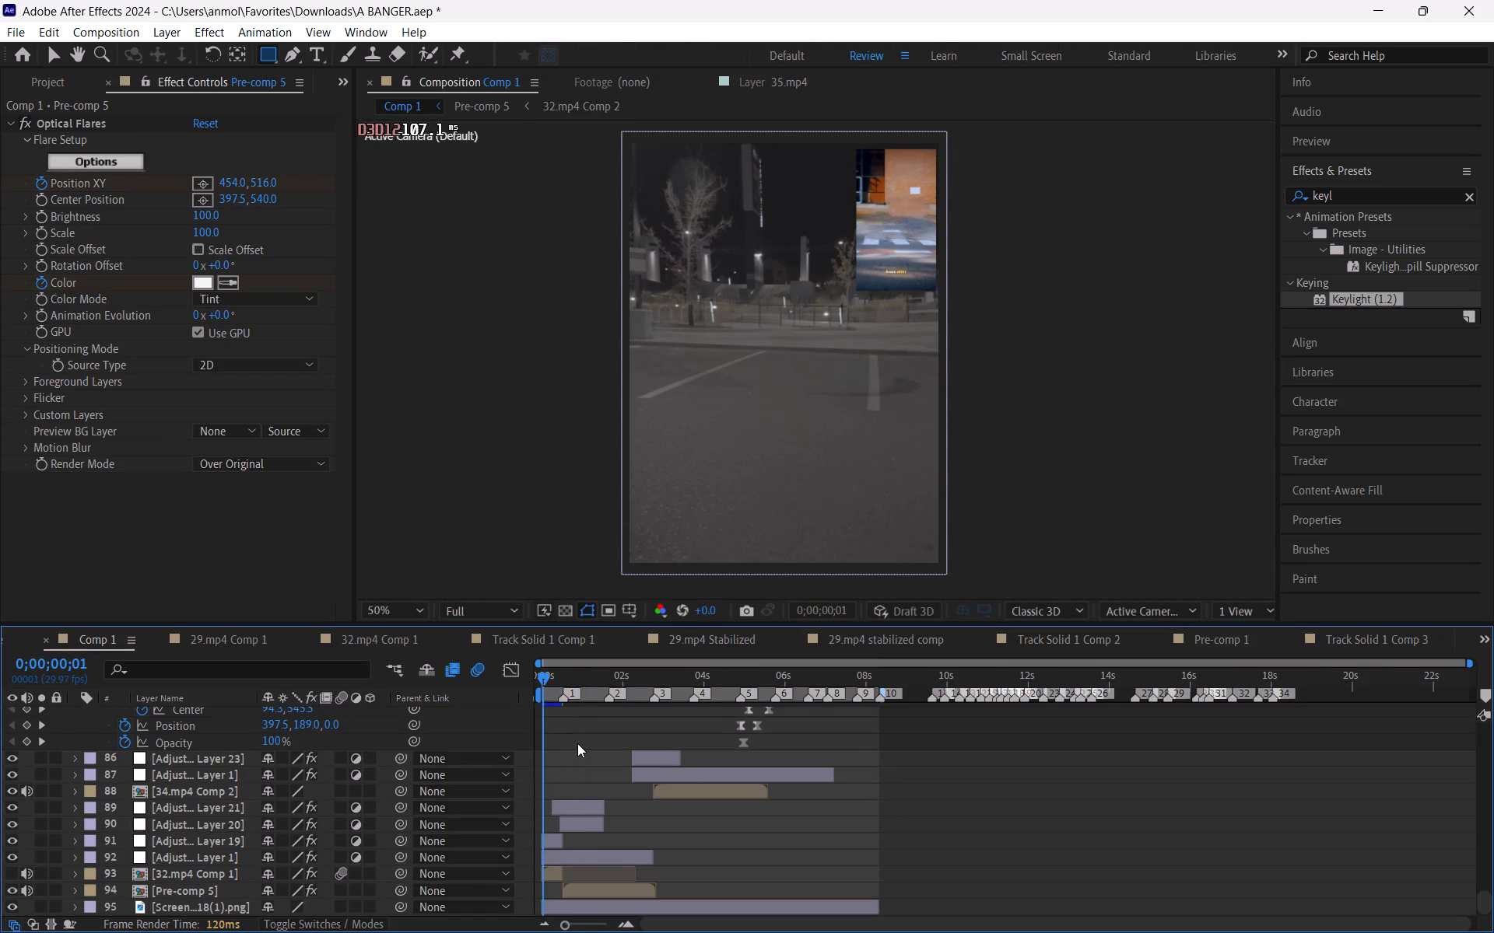
Save the project.
key(ctrl+s)
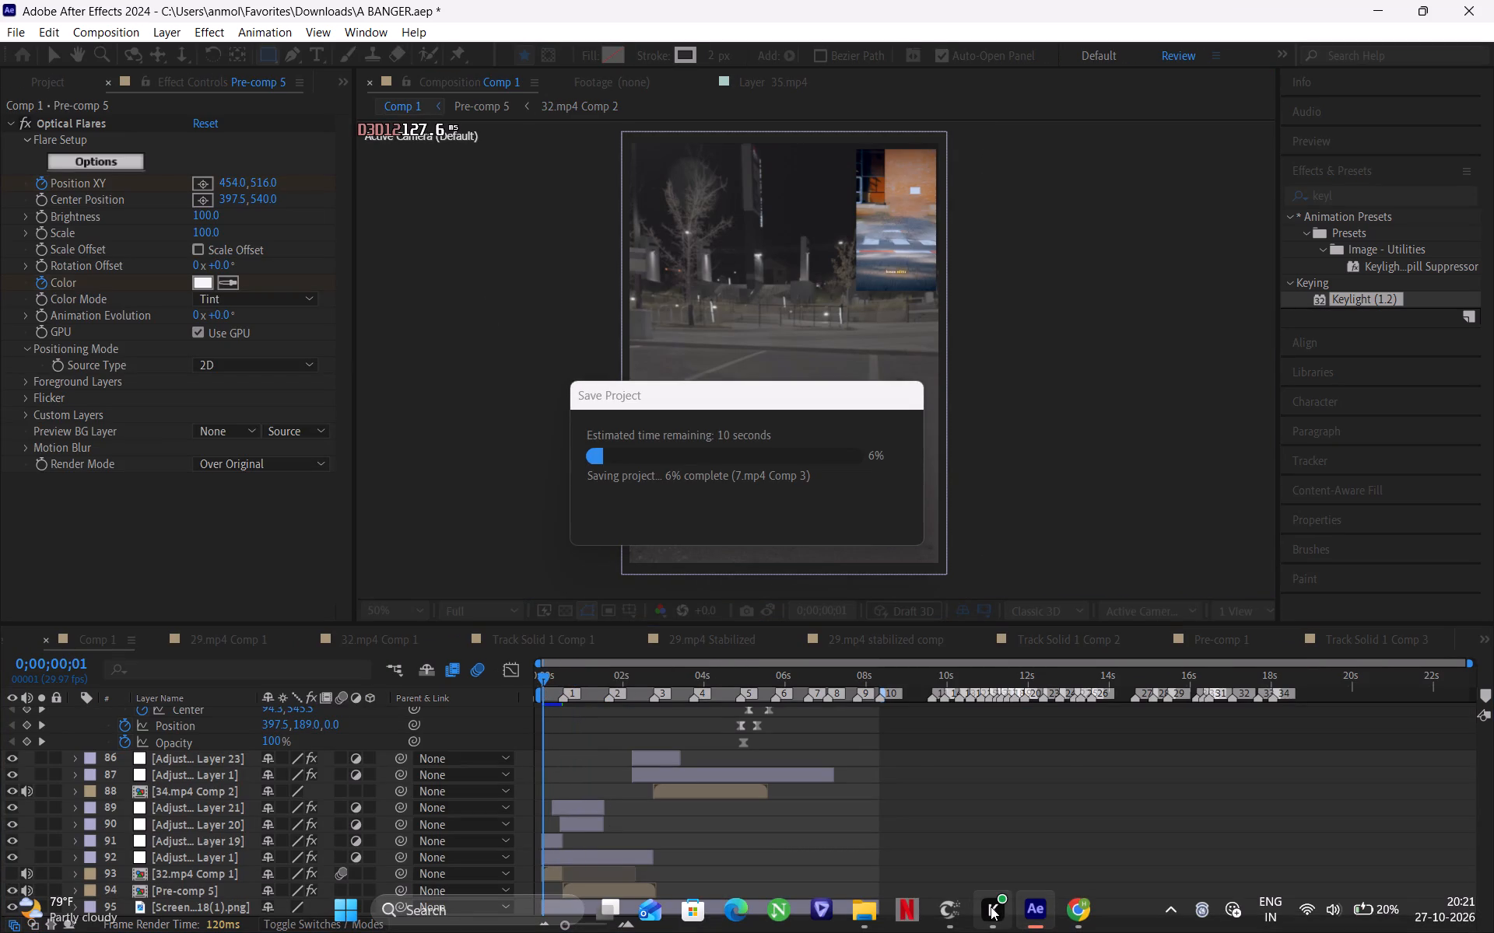
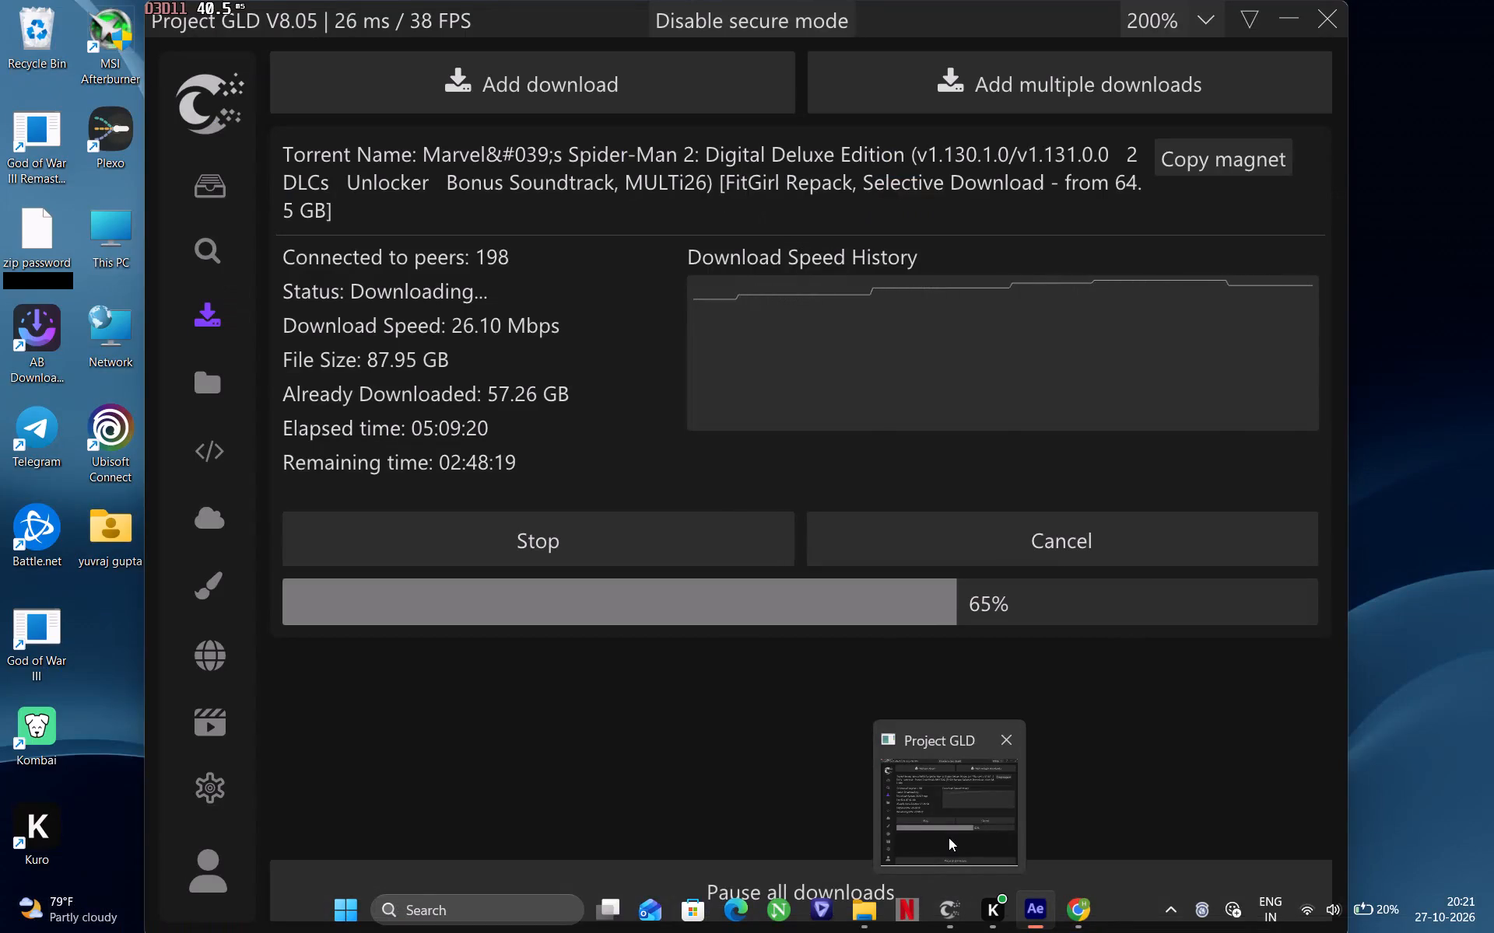
Switch to Chrome and look through the YouTube results for "realestic street fog green screen" for suitable fog footage.
click(1084, 830)
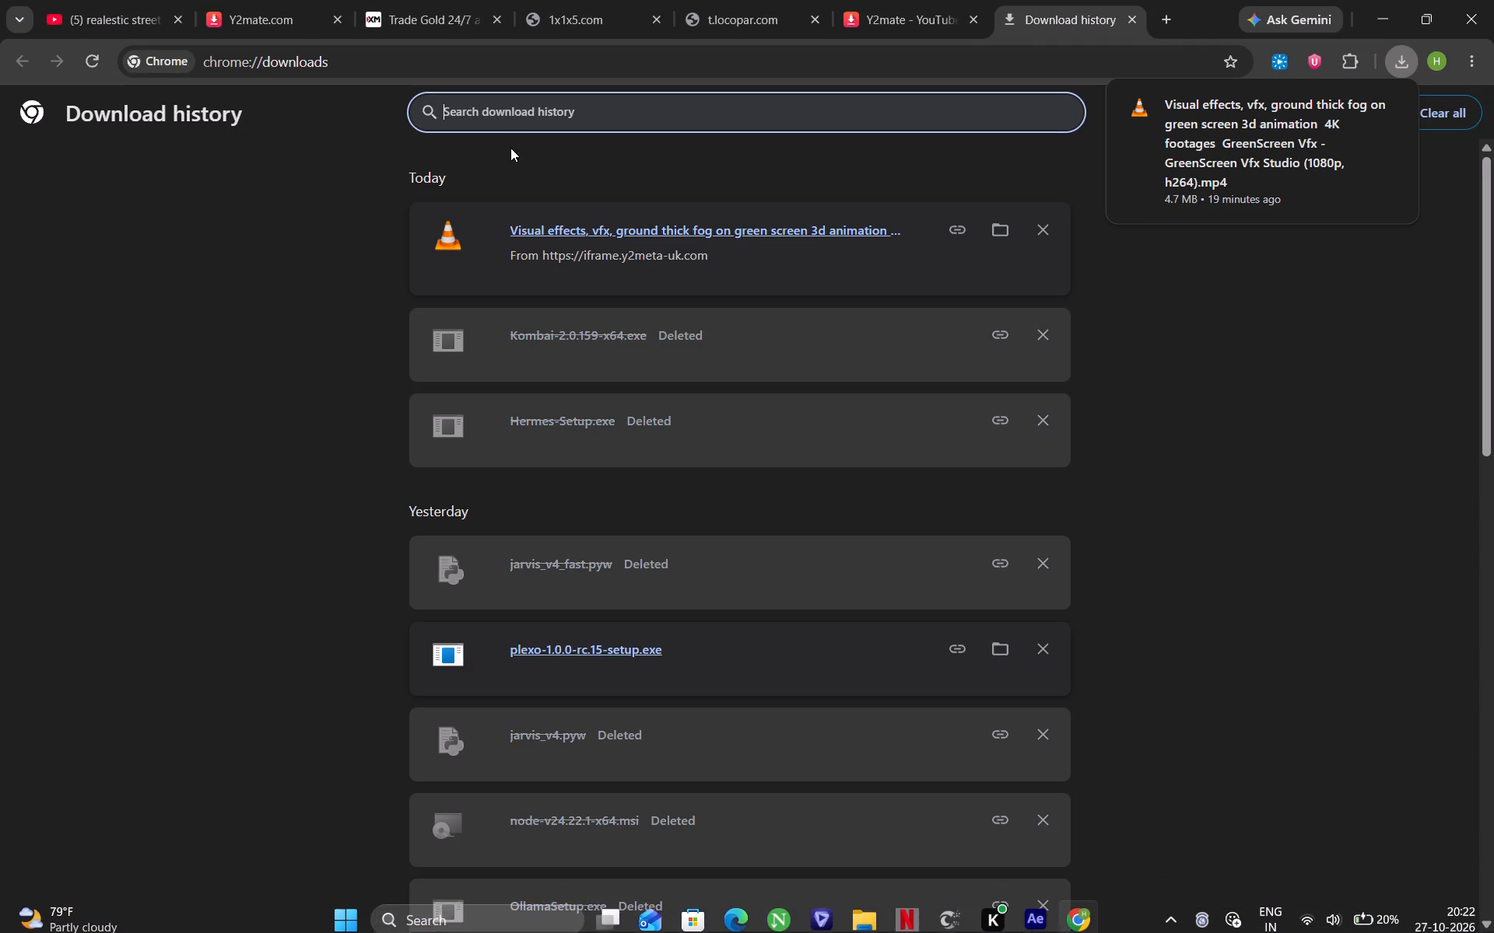
click(119, 2)
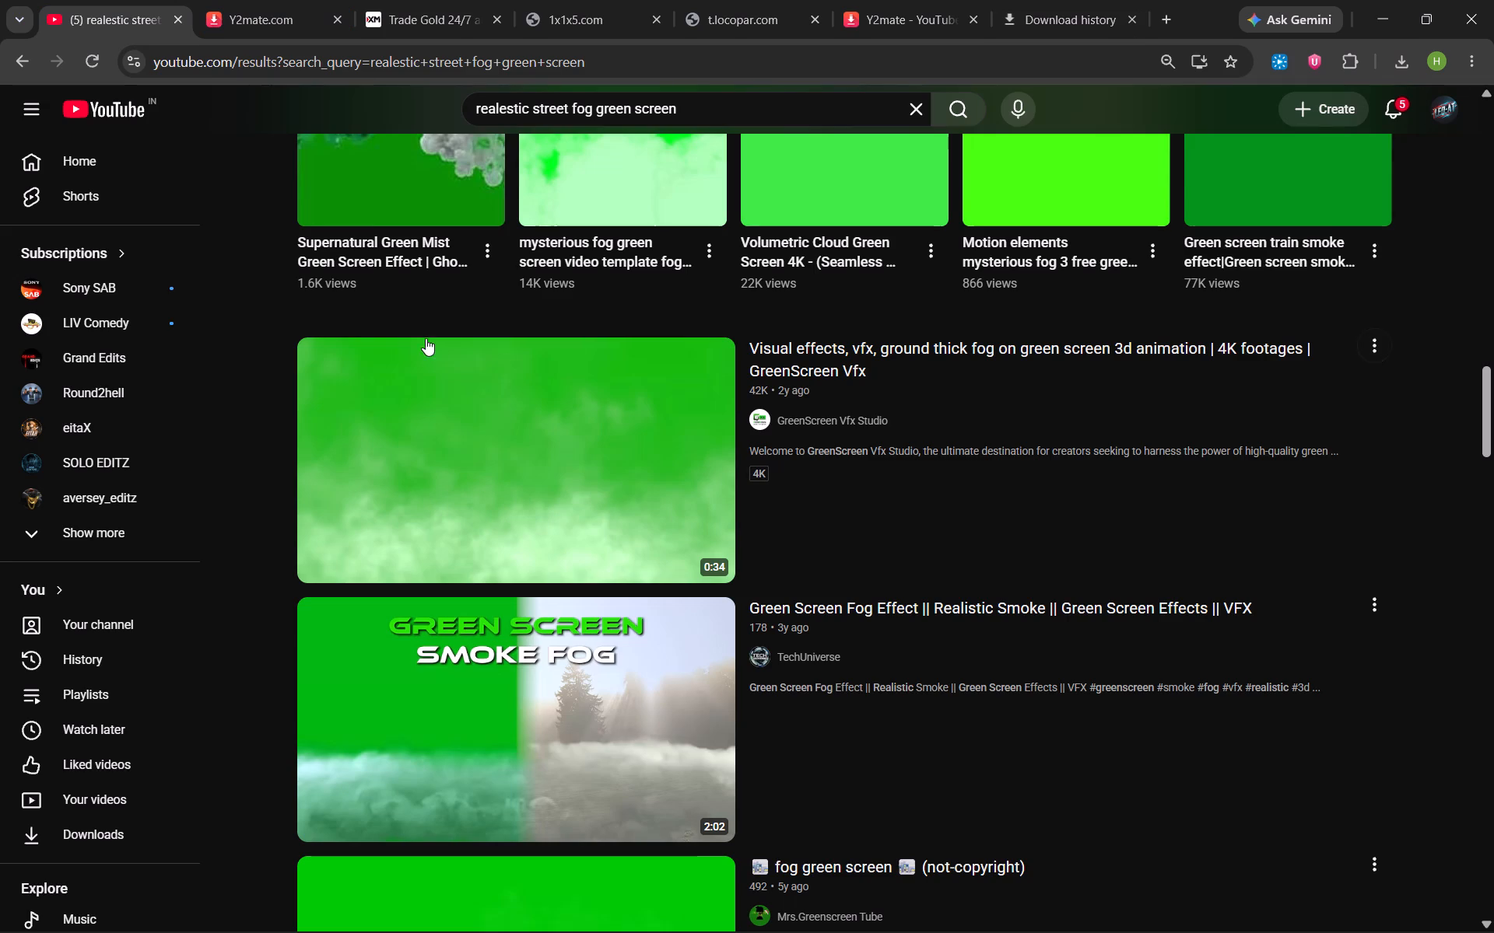
scroll(475, 408, down, 5)
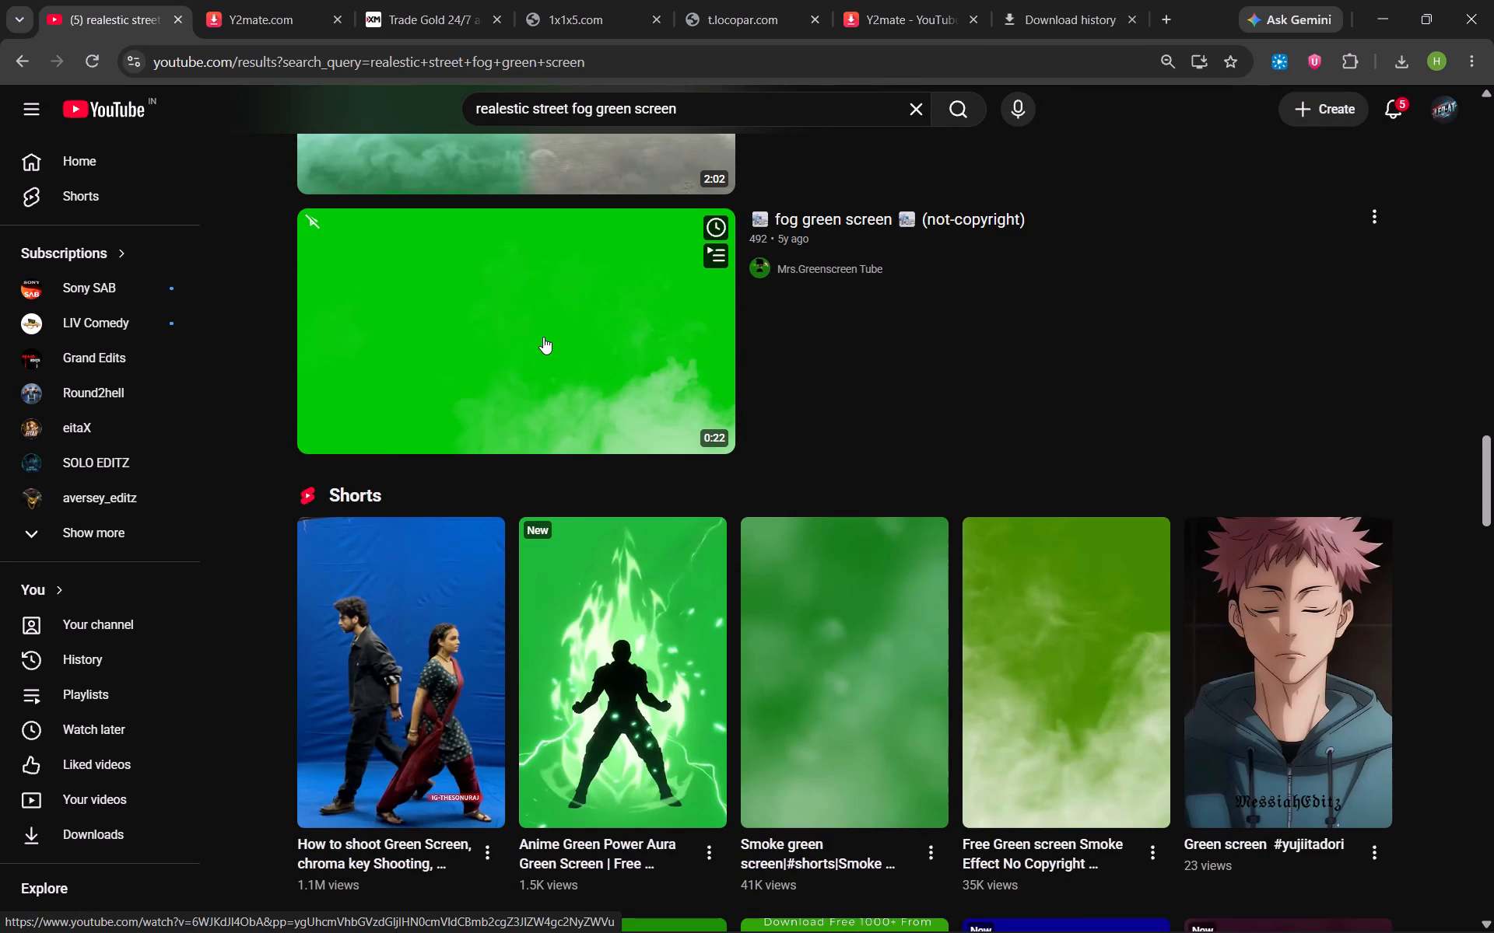
scroll(543, 337, down, 7)
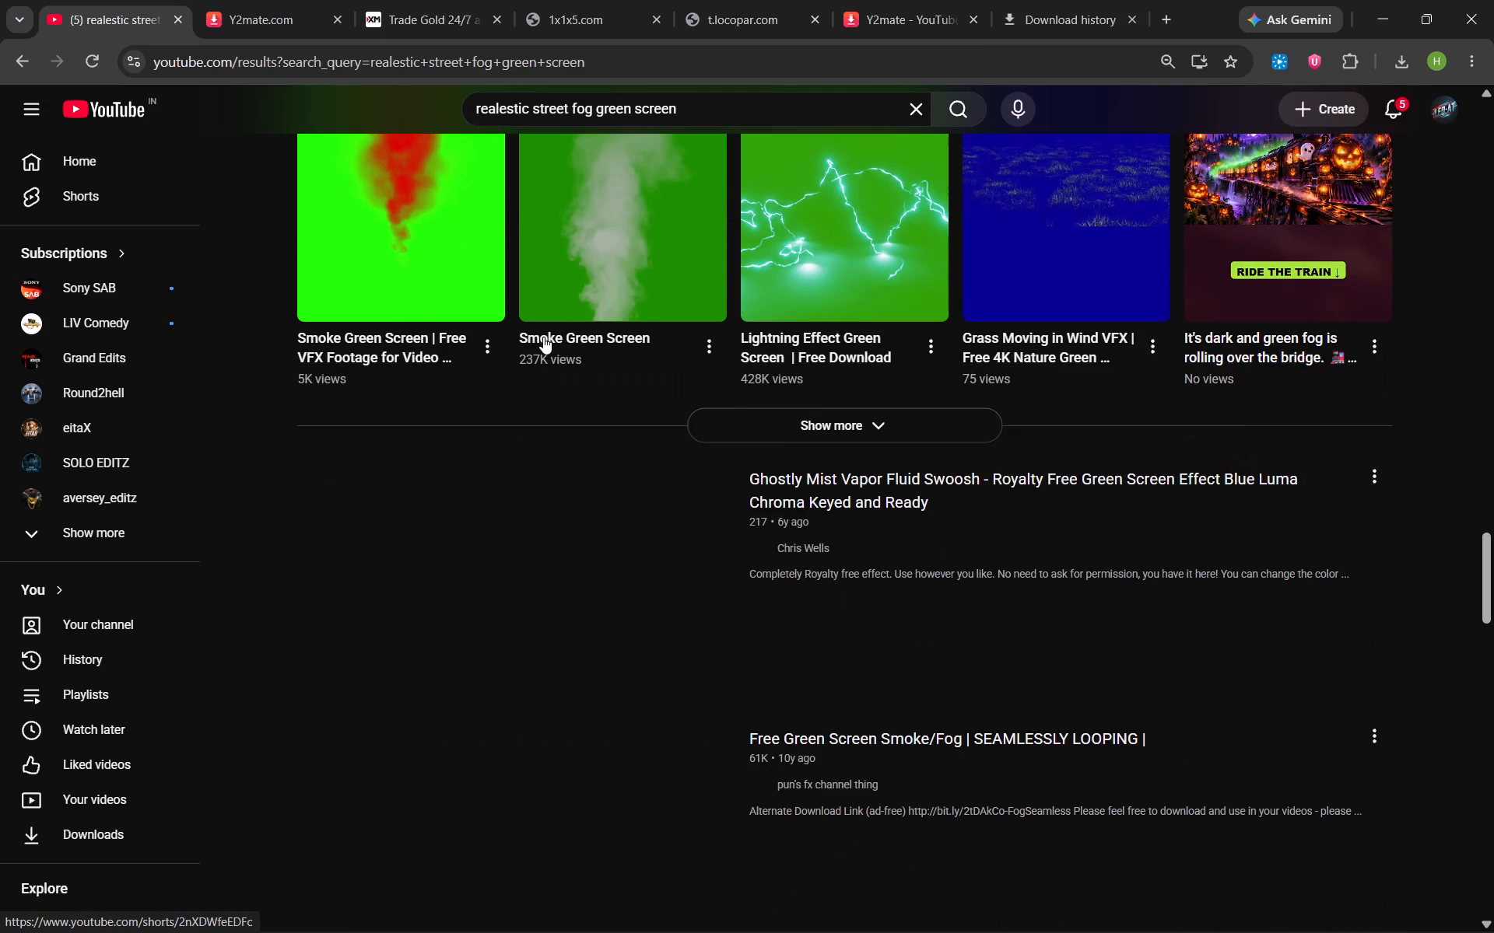
scroll(819, 292, down, 1)
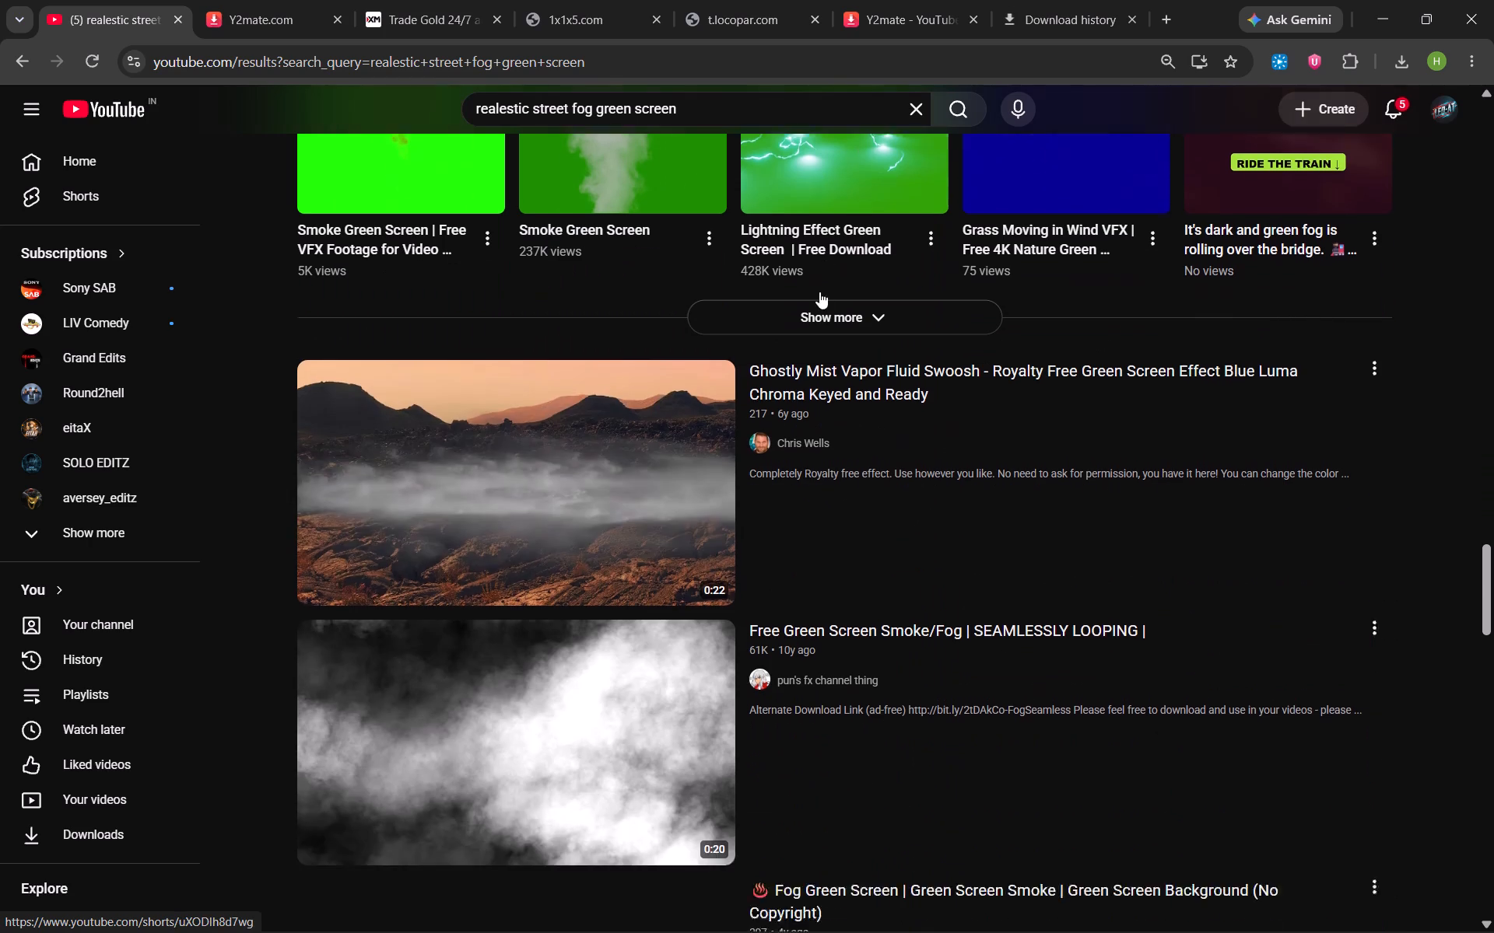
scroll(819, 292, down, 3)
scroll(692, 337, down, 1)
scroll(599, 408, down, 2)
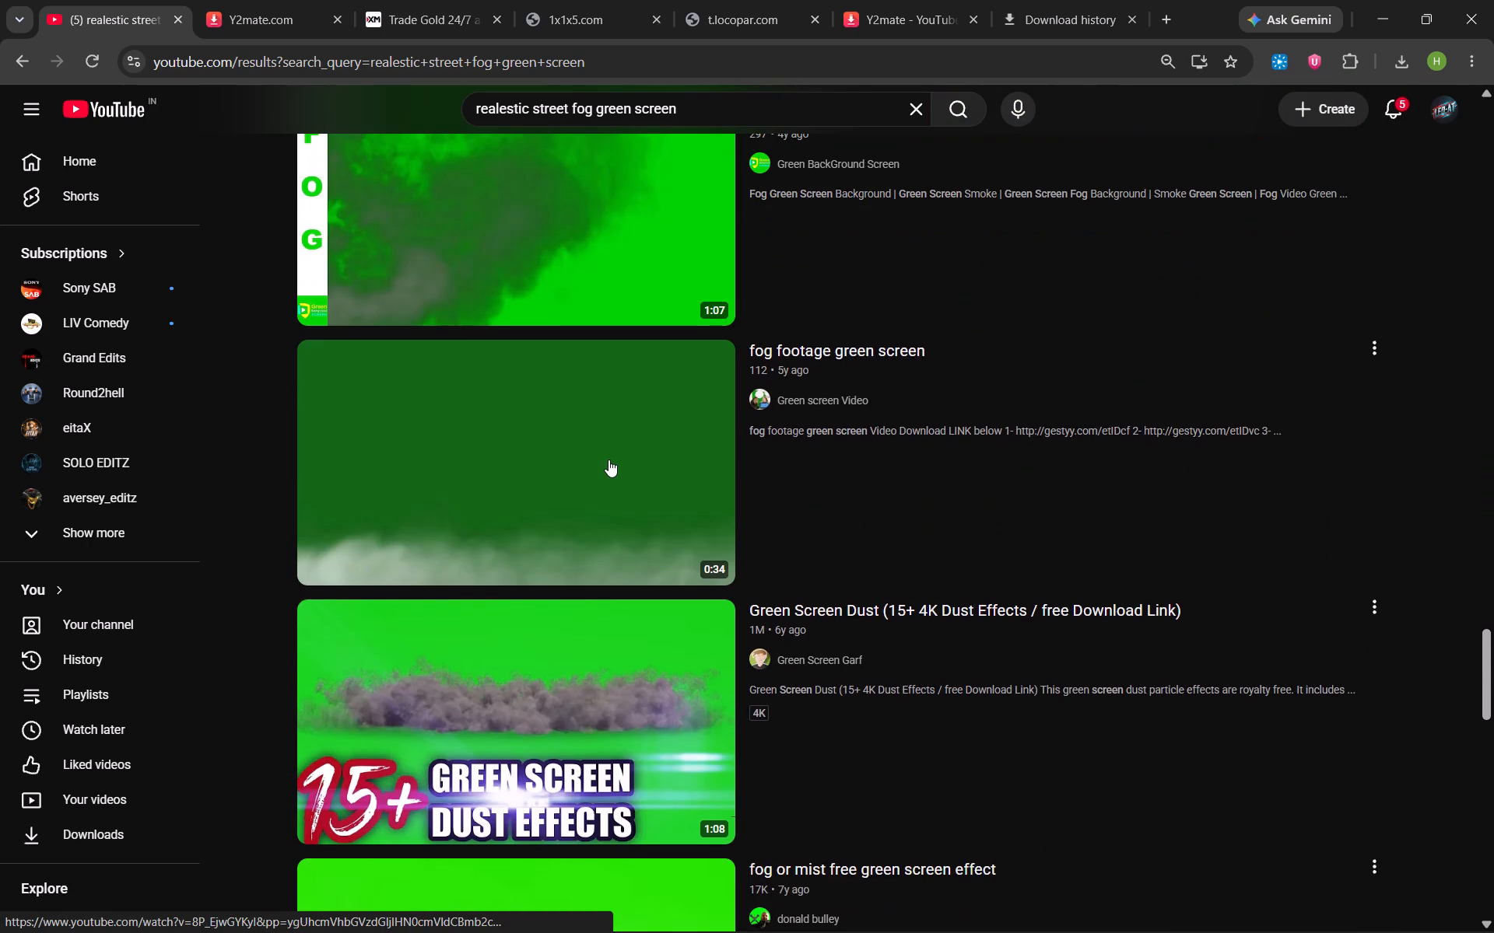
scroll(608, 460, down, 6)
scroll(608, 461, up, 3)
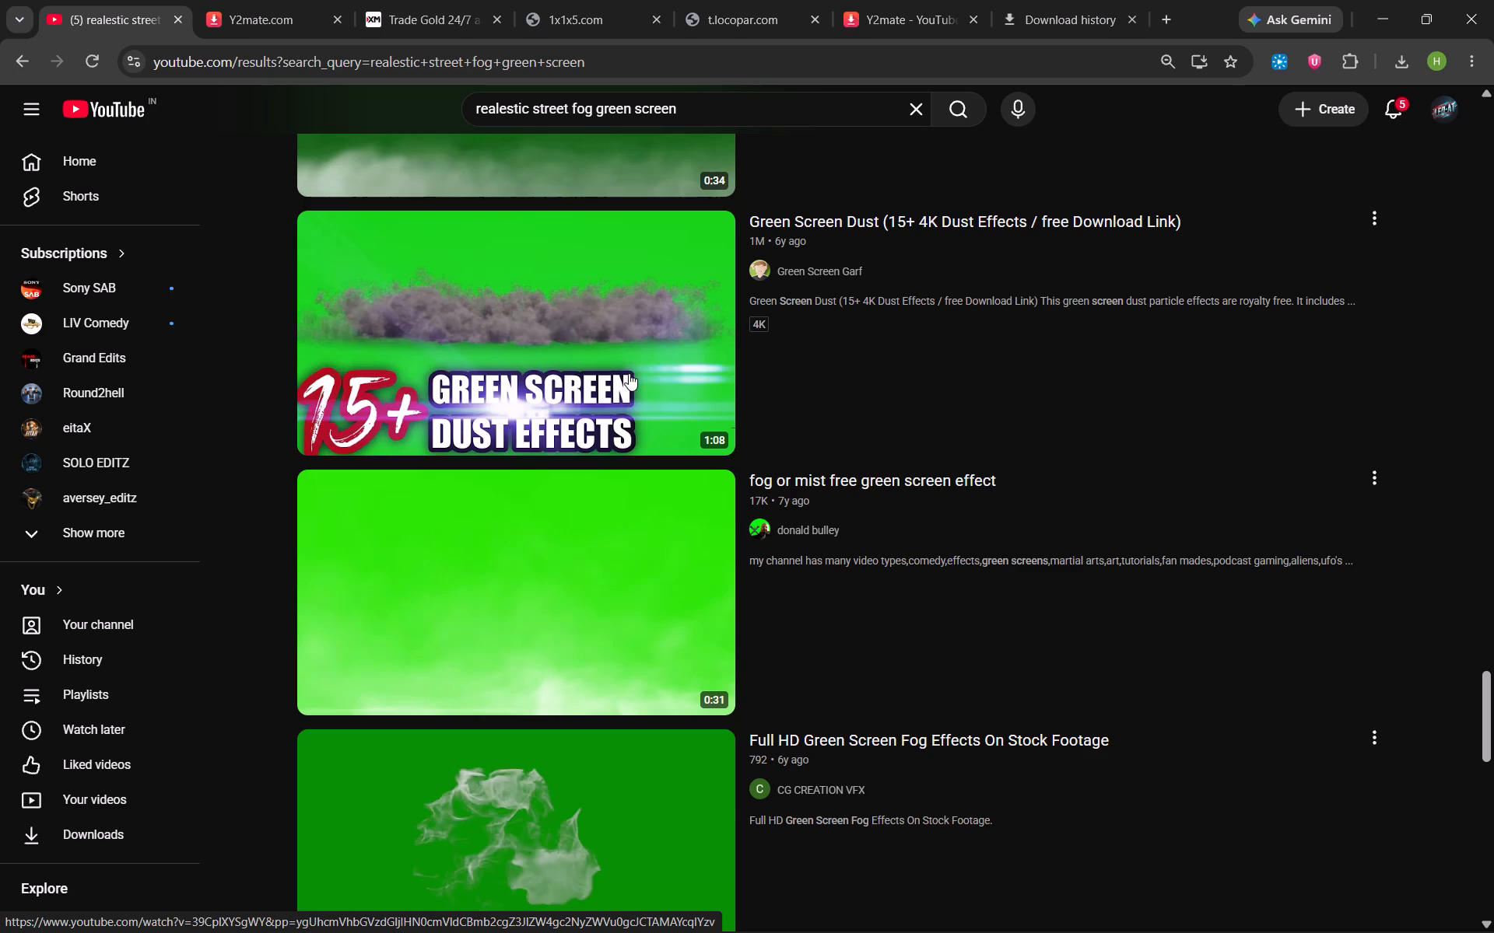
scroll(600, 313, down, 2)
scroll(575, 450, down, 4)
scroll(570, 449, up, 1)
scroll(570, 449, down, 6)
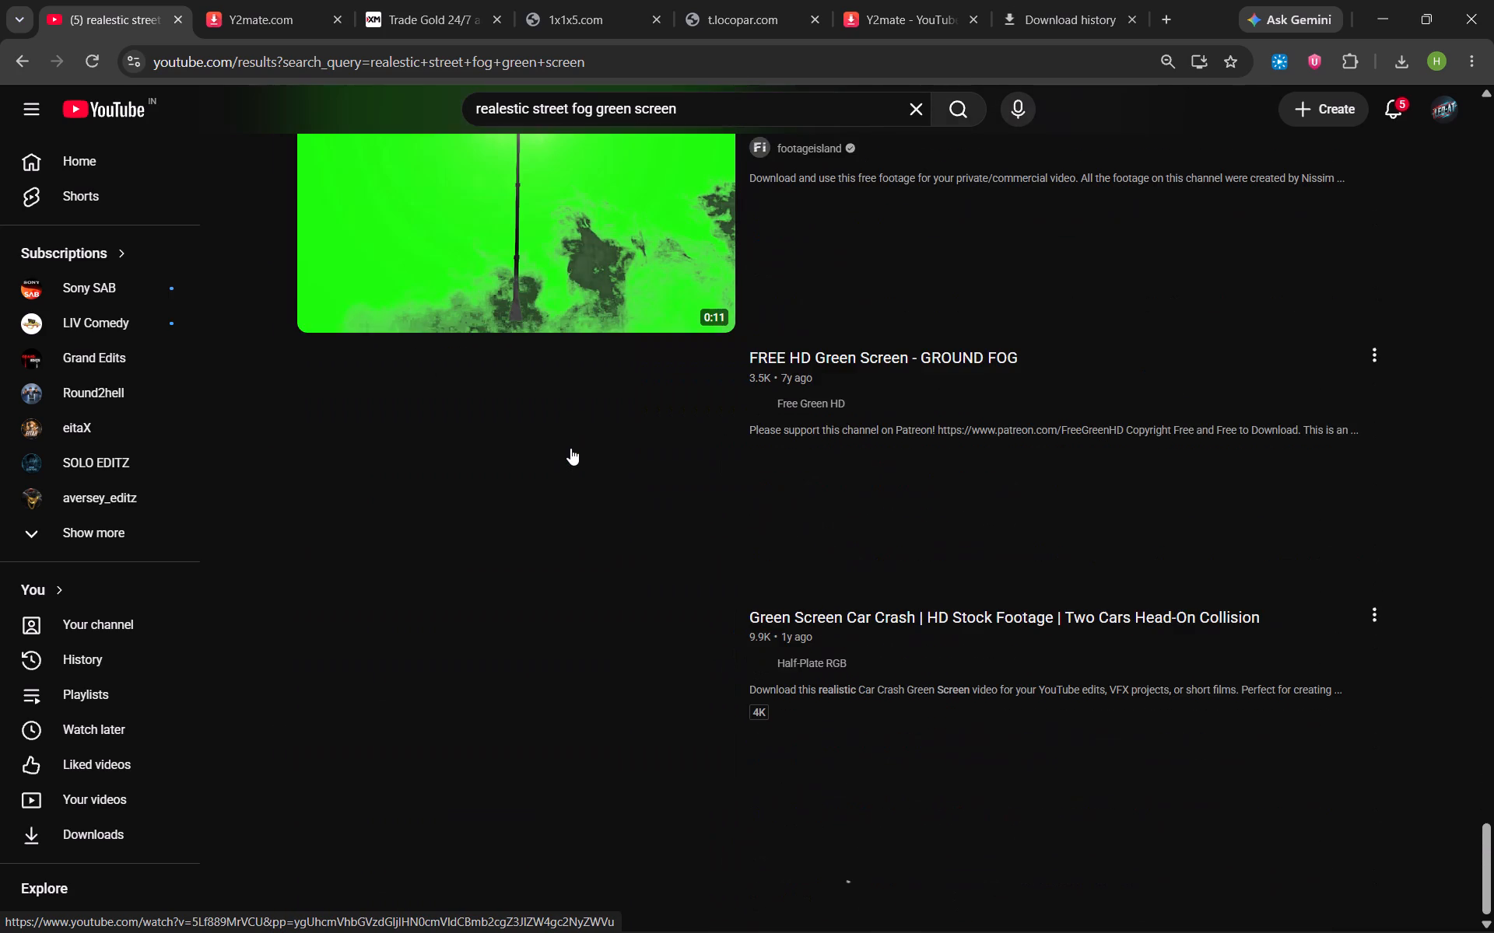
scroll(570, 448, down, 6)
scroll(570, 448, up, 7)
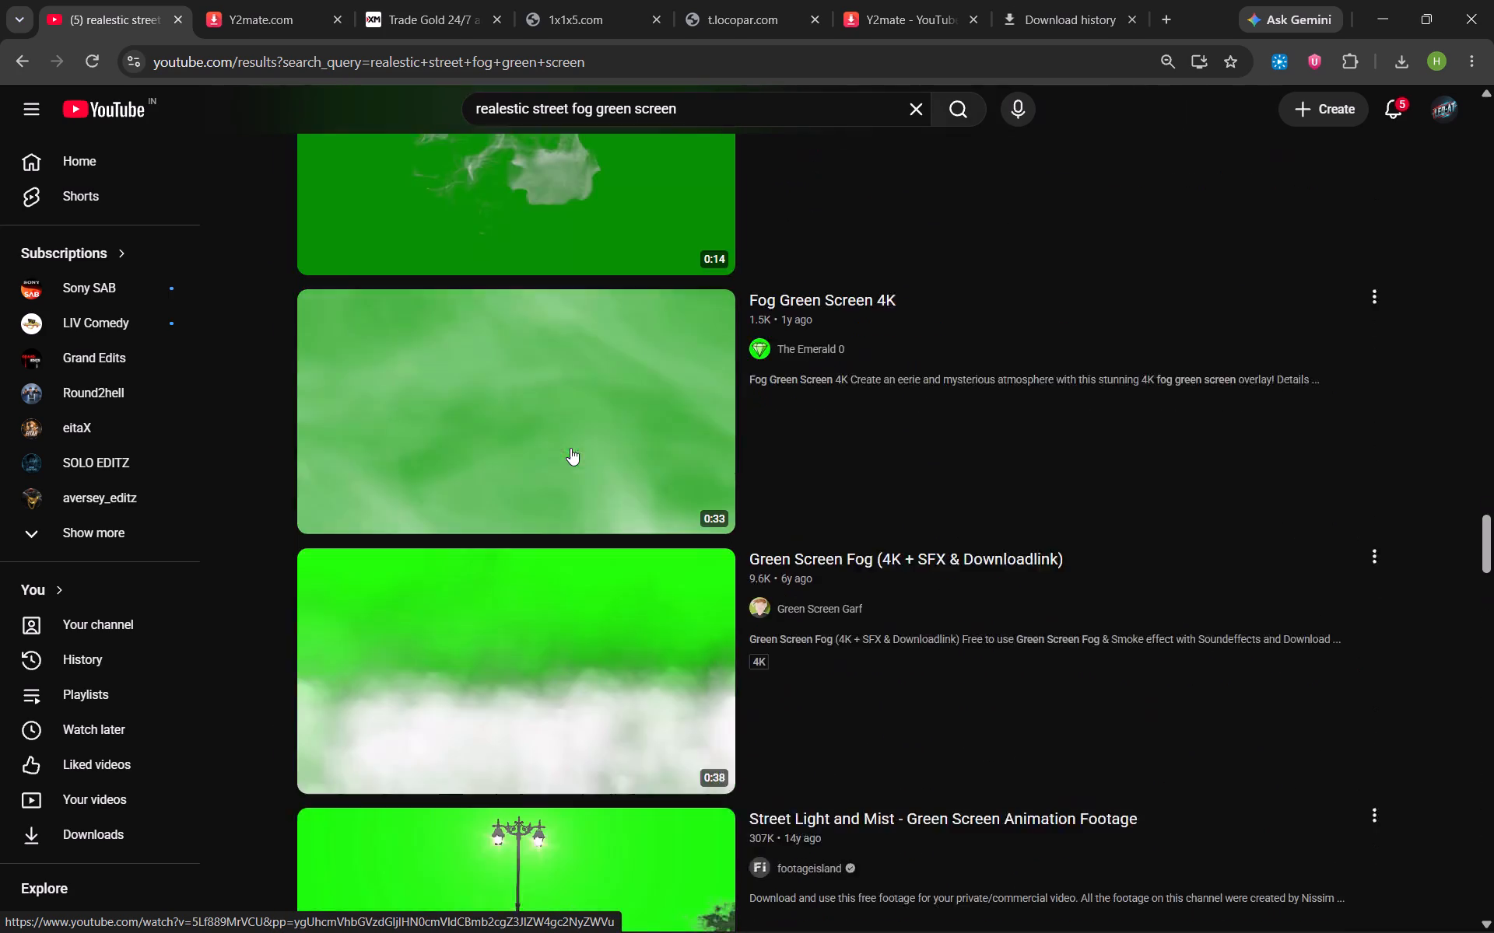
scroll(570, 448, up, 7)
Open the "Green Screen Dust (15+ 4K Dust Effects / free Download Link)" video and examine its dust and smoke clips.
click(584, 722)
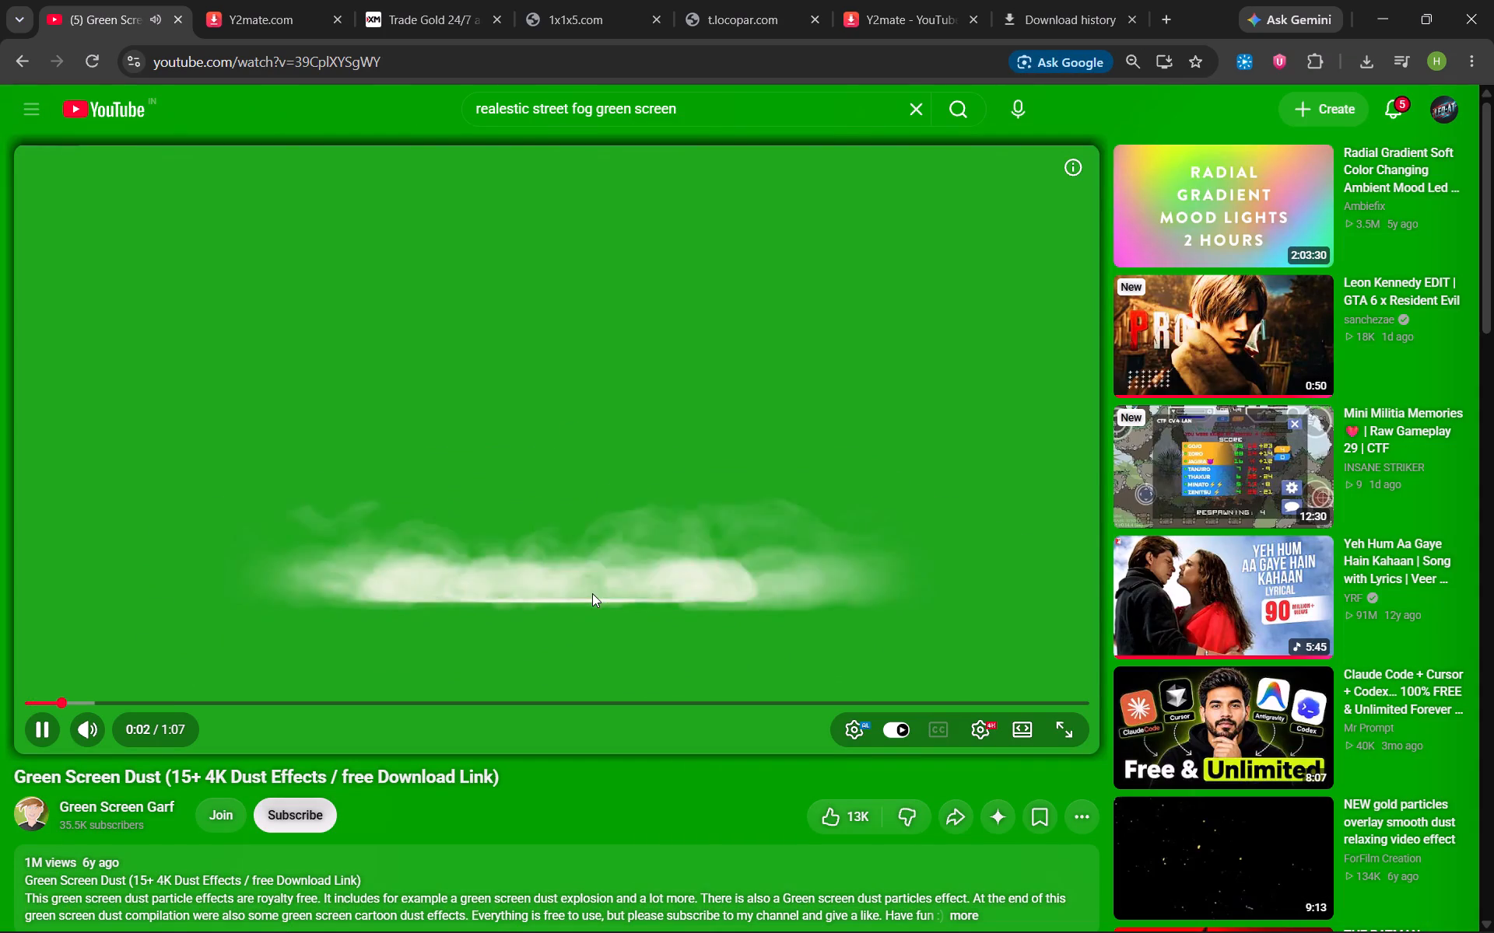
key(Left)
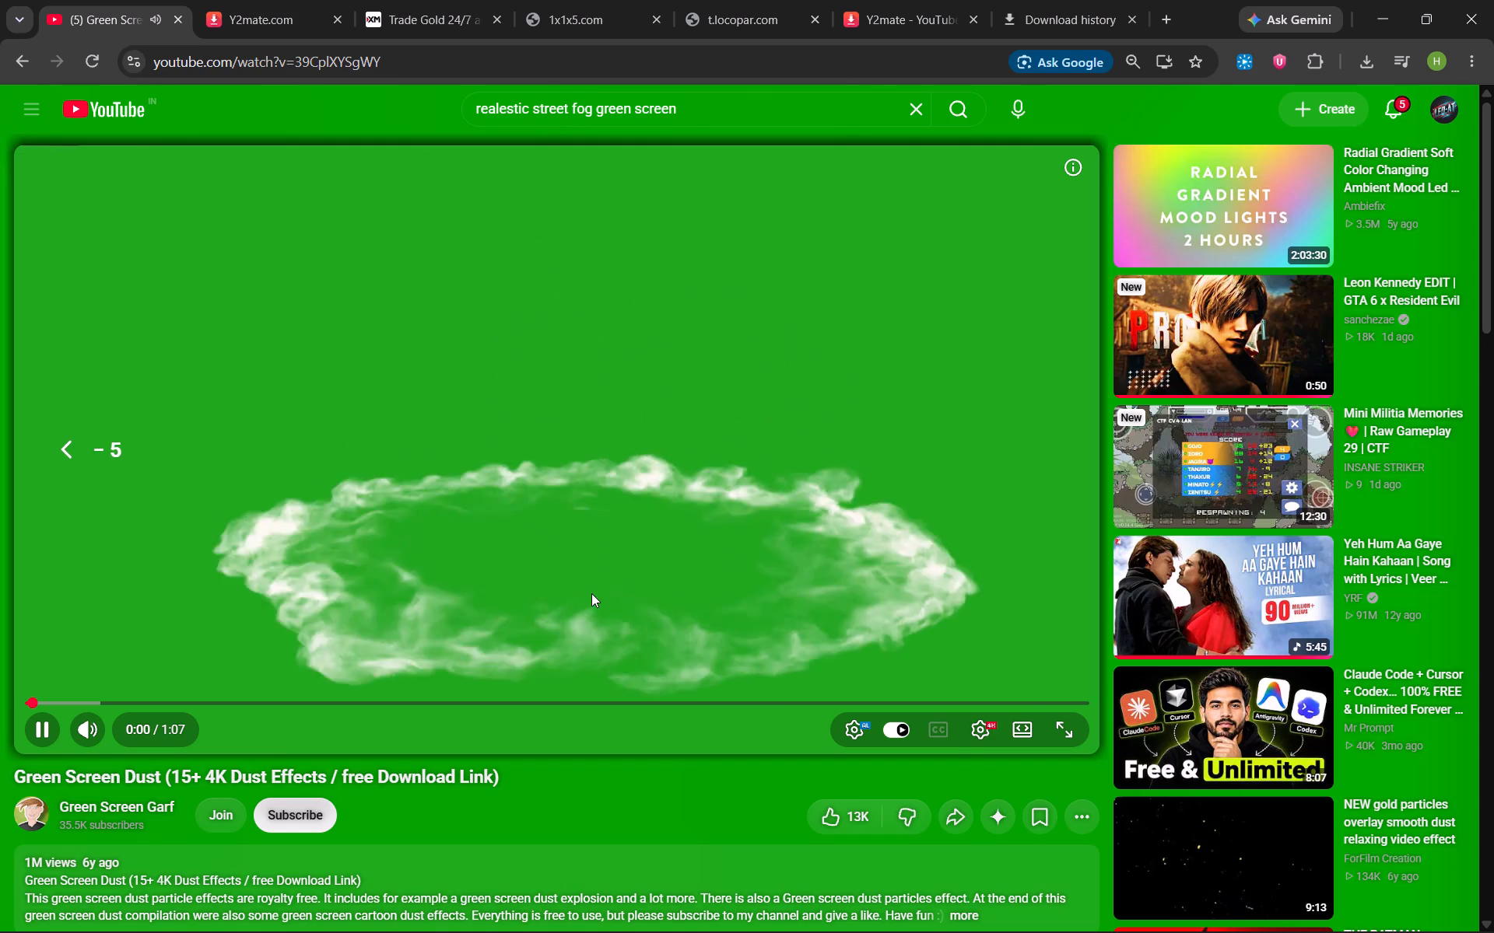
key(Left)
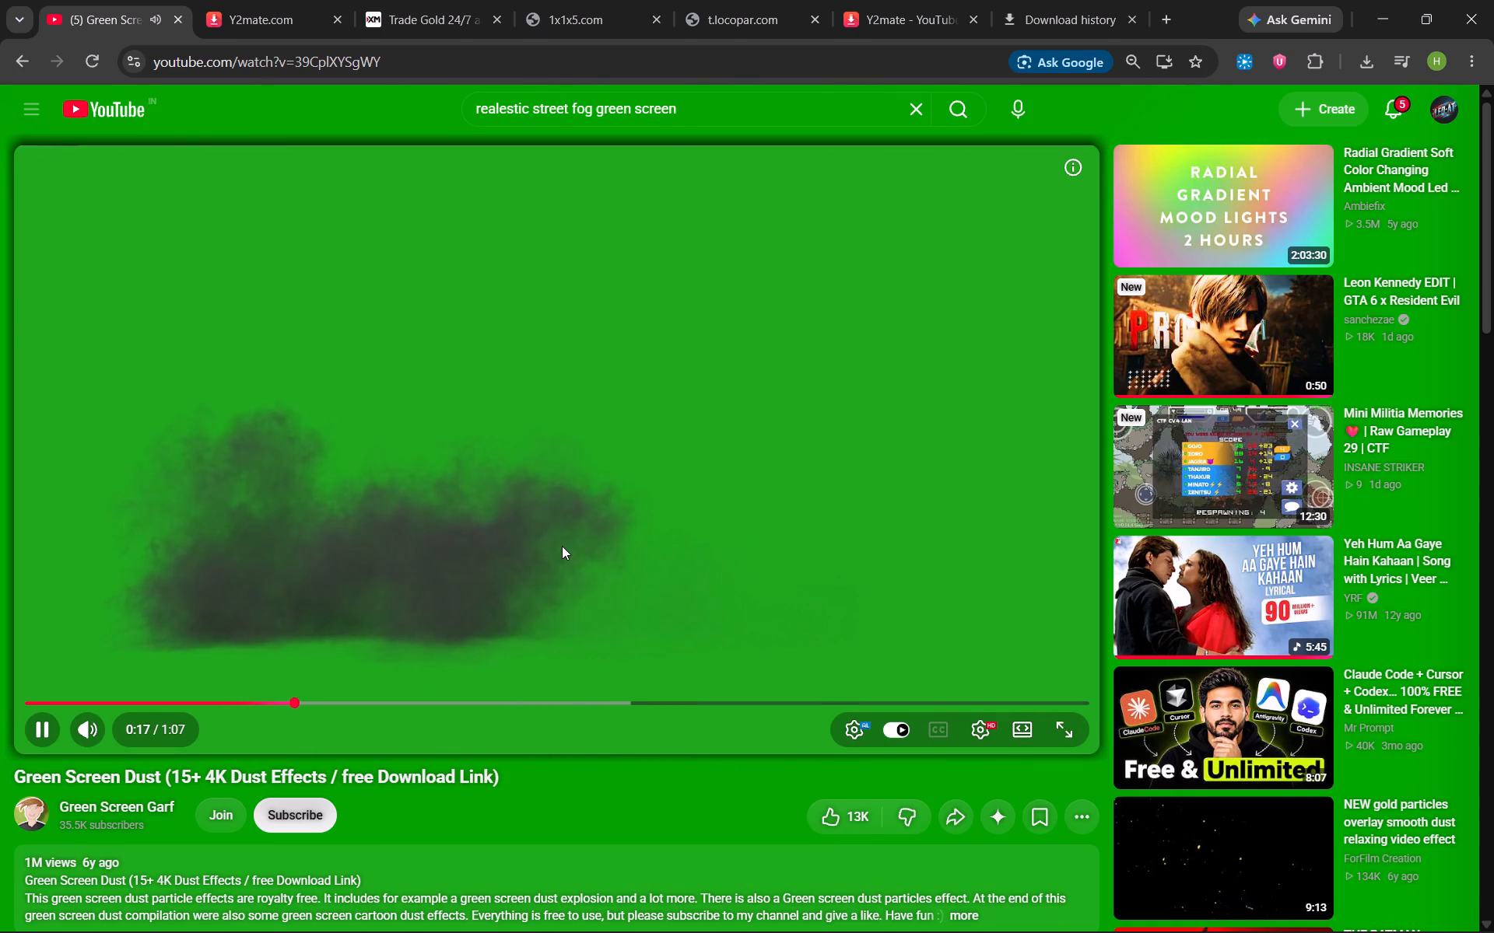
key(space)
key(space)
key(space)
key(space)
key(space)
key(space)
key(space)
key(space)
key(space)
key(space)
key(space)
key(space)
key(space)
key(space)
key(space)
key(space)
key(space)
key(space)
key(space)
key(space)
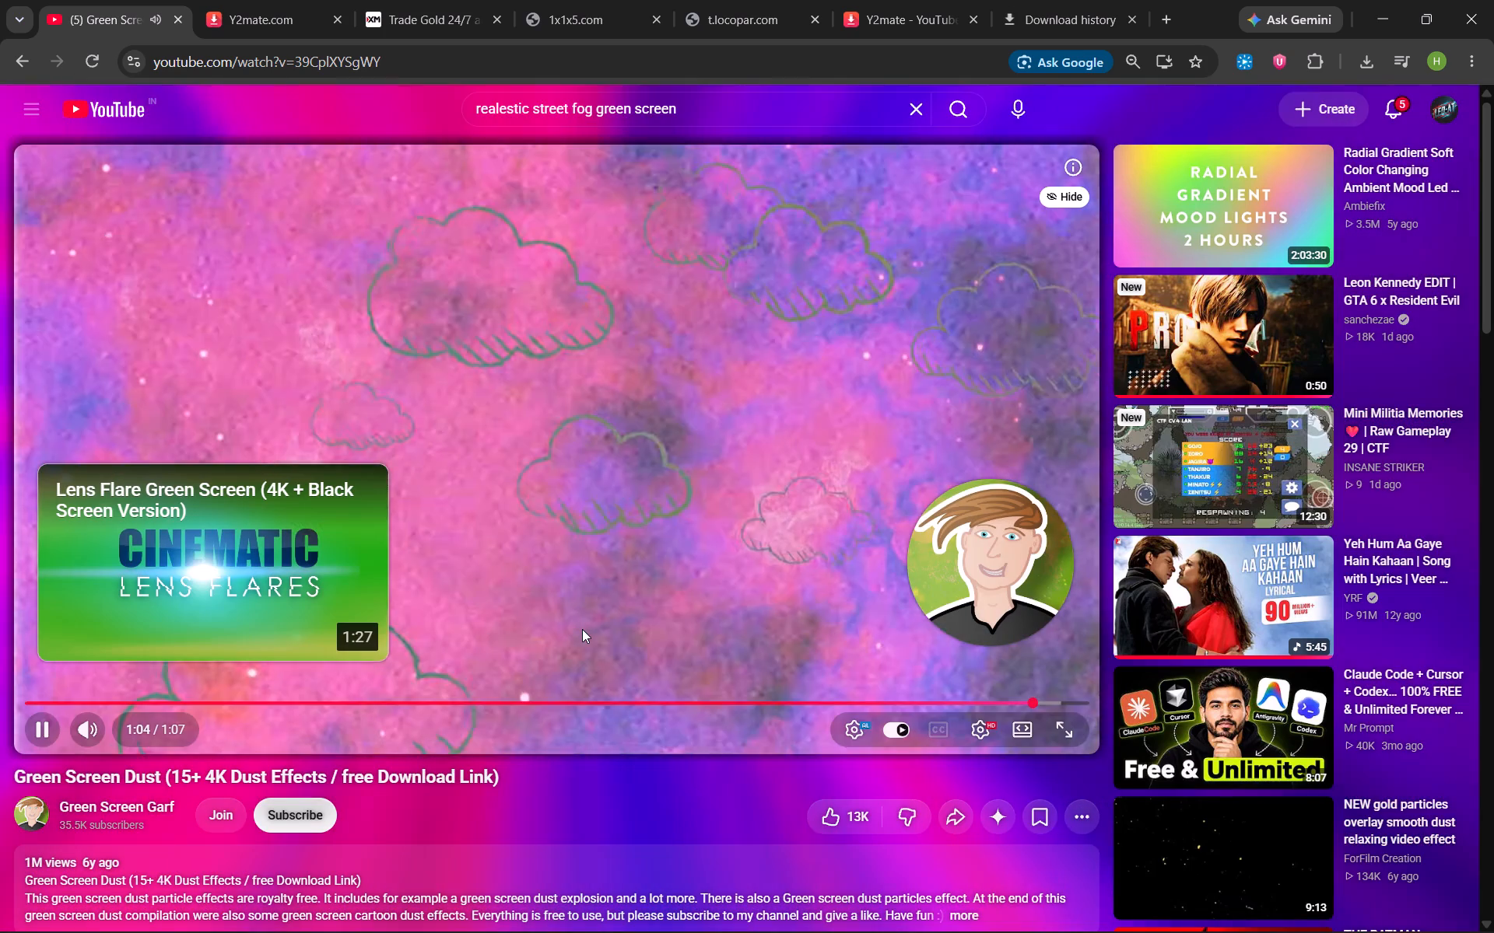
Rewind the Green Screen Dust video to the beginning and review its opening effects again.
key(Left)
key(Left)
key(Left)
key(Left)
key(Left)
key(Left)
key(Left)
key(Left)
key(Left)
key(Left)
key(Left)
key(Left)
key(Left)
key(Left)
key(Left)
key(Left)
key(Left)
key(Left)
key(Left)
key(Left)
key(Left)
key(Left)
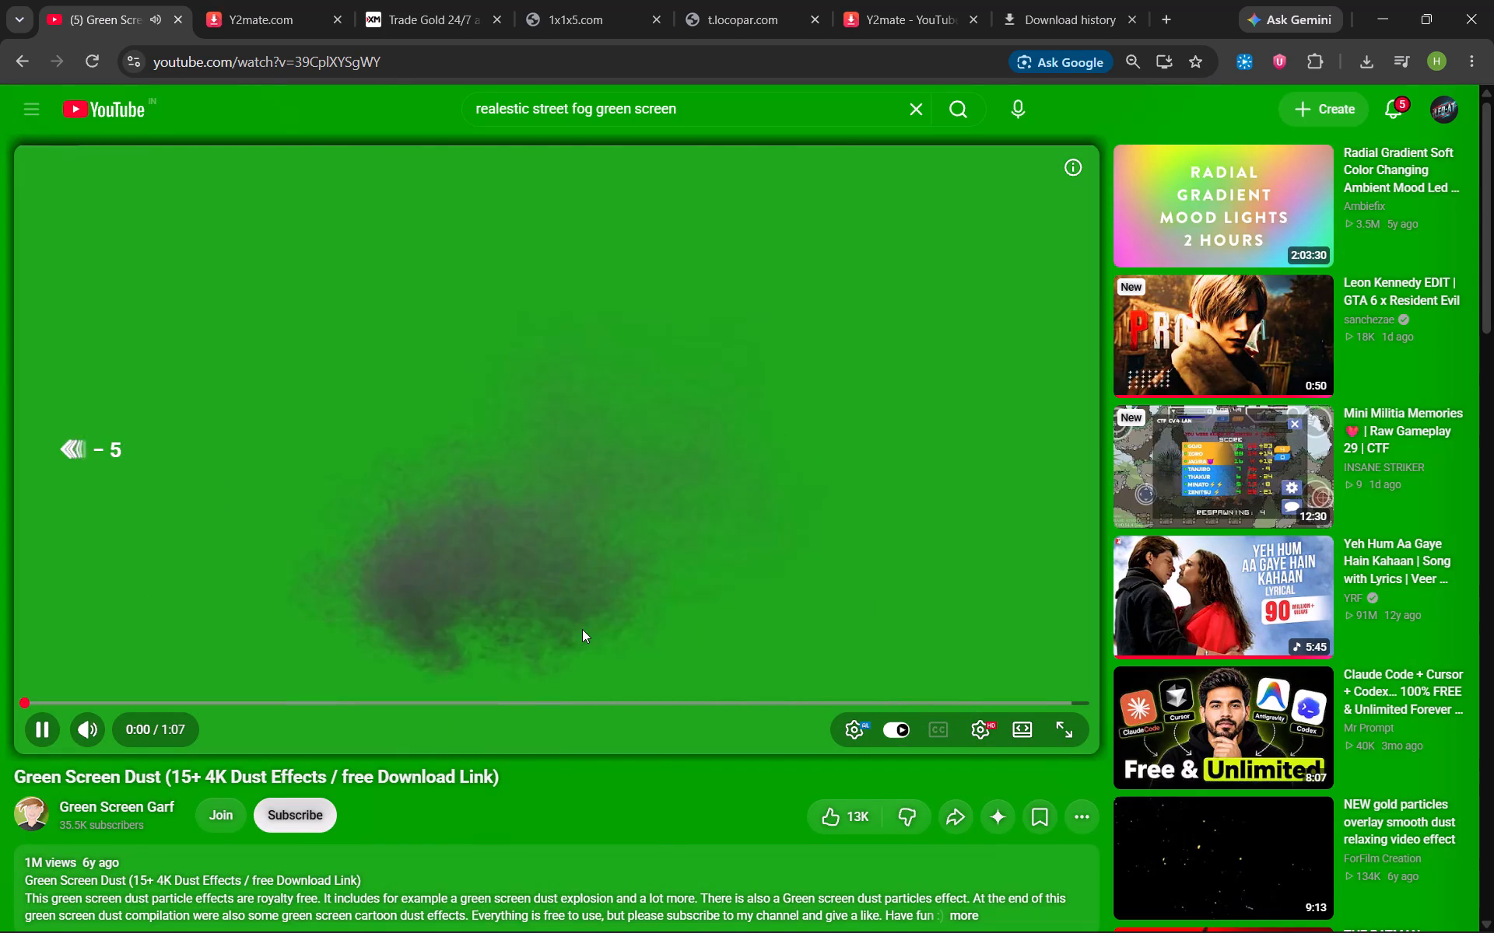
key(space)
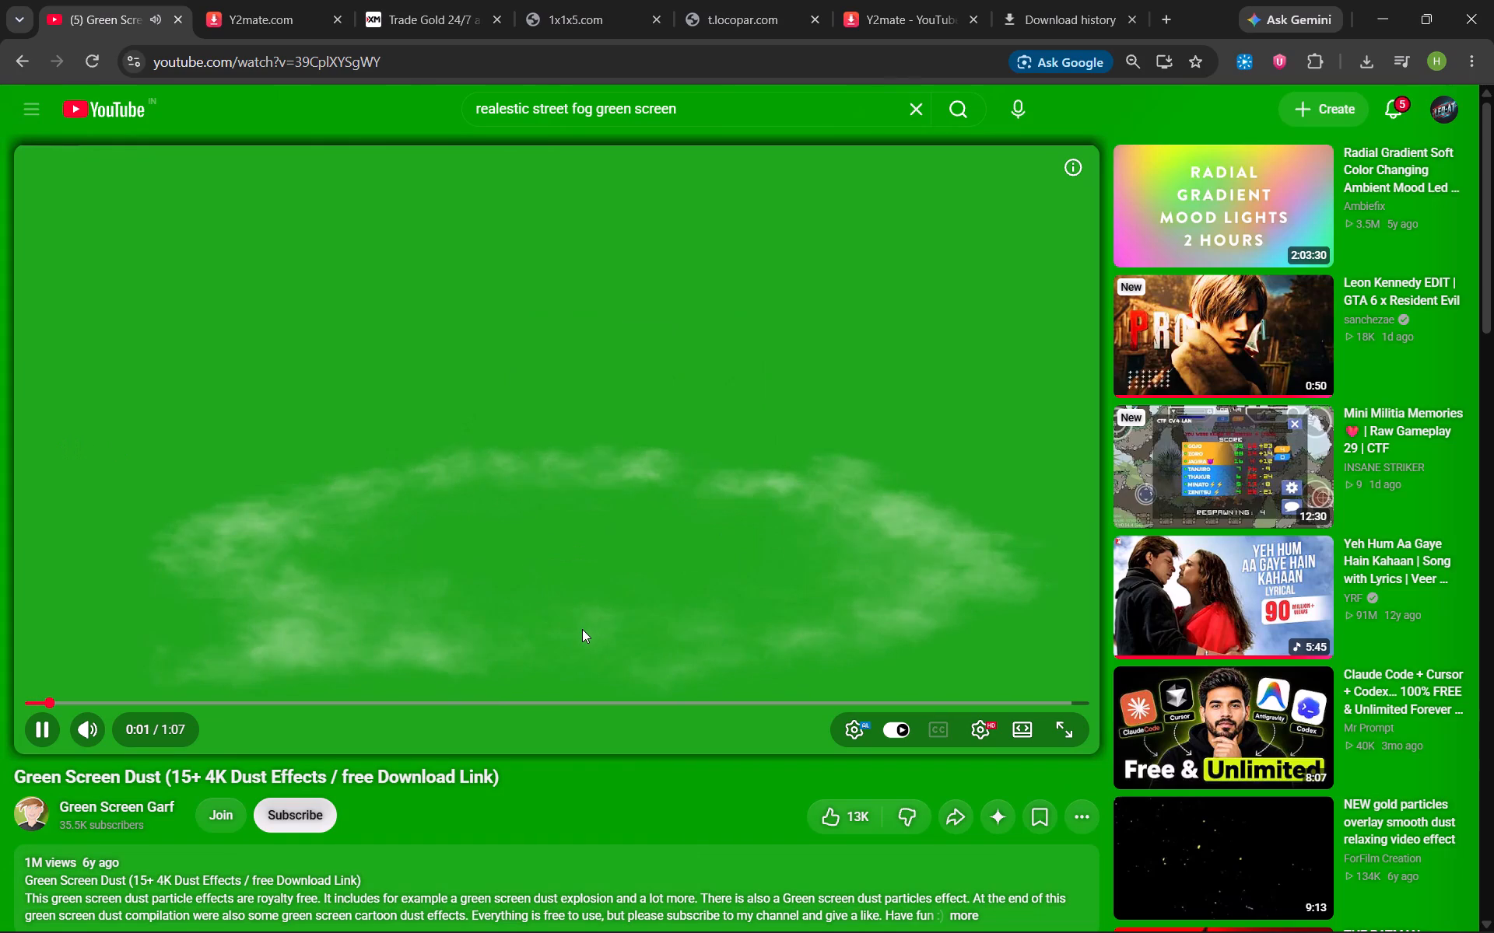
key(space)
key(space)
key(space)
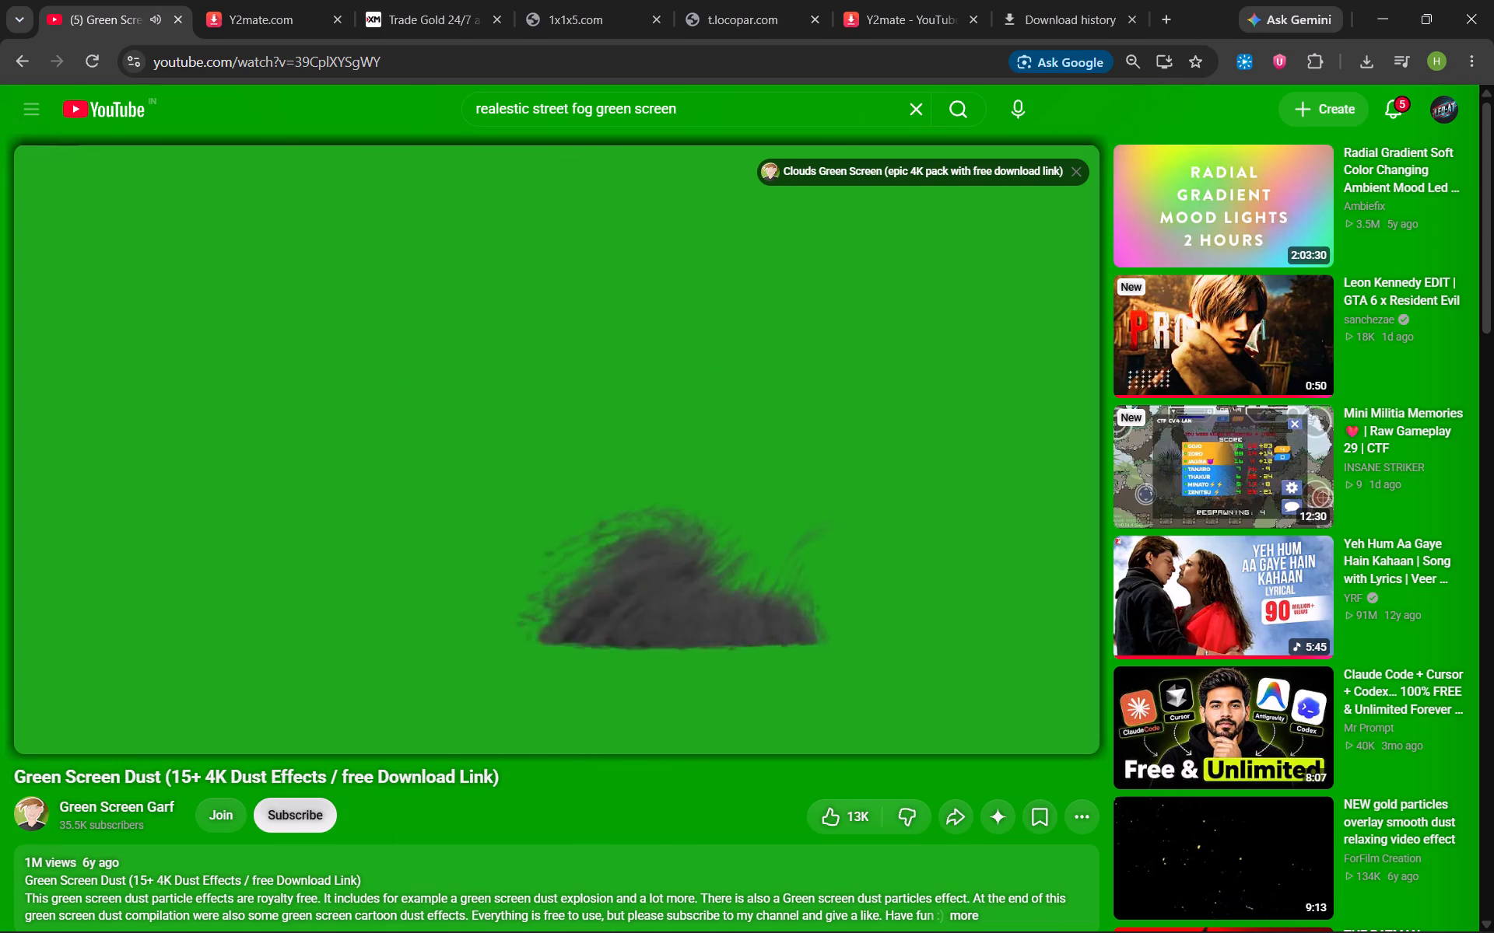
Skim forward through the Green Screen Dust video's effects and return to its first clip.
key(Left)
key(Right)
key(Right)
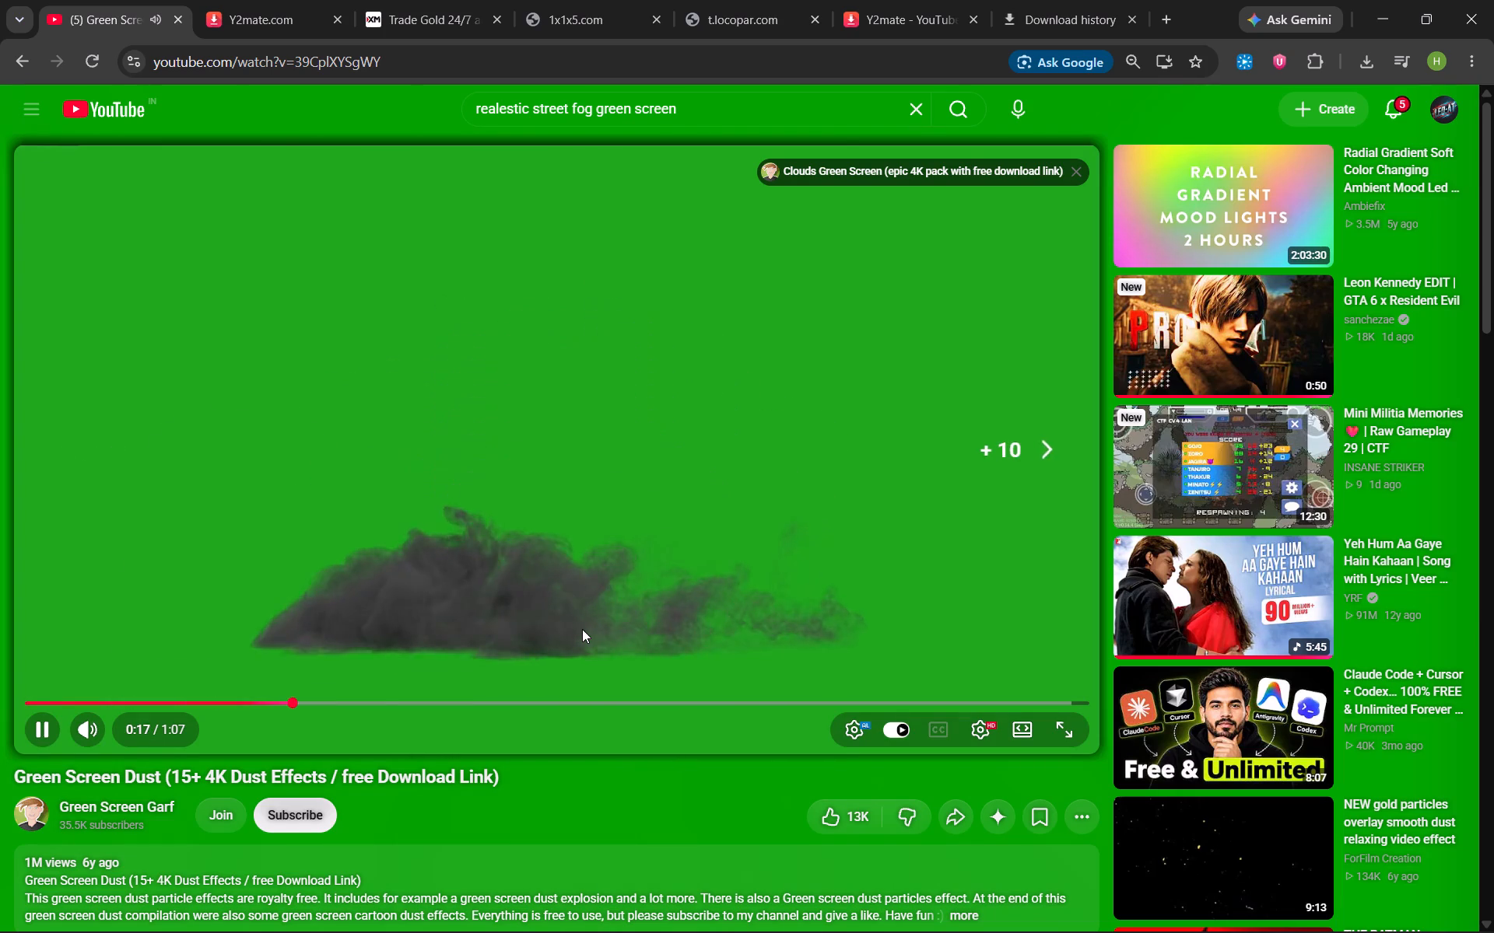
key(Right)
key(Right)
key(Right)
key(Left)
key(Left)
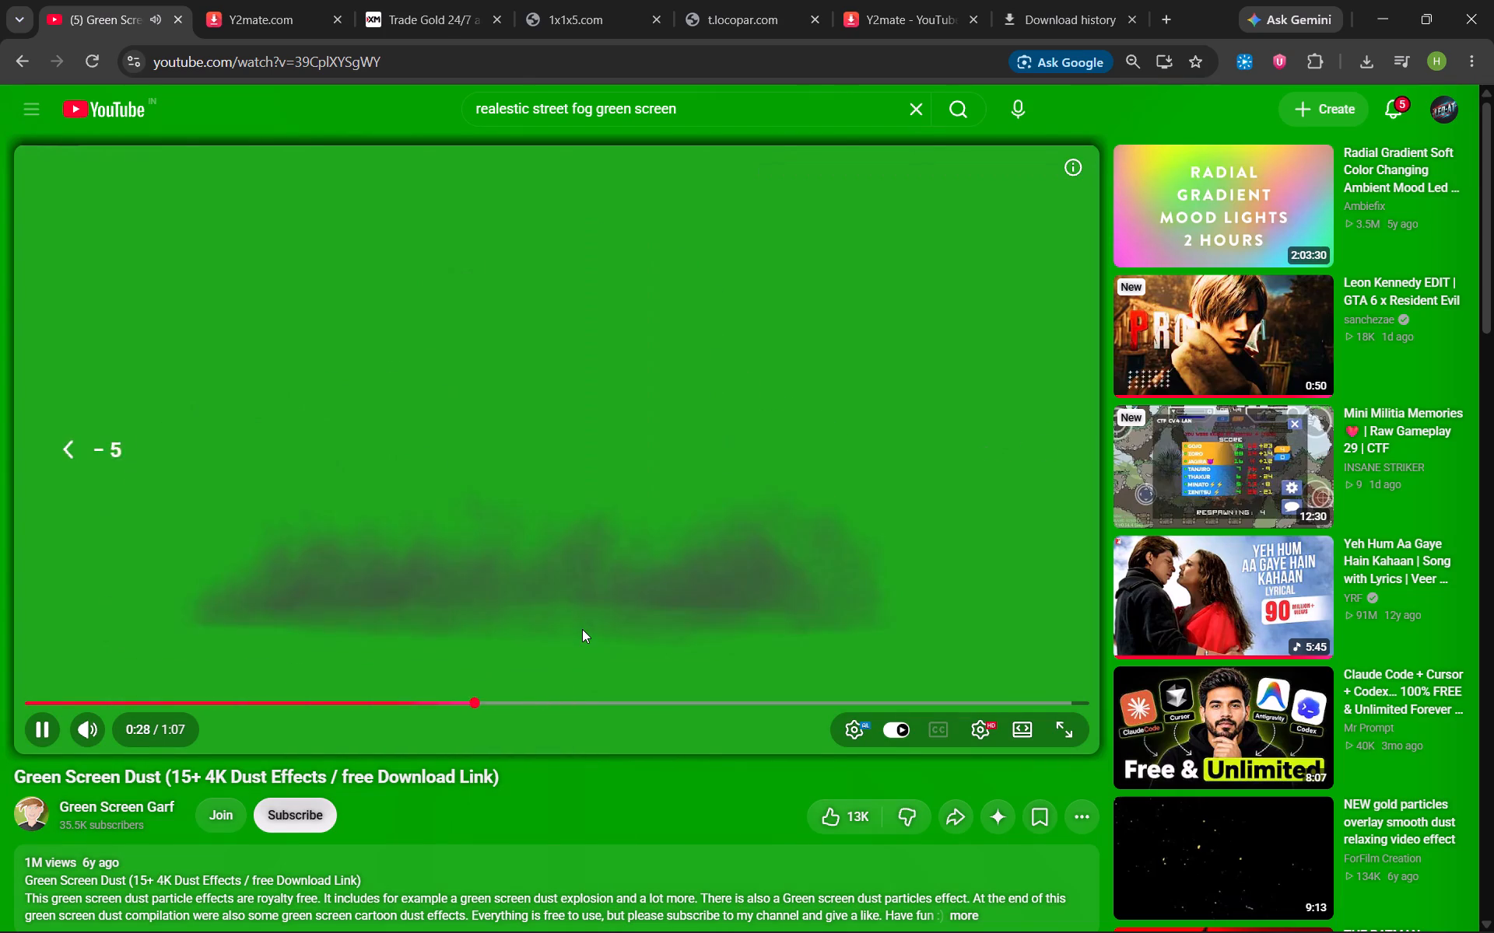
key(Left)
key(Left)
key(Left)
key(Left)
key(Left)
key(Left)
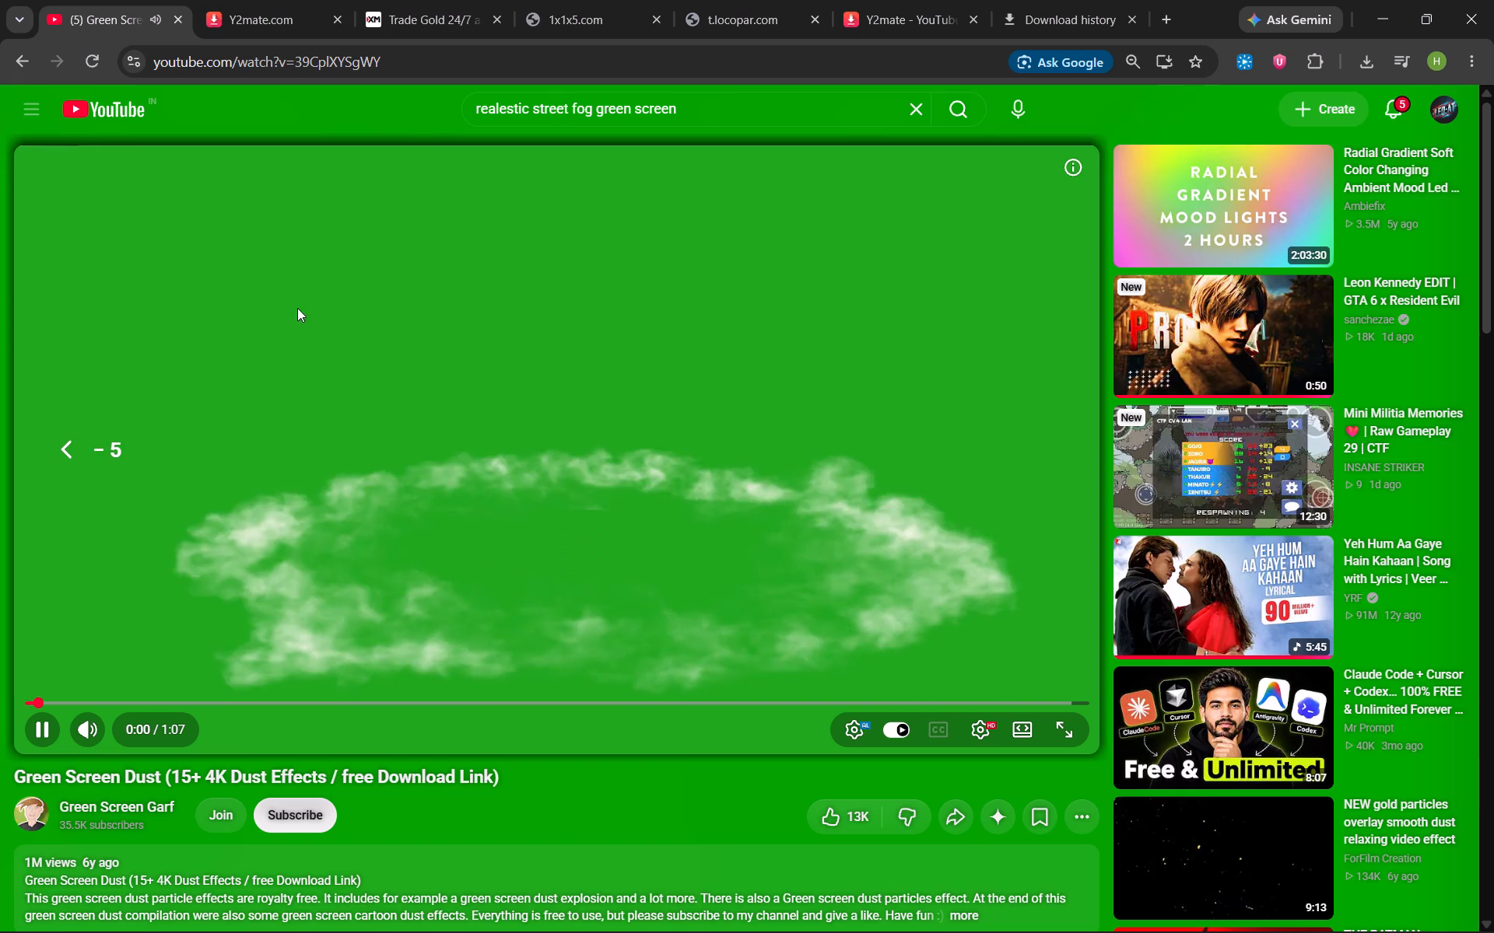
Return to the "realestic street fog green screen" results and look further down the list for suitable fog footage.
click(33, 54)
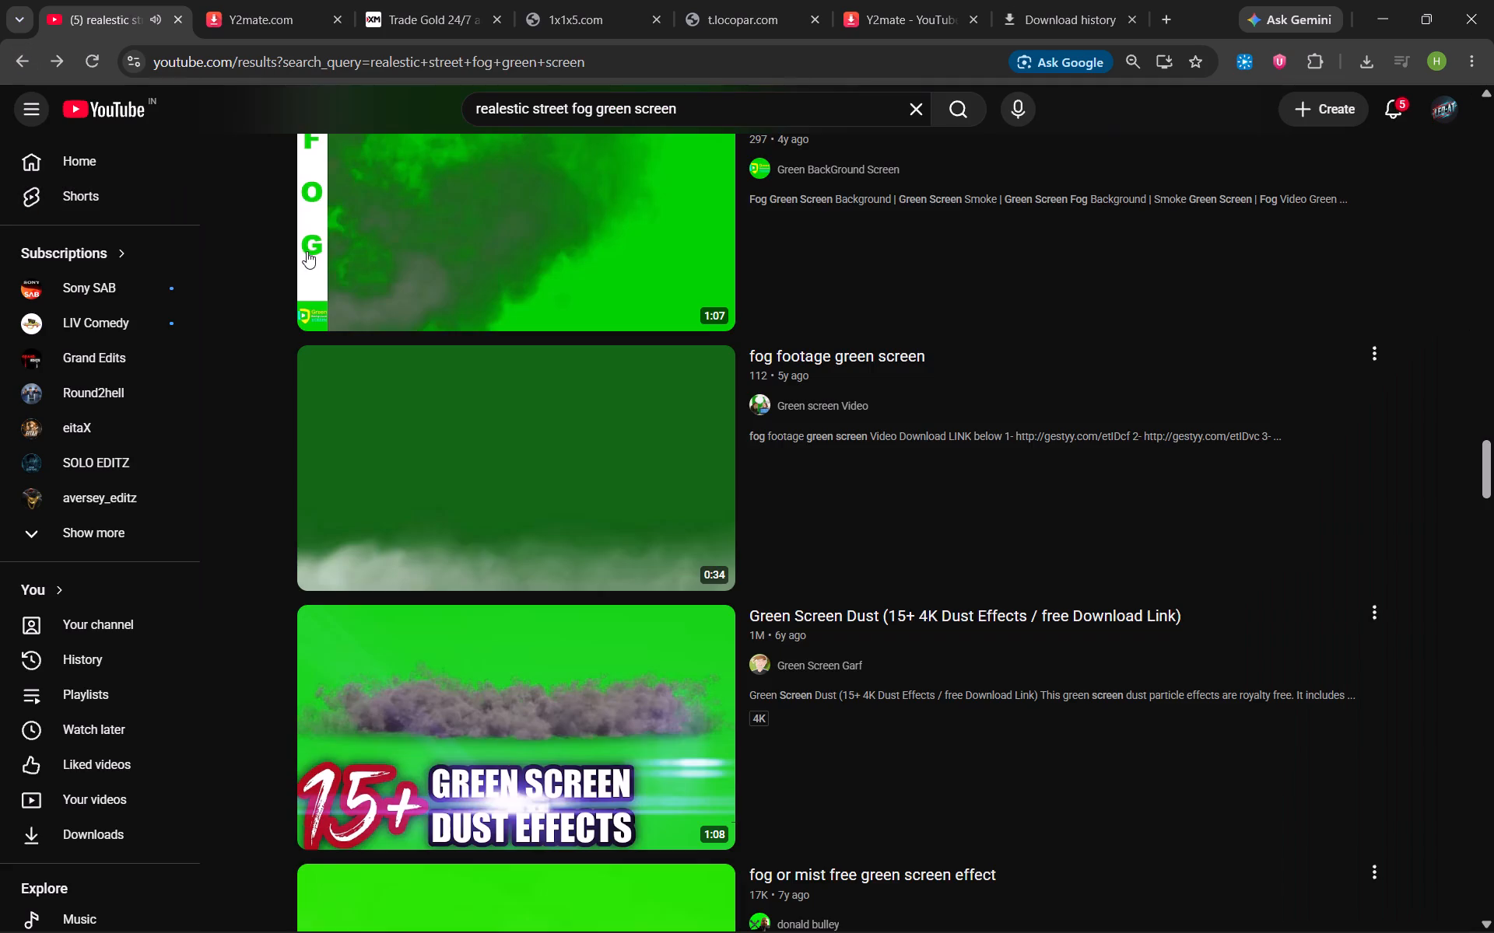
scroll(405, 359, down, 3)
scroll(597, 439, down, 2)
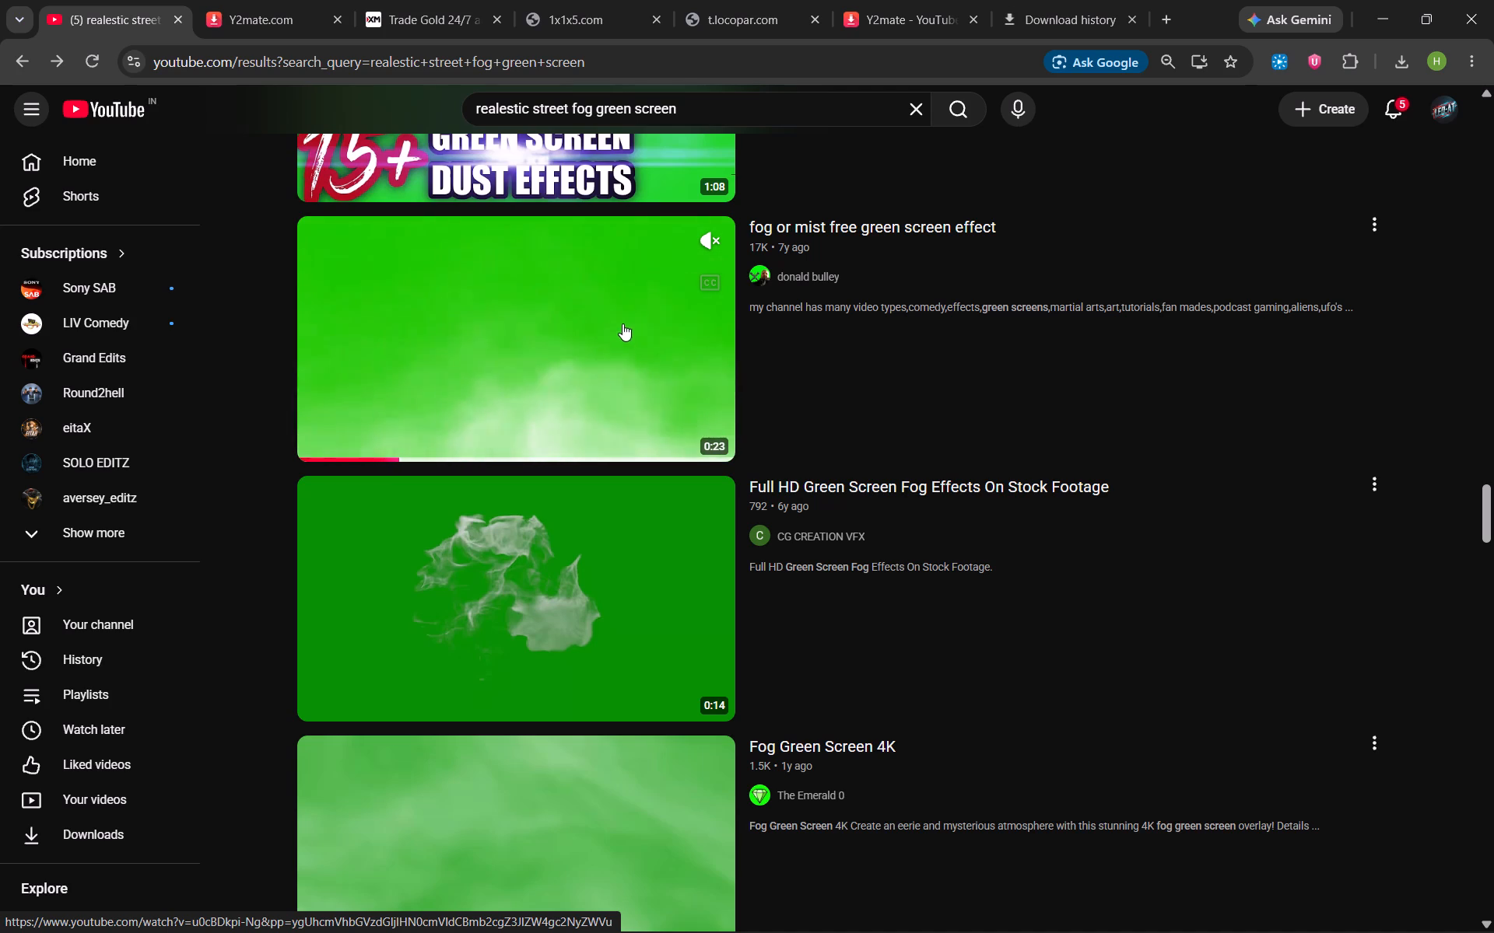
scroll(616, 363, down, 4)
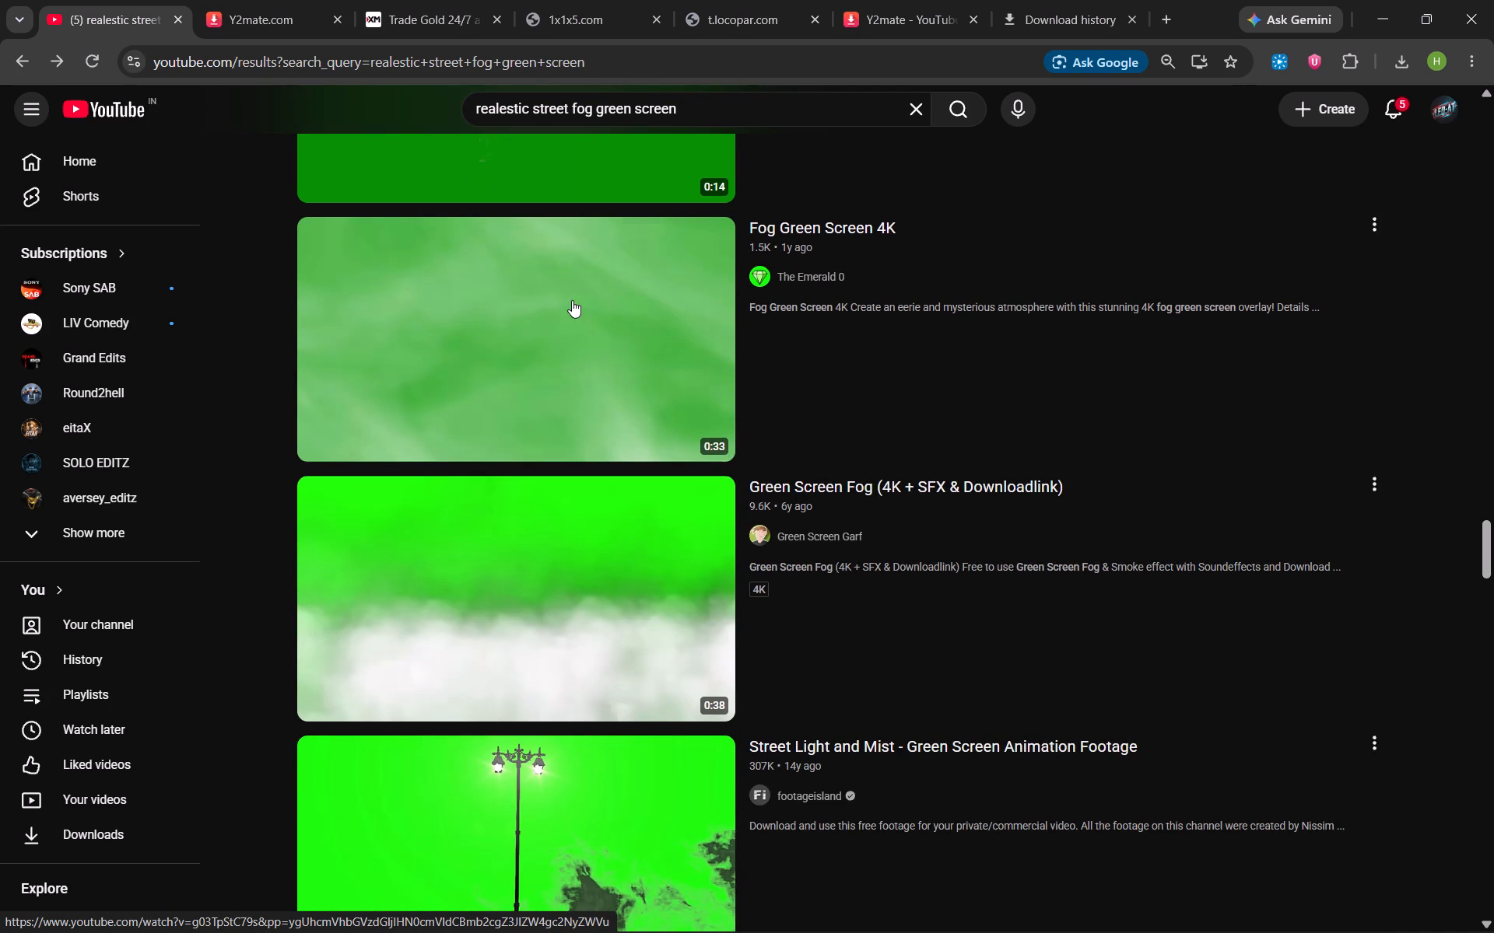
scroll(520, 309, up, 1)
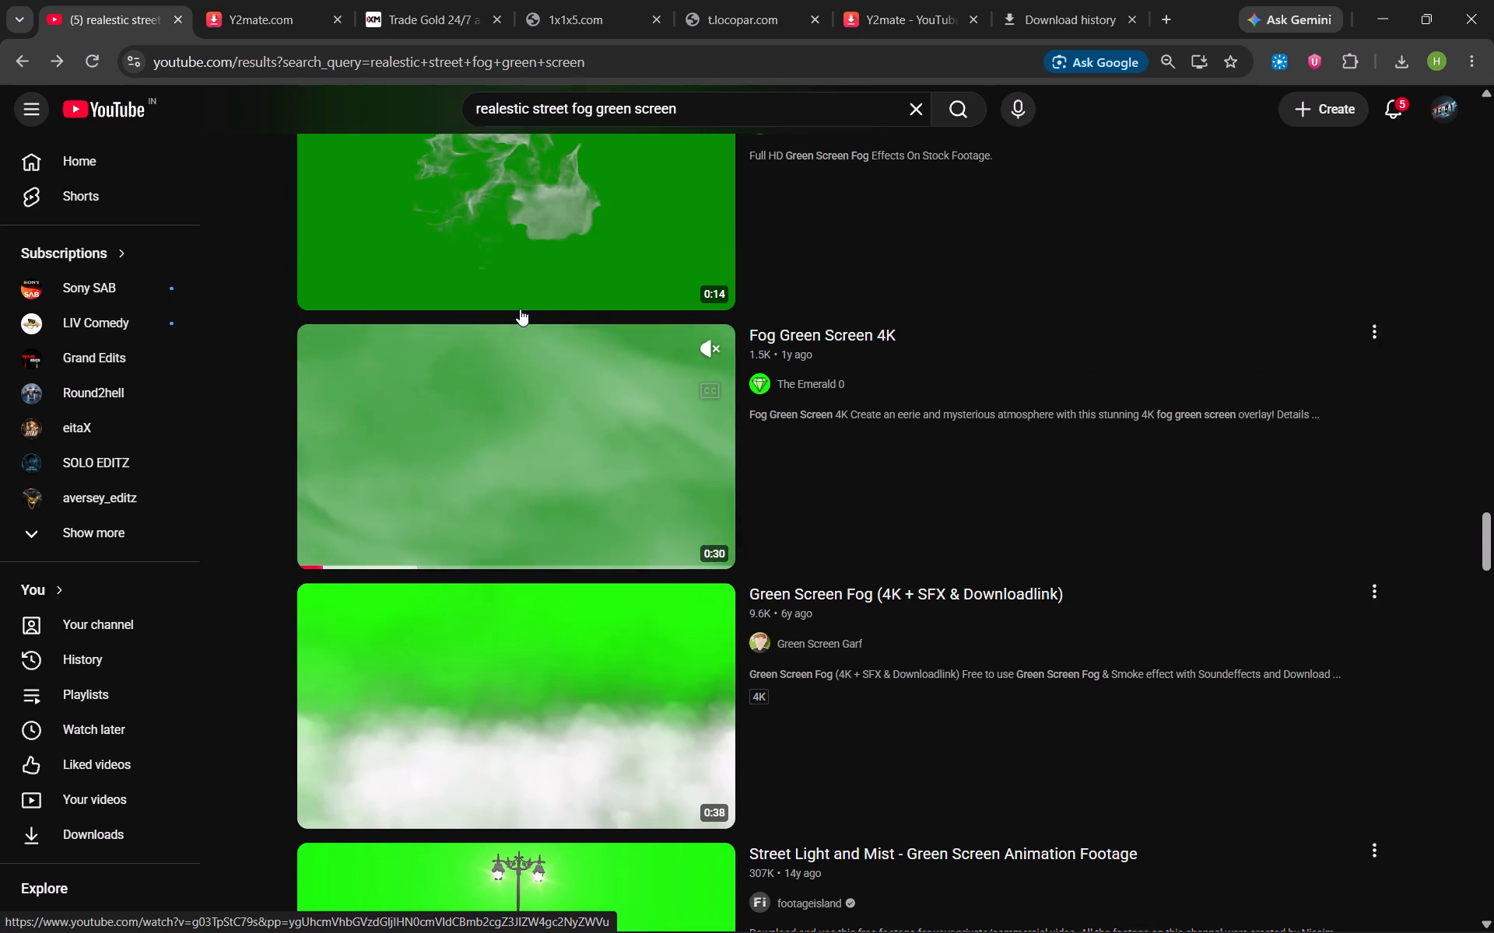
scroll(520, 309, down, 15)
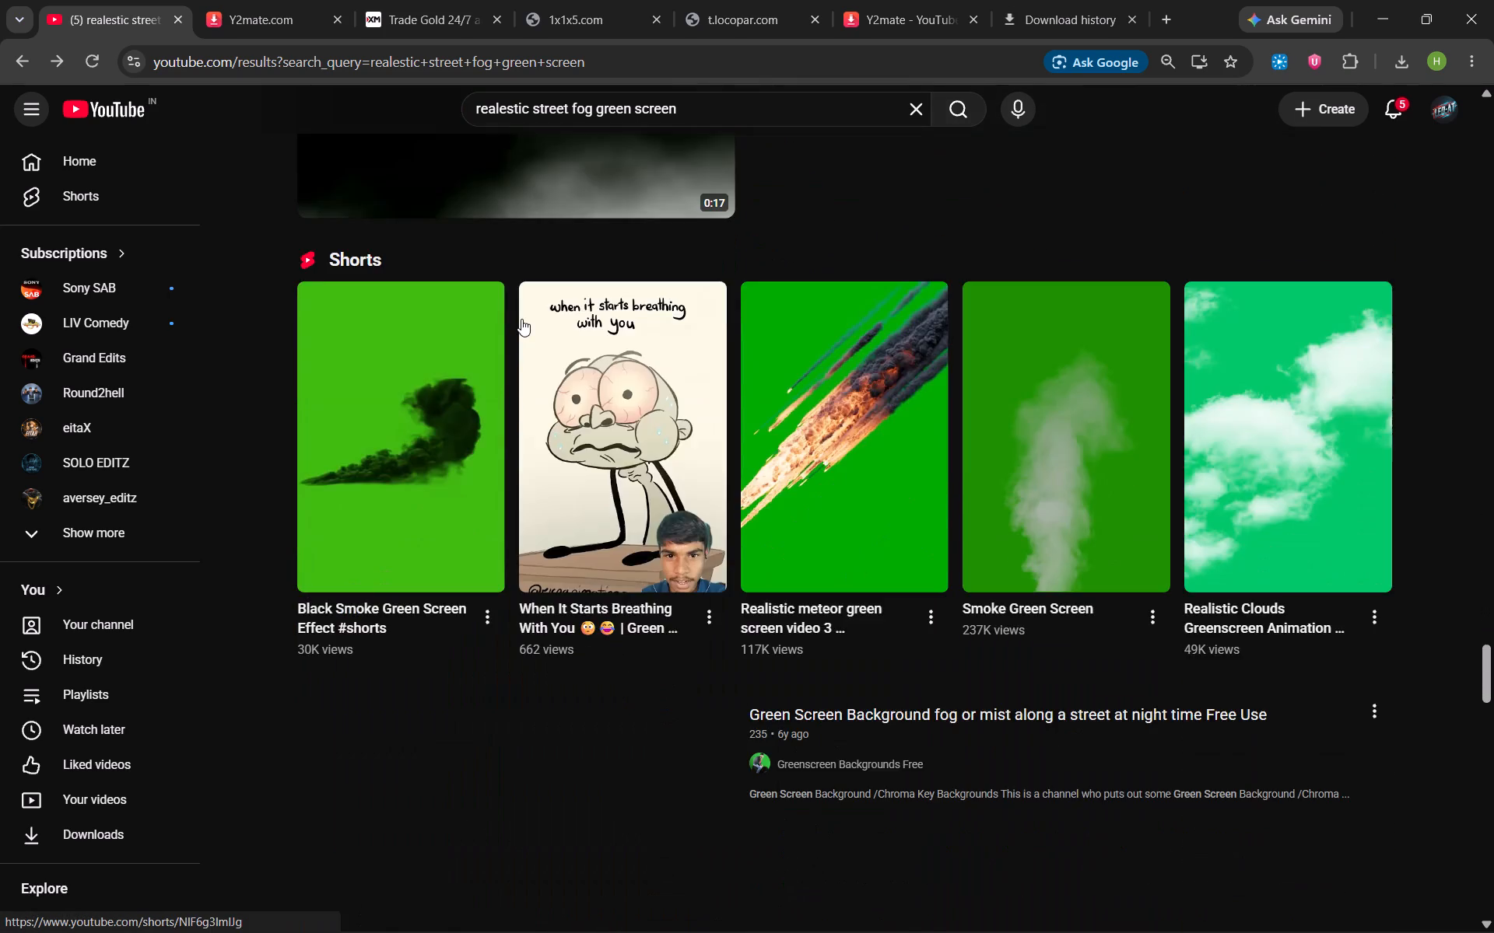
scroll(521, 319, down, 4)
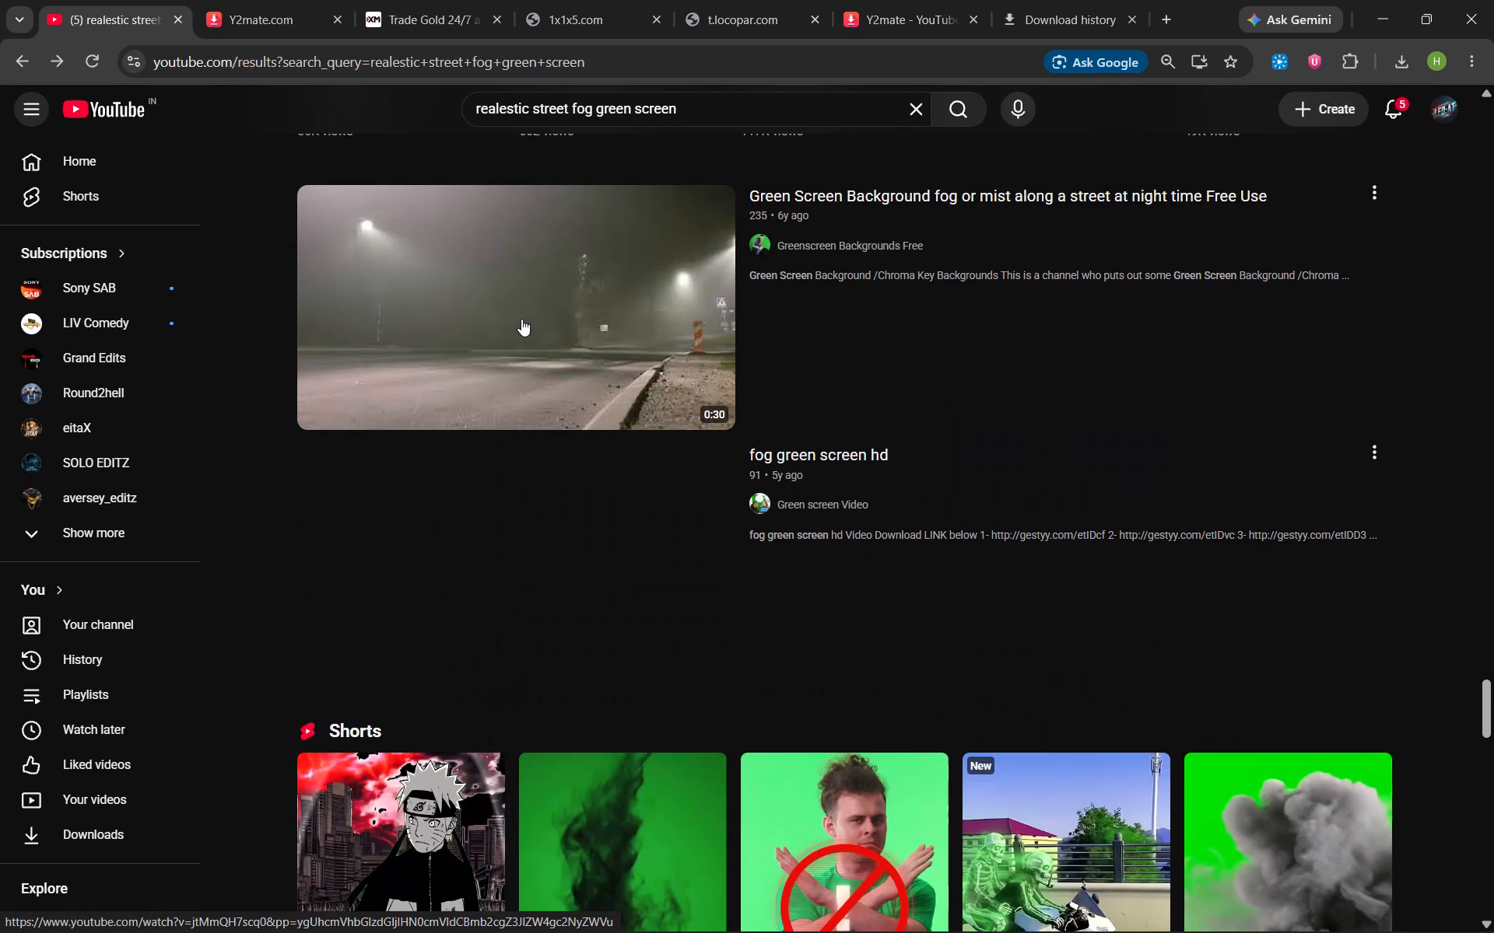
scroll(553, 426, down, 4)
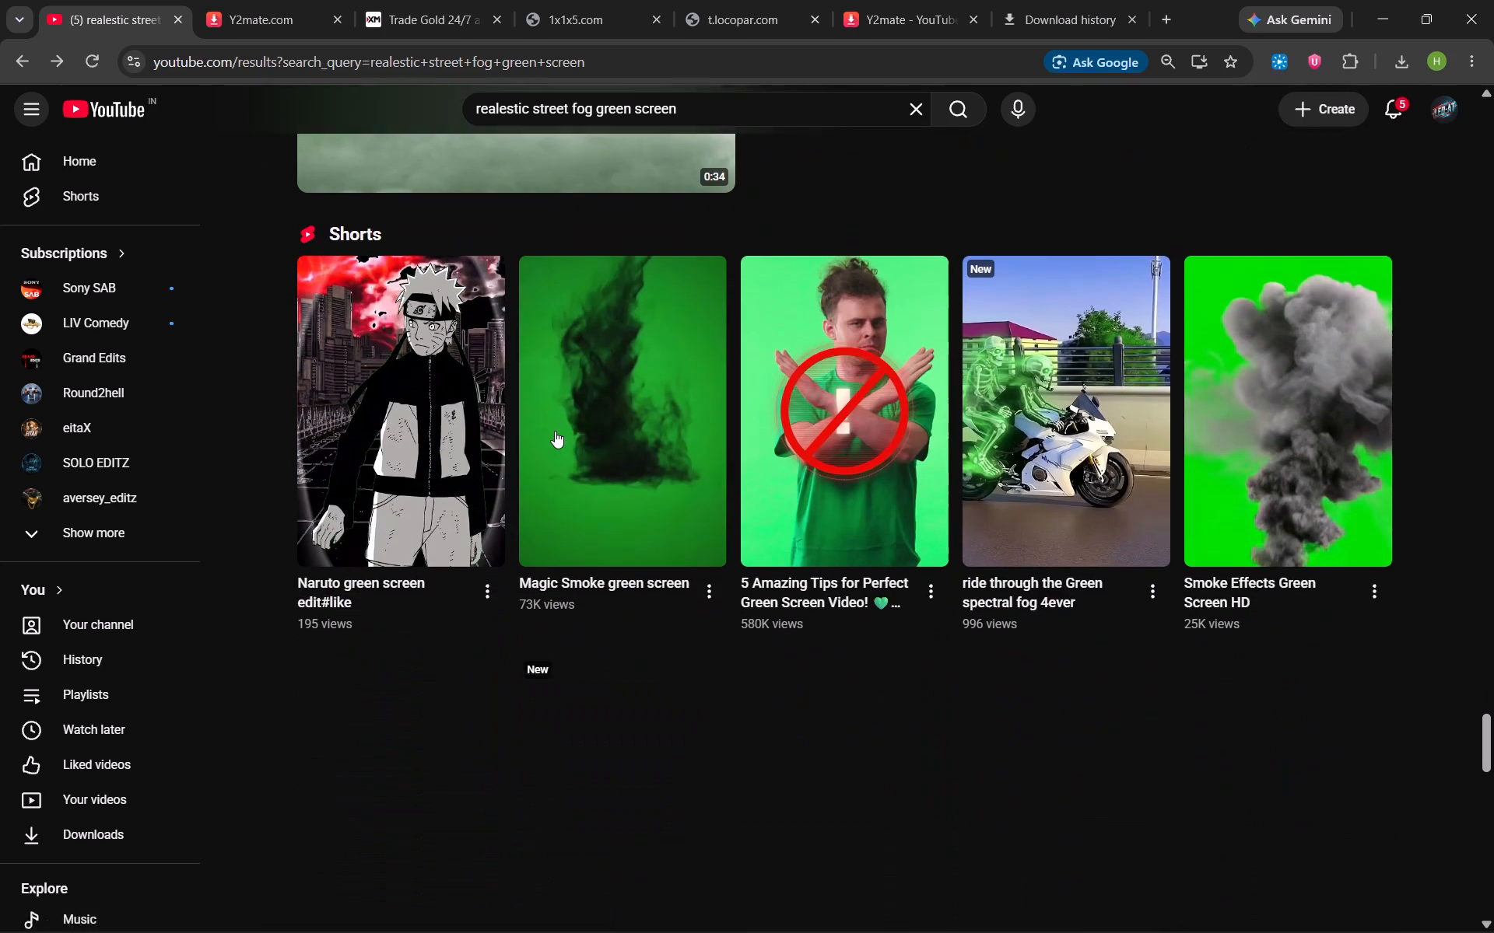
scroll(555, 431, down, 2)
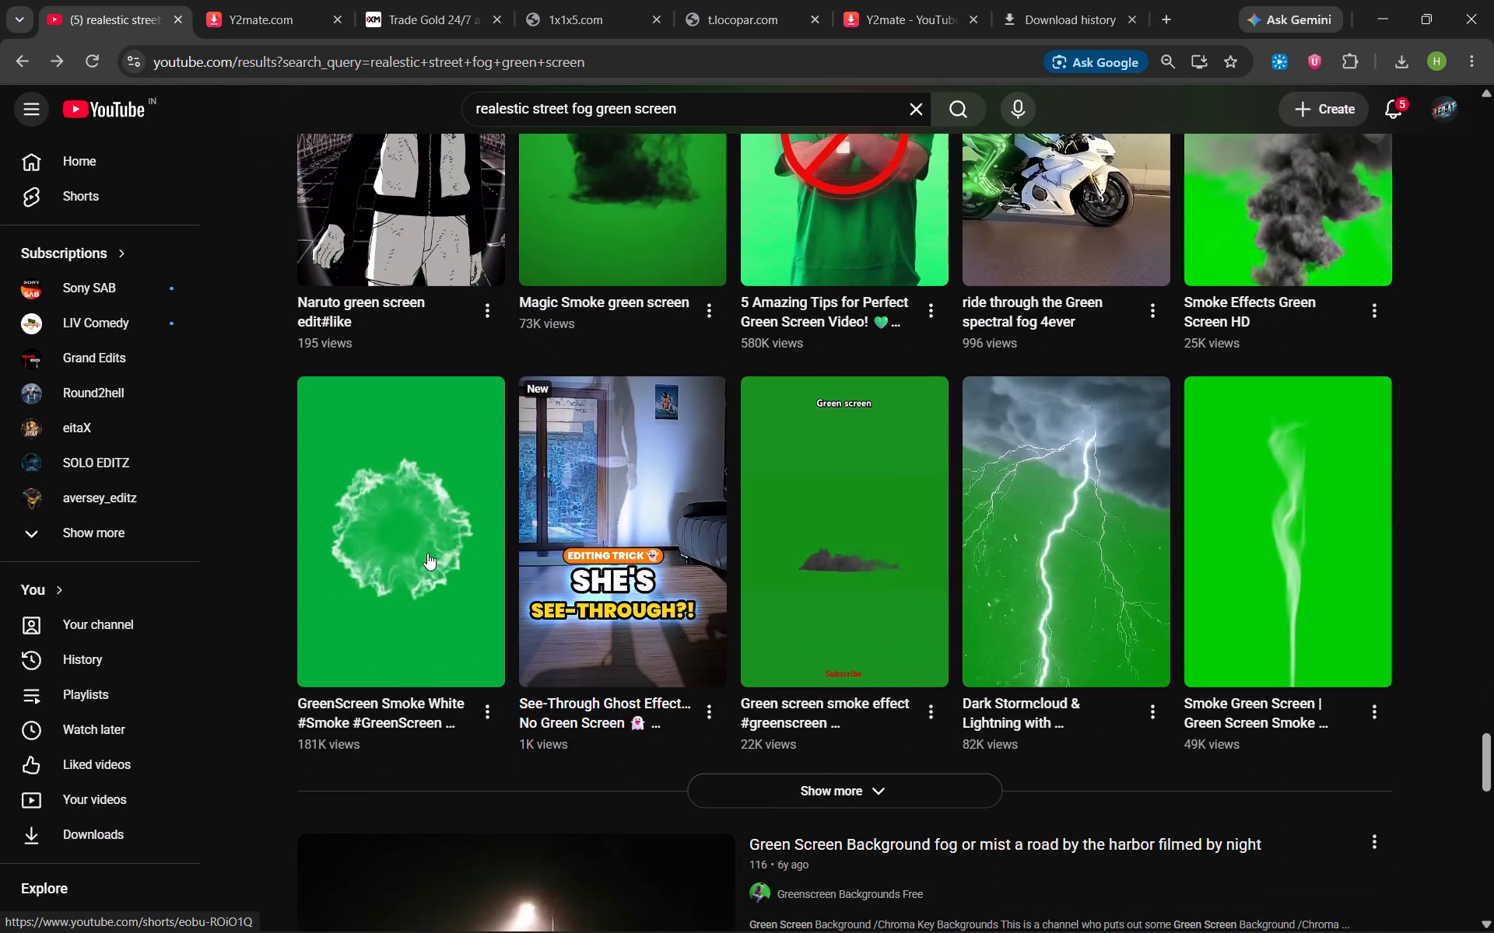
scroll(427, 553, down, 6)
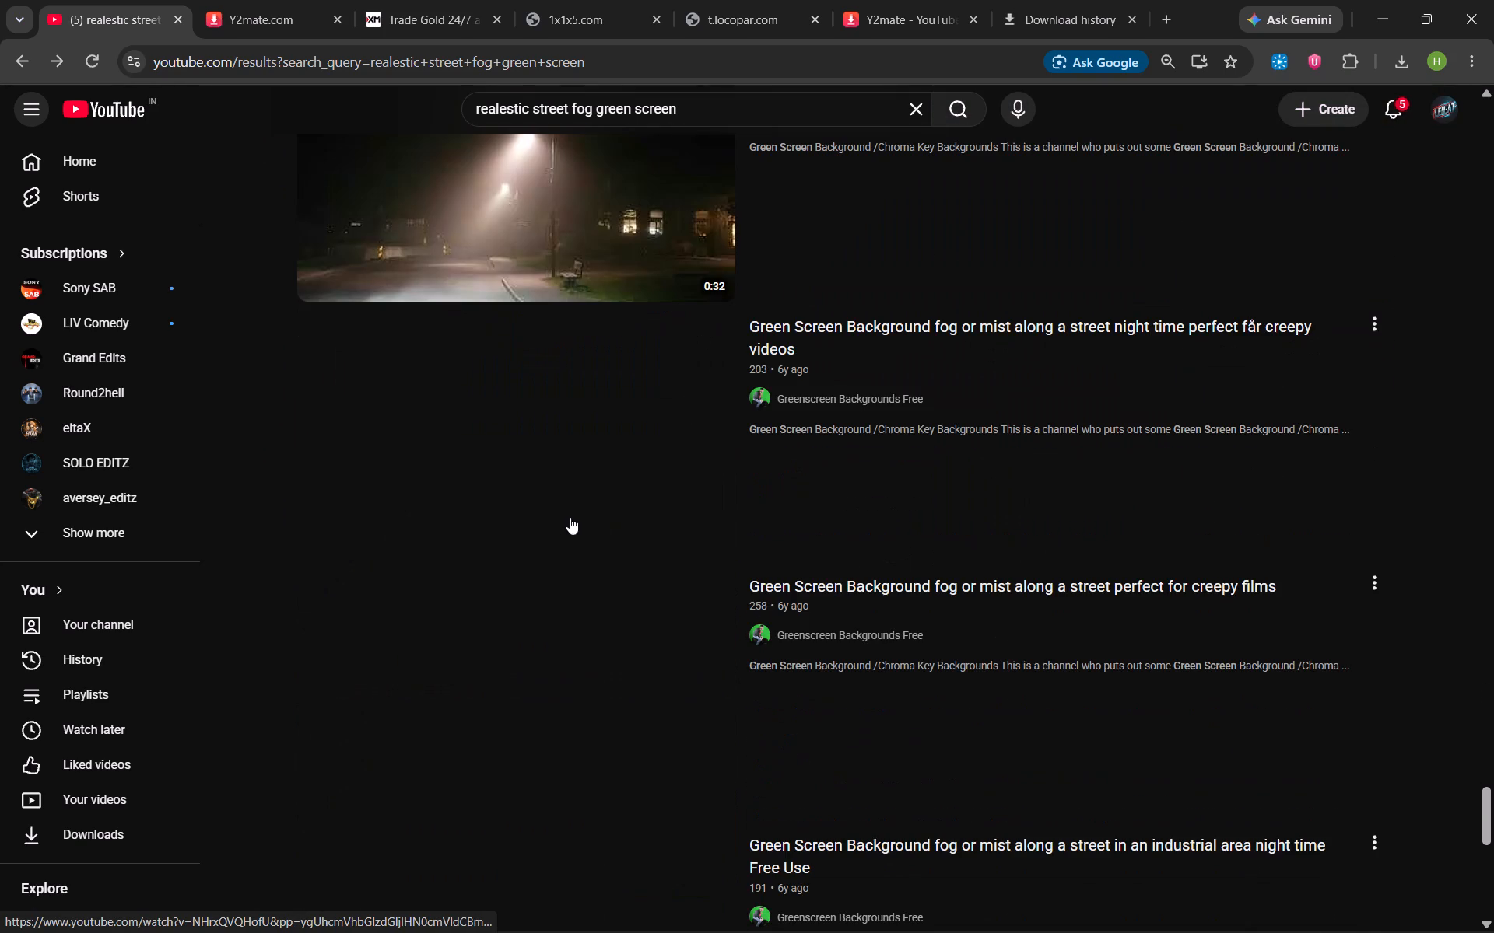
scroll(570, 517, down, 8)
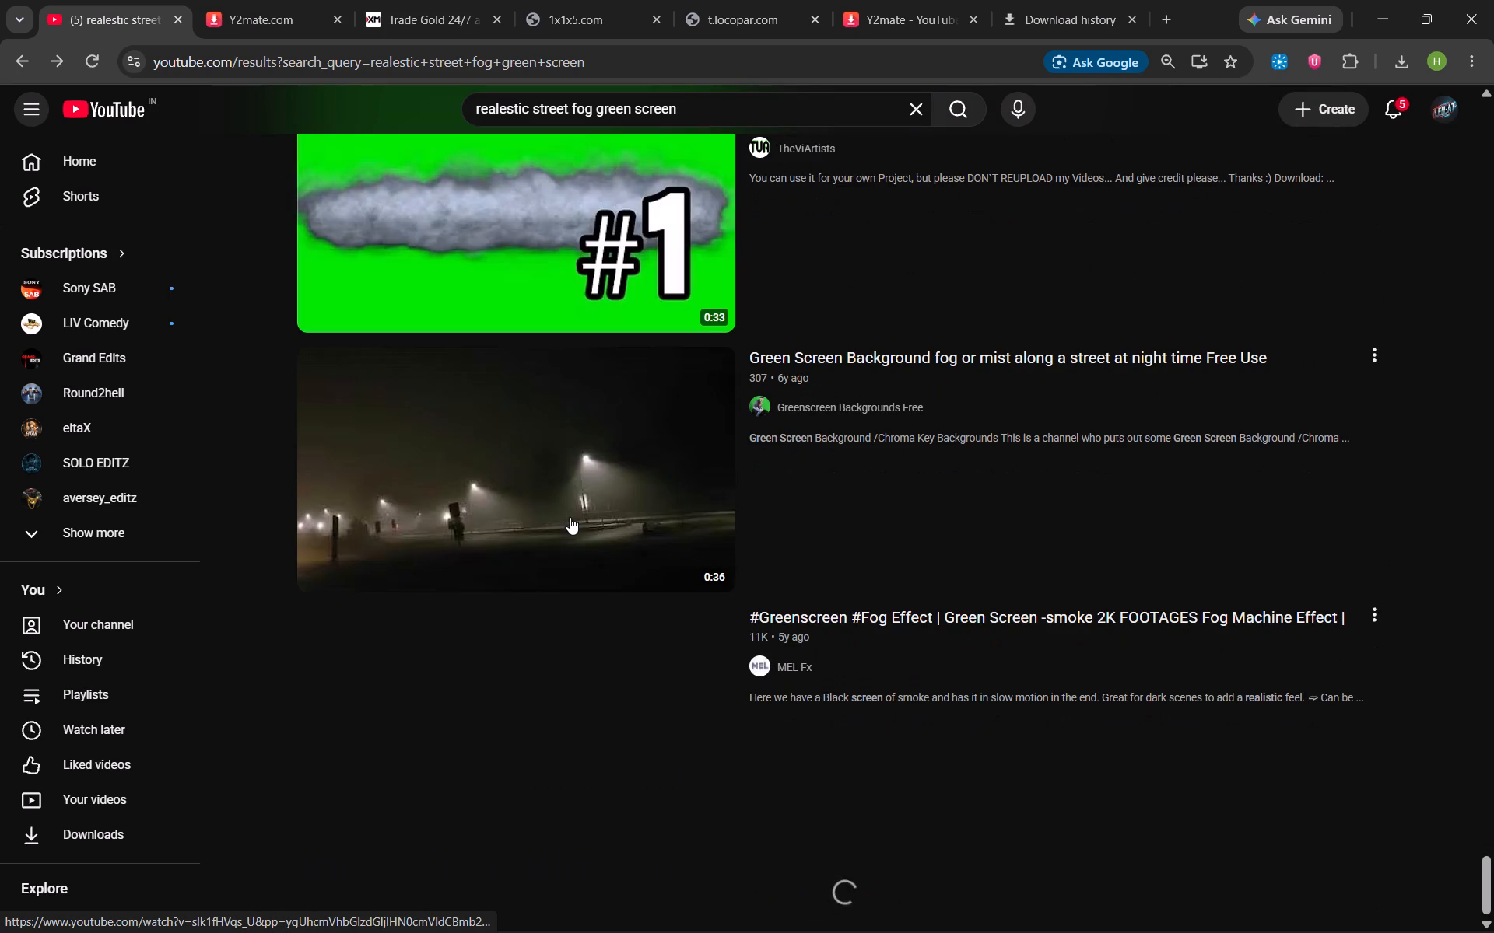
scroll(570, 508, down, 6)
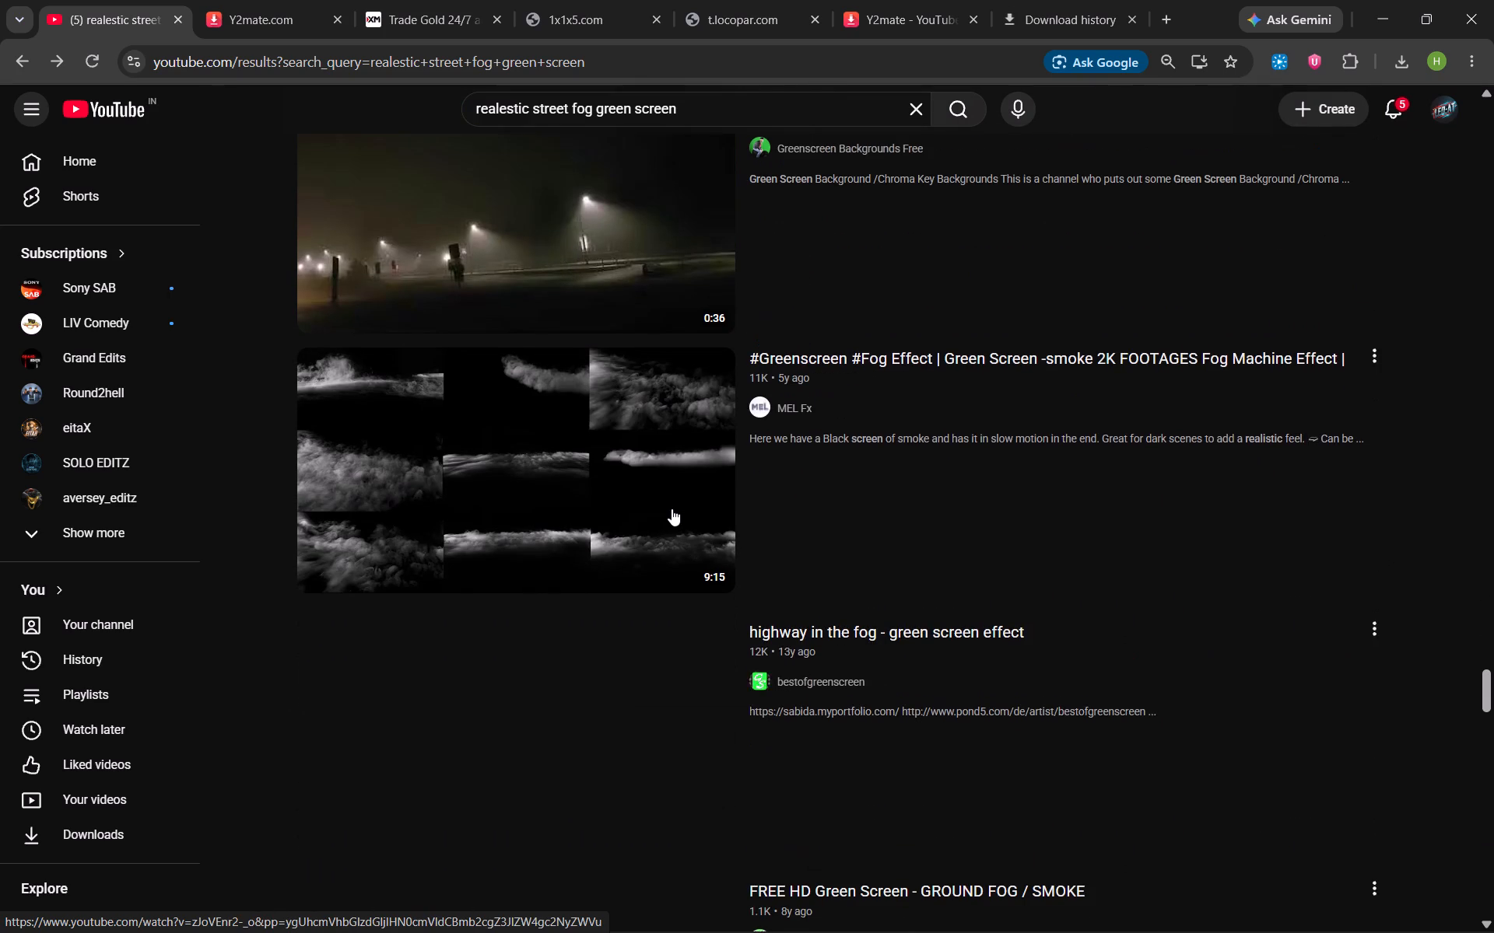
Continue through the further search results, examining the ground fog, smoke and mist green-screen clips.
scroll(672, 509, down, 4)
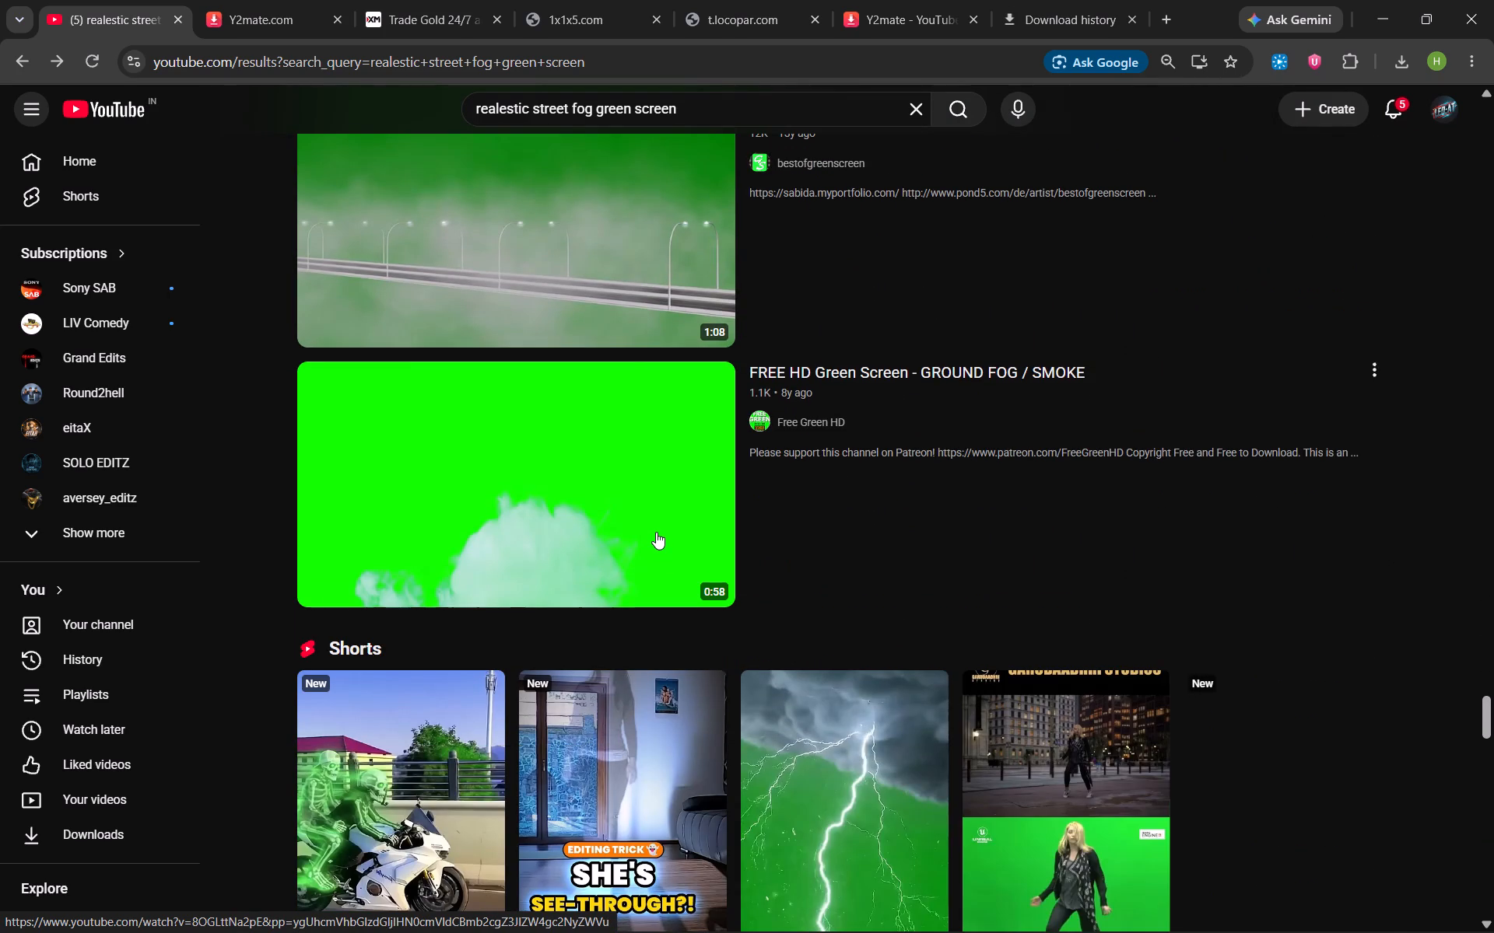
scroll(654, 535, down, 5)
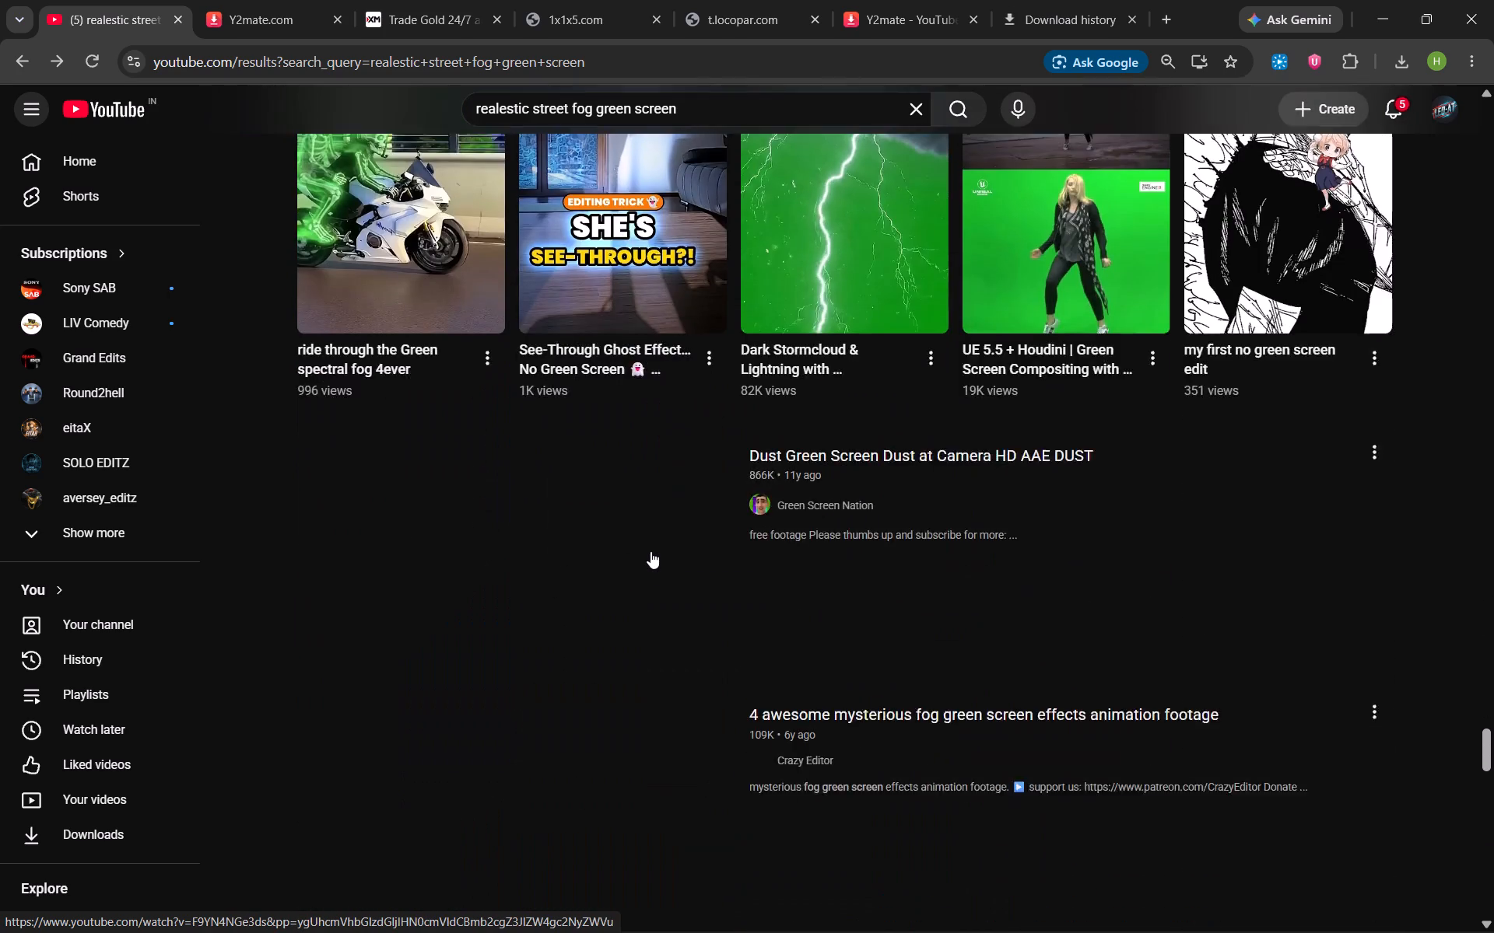
scroll(651, 551, down, 12)
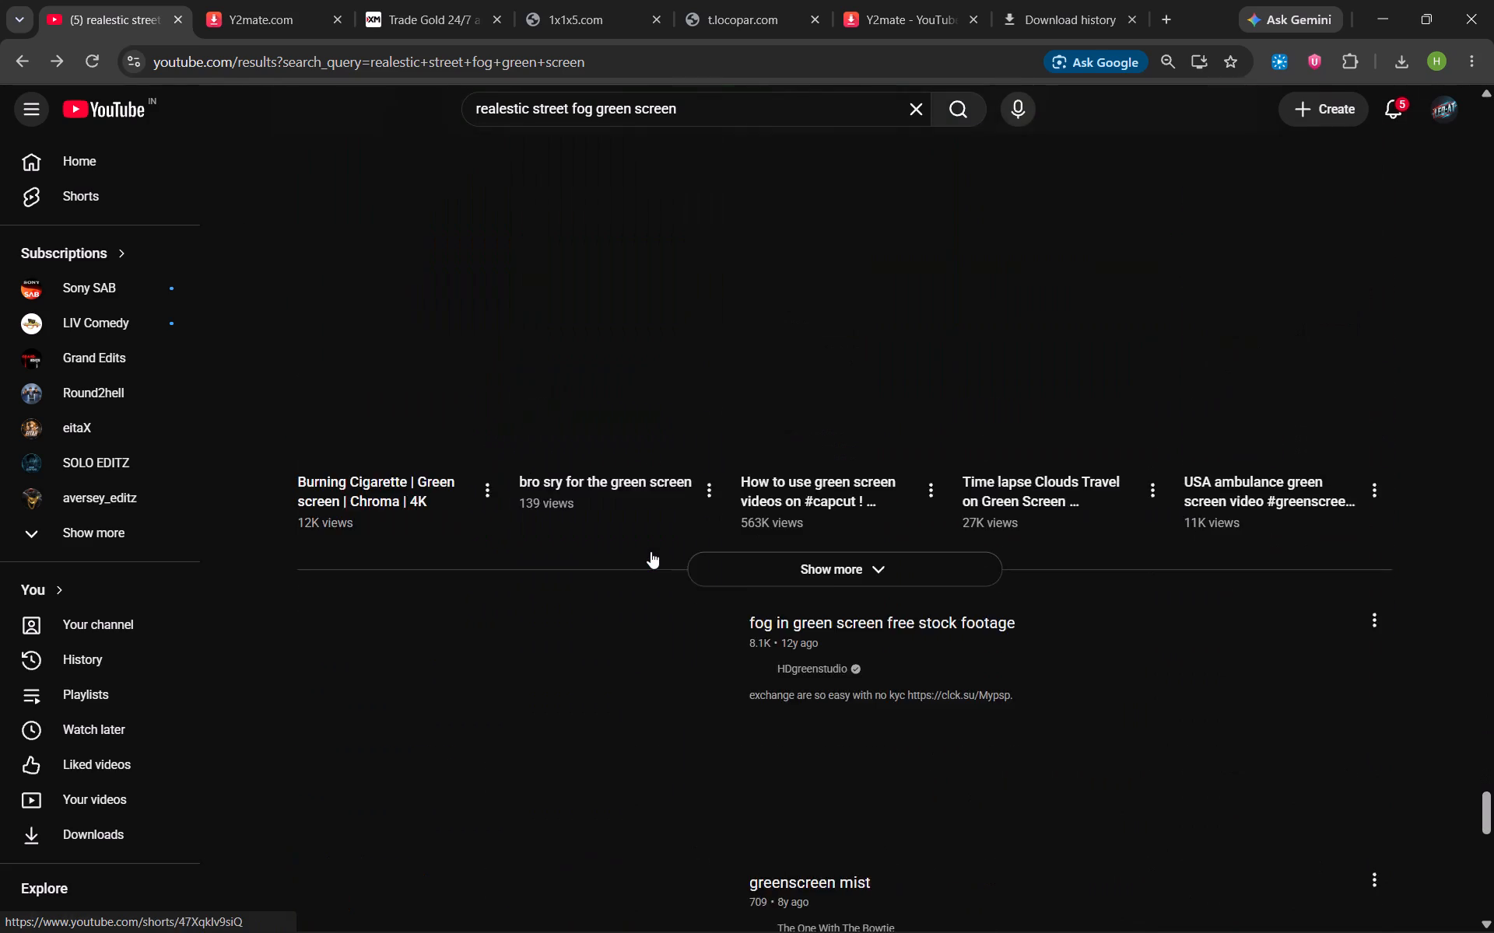
scroll(651, 551, down, 7)
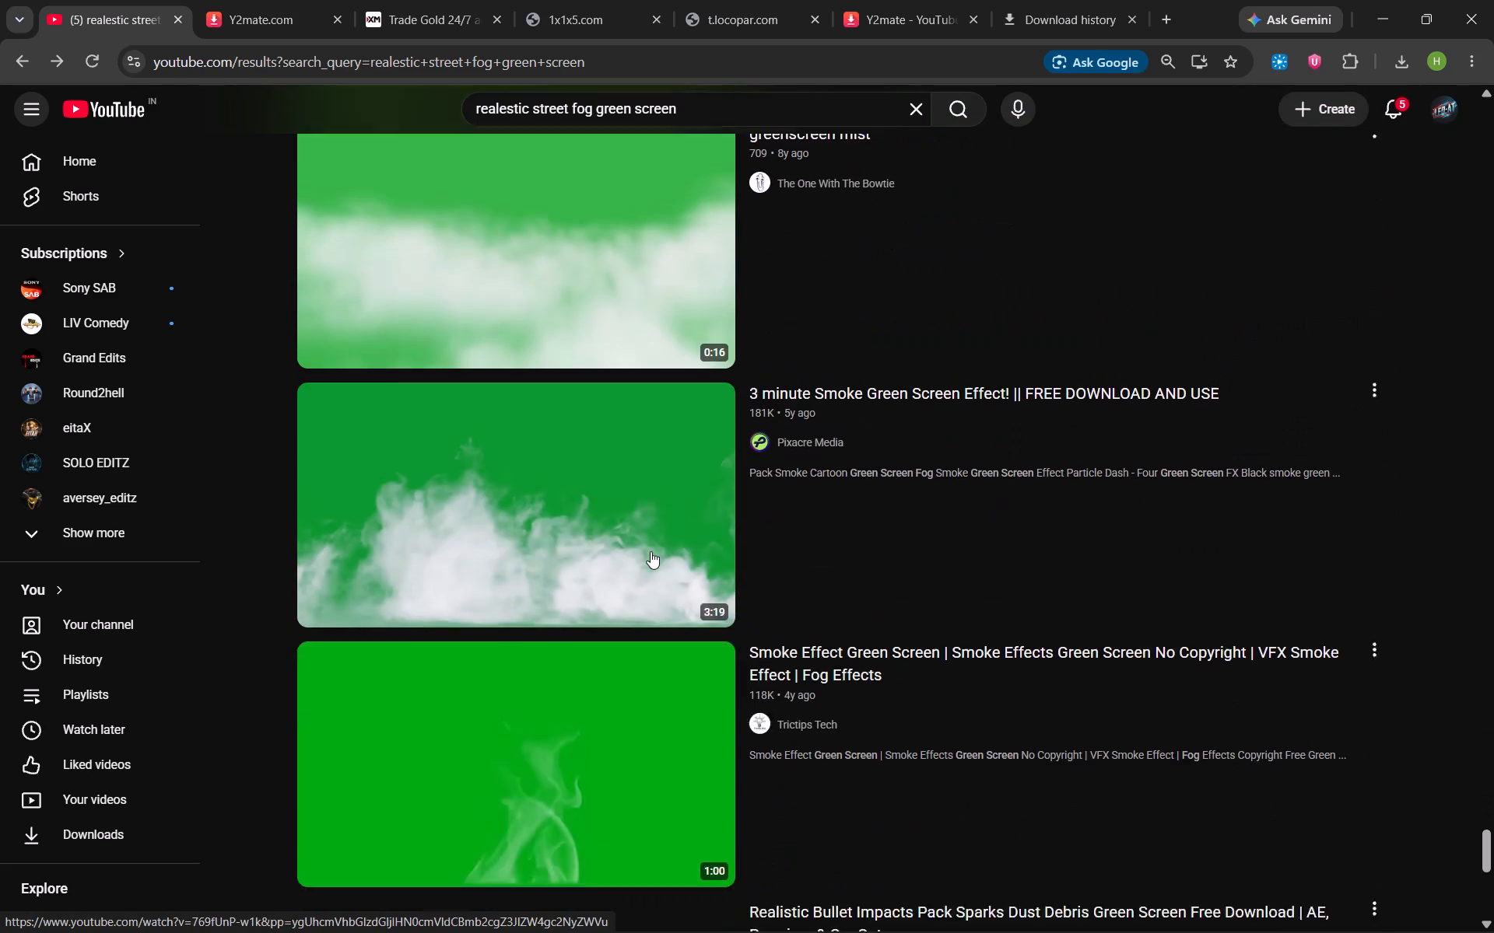
scroll(651, 551, down, 6)
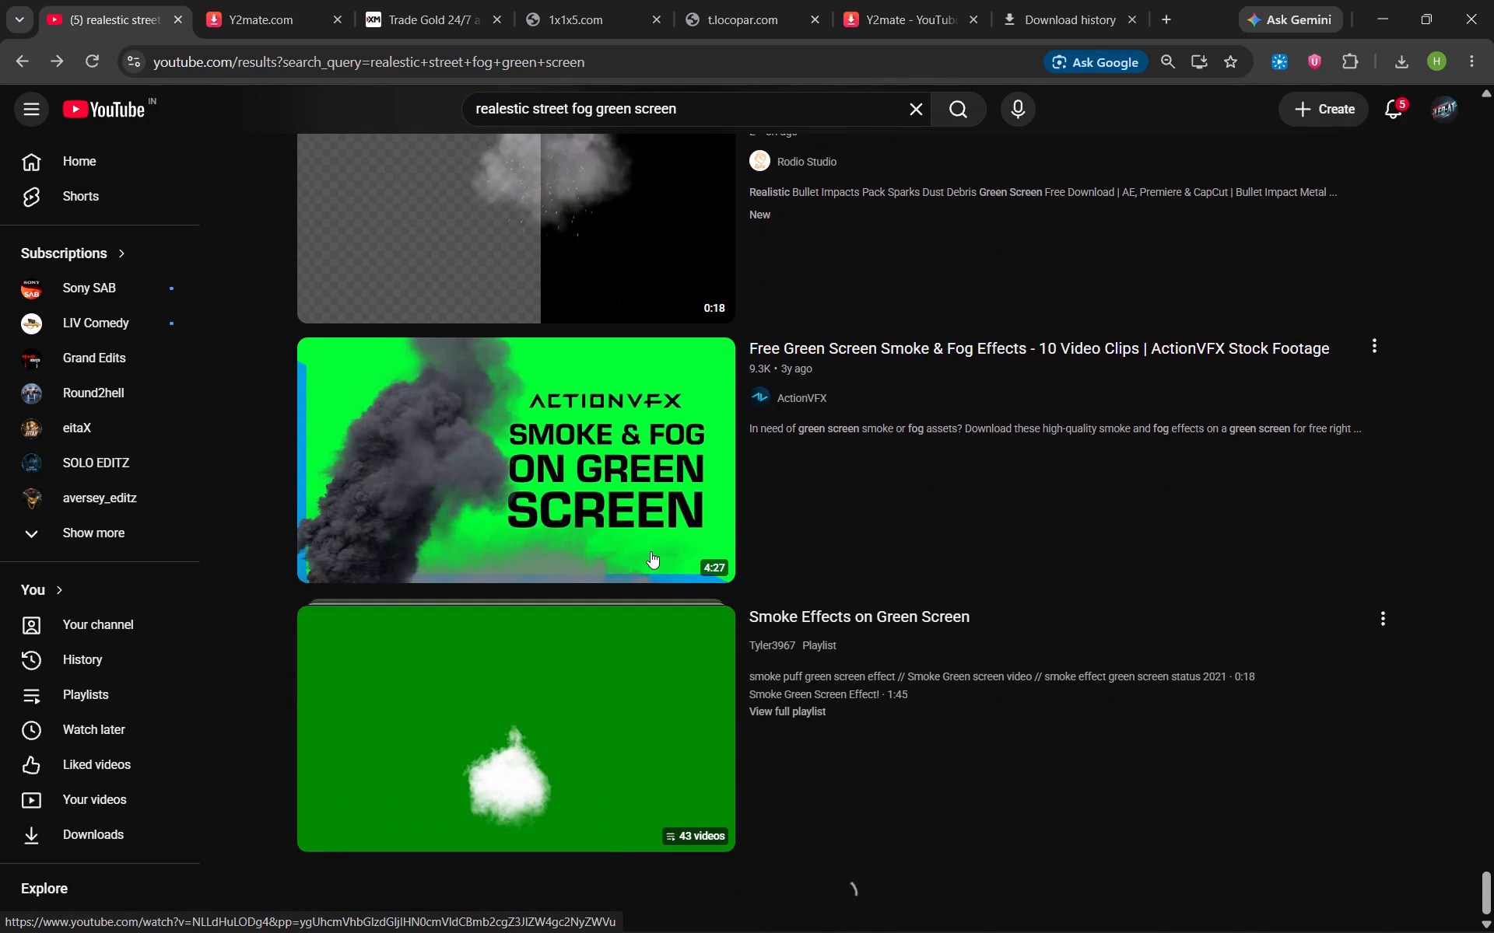
scroll(651, 551, down, 7)
scroll(575, 600, down, 2)
scroll(676, 697, down, 3)
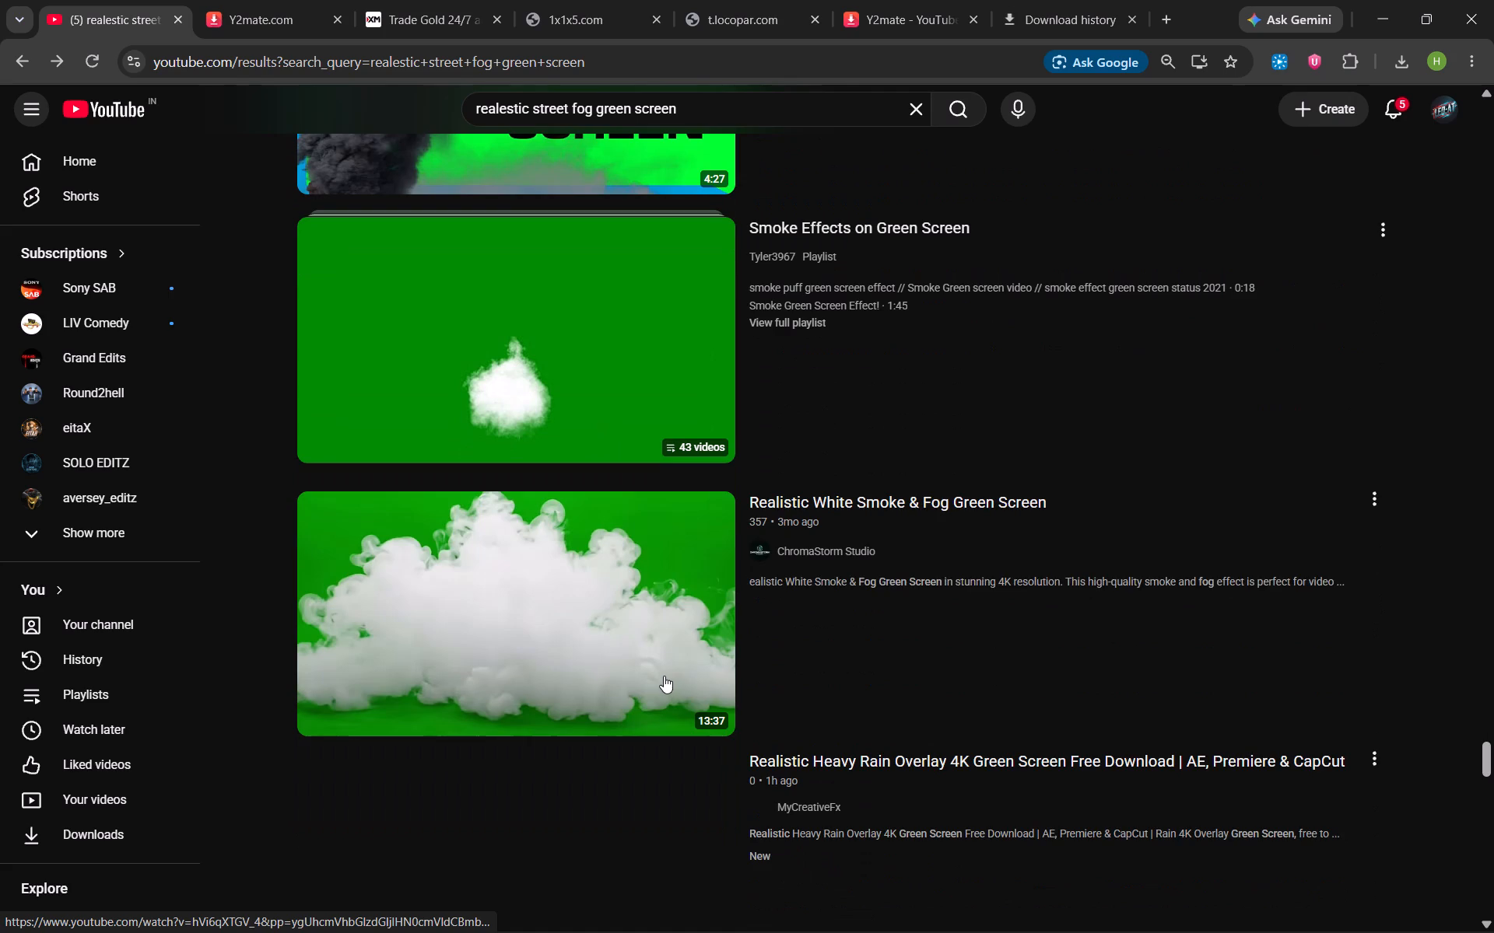
scroll(651, 658, down, 7)
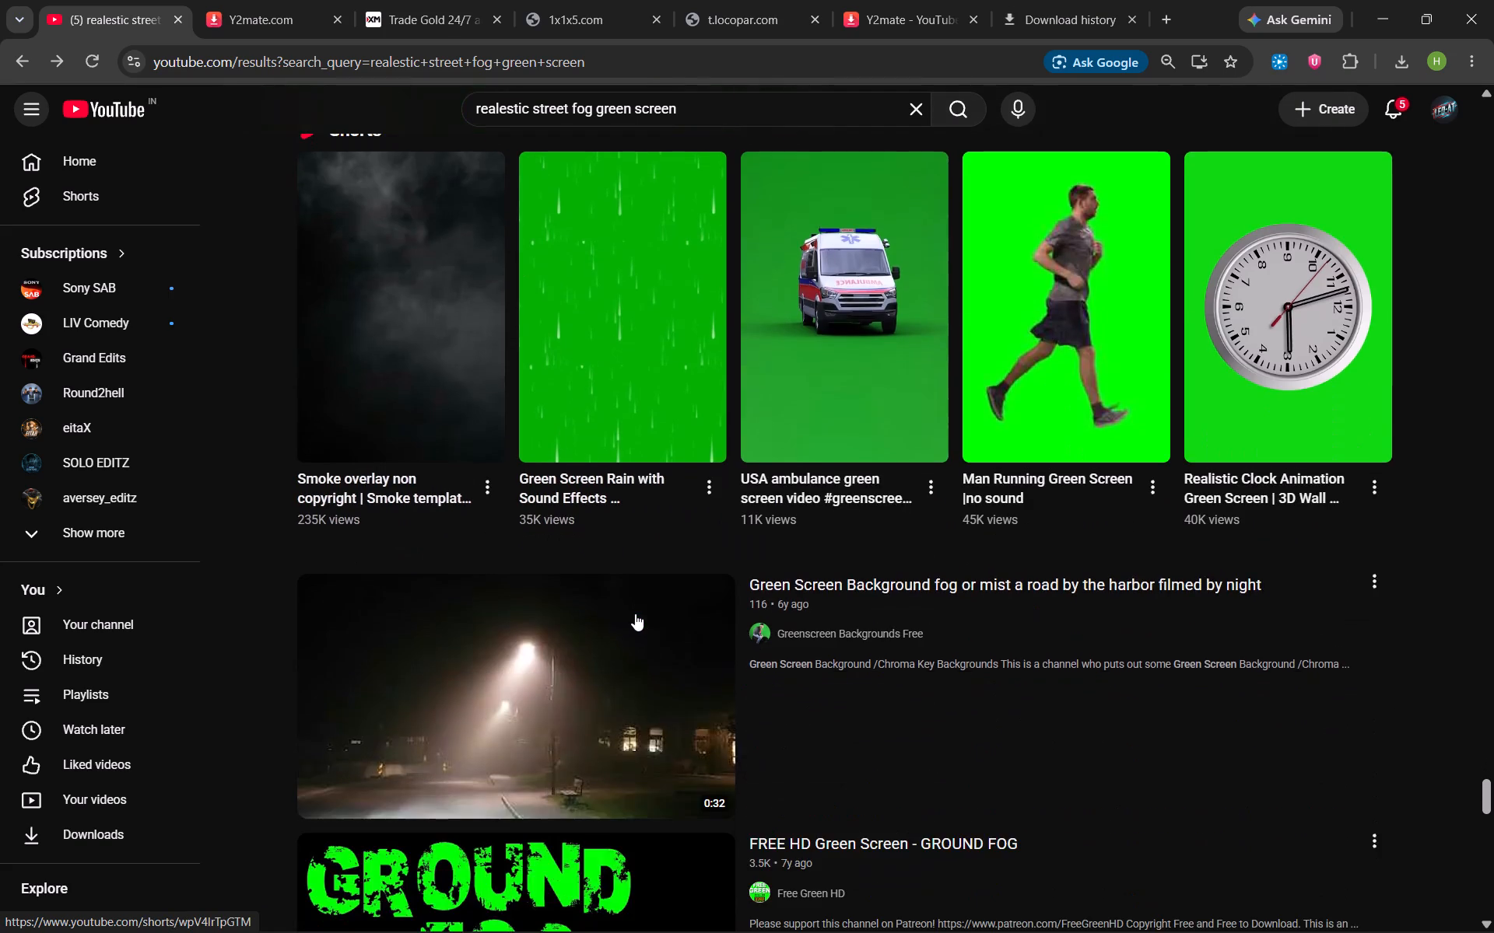
Look back over the fog search results all the way up to the first entries.
scroll(635, 613, up, 20)
scroll(635, 613, up, 13)
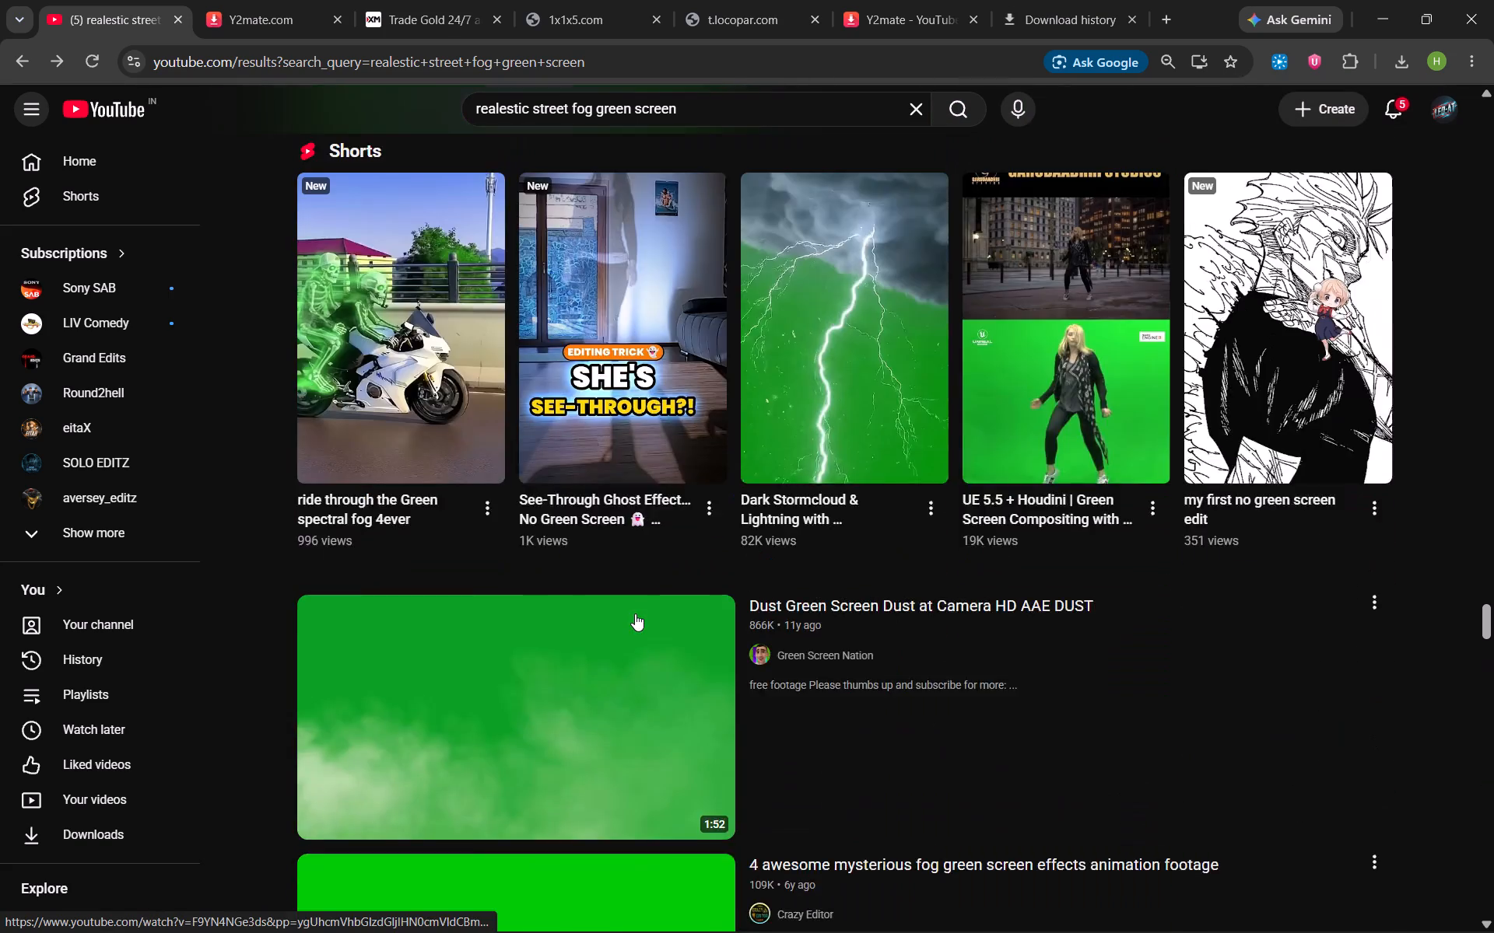
scroll(635, 613, up, 19)
scroll(635, 613, up, 6)
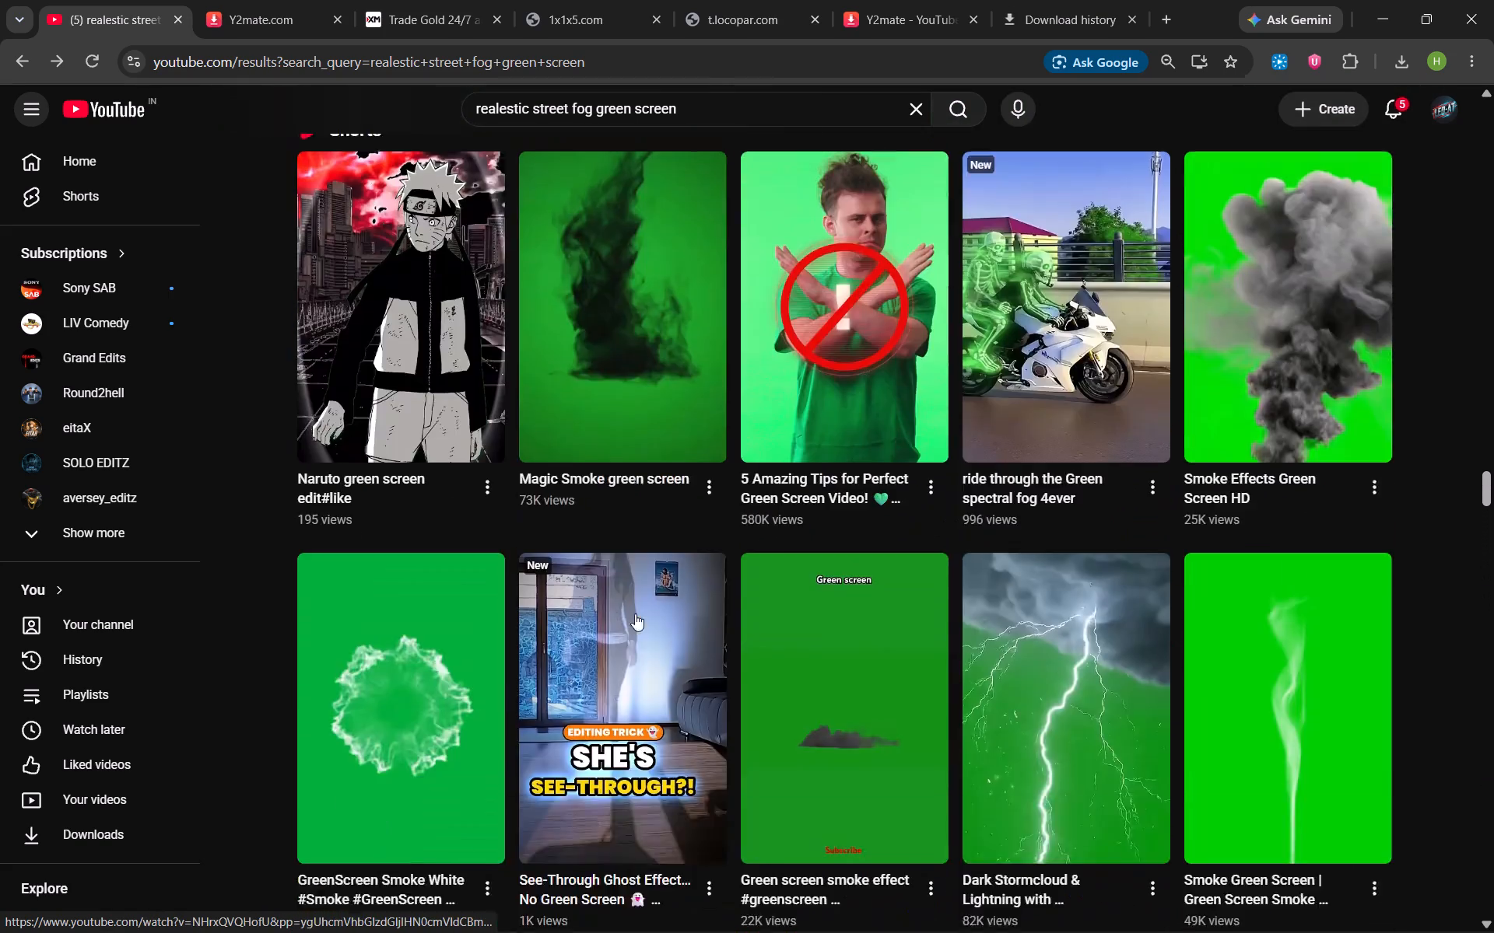
scroll(635, 613, up, 19)
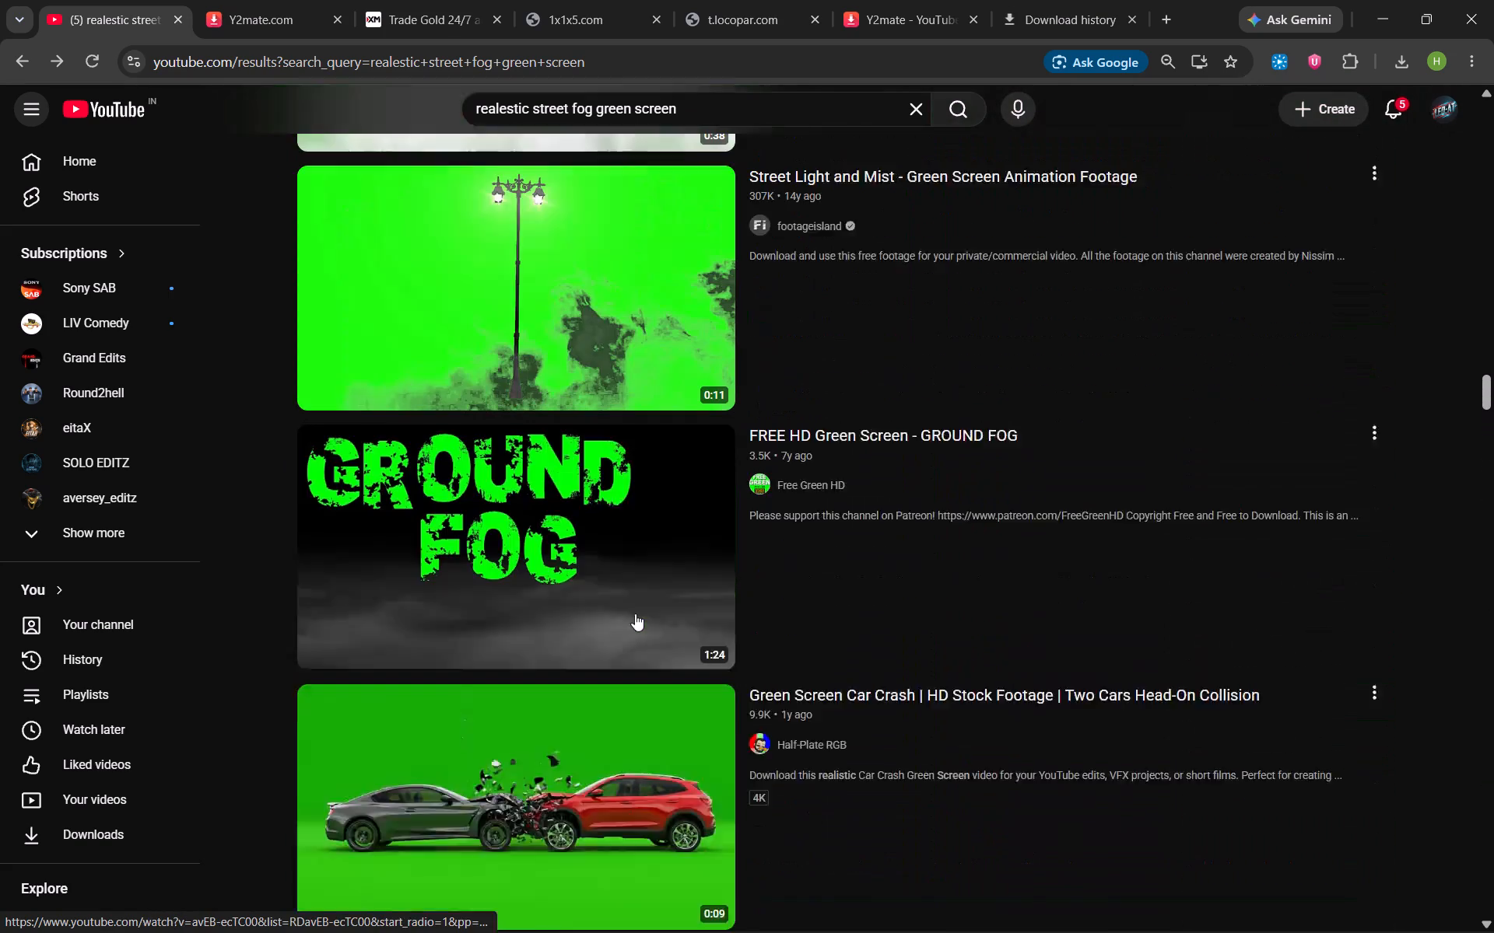
scroll(635, 613, up, 14)
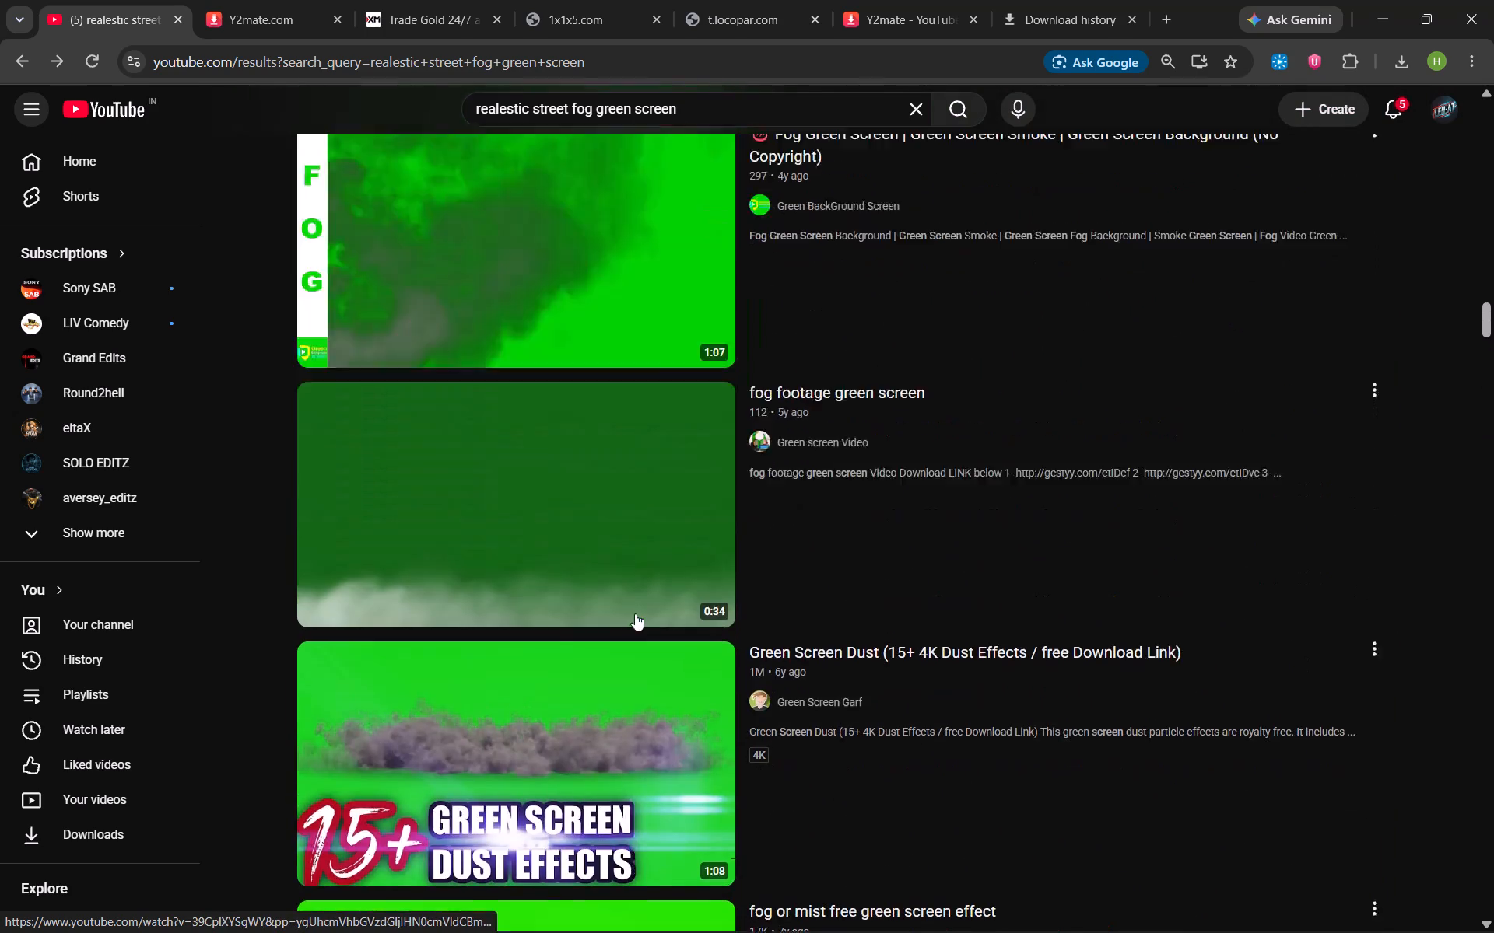
scroll(635, 613, up, 12)
scroll(635, 613, up, 12)
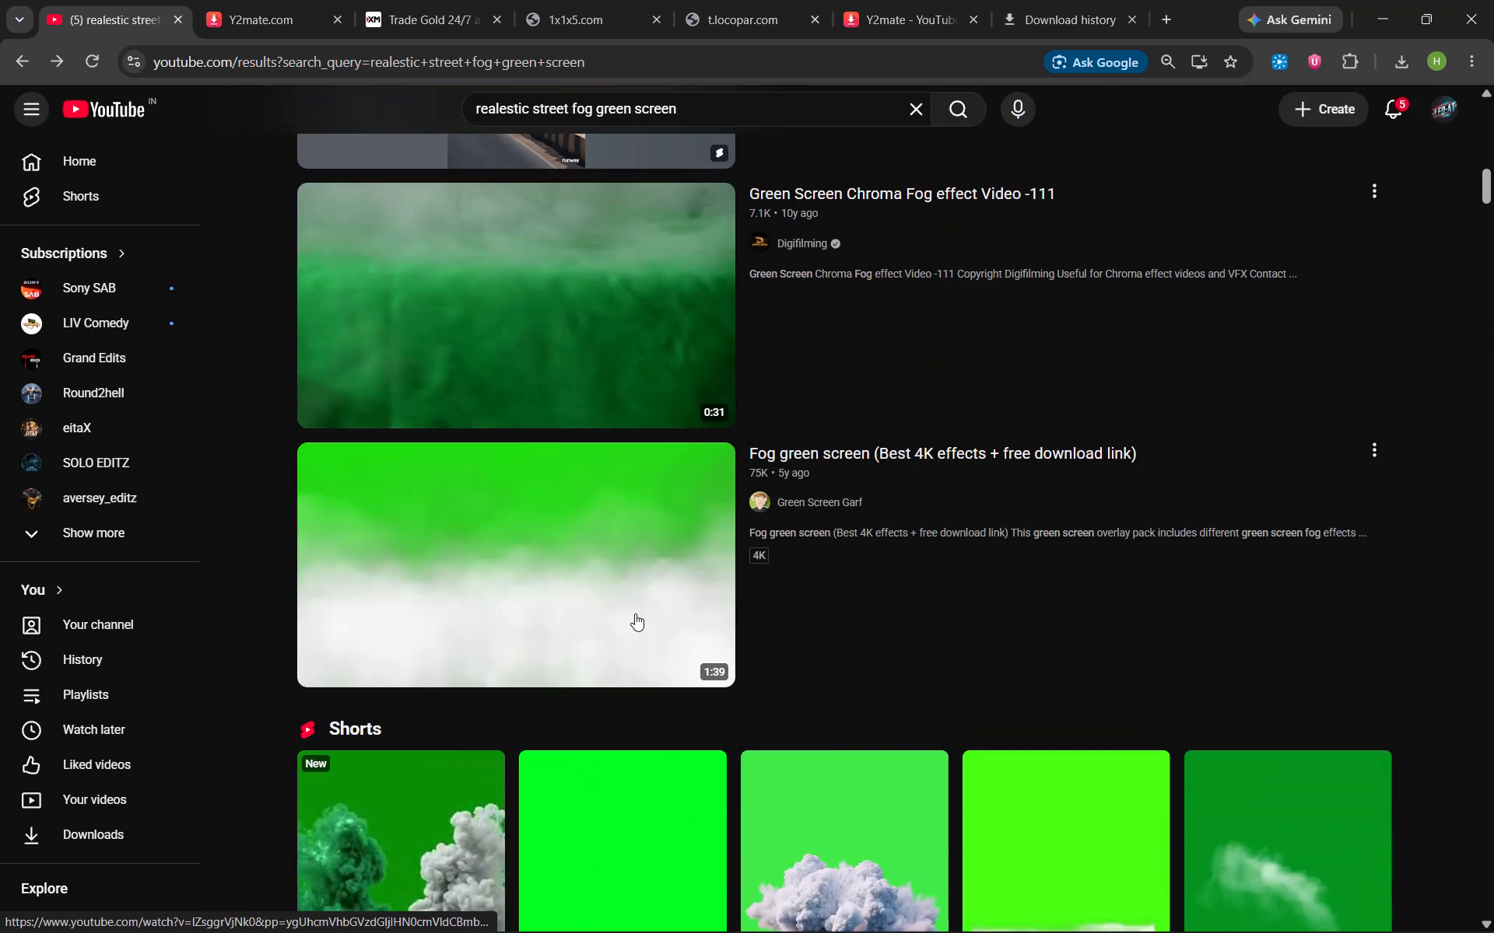
scroll(635, 613, up, 12)
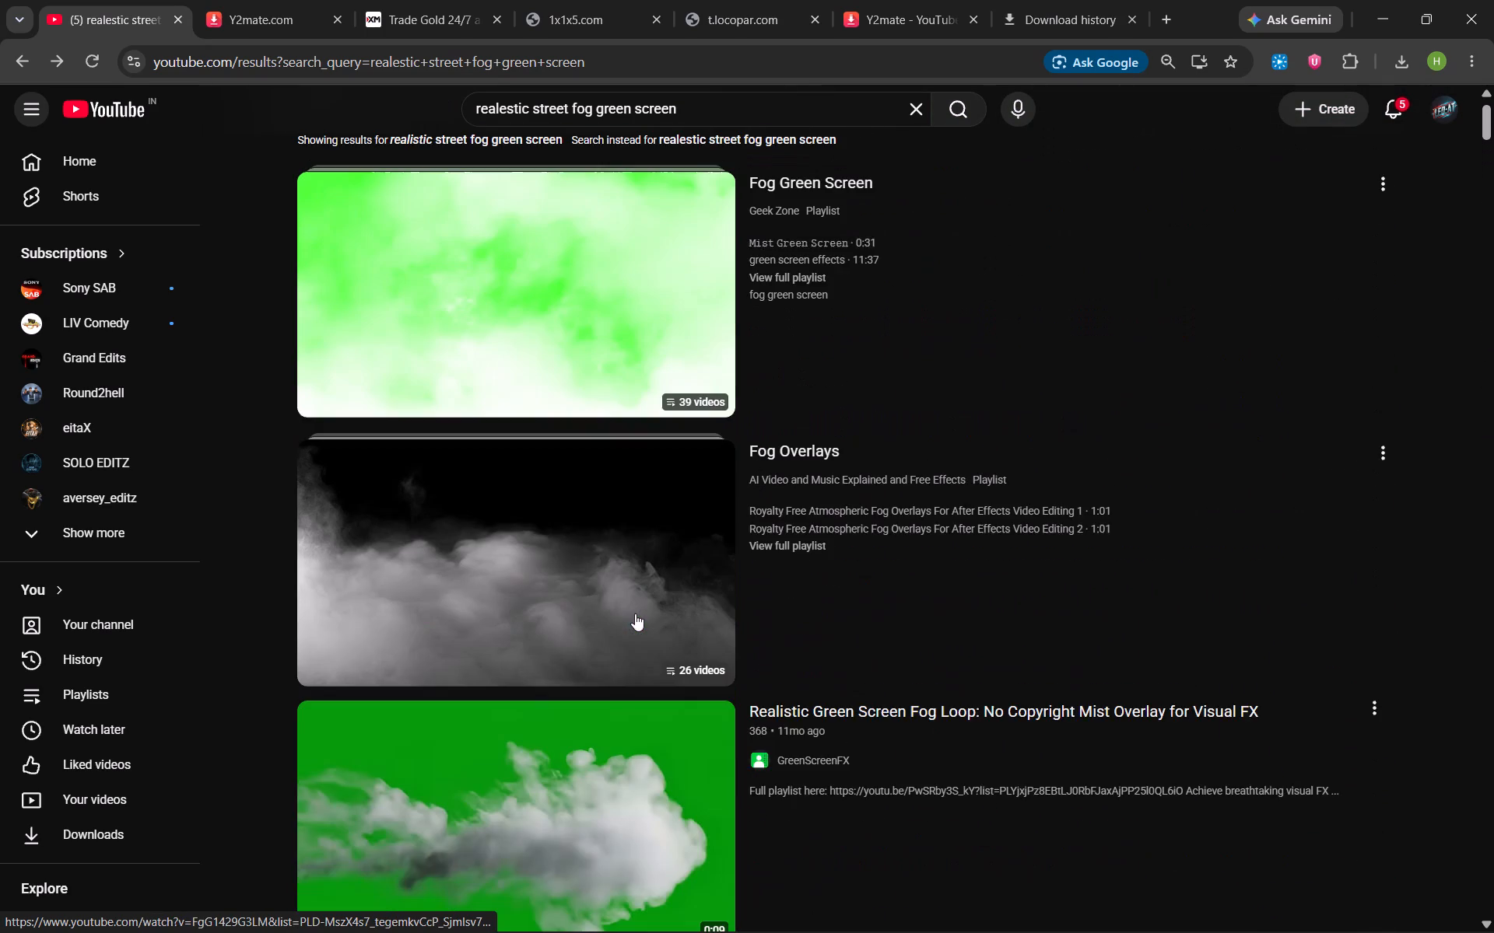
scroll(635, 613, up, 6)
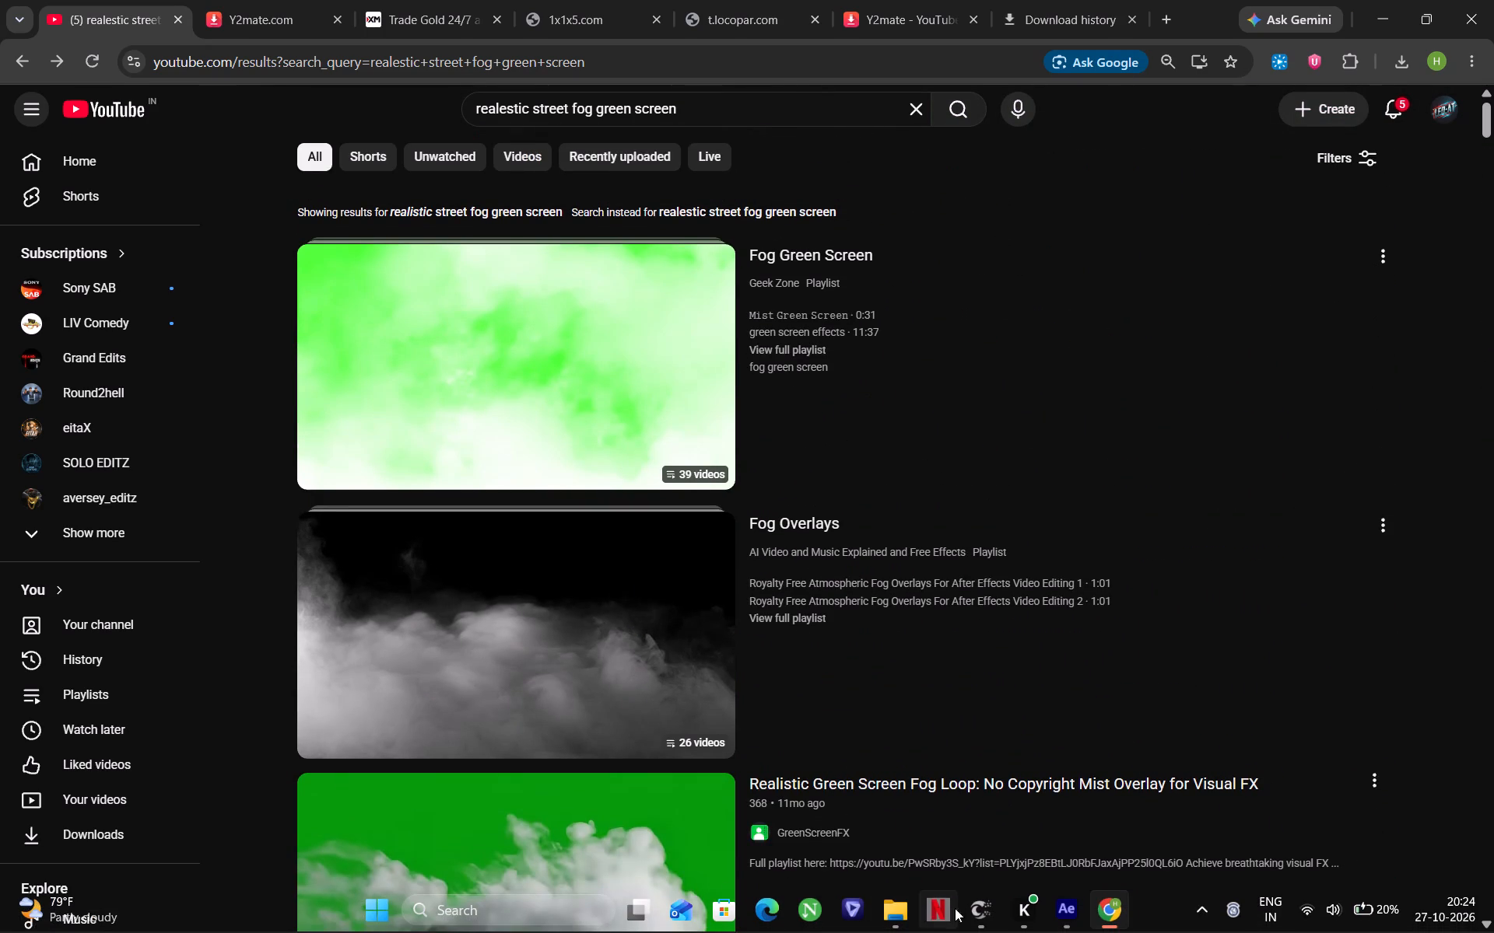
Switch to After Effects, open 32.mp4 Comp 2 inside Pre-comp 5, and add an adjustment layer between its two 32.mp4 layers.
click(1056, 826)
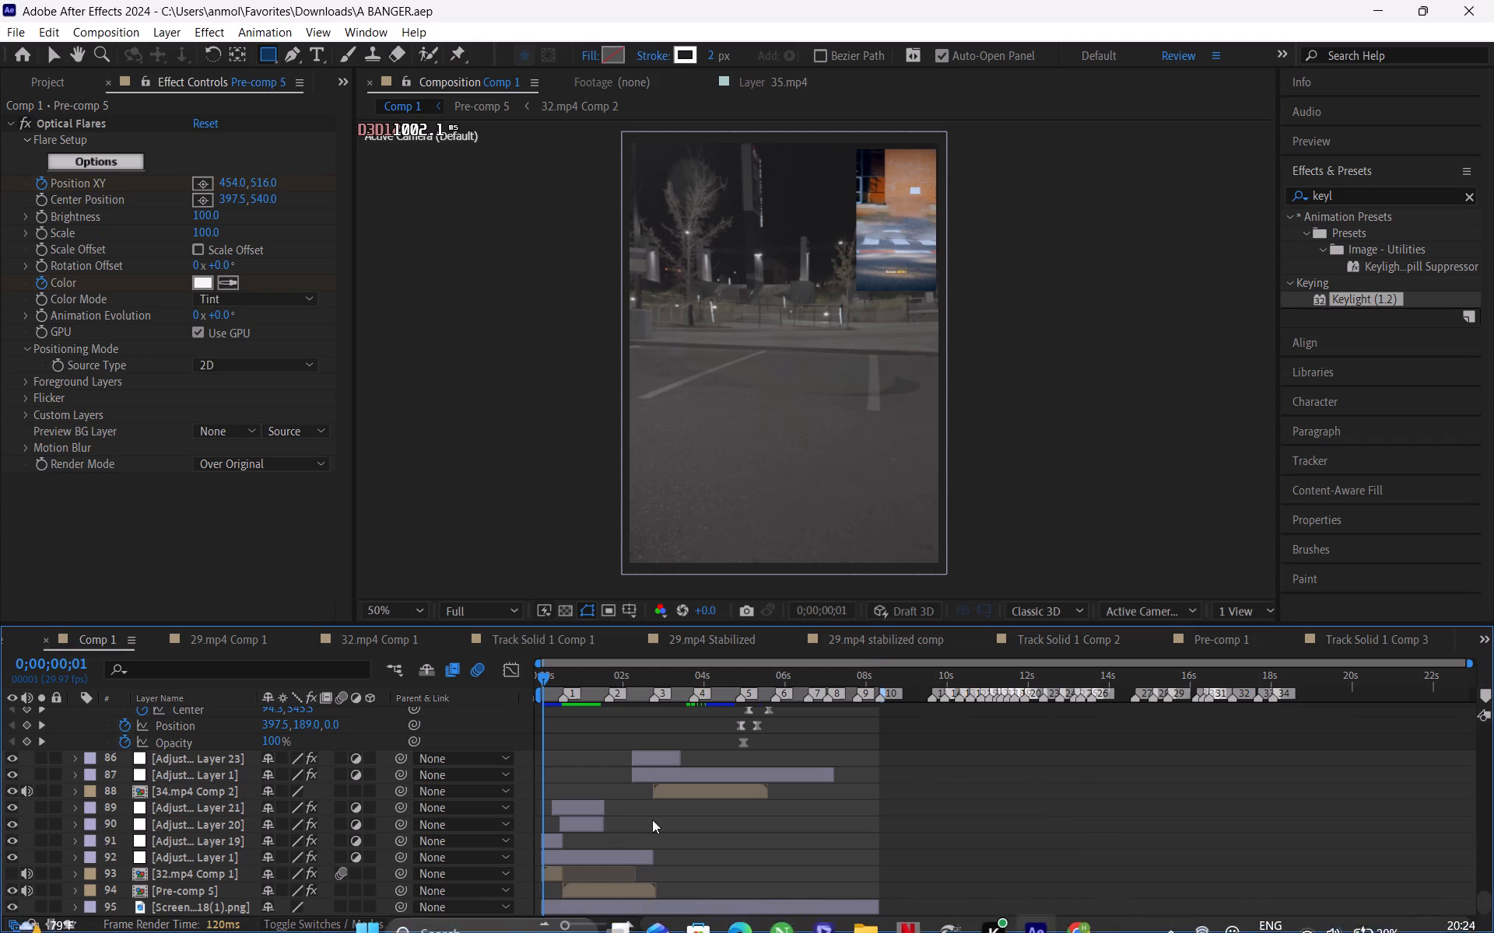
double_click(599, 890)
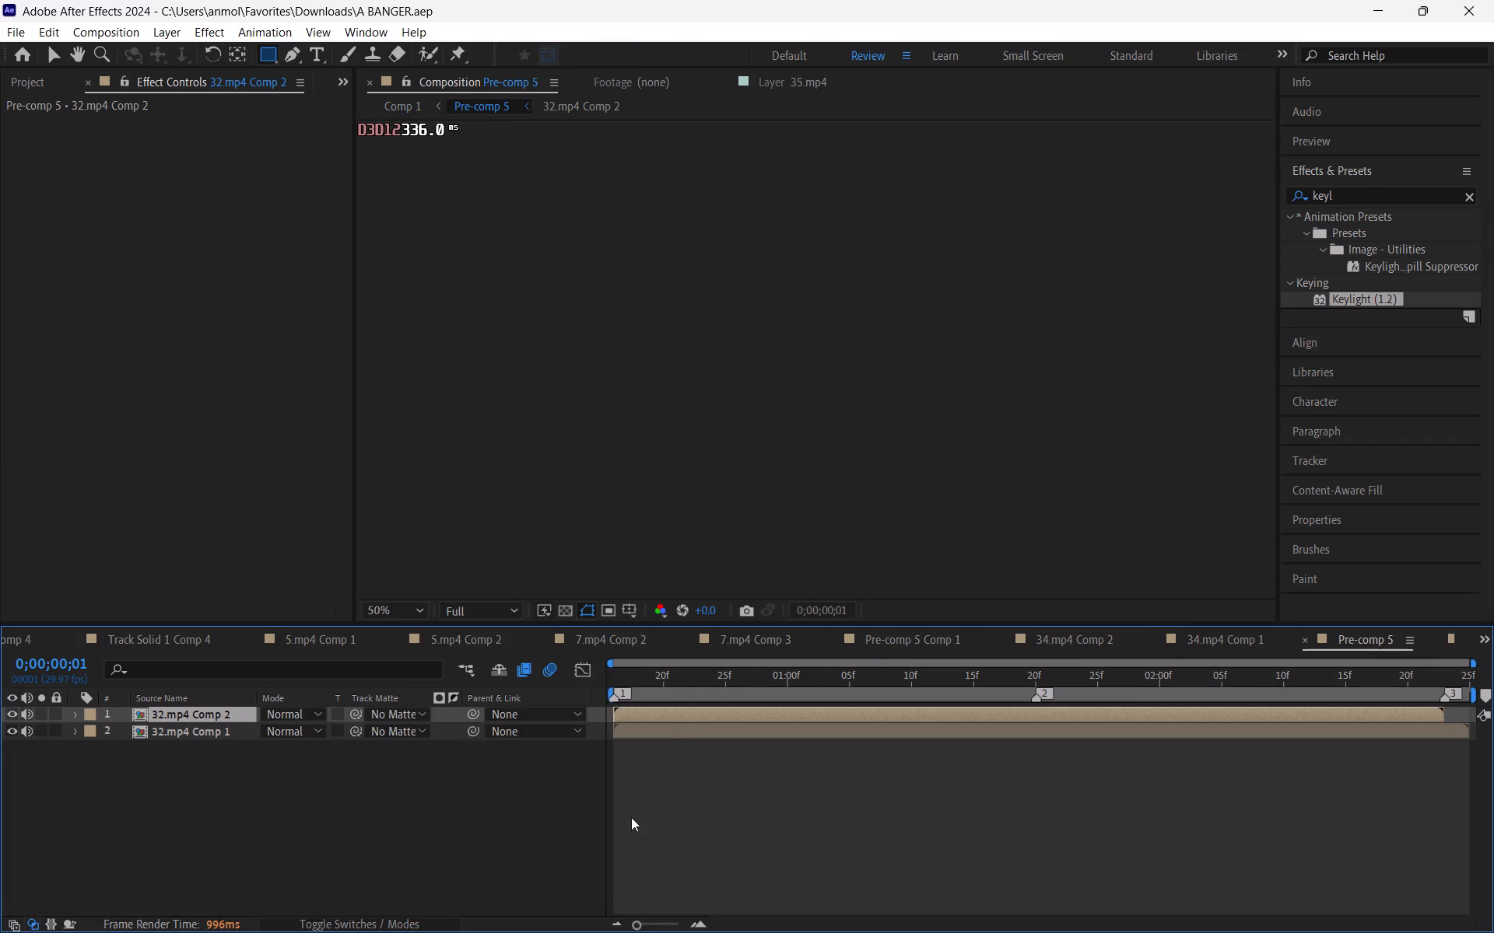
double_click(666, 715)
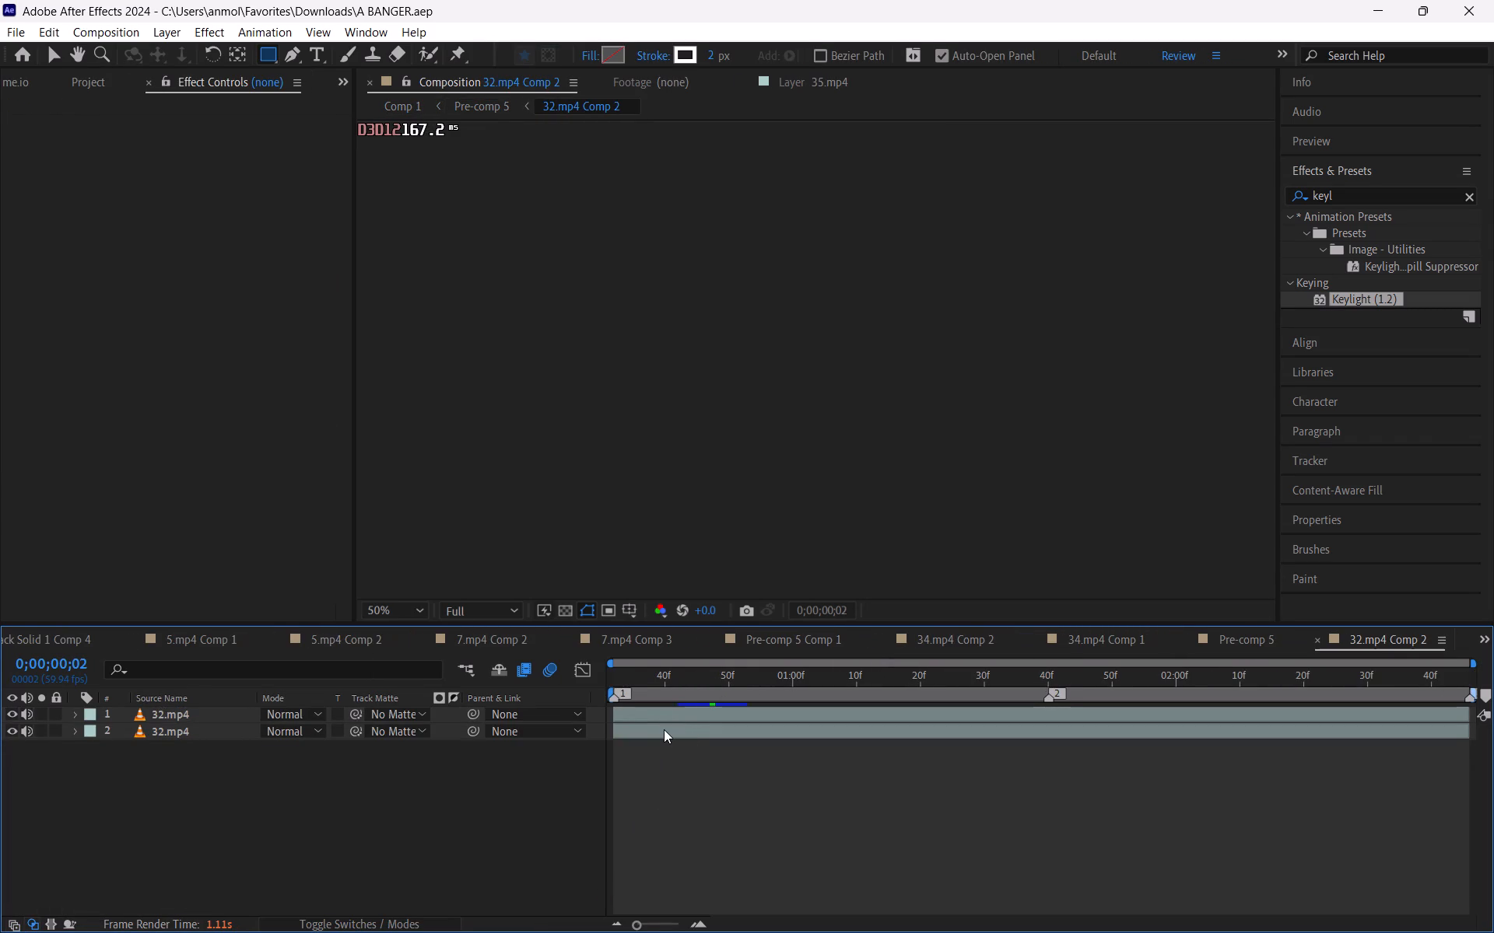
click(664, 729)
key(ctrl+alt+y)
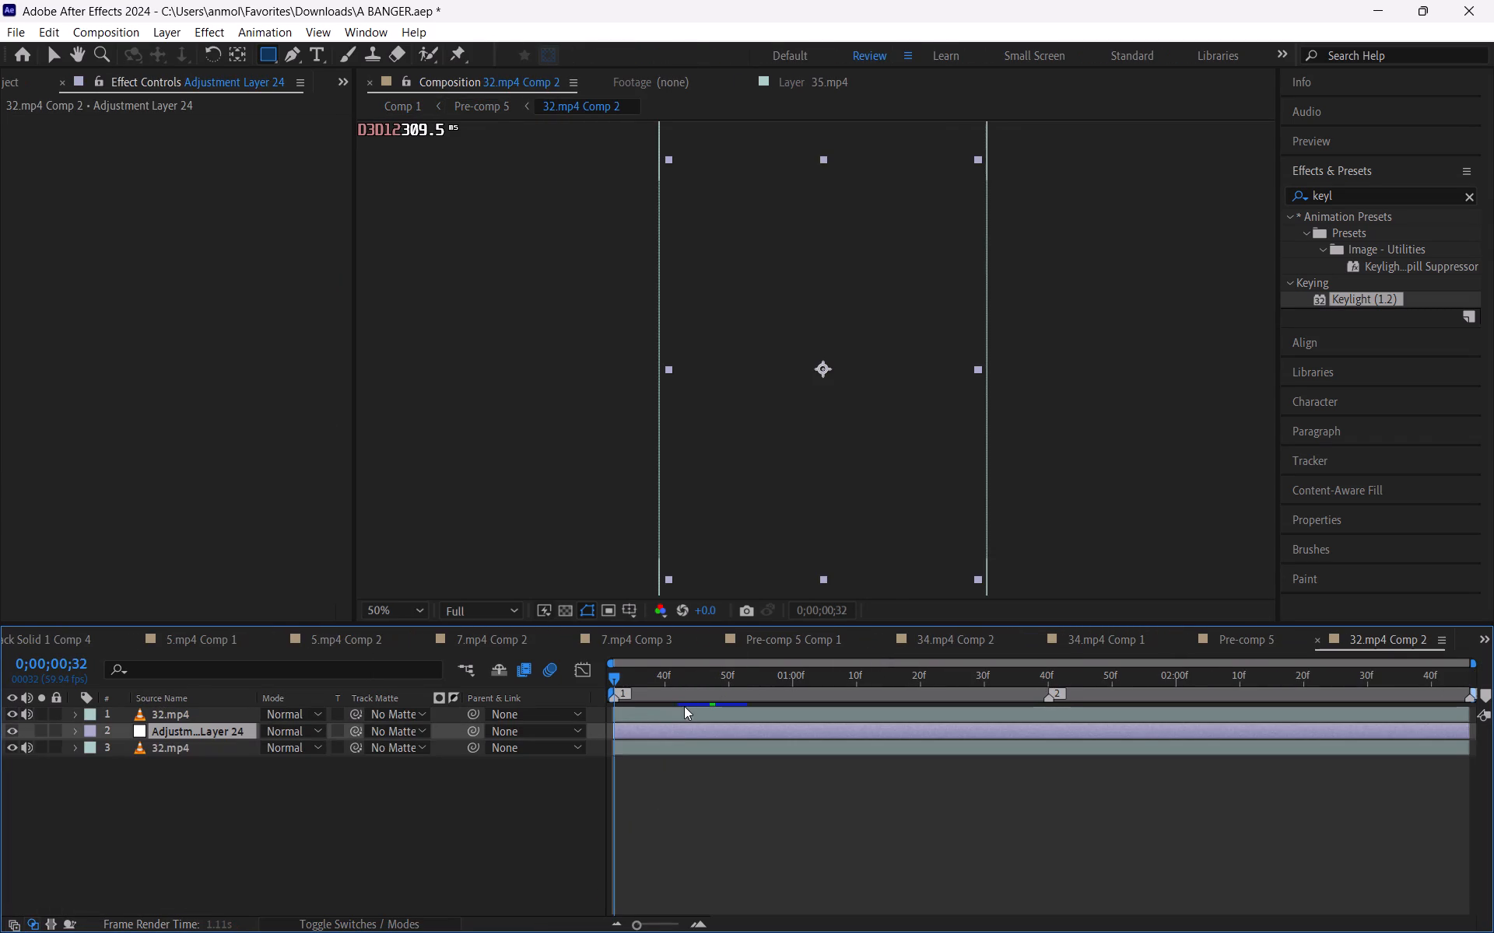
Search the effects and presets for "clau" and its shorter variants, and finally for "s_c" to find the Sapphire cloud effects.
double_click(1398, 201)
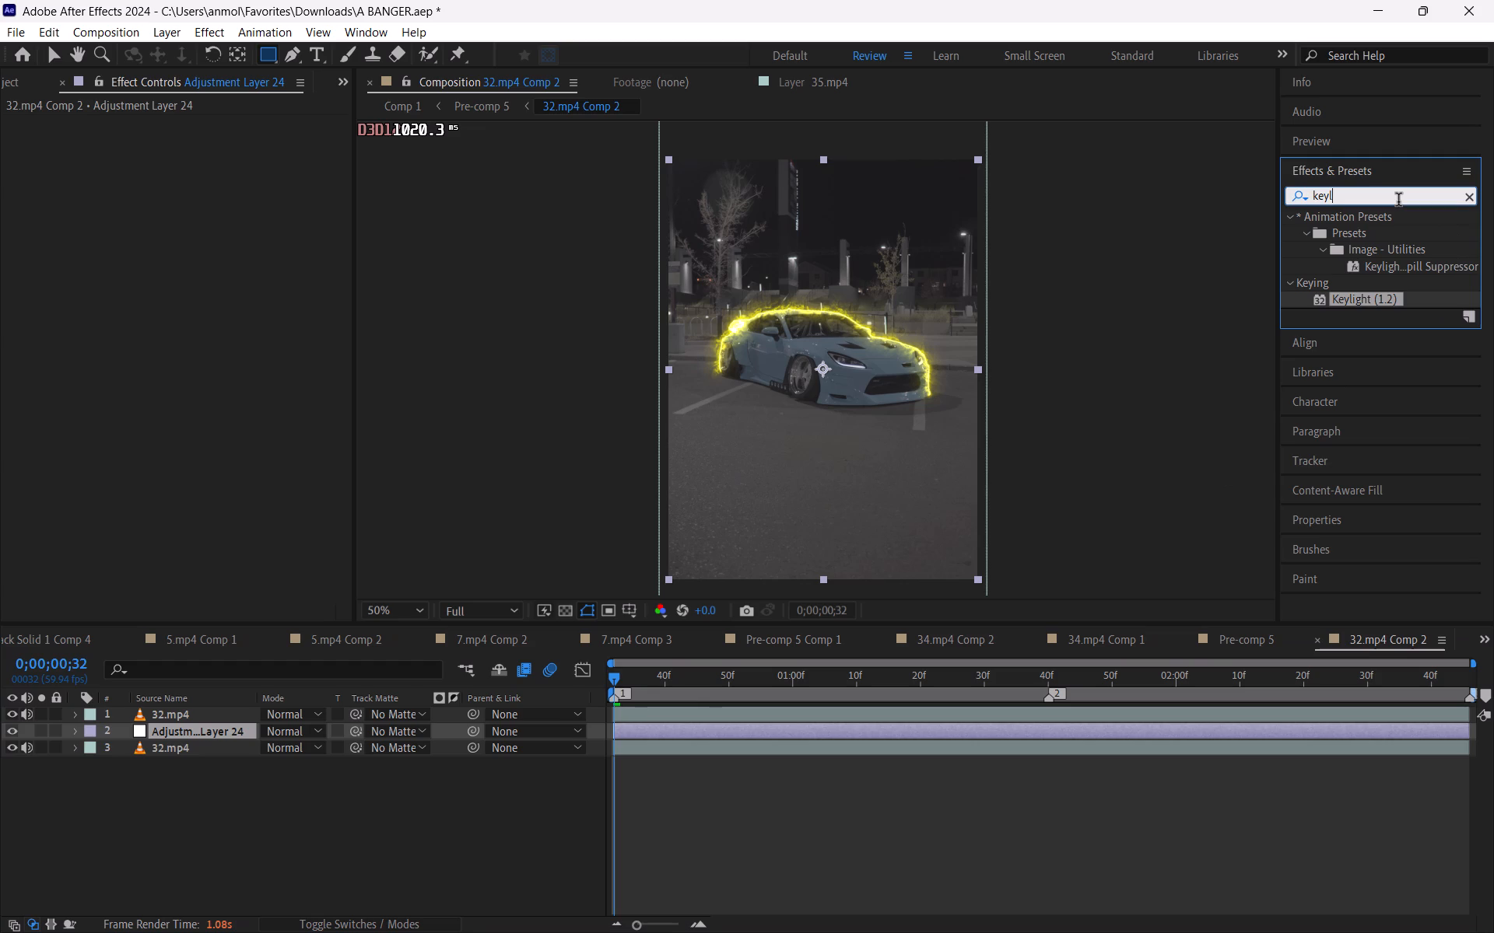
text(clau)
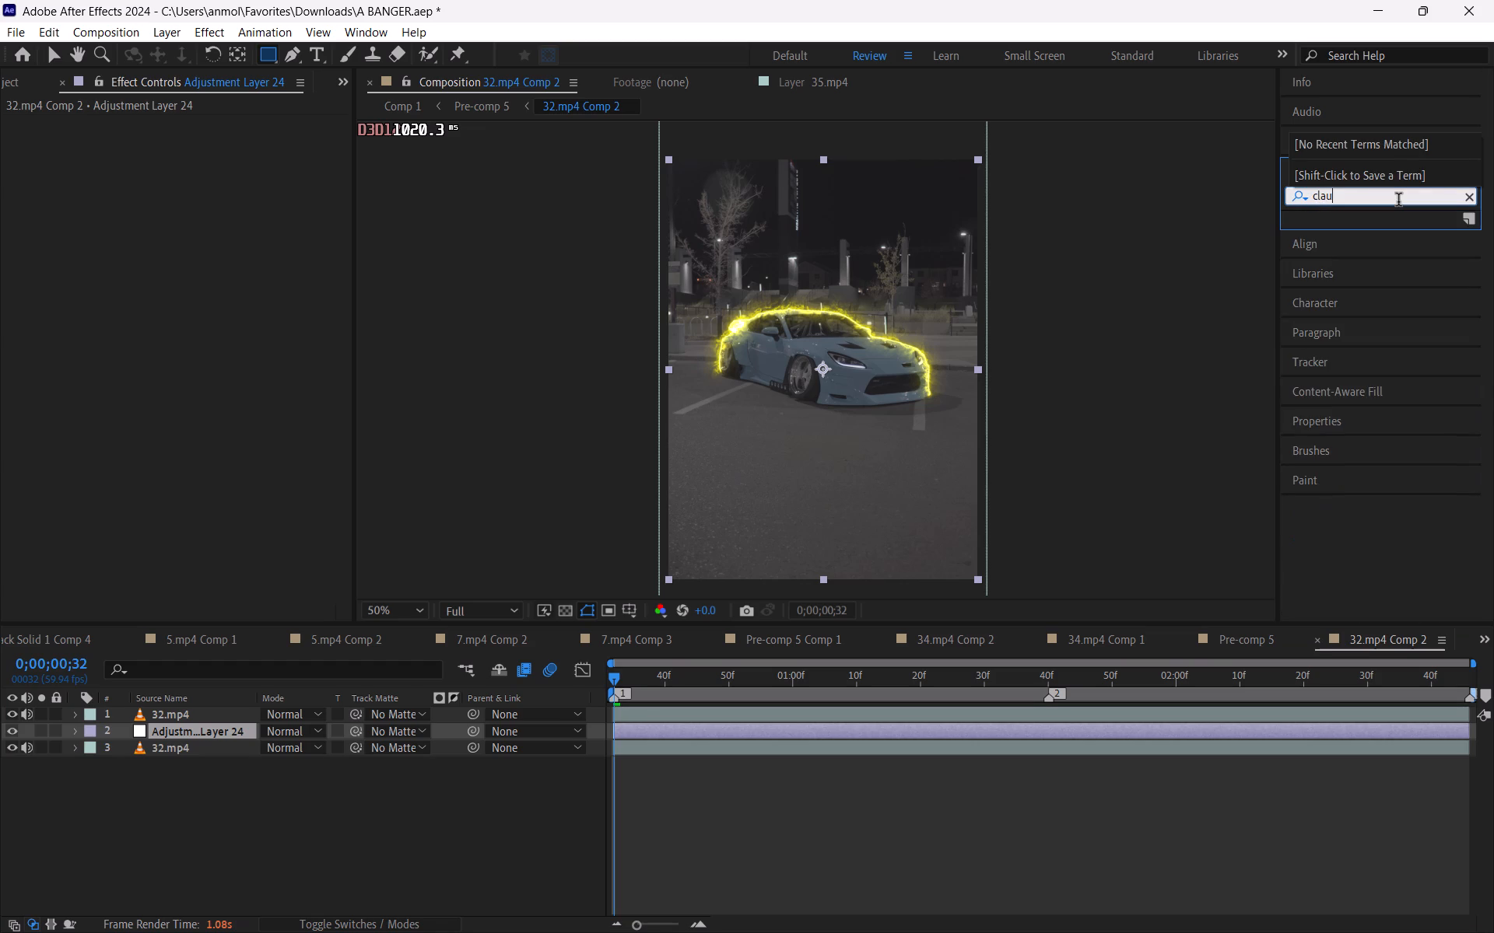
key(BackSpace)
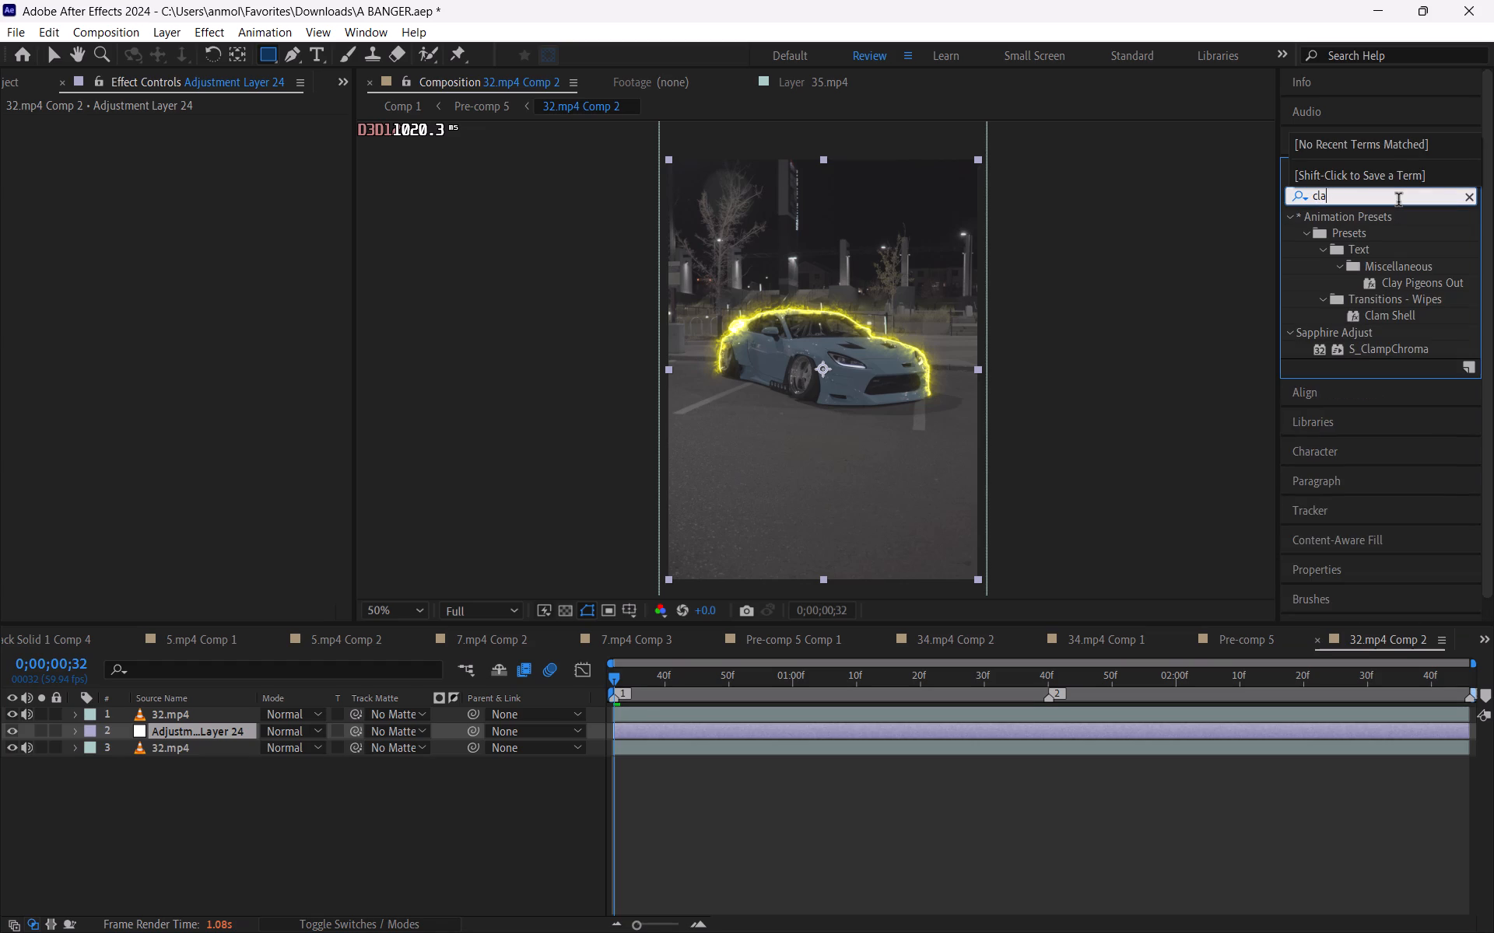
key(BackSpace)
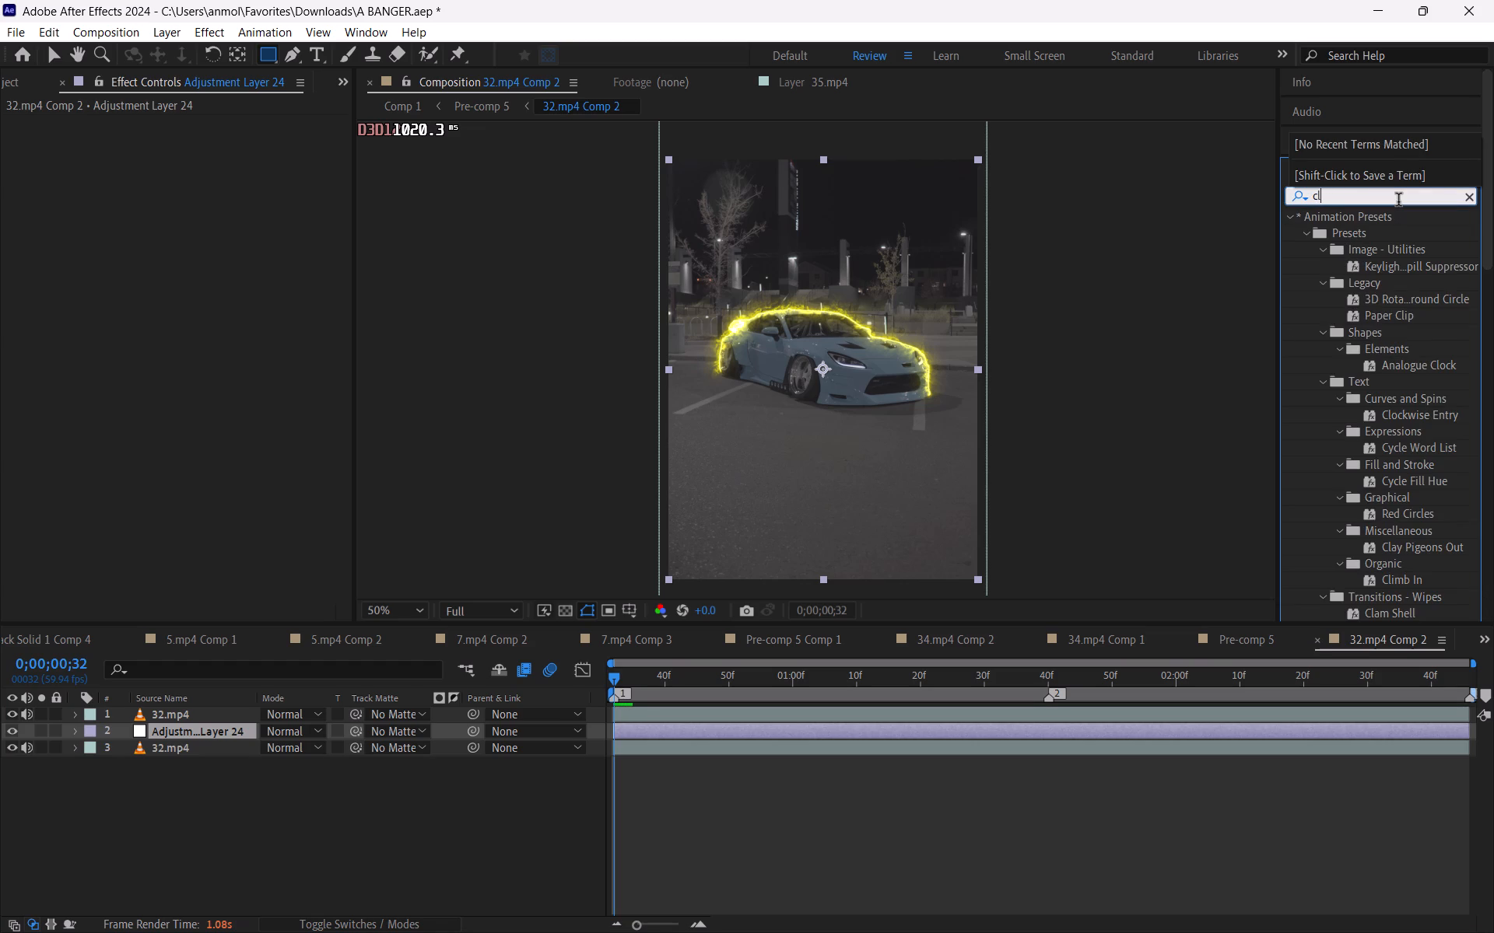
key(a)
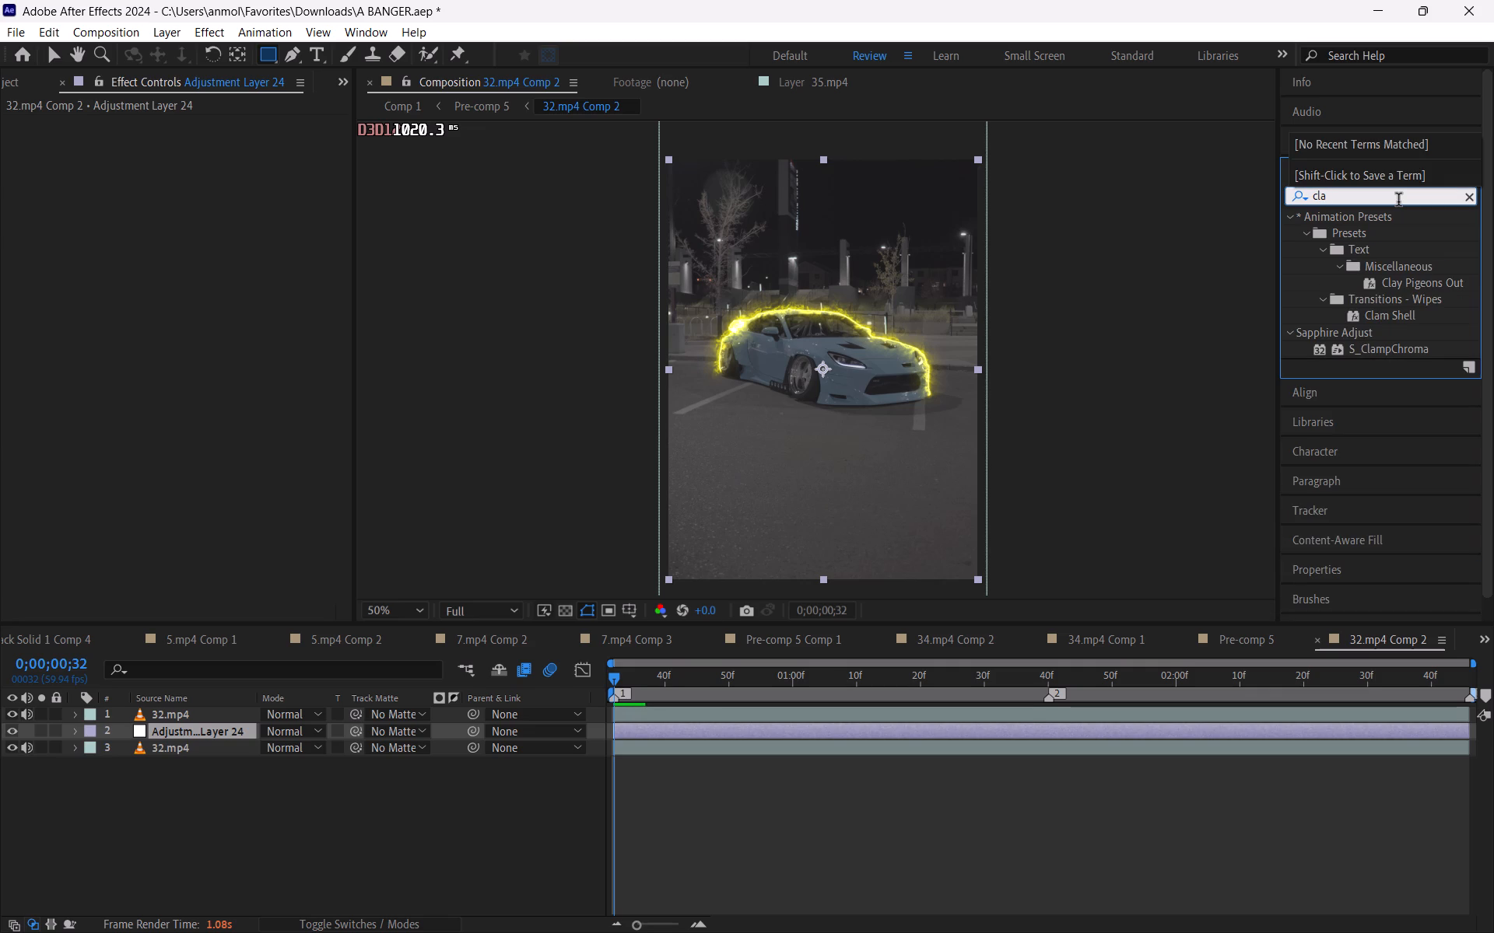
key(u)
key(BackSpace)
key(BackSpace)
key(BackSpace)
key(BackSpace)
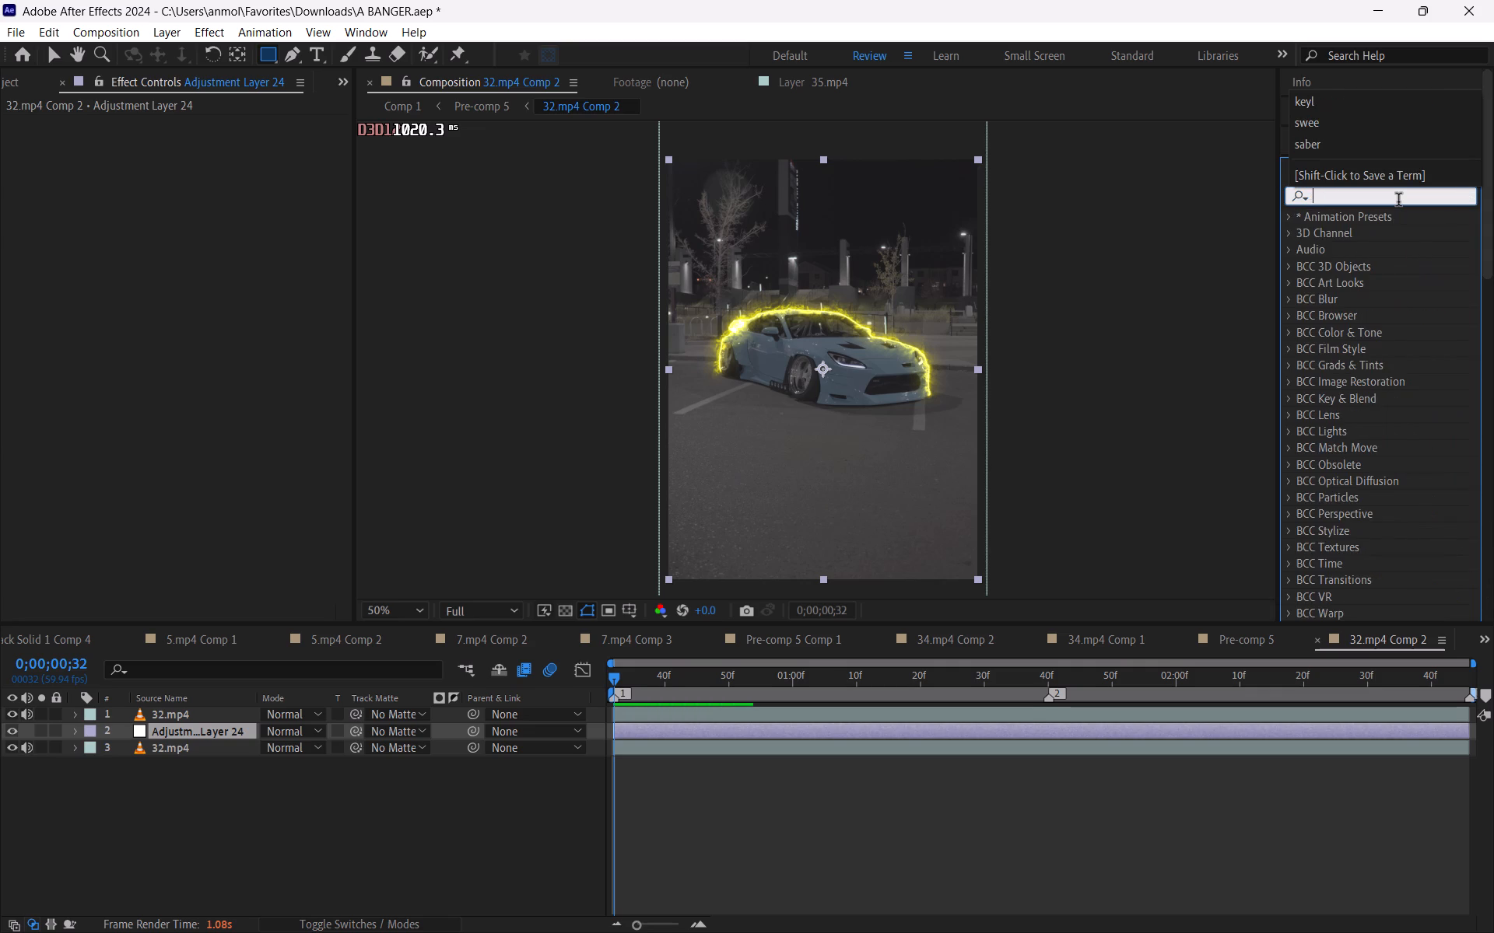
key(s)
key(shift+underscore)
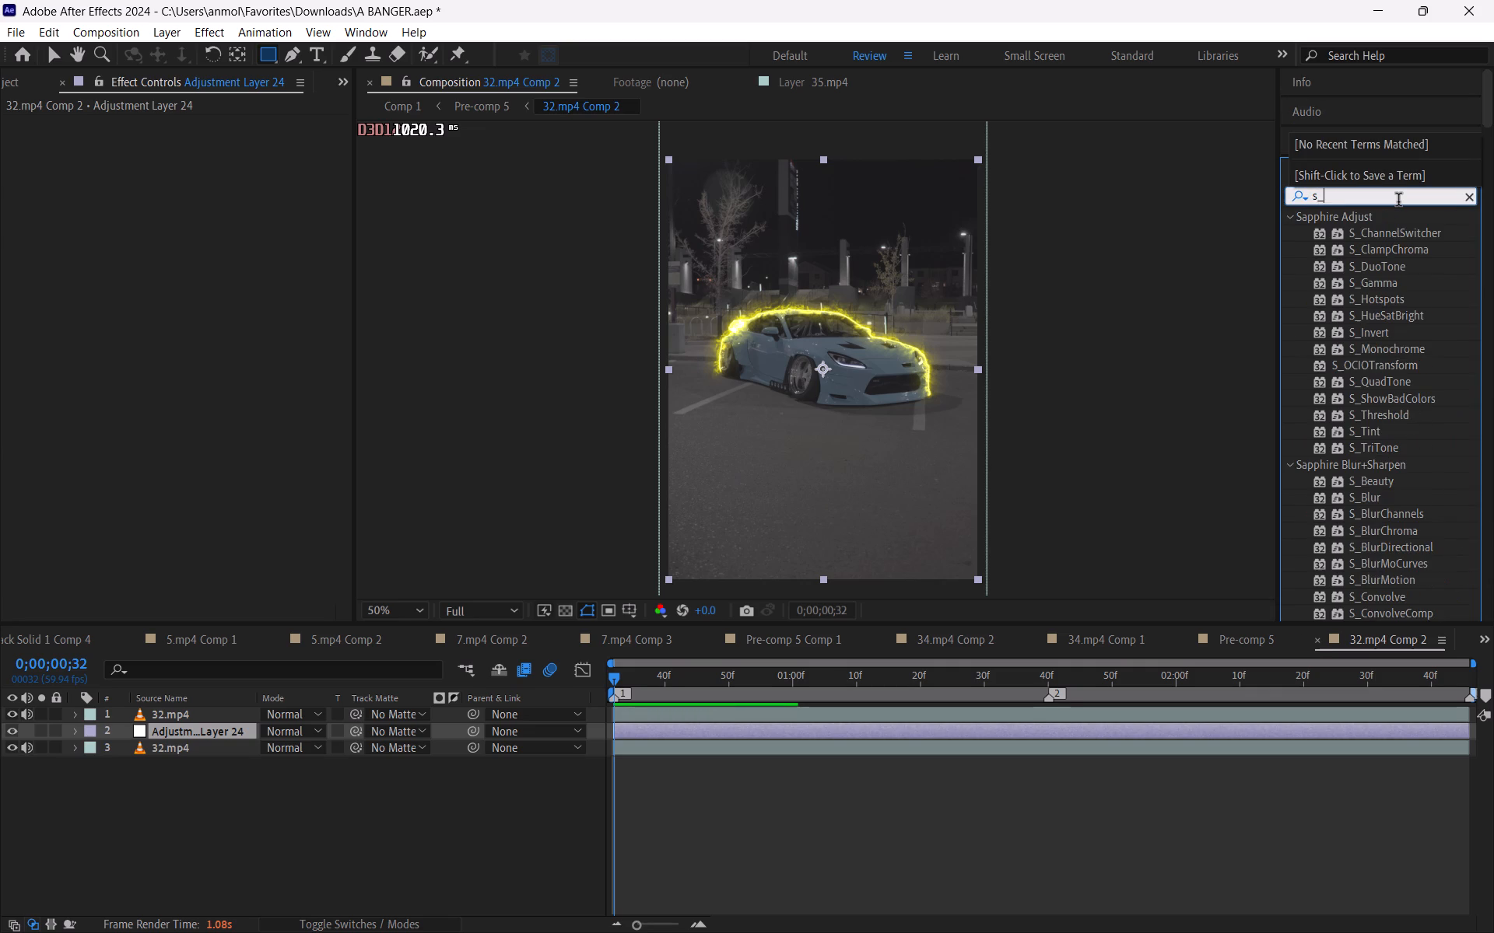
key(c)
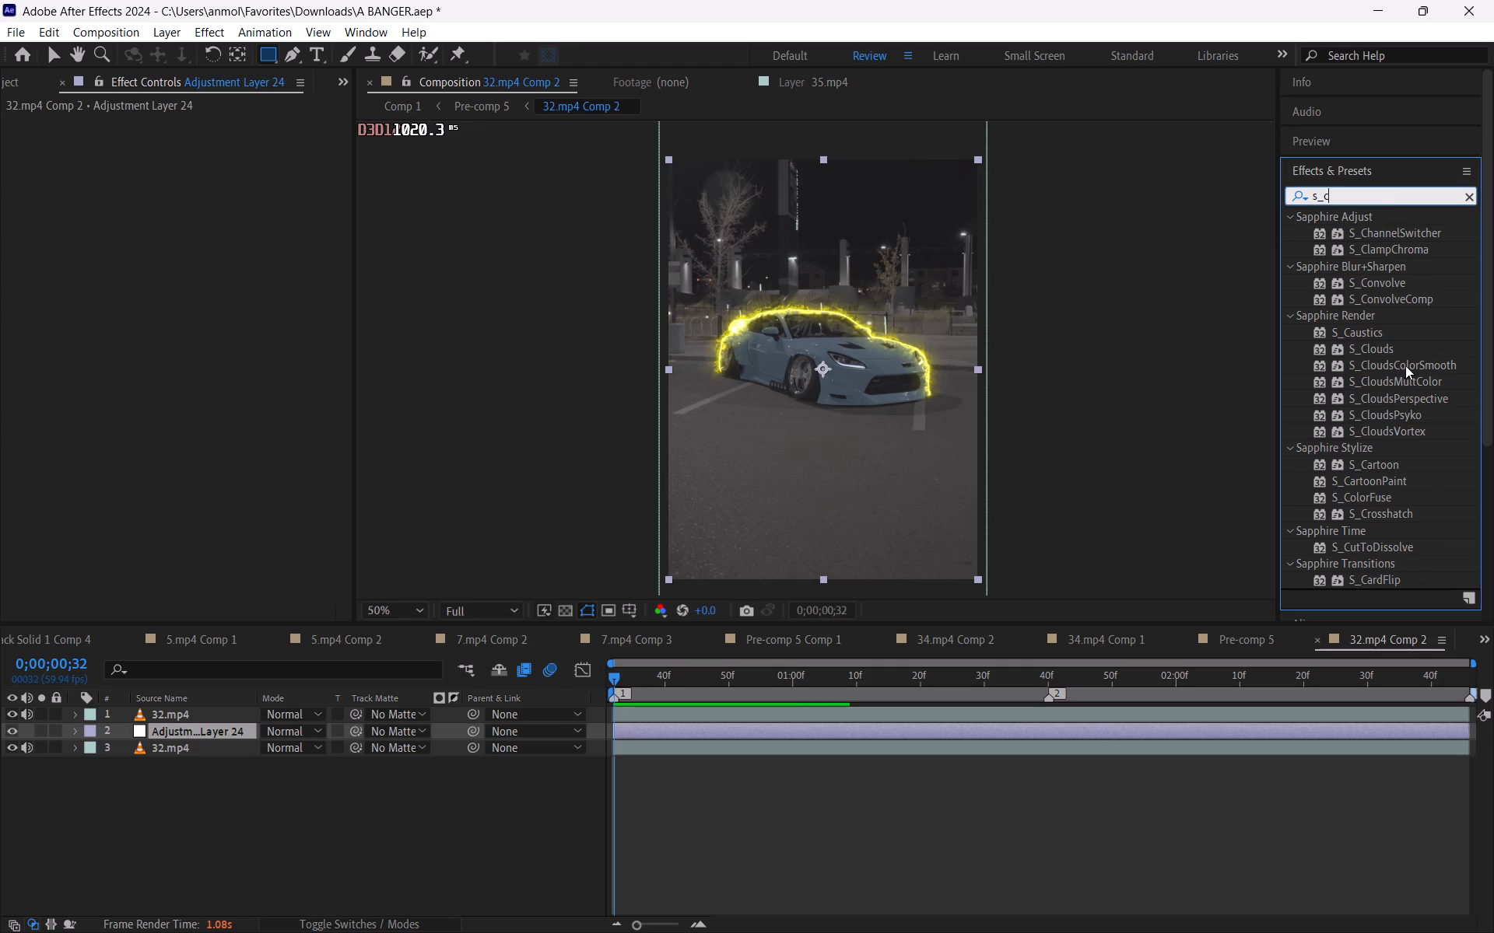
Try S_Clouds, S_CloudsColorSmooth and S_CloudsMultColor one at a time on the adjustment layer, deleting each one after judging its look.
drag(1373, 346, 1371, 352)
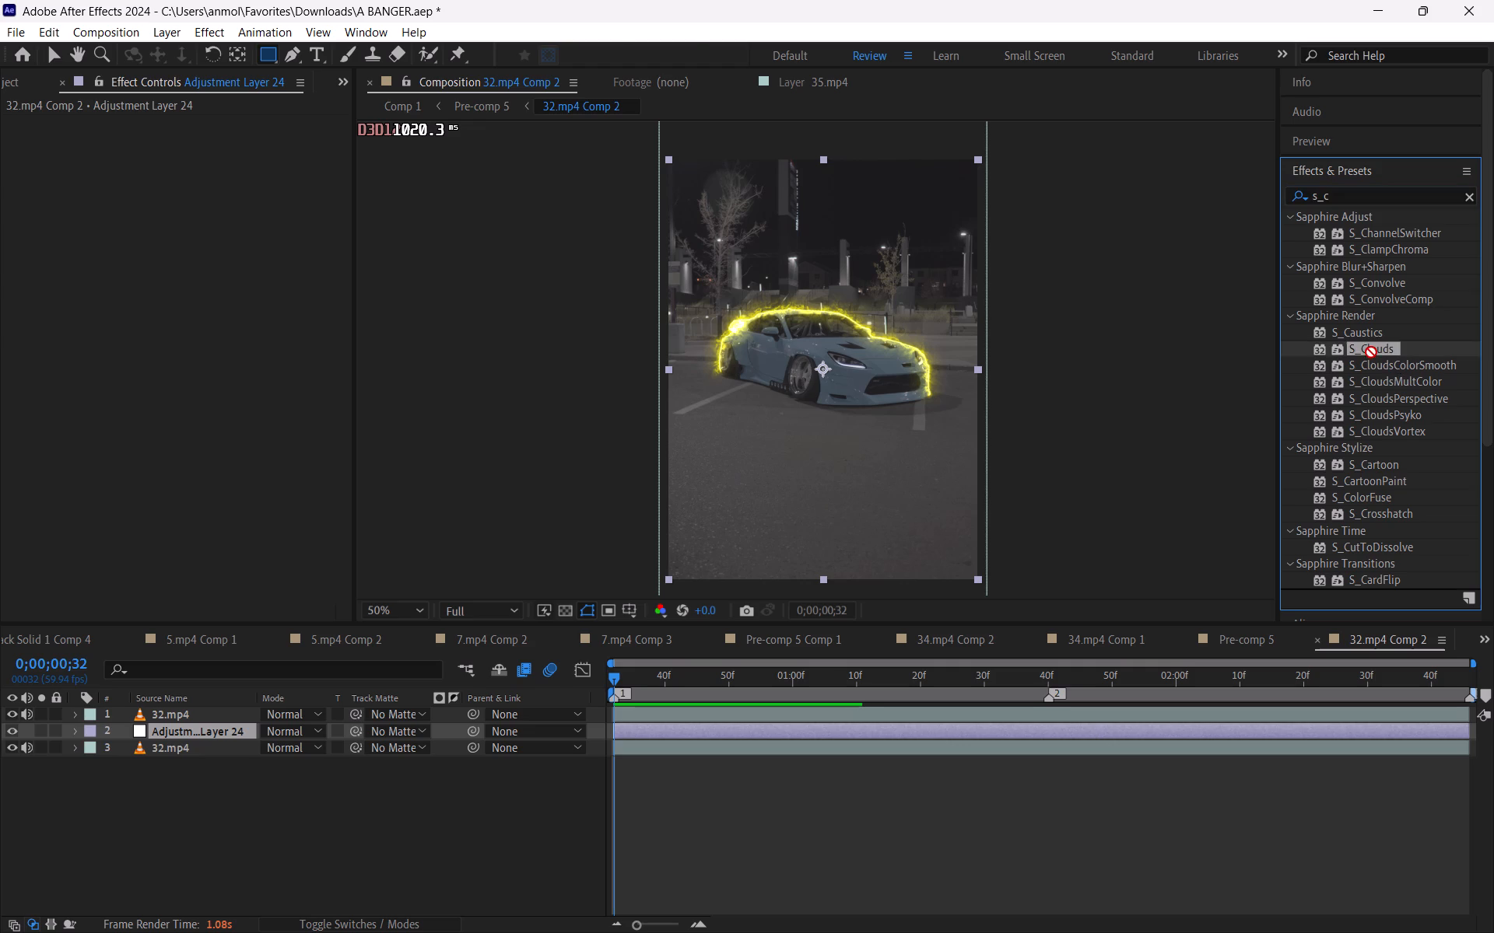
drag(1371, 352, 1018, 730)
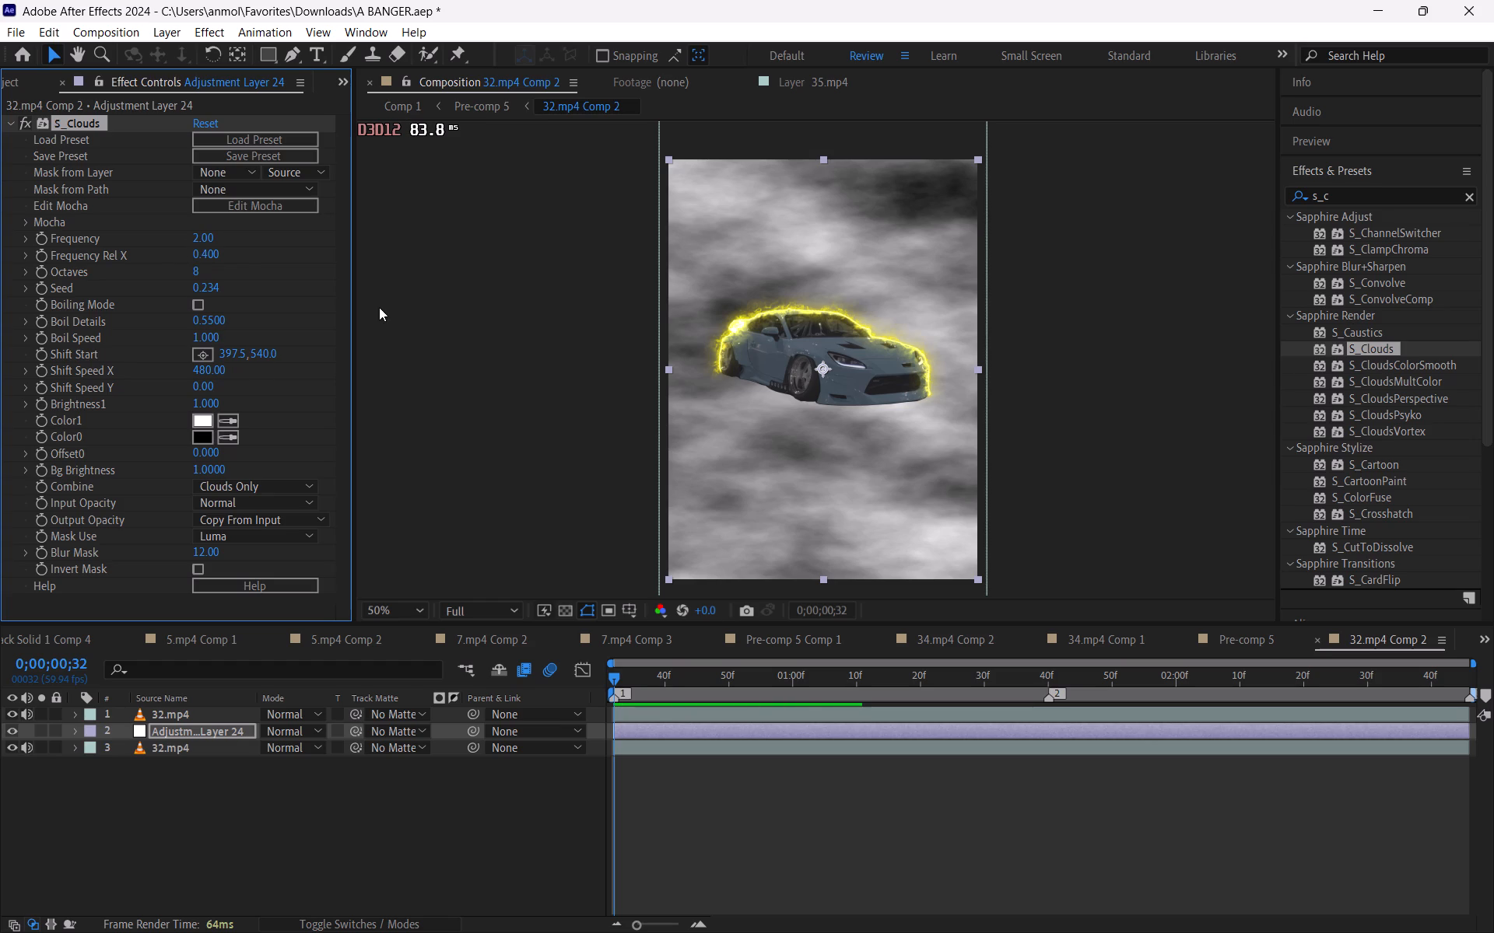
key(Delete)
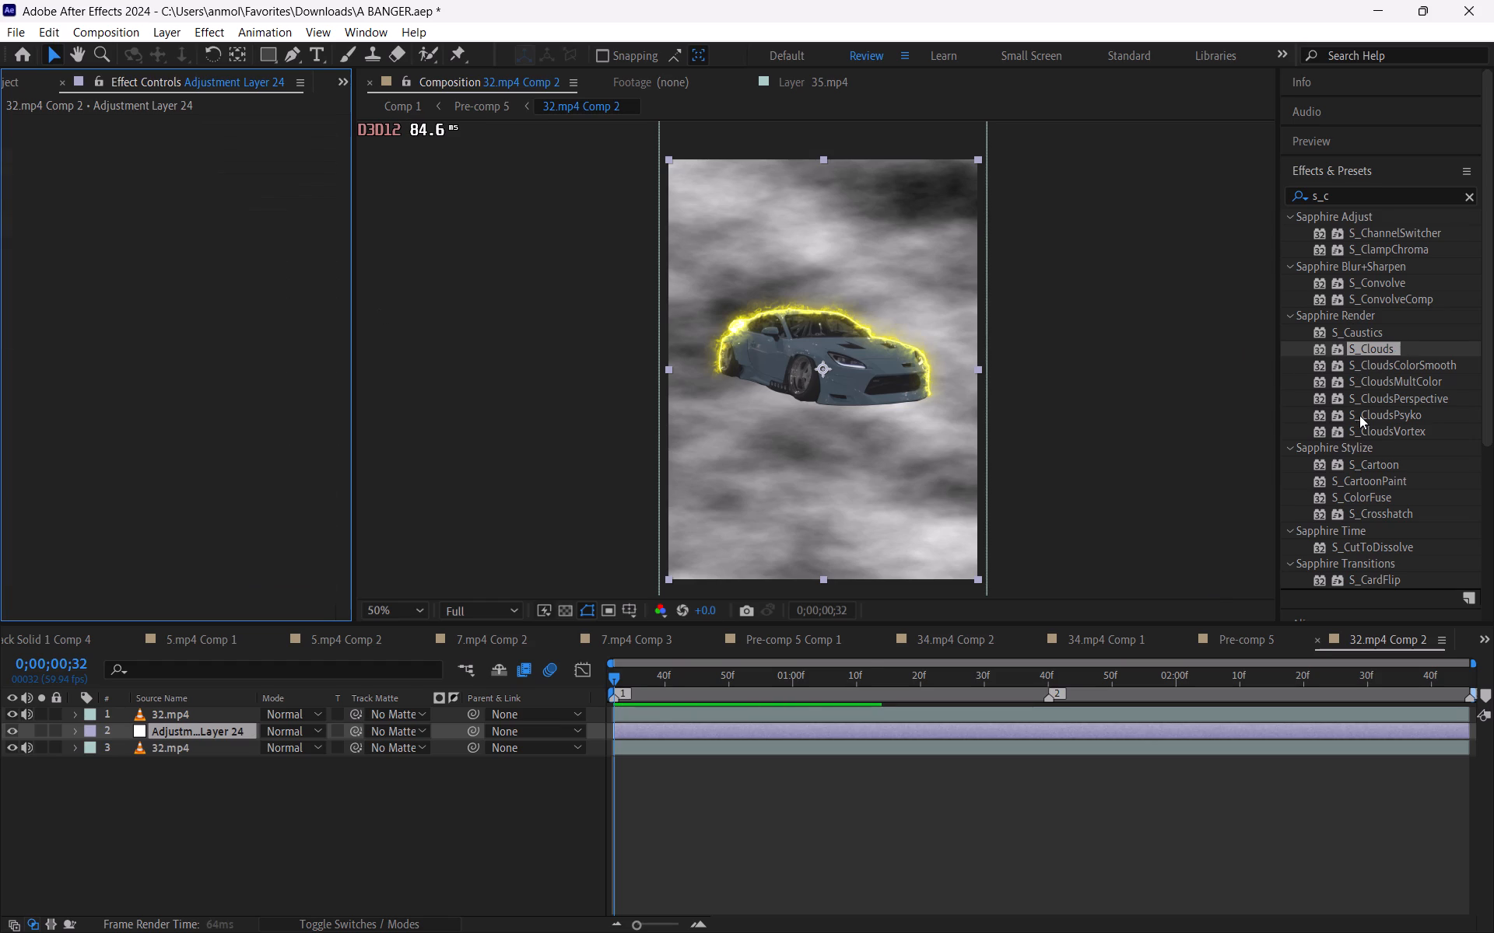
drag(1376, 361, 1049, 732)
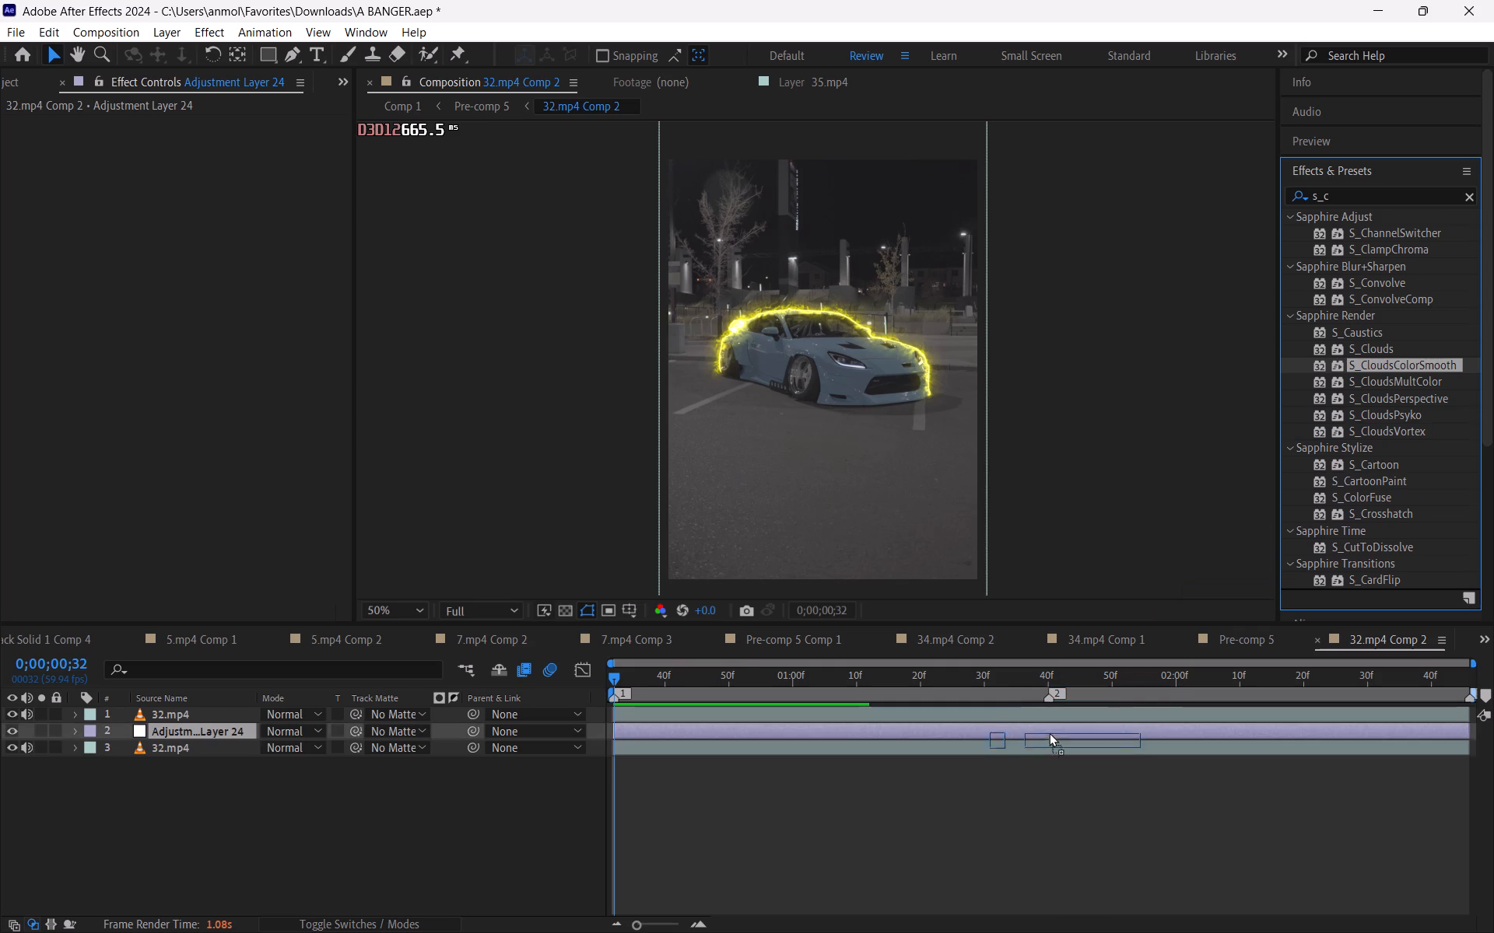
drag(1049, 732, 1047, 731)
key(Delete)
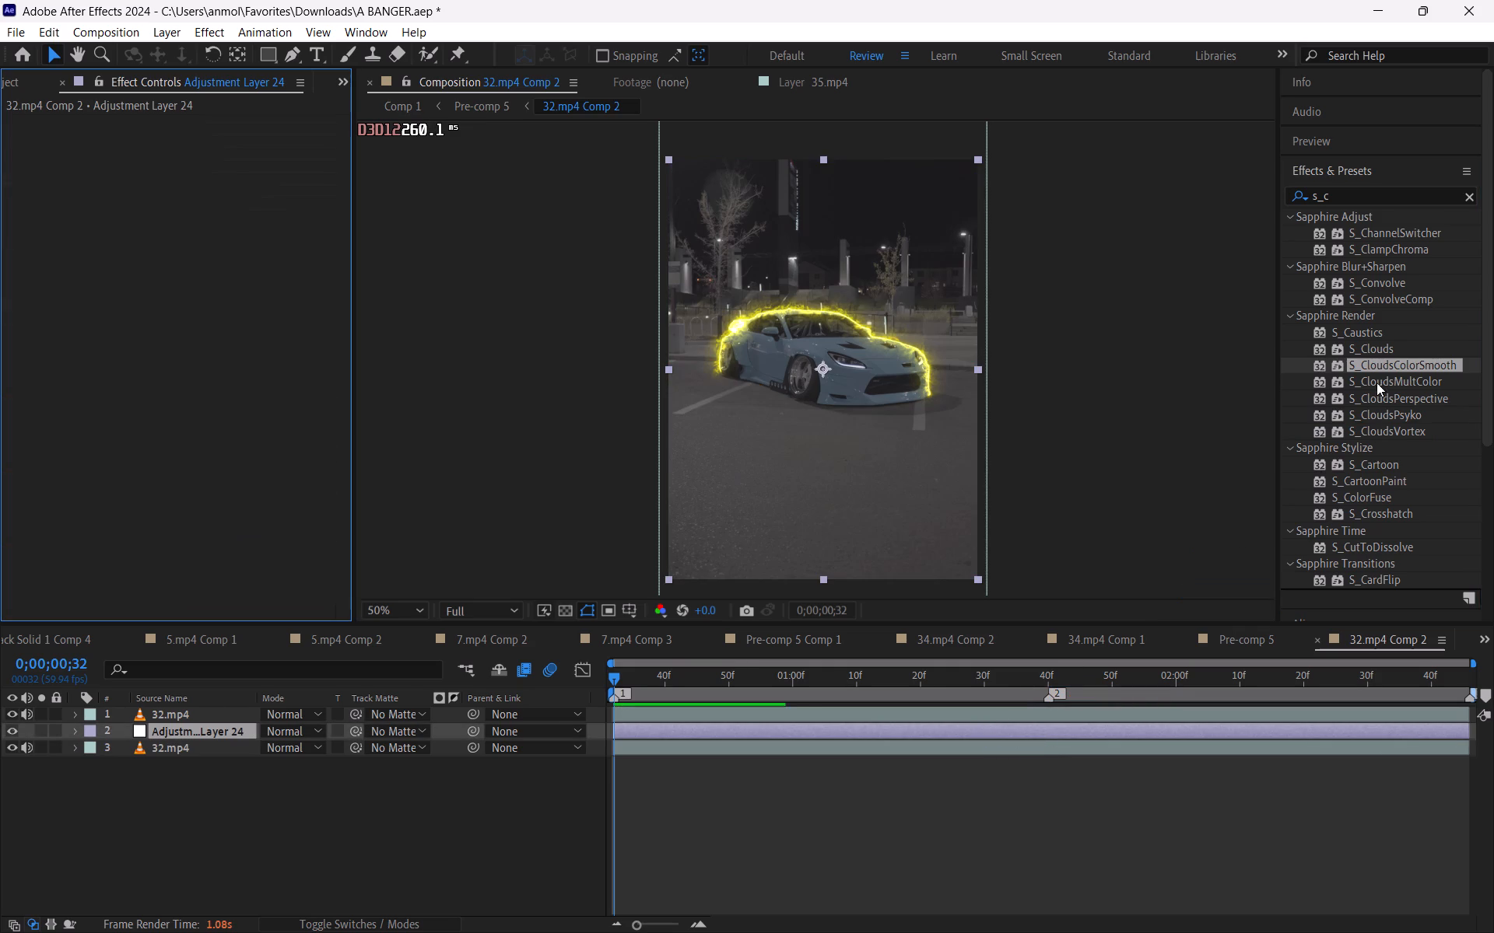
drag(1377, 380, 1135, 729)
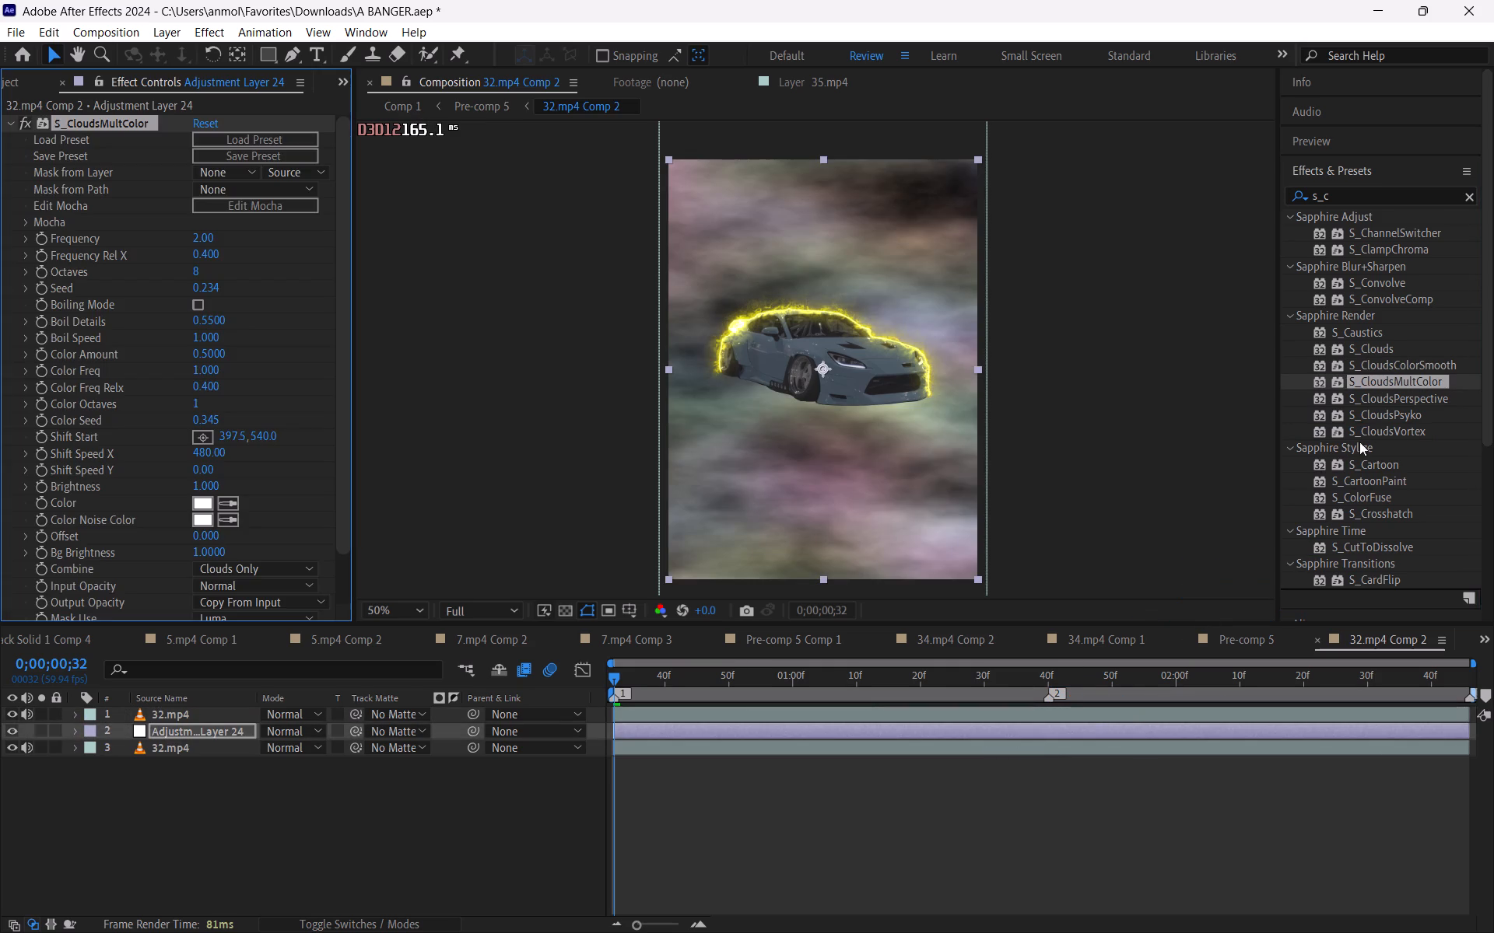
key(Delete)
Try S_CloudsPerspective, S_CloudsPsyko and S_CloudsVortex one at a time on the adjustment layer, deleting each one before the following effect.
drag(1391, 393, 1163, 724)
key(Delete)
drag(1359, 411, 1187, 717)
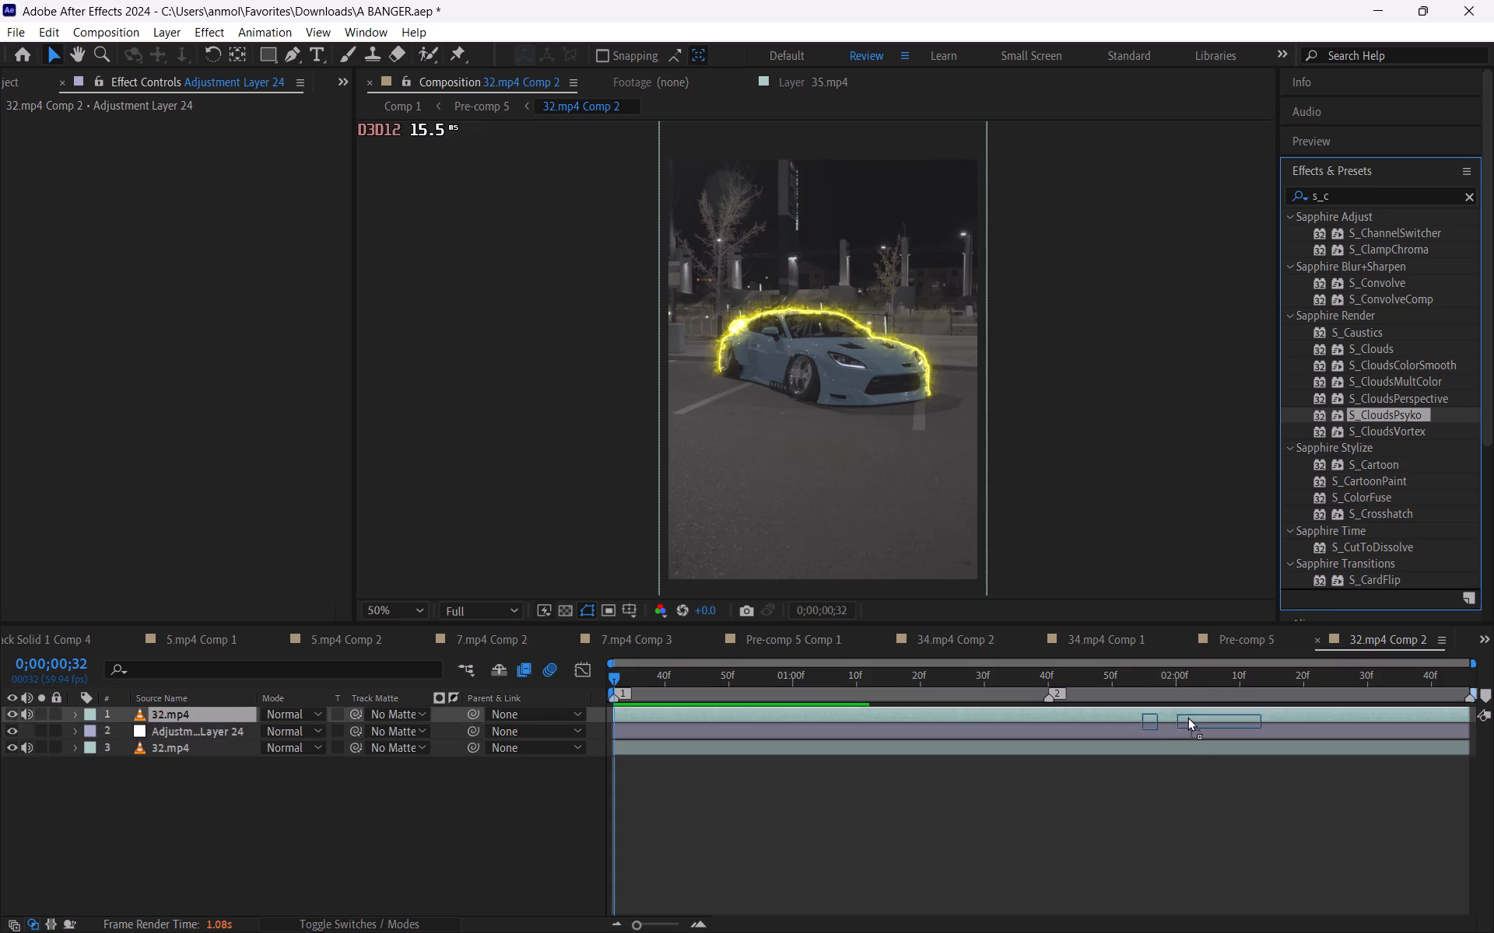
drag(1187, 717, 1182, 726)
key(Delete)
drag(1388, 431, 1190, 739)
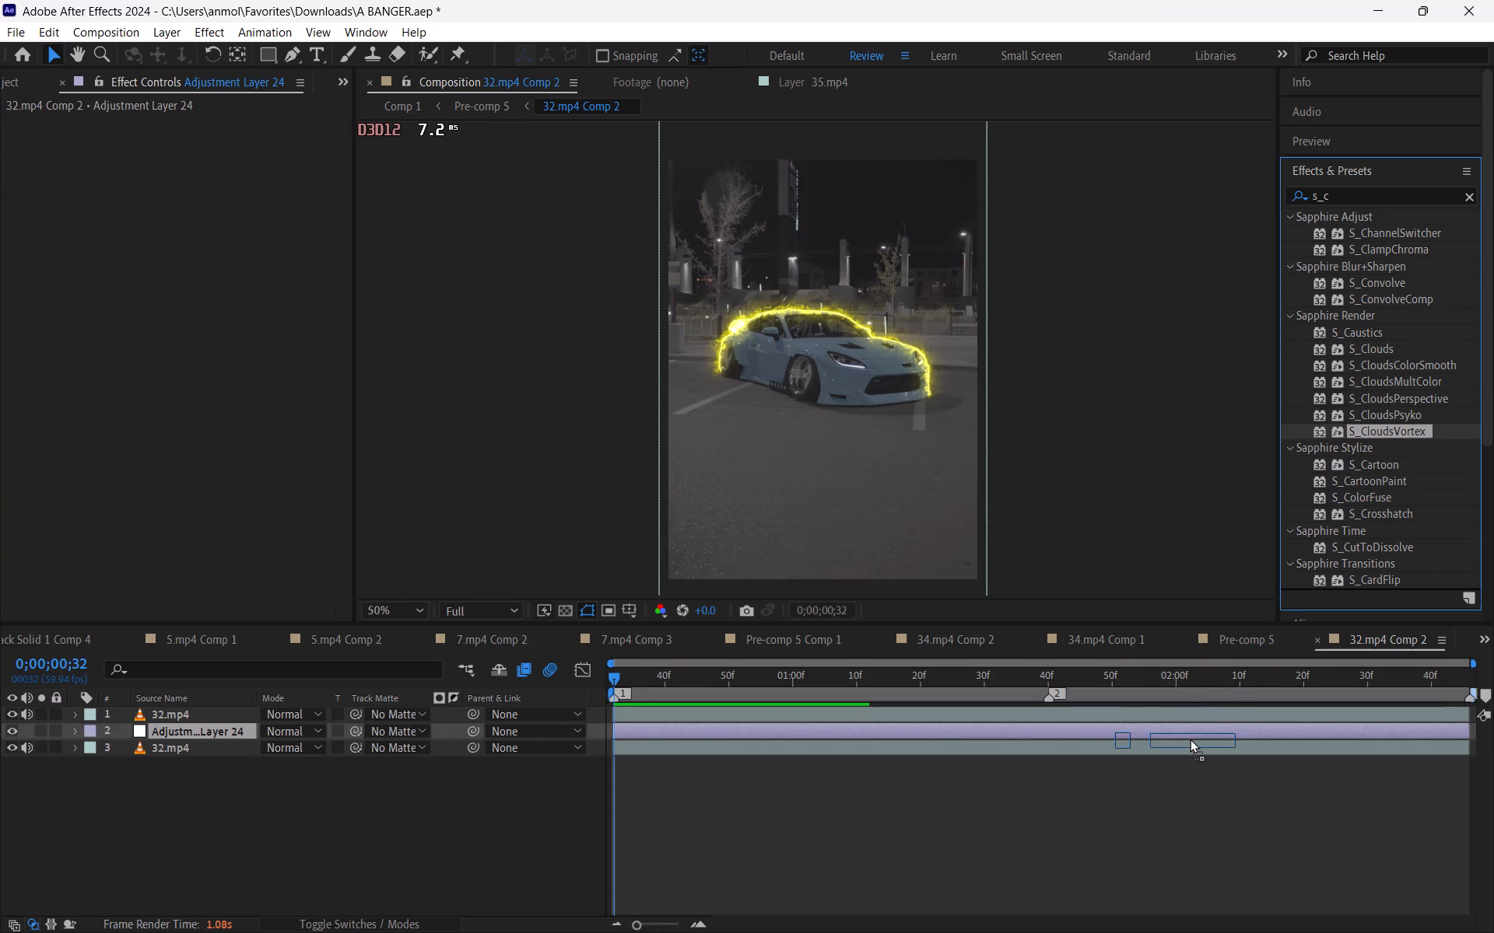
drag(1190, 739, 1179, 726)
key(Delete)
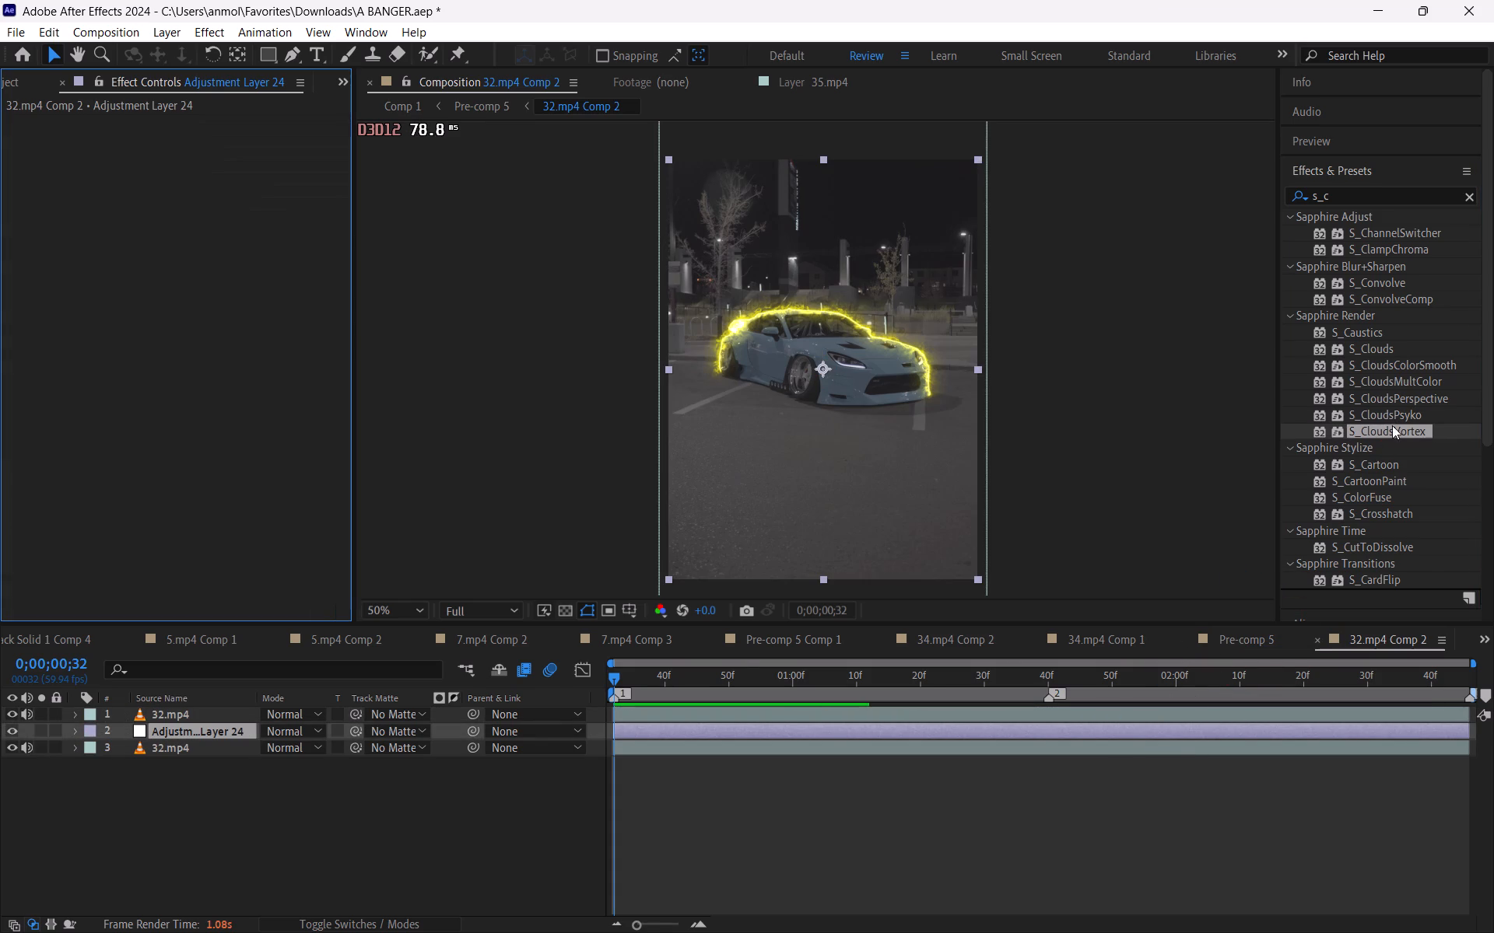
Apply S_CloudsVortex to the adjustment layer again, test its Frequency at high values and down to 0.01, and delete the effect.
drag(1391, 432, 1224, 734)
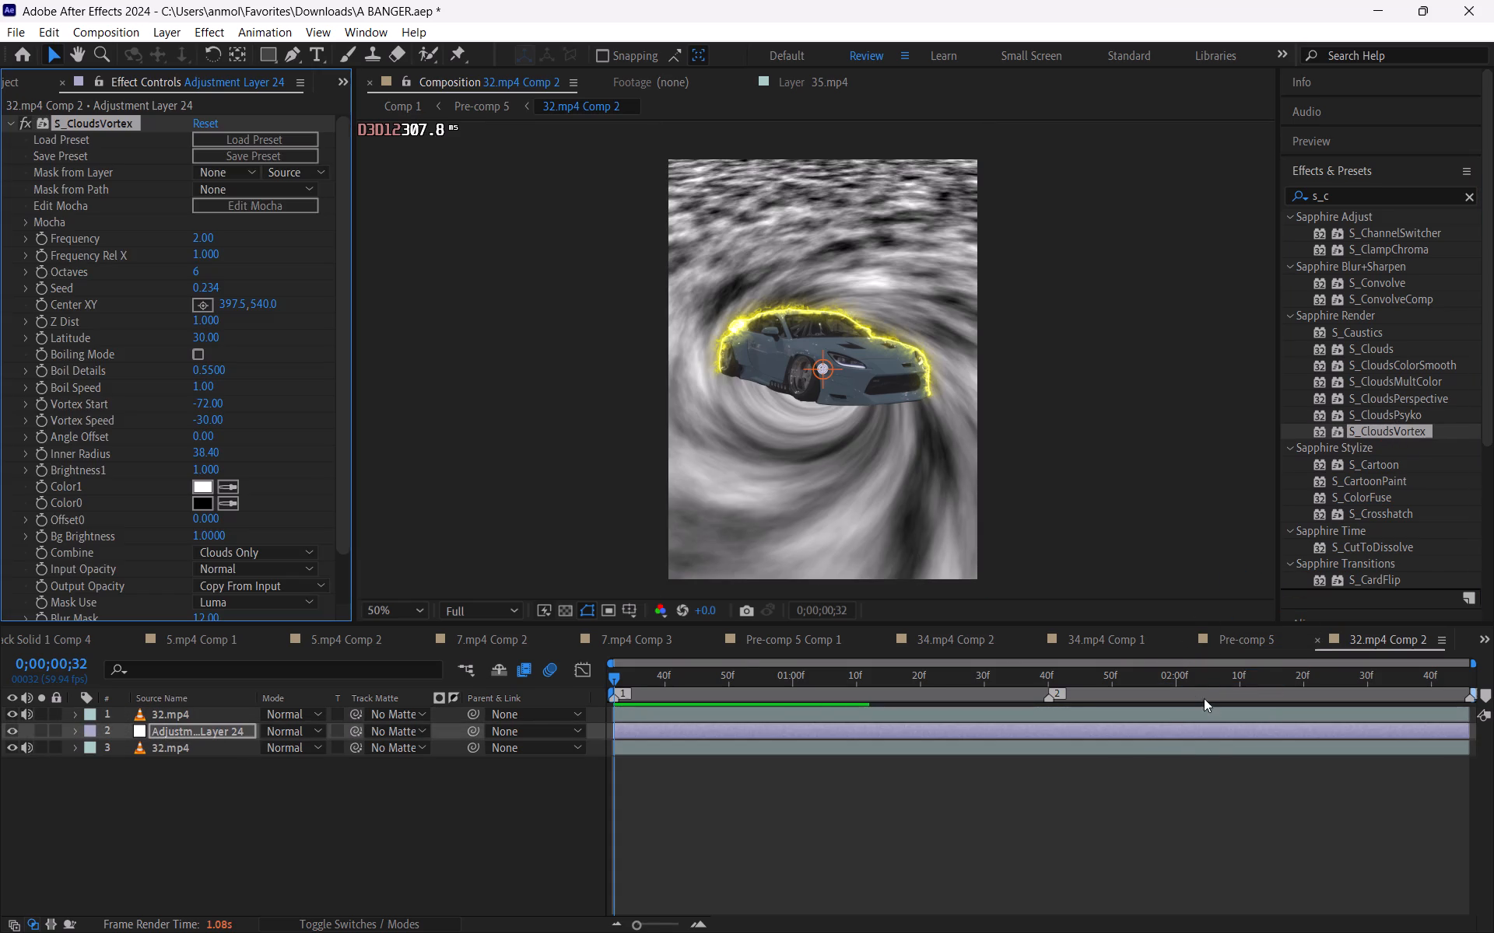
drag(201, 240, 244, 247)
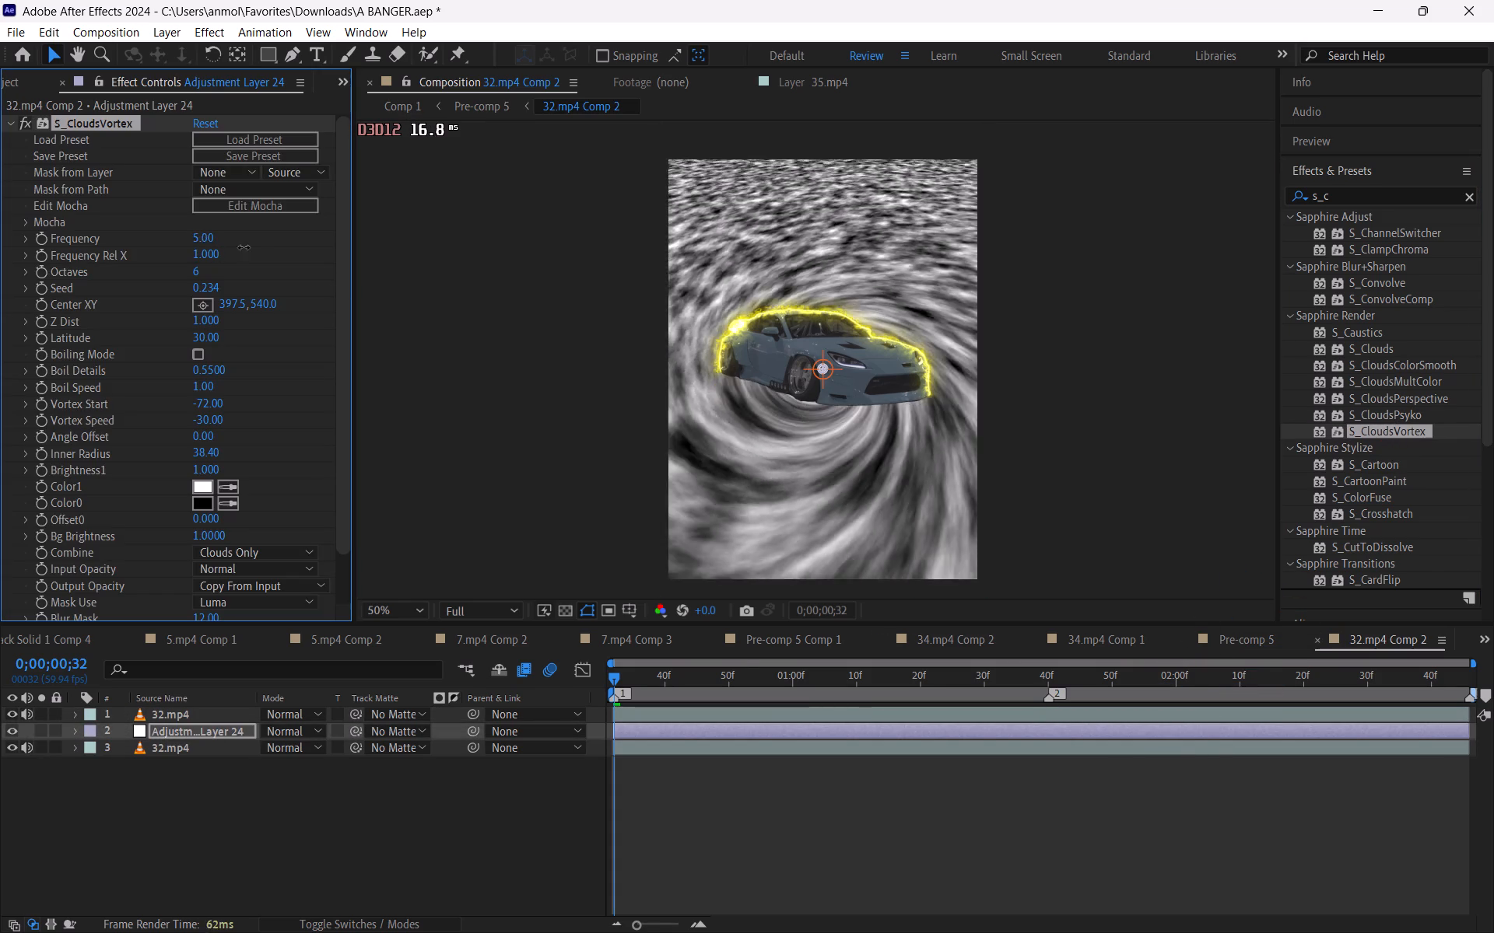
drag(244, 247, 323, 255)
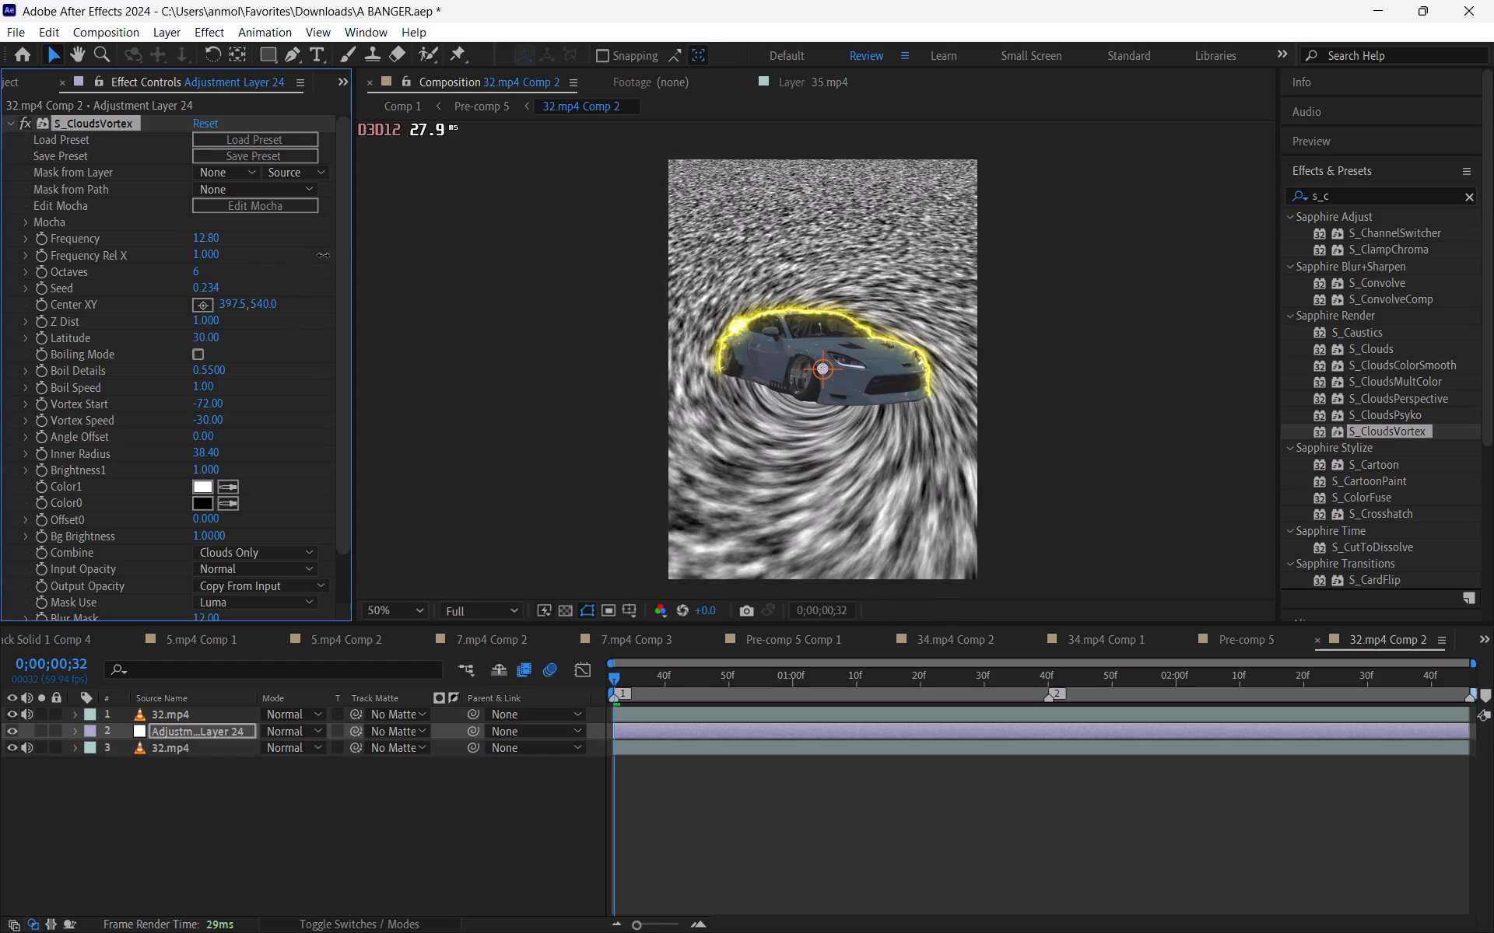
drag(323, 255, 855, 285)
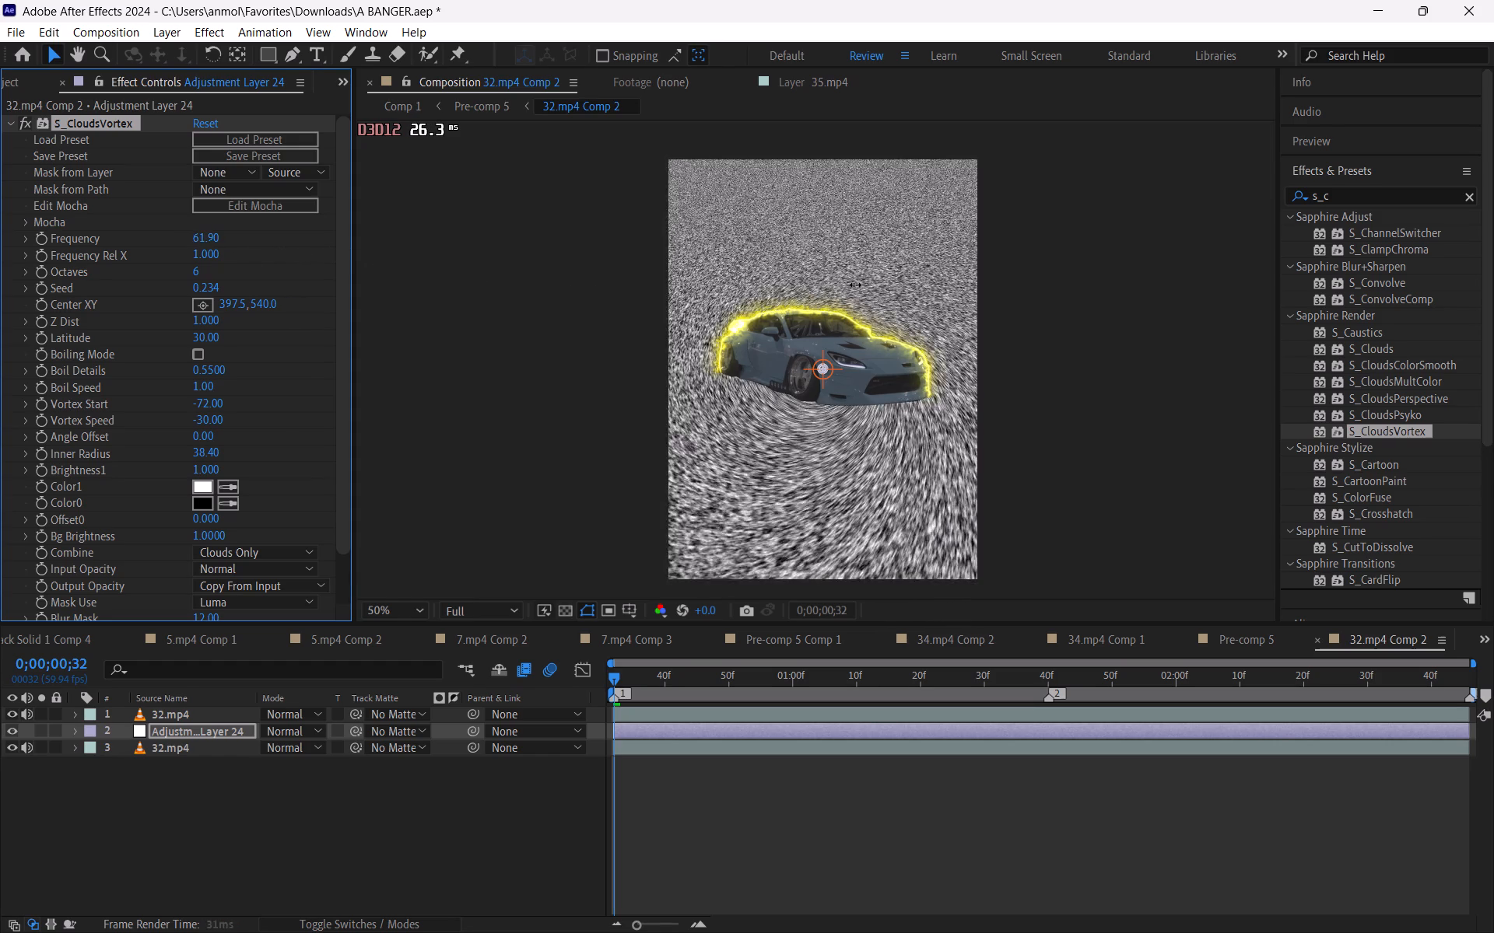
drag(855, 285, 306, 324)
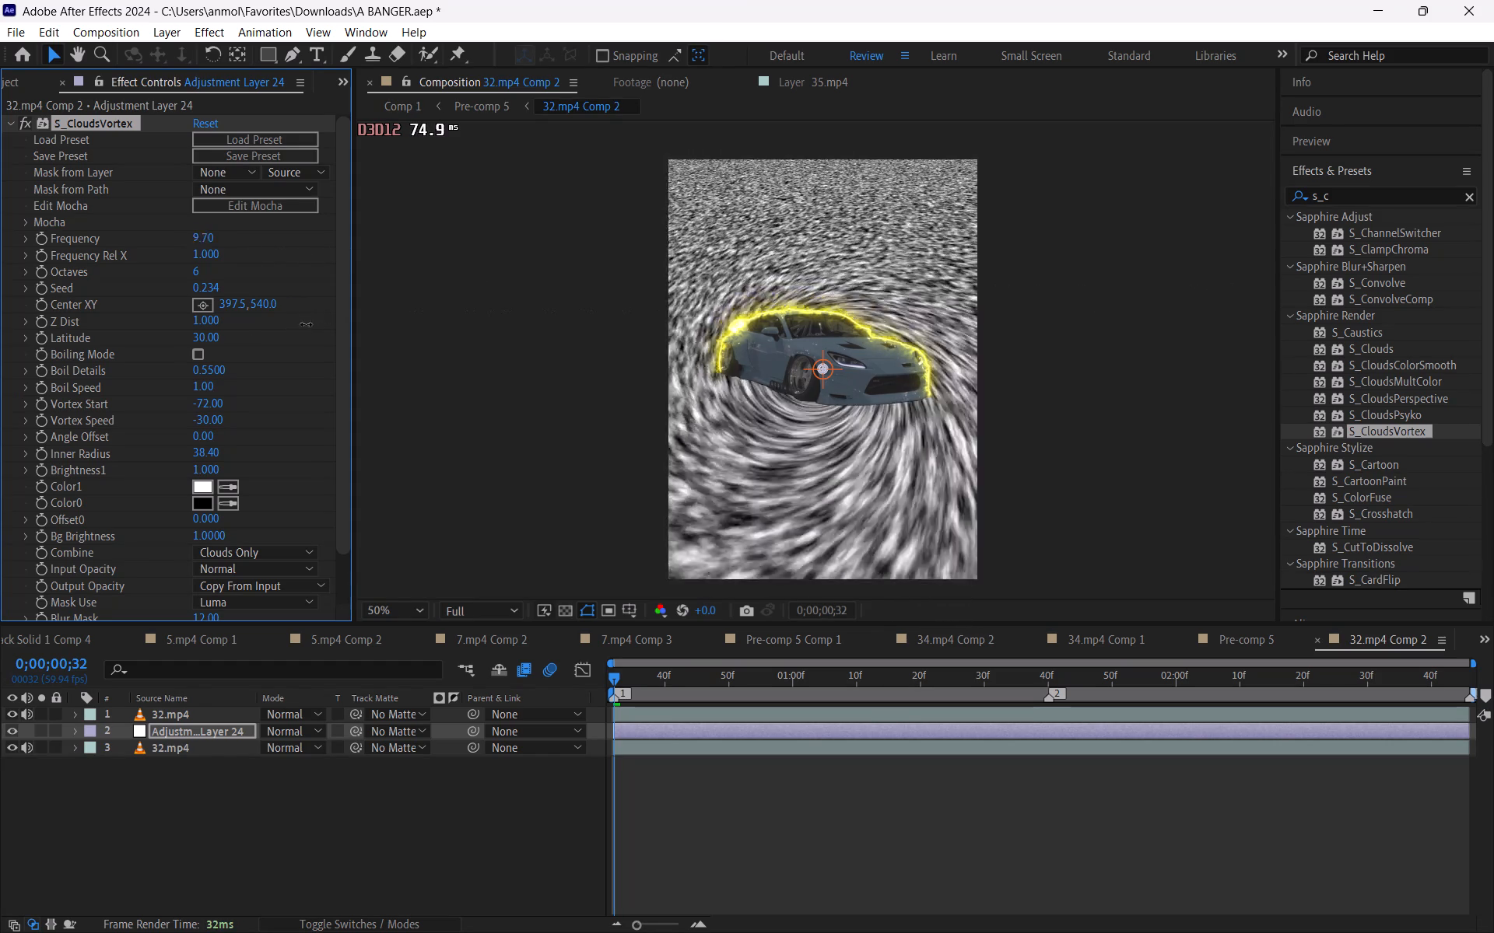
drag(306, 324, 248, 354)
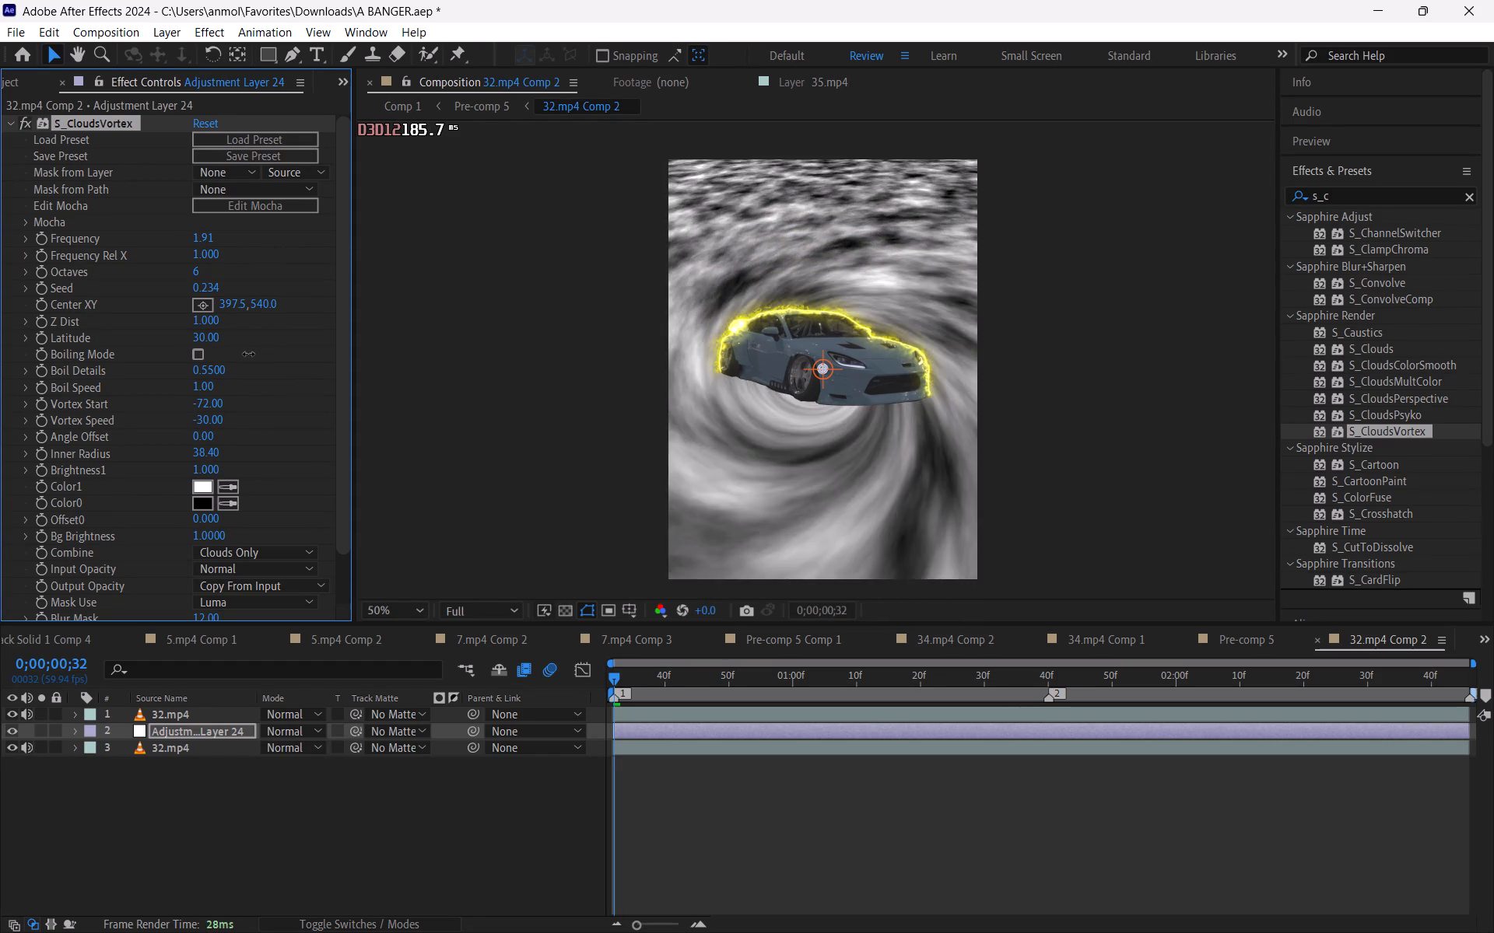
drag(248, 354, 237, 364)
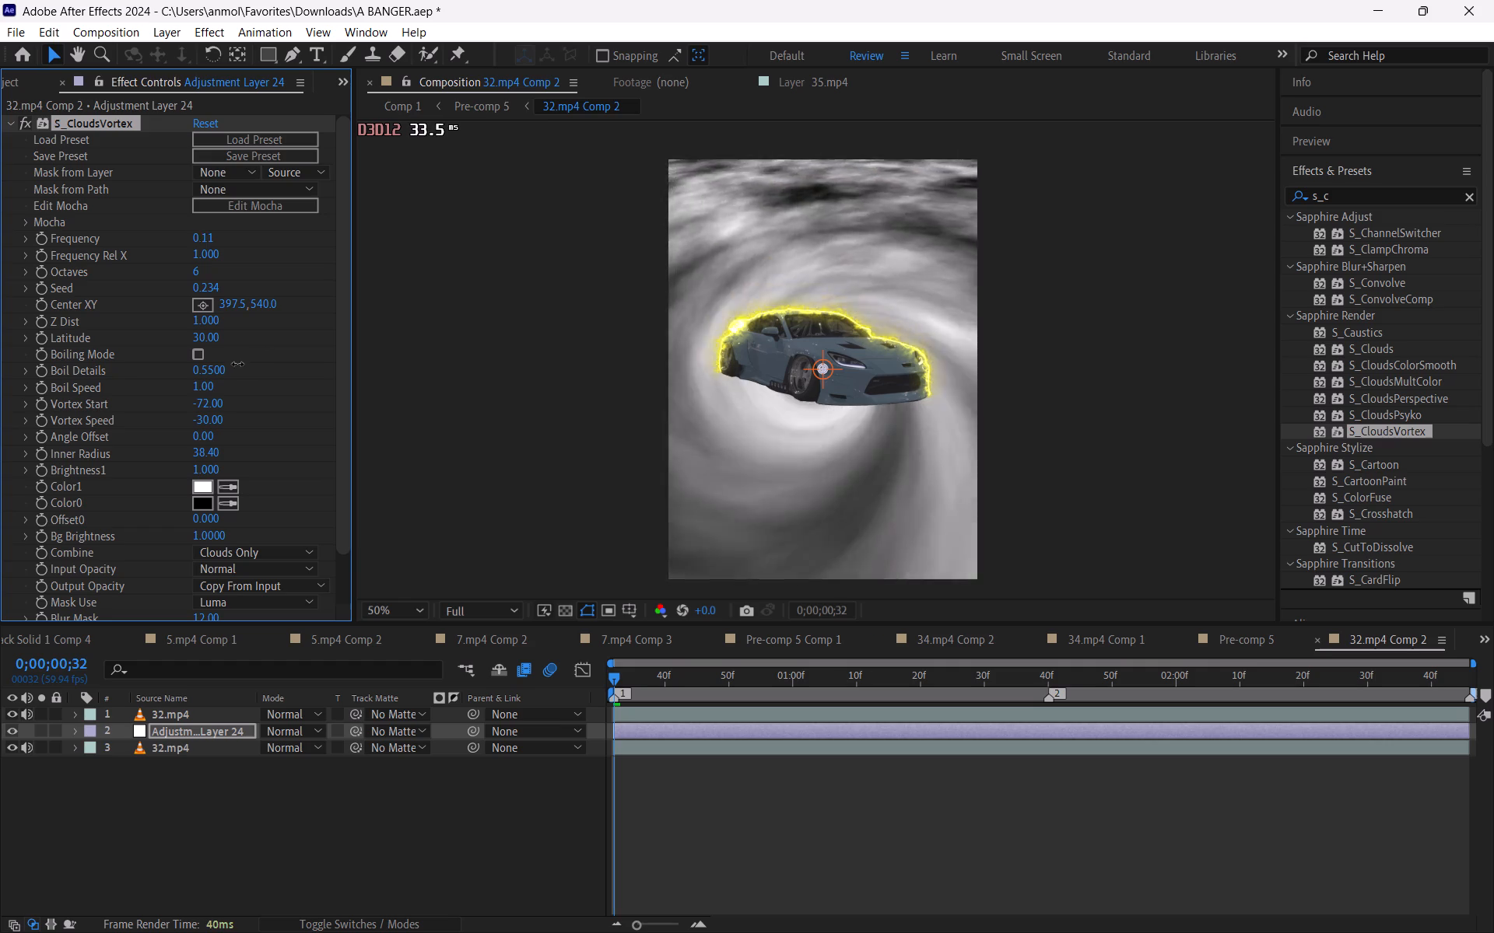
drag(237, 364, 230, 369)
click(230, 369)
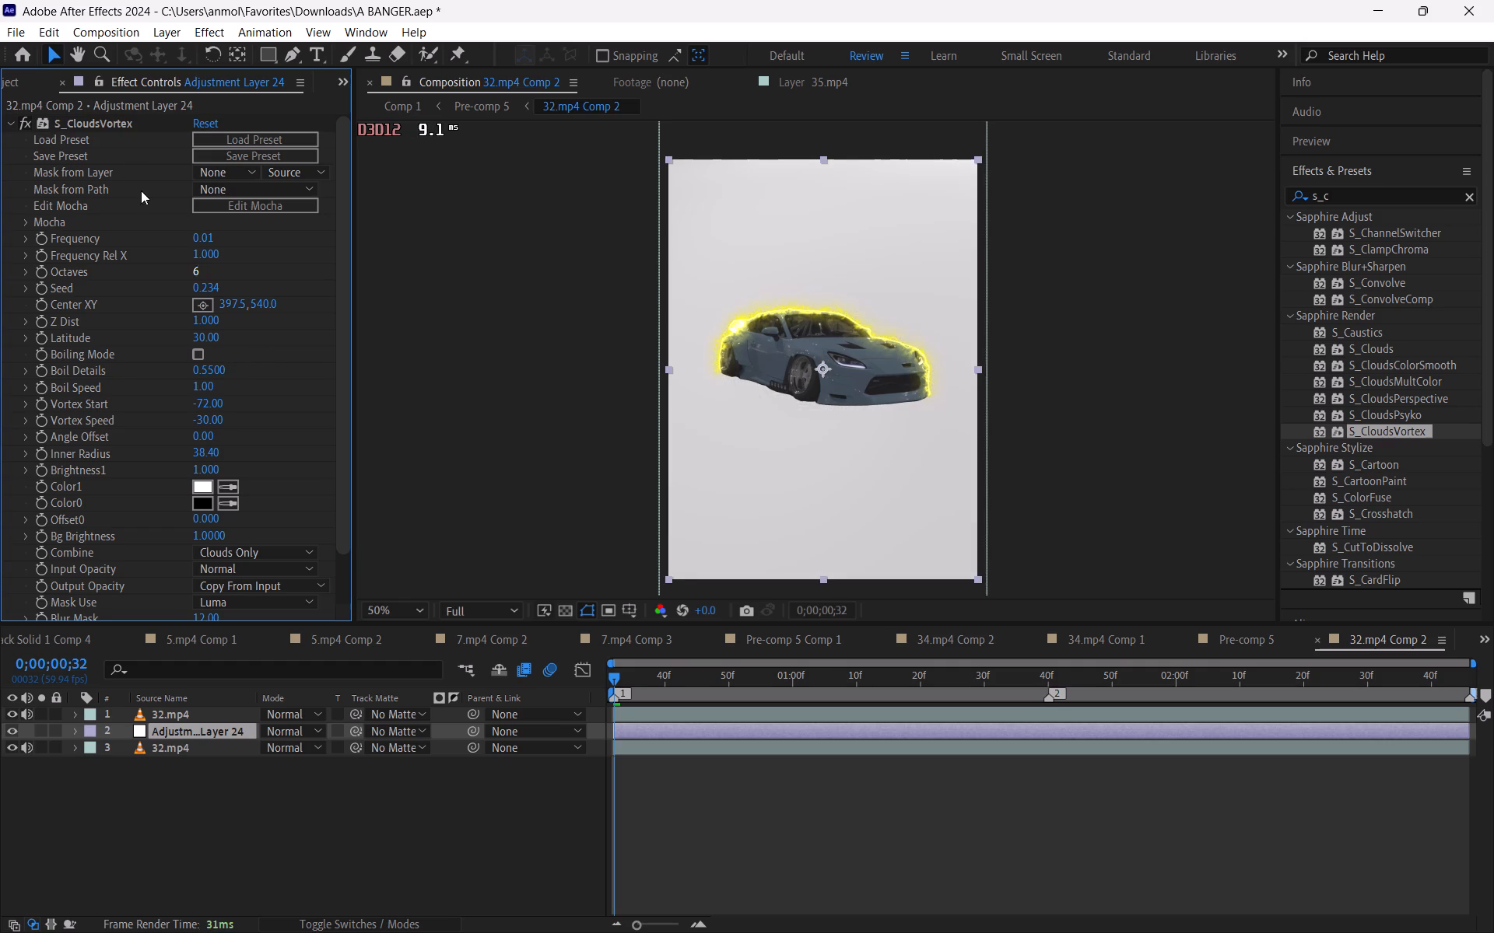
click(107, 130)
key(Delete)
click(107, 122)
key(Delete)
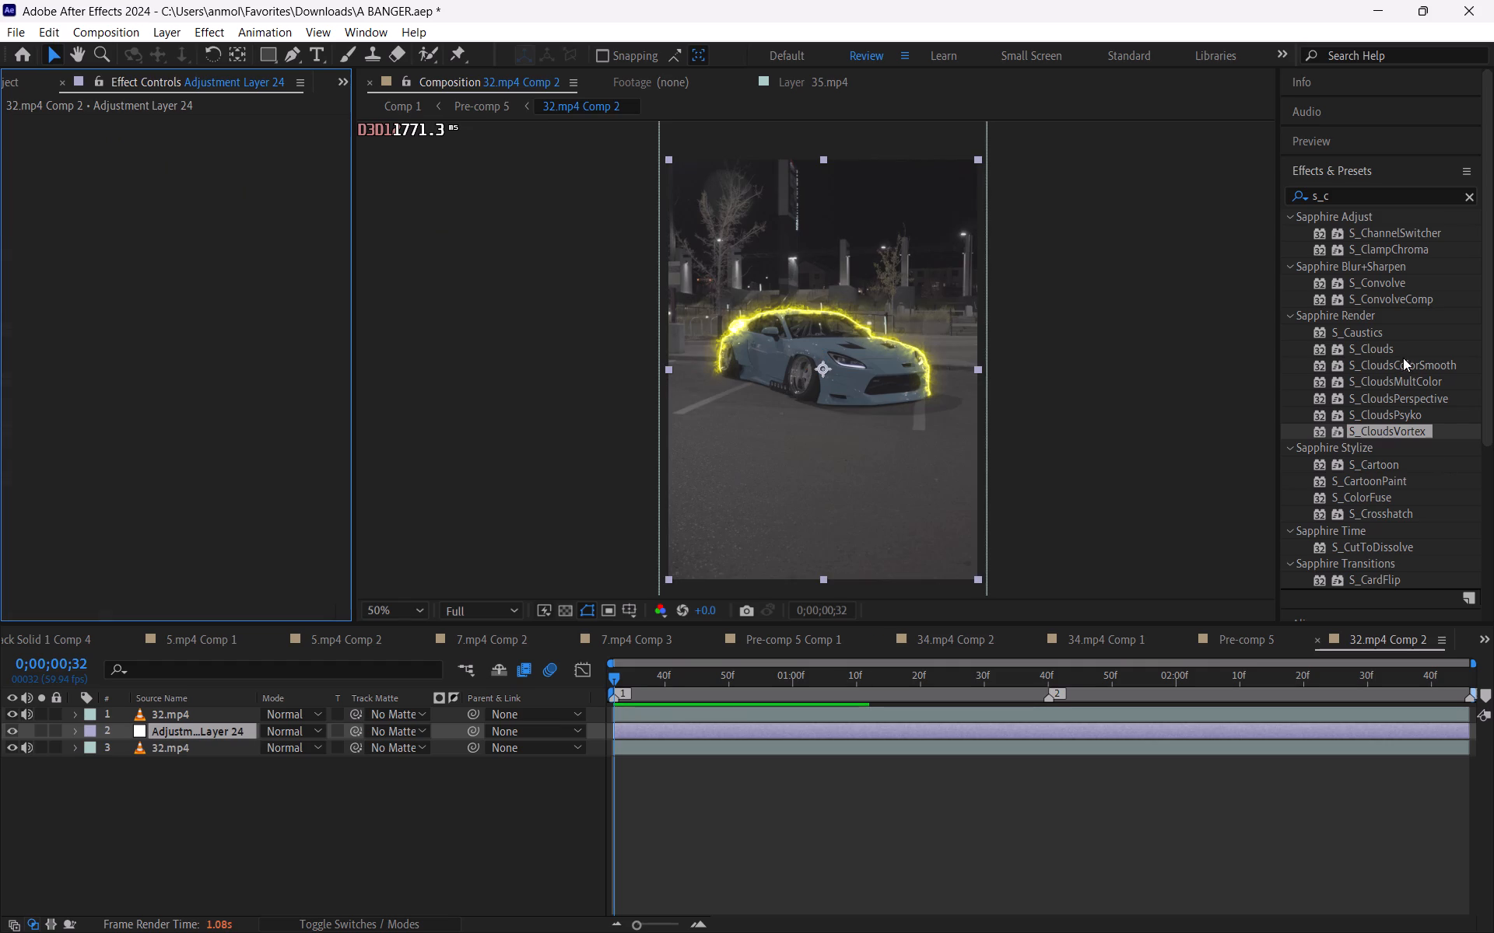
Apply S_Clouds to the adjustment layer and set its Frequency to 7.81.
drag(1382, 357, 1289, 401)
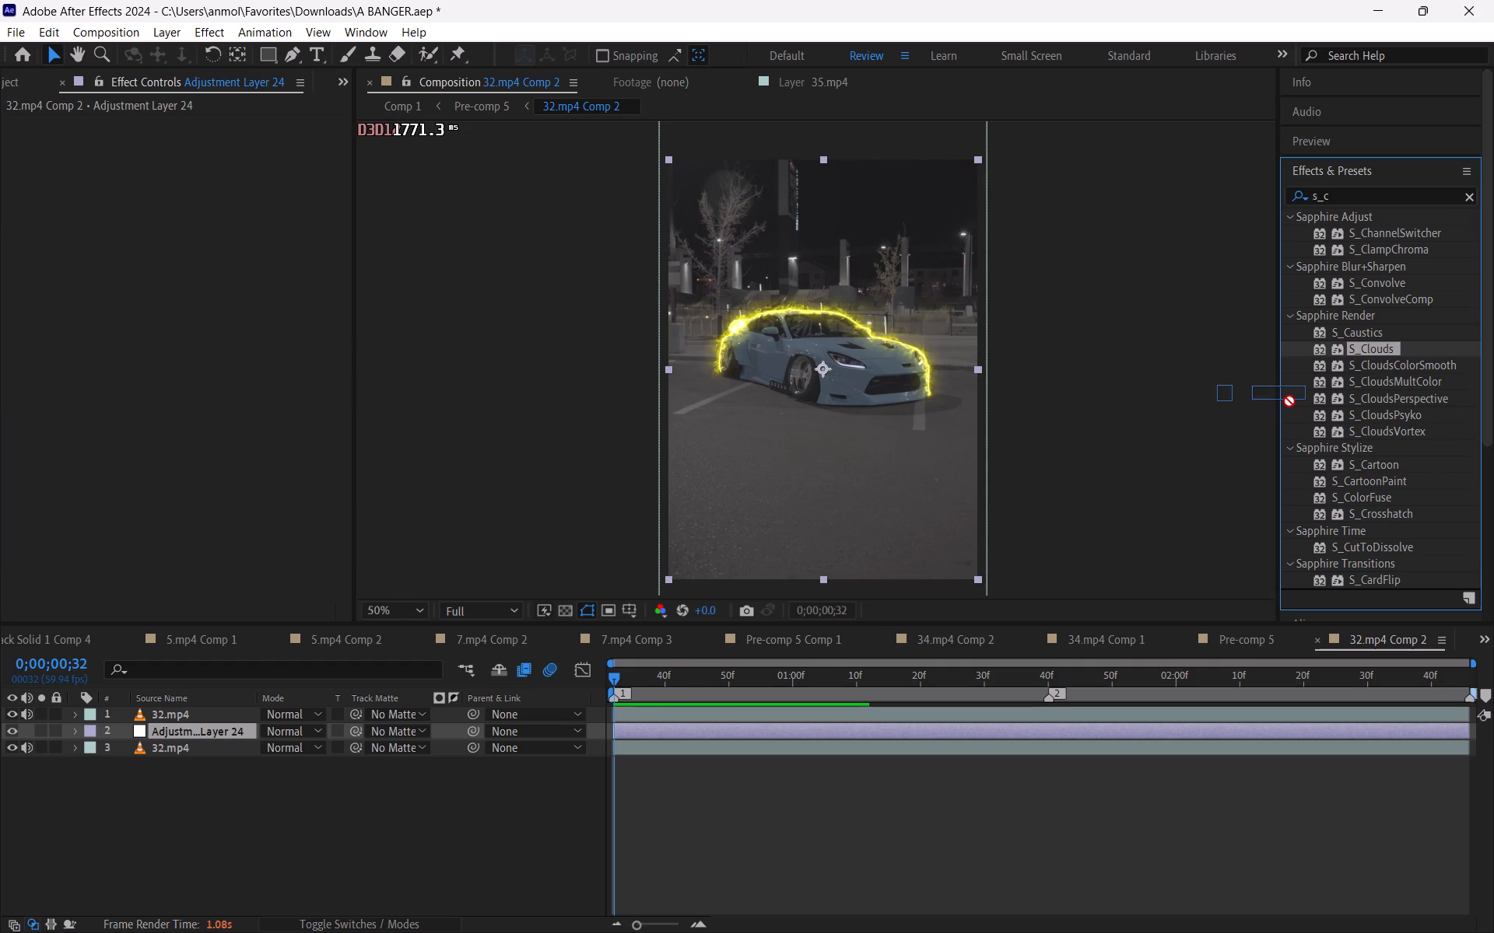
drag(1289, 401, 403, 372)
drag(1384, 349, 226, 330)
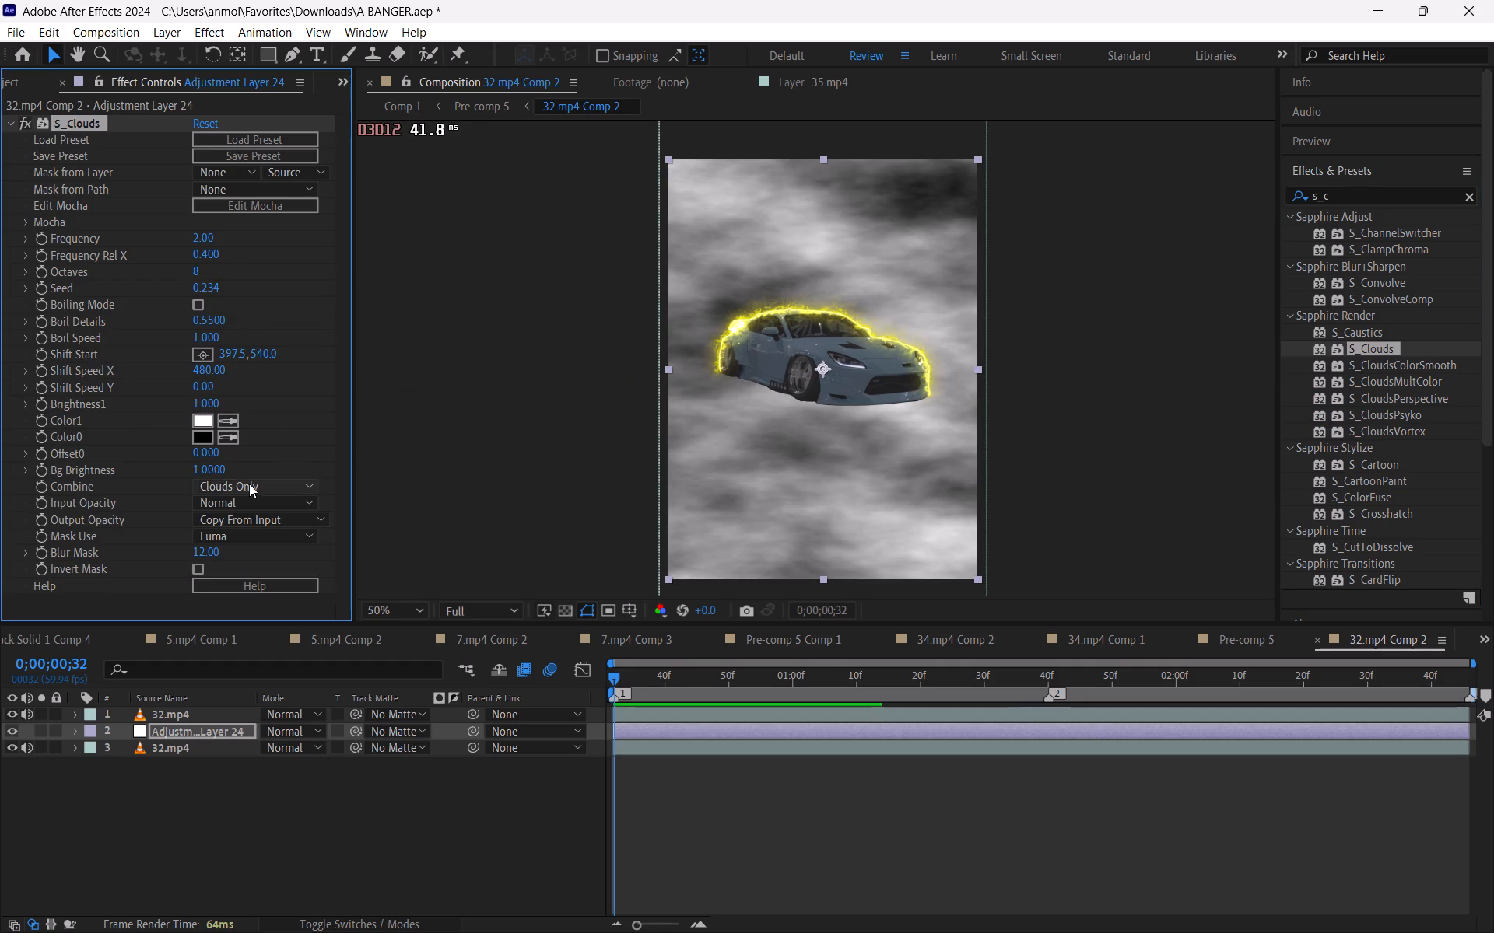
drag(200, 233, 156, 245)
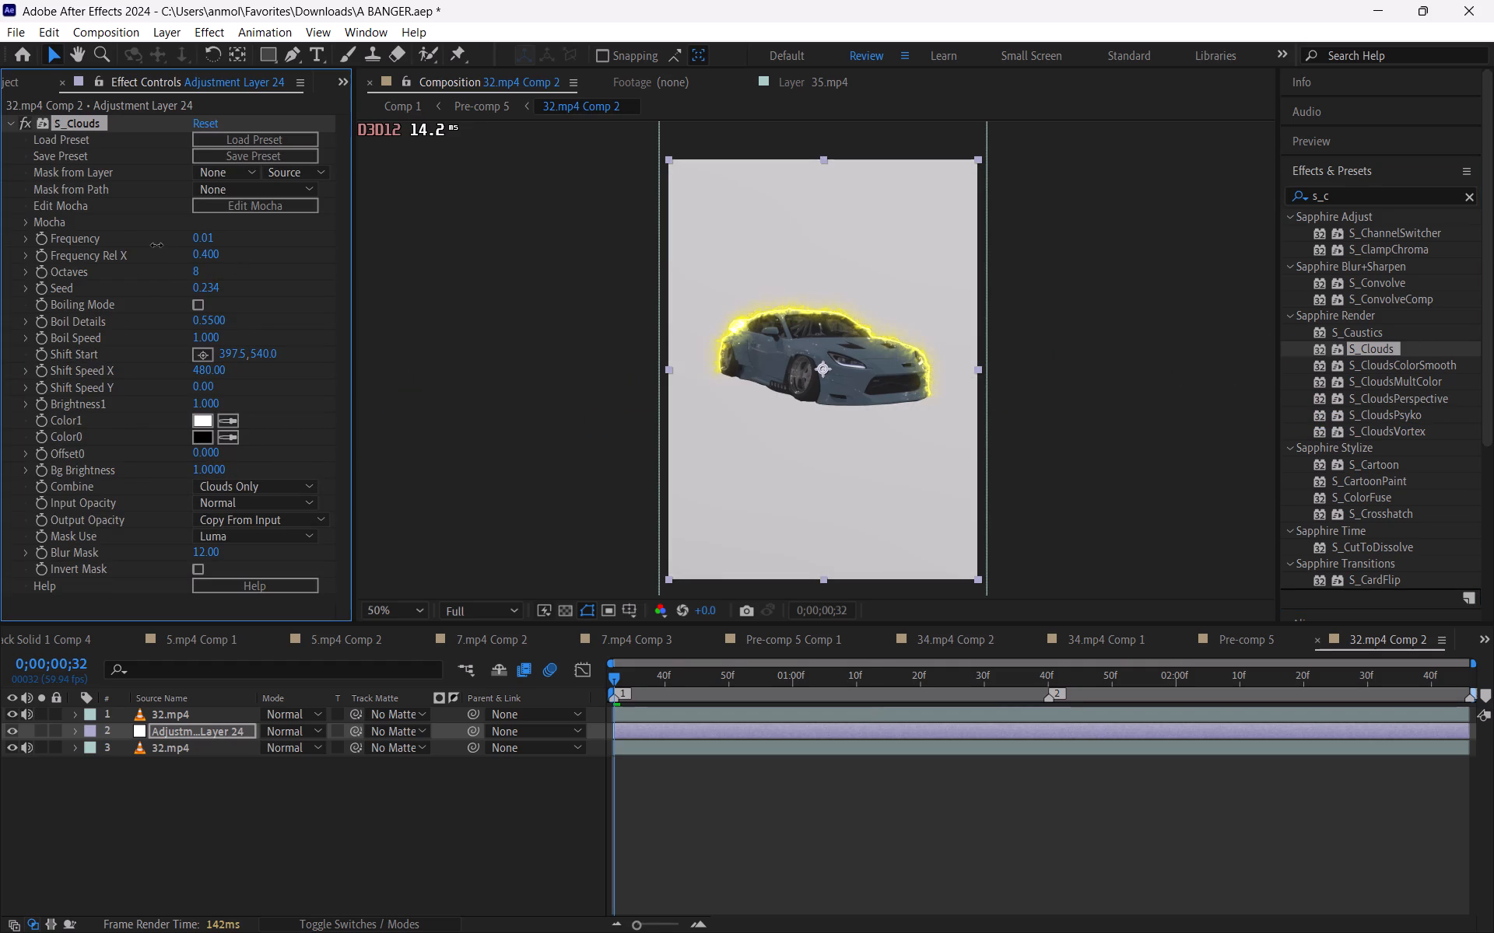
drag(156, 245, 246, 258)
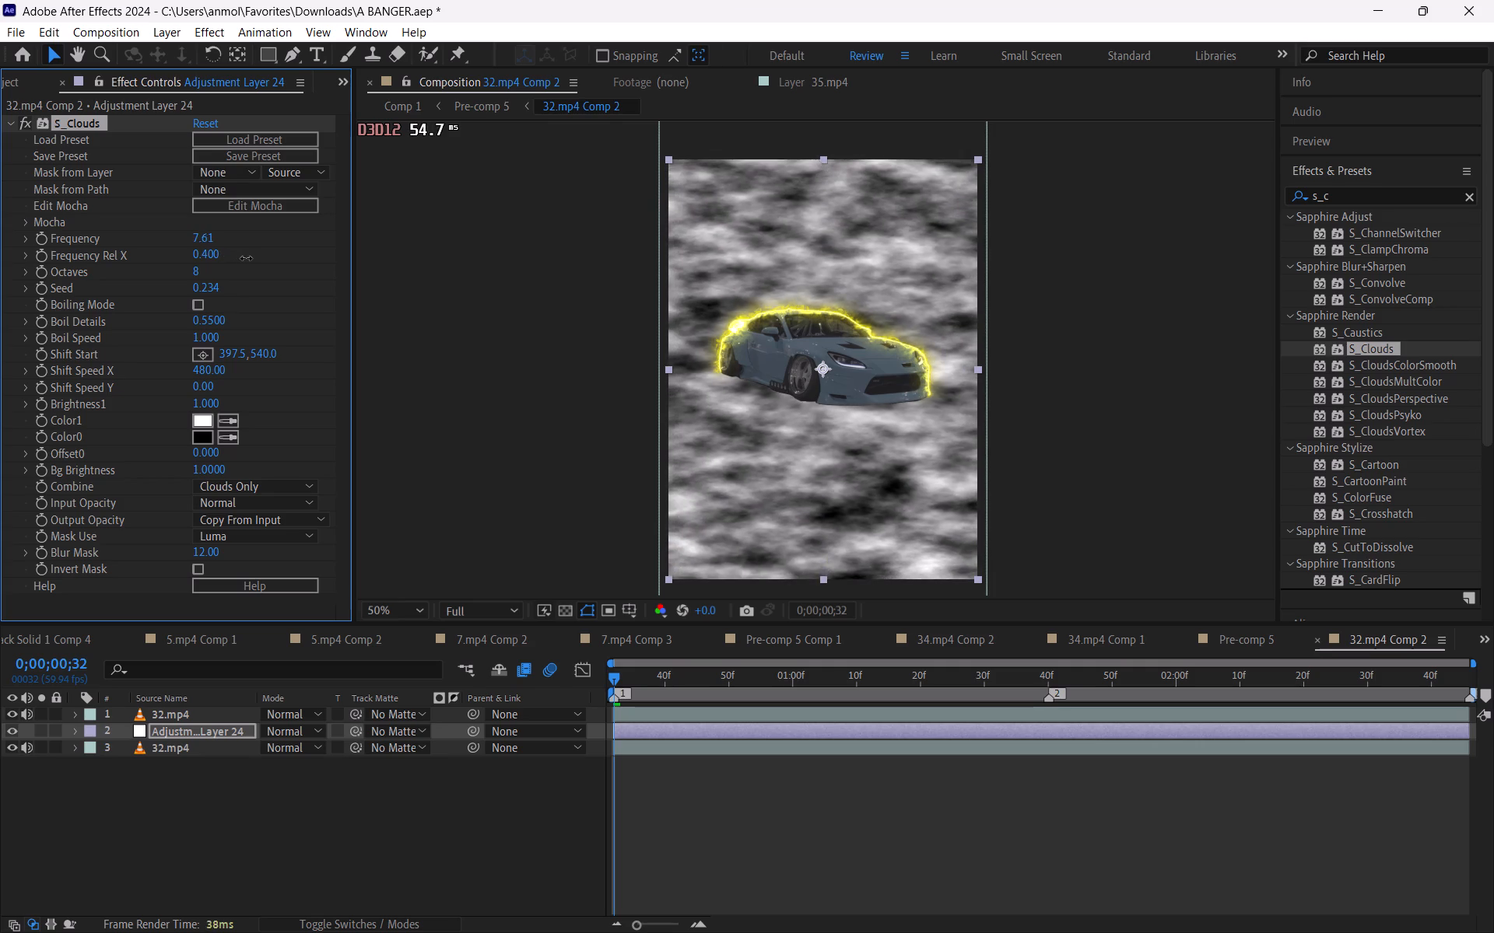
drag(246, 258, 245, 260)
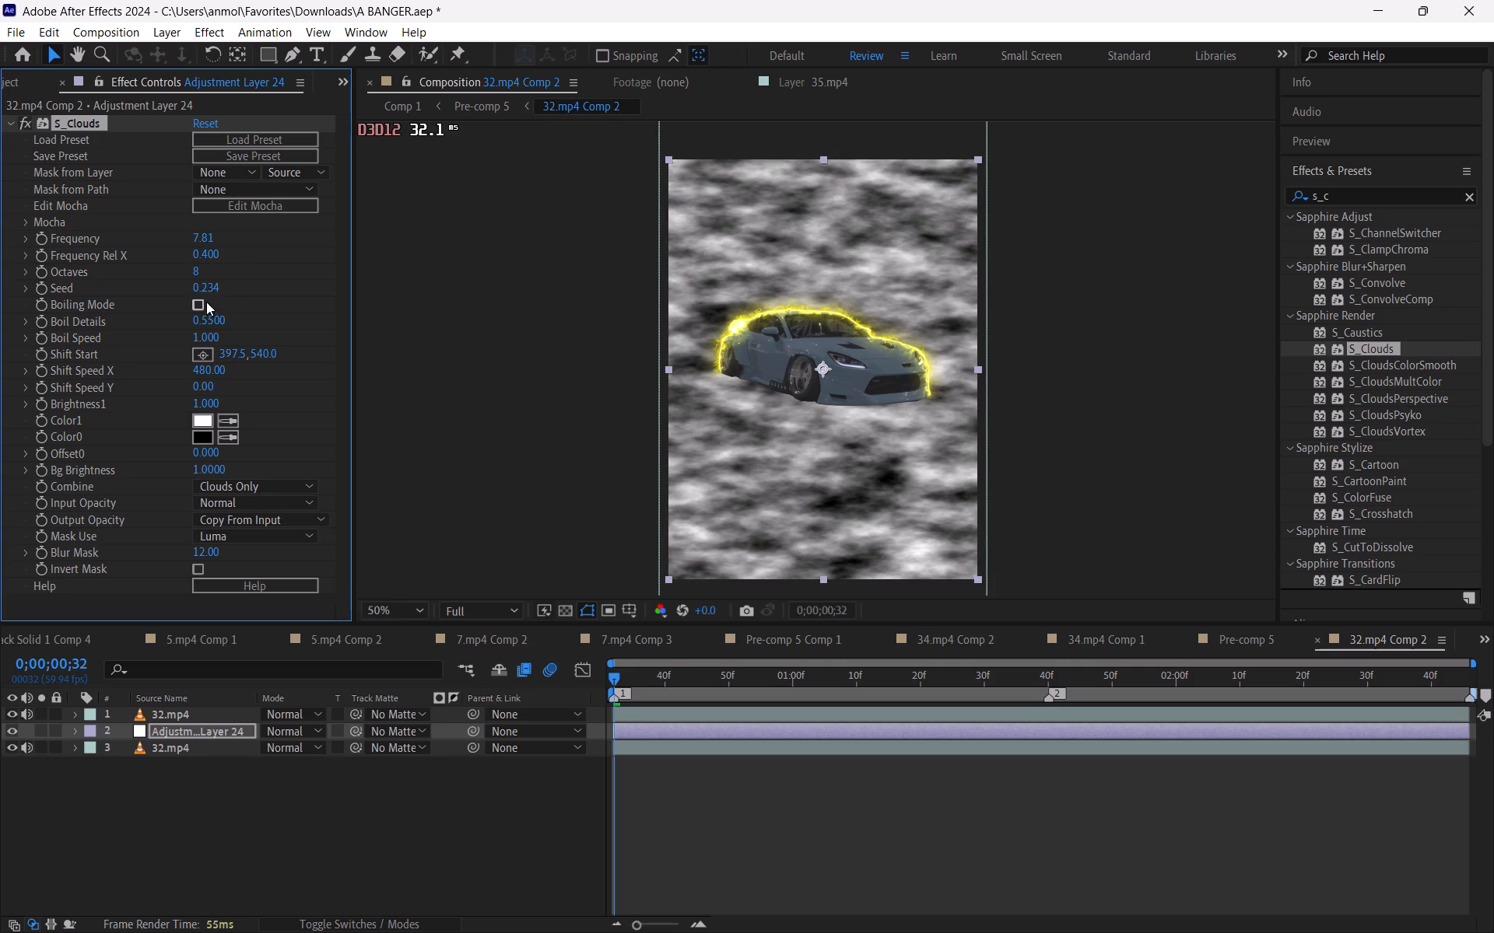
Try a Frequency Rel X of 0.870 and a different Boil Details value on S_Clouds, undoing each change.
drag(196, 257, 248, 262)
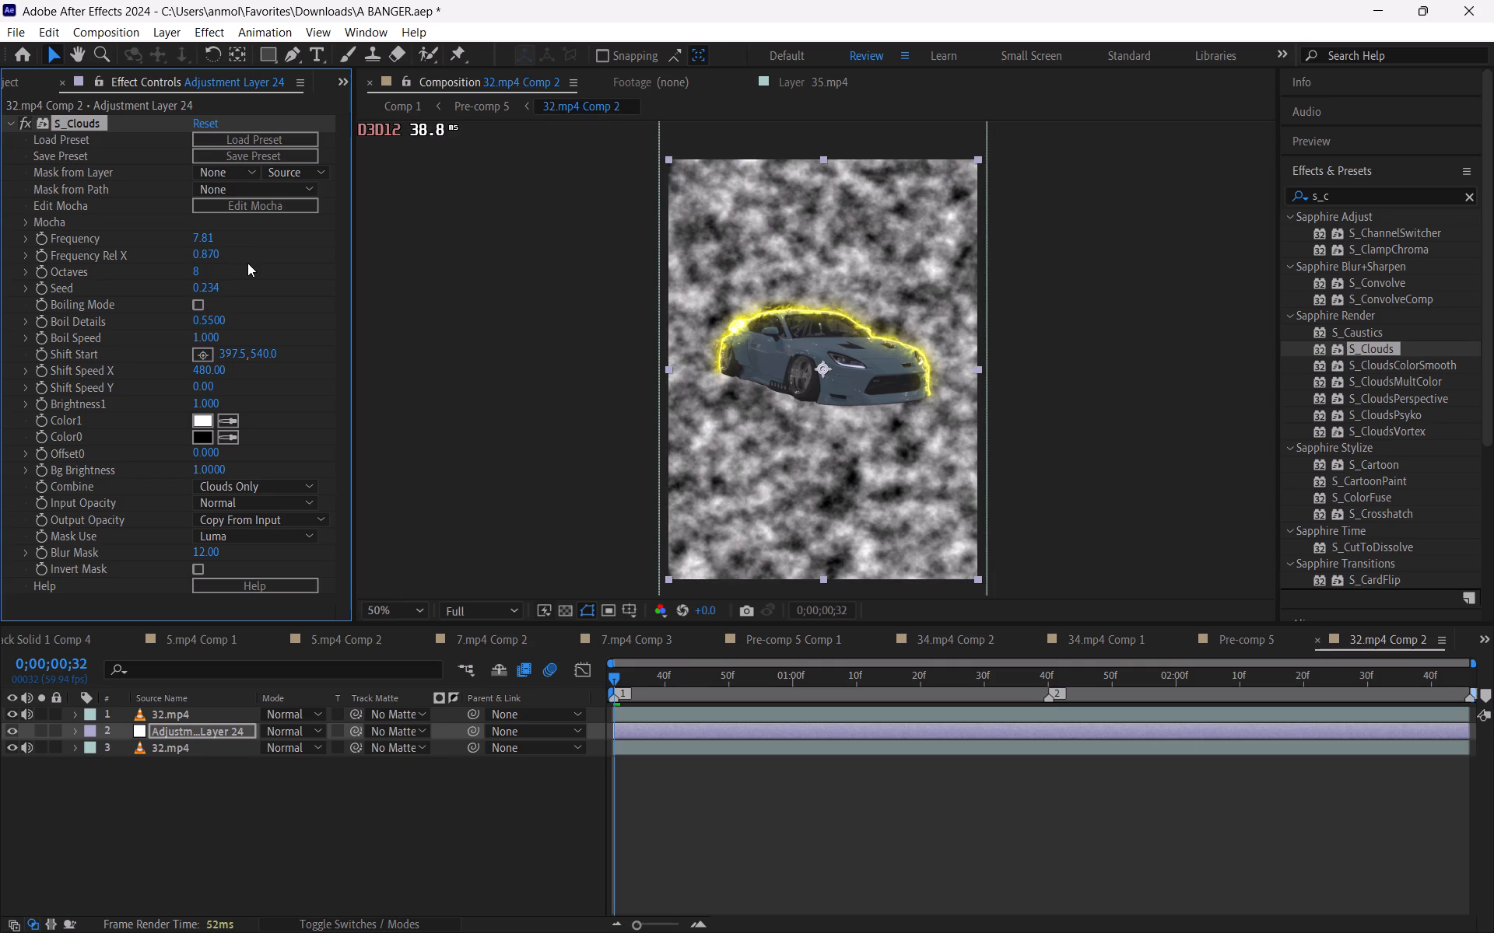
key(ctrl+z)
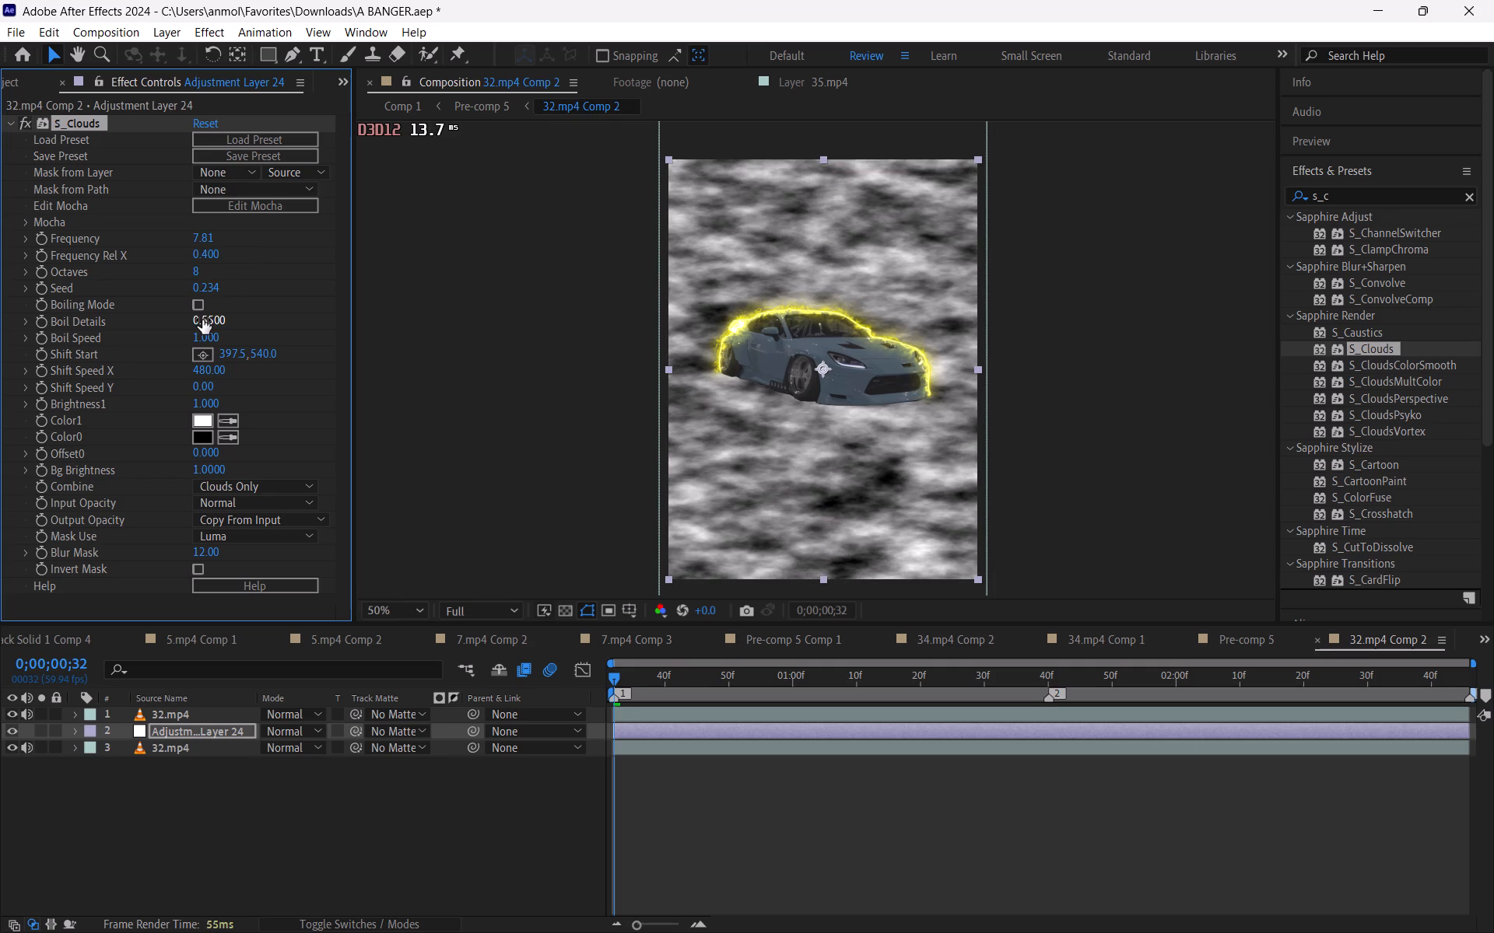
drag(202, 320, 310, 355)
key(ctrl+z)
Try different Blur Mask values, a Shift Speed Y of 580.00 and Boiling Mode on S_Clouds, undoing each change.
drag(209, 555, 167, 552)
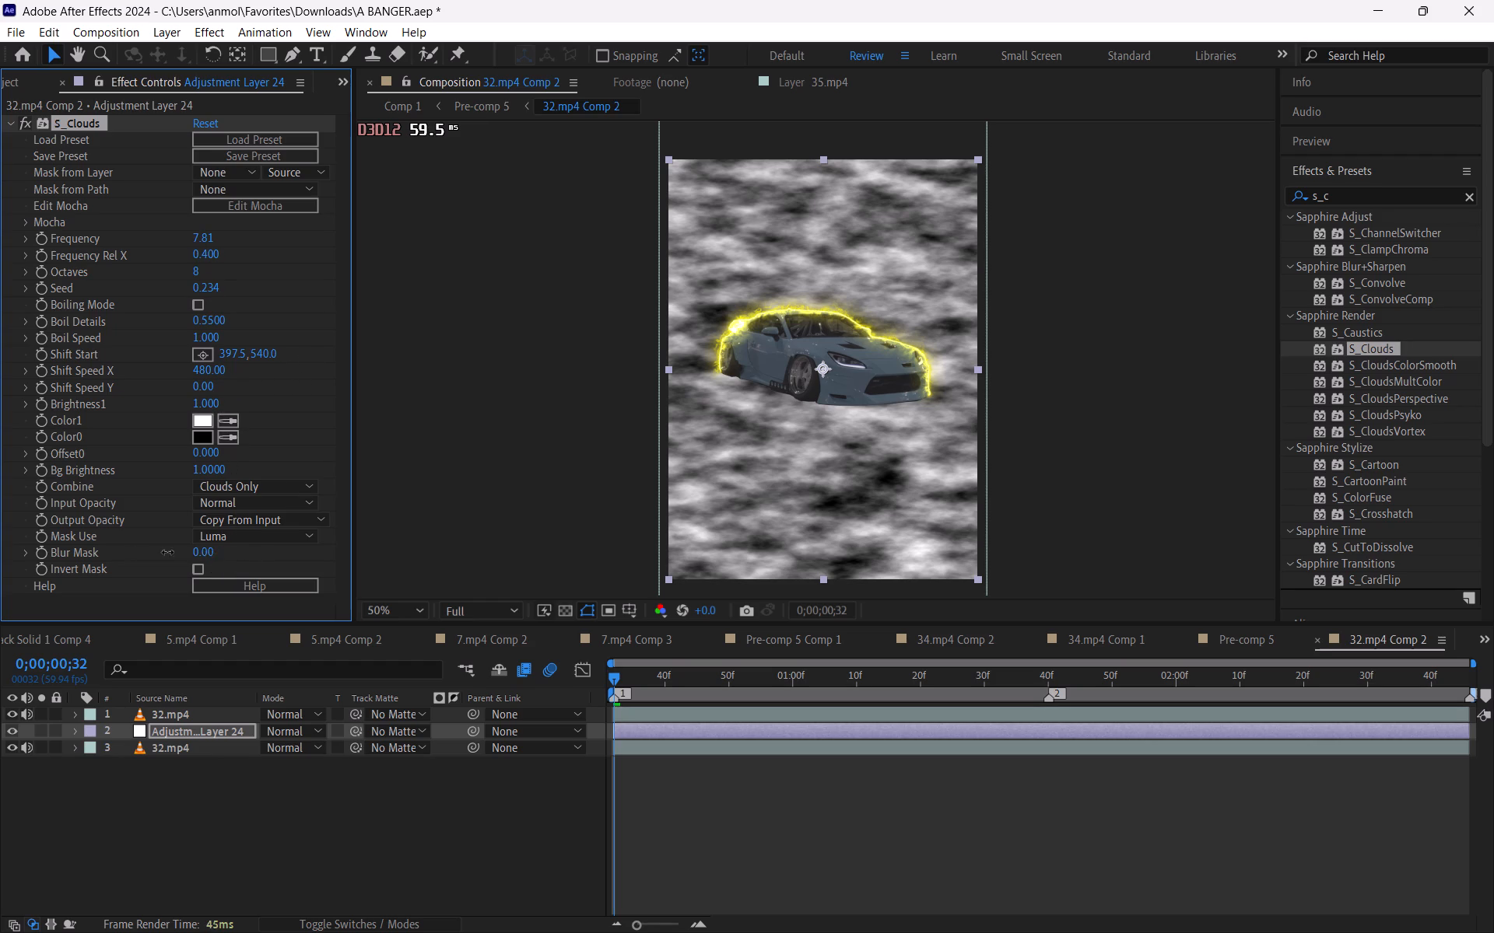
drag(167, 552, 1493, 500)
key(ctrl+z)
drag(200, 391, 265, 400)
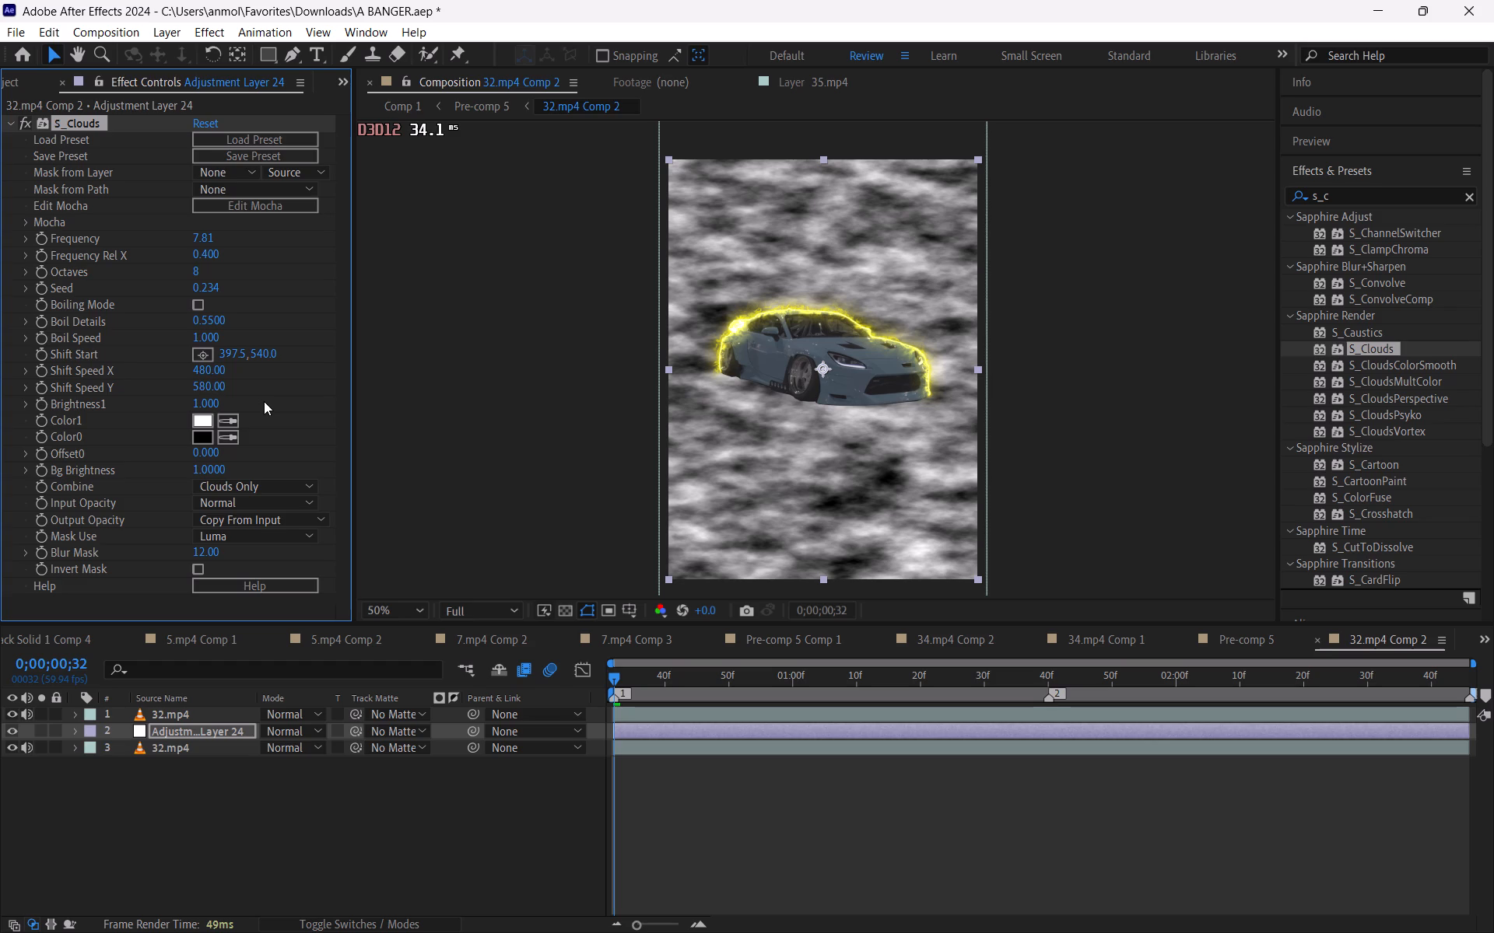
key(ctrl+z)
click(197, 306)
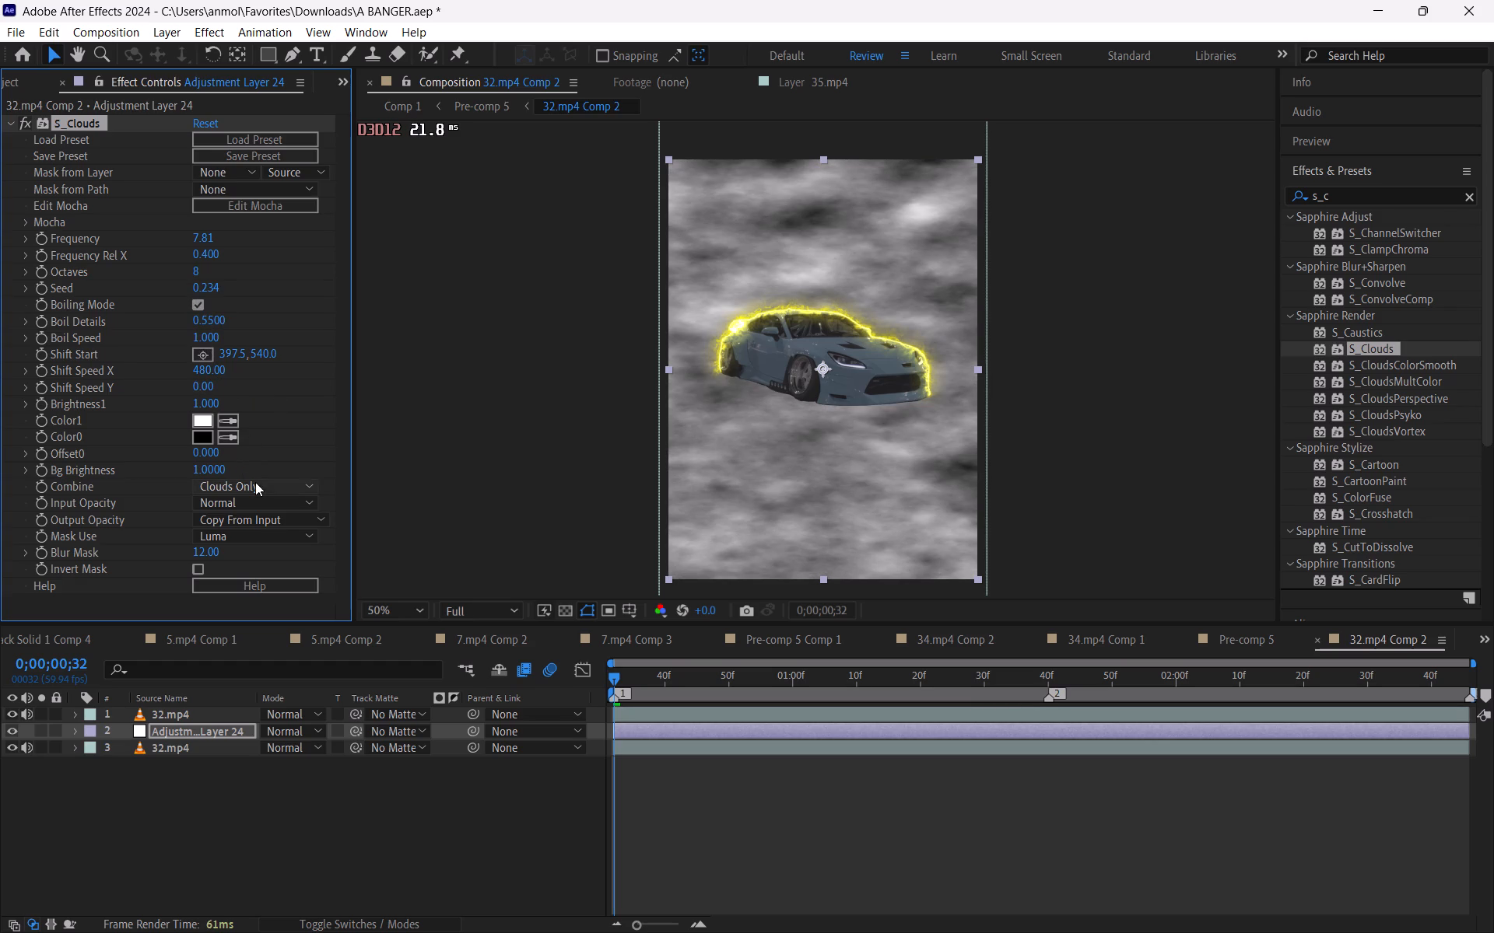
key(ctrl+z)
Undo the S_Clouds Frequency change and the effect's application, leaving the adjustment layer without effects, and deselect the layer.
key(ctrl+z)
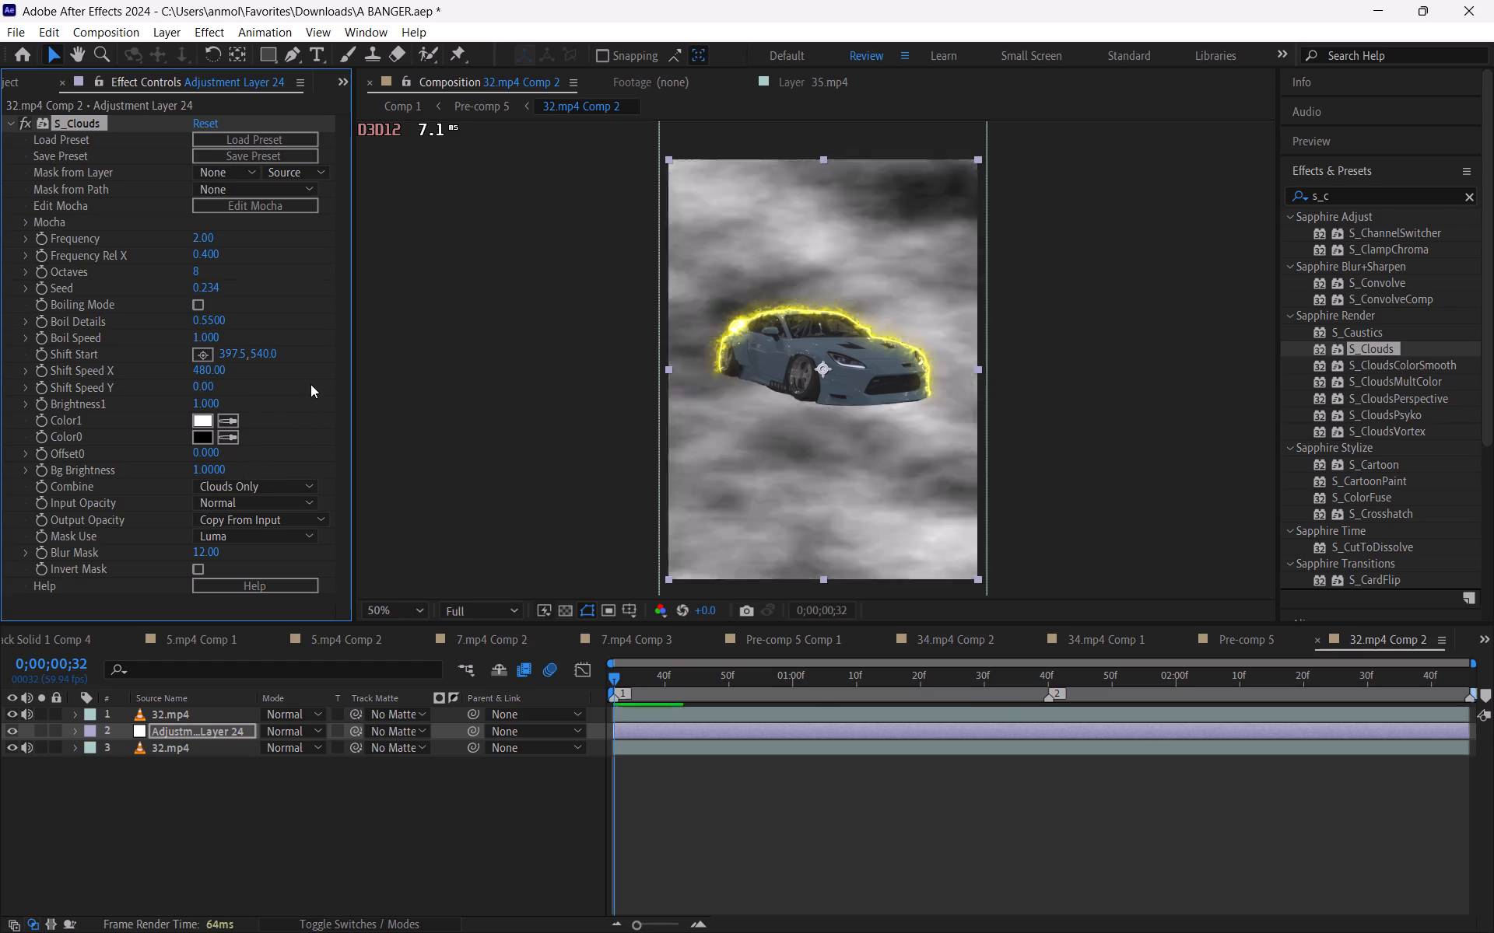
key(ctrl+z)
click(790, 781)
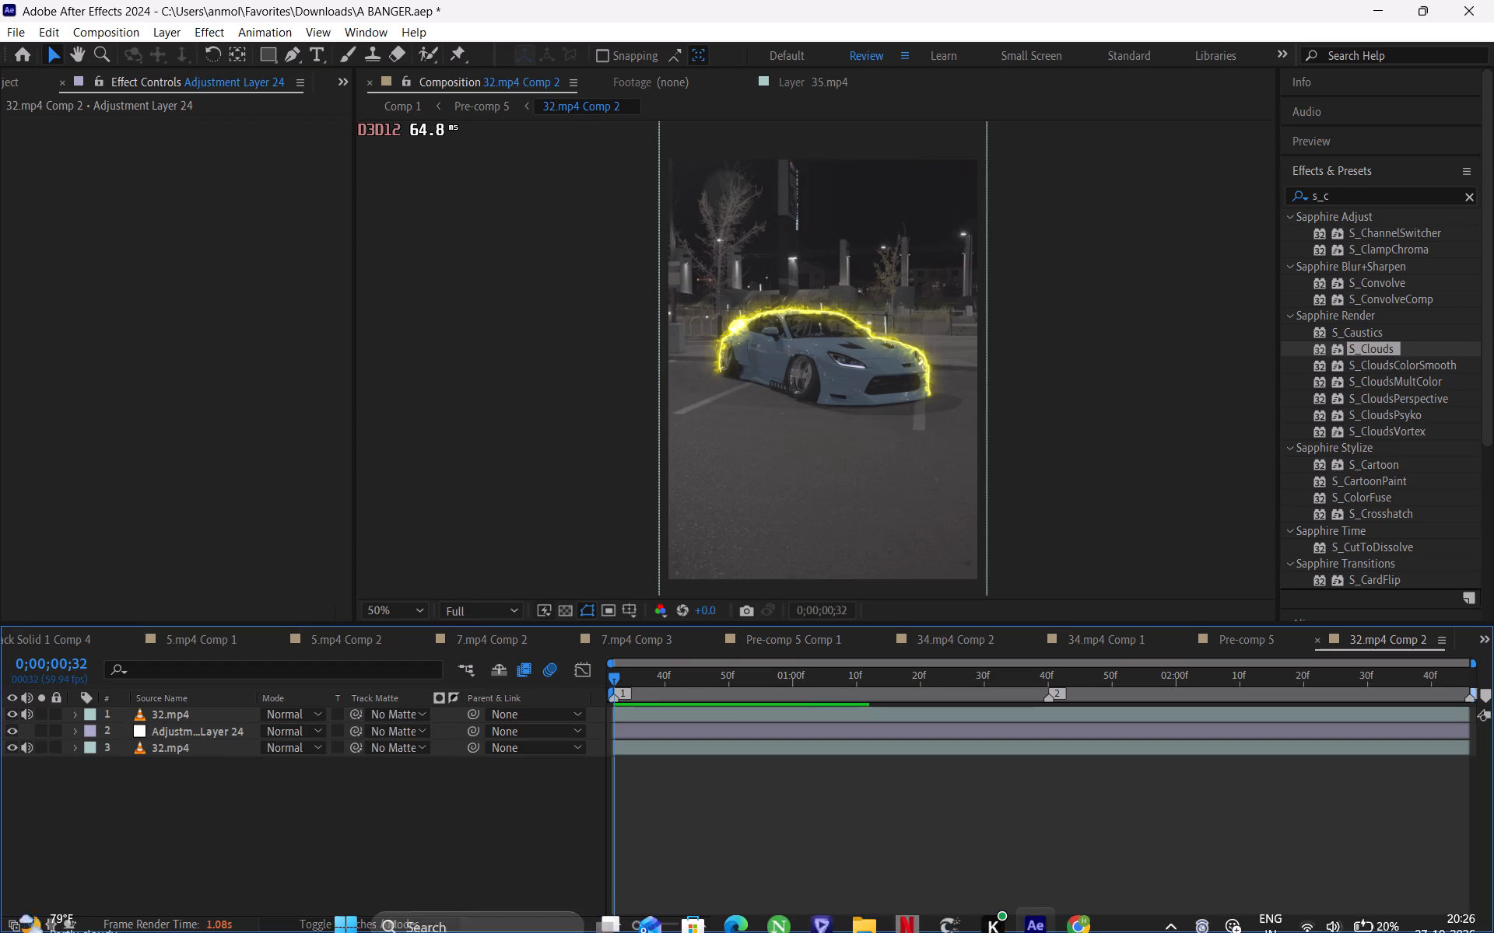
Switch to Chrome and browse the YouTube results for realistic street fog green screen footage, looking for a suitable clip.
click(1079, 821)
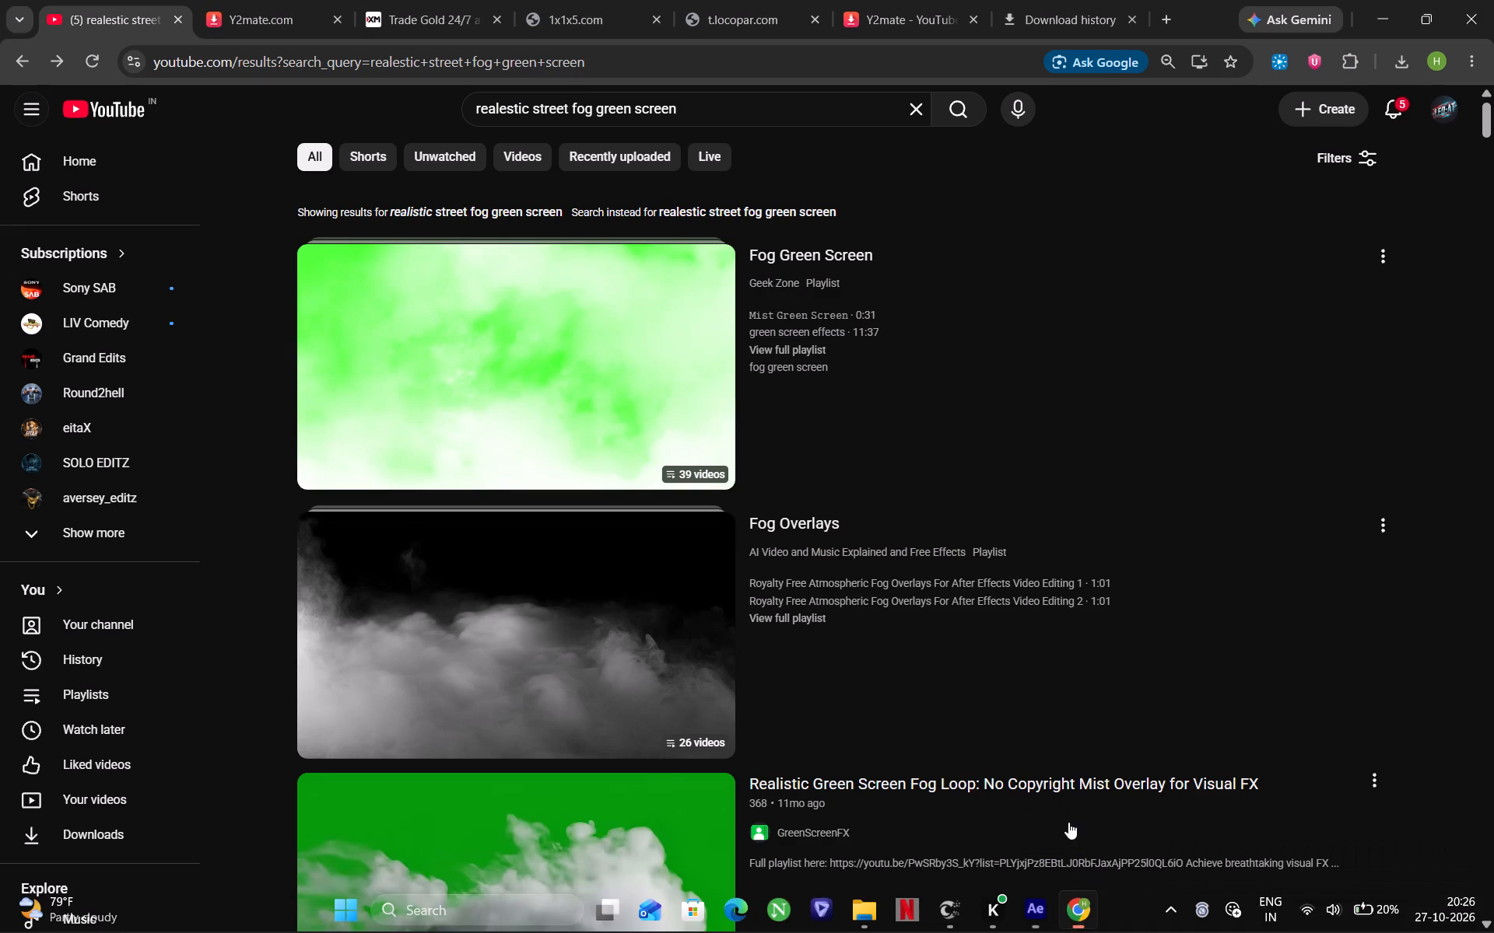
scroll(931, 690, down, 5)
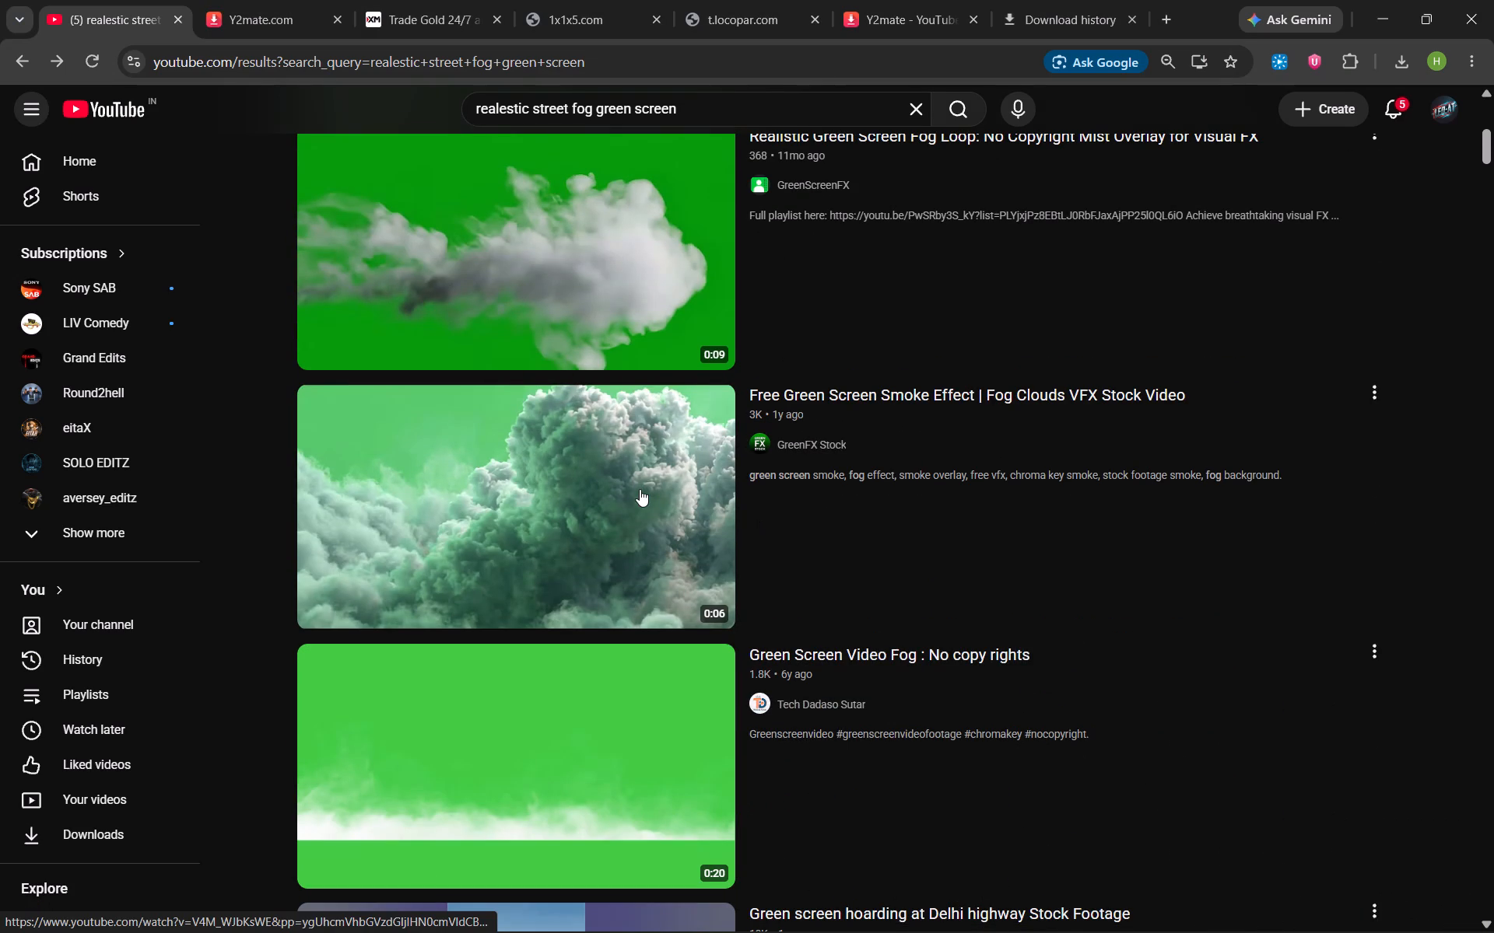
scroll(640, 489, down, 12)
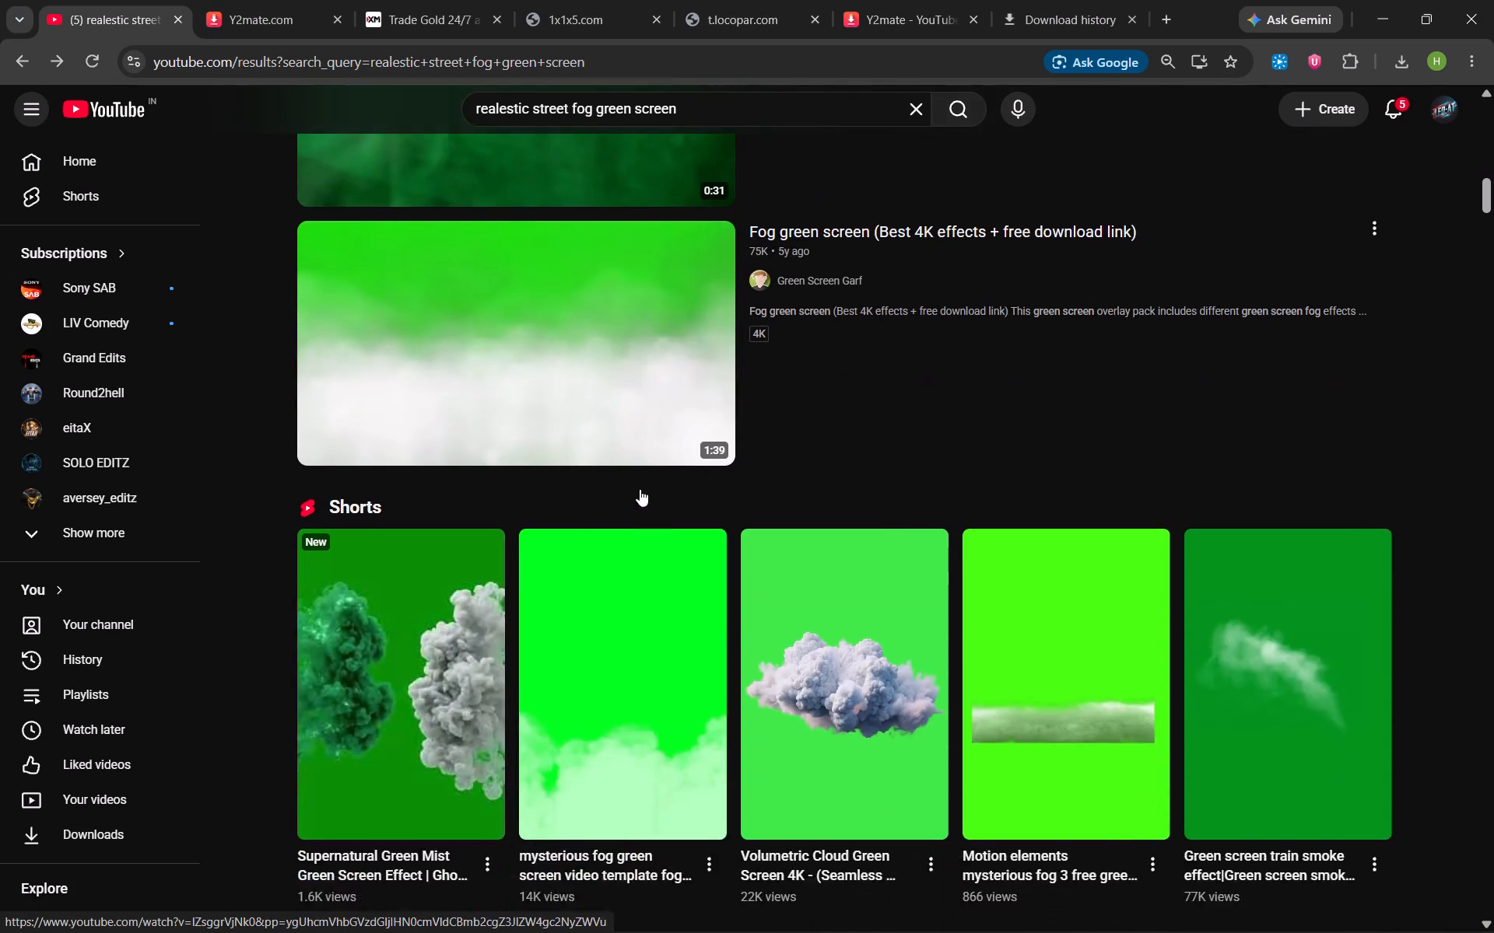
scroll(640, 489, down, 5)
scroll(640, 489, up, 2)
scroll(640, 489, down, 7)
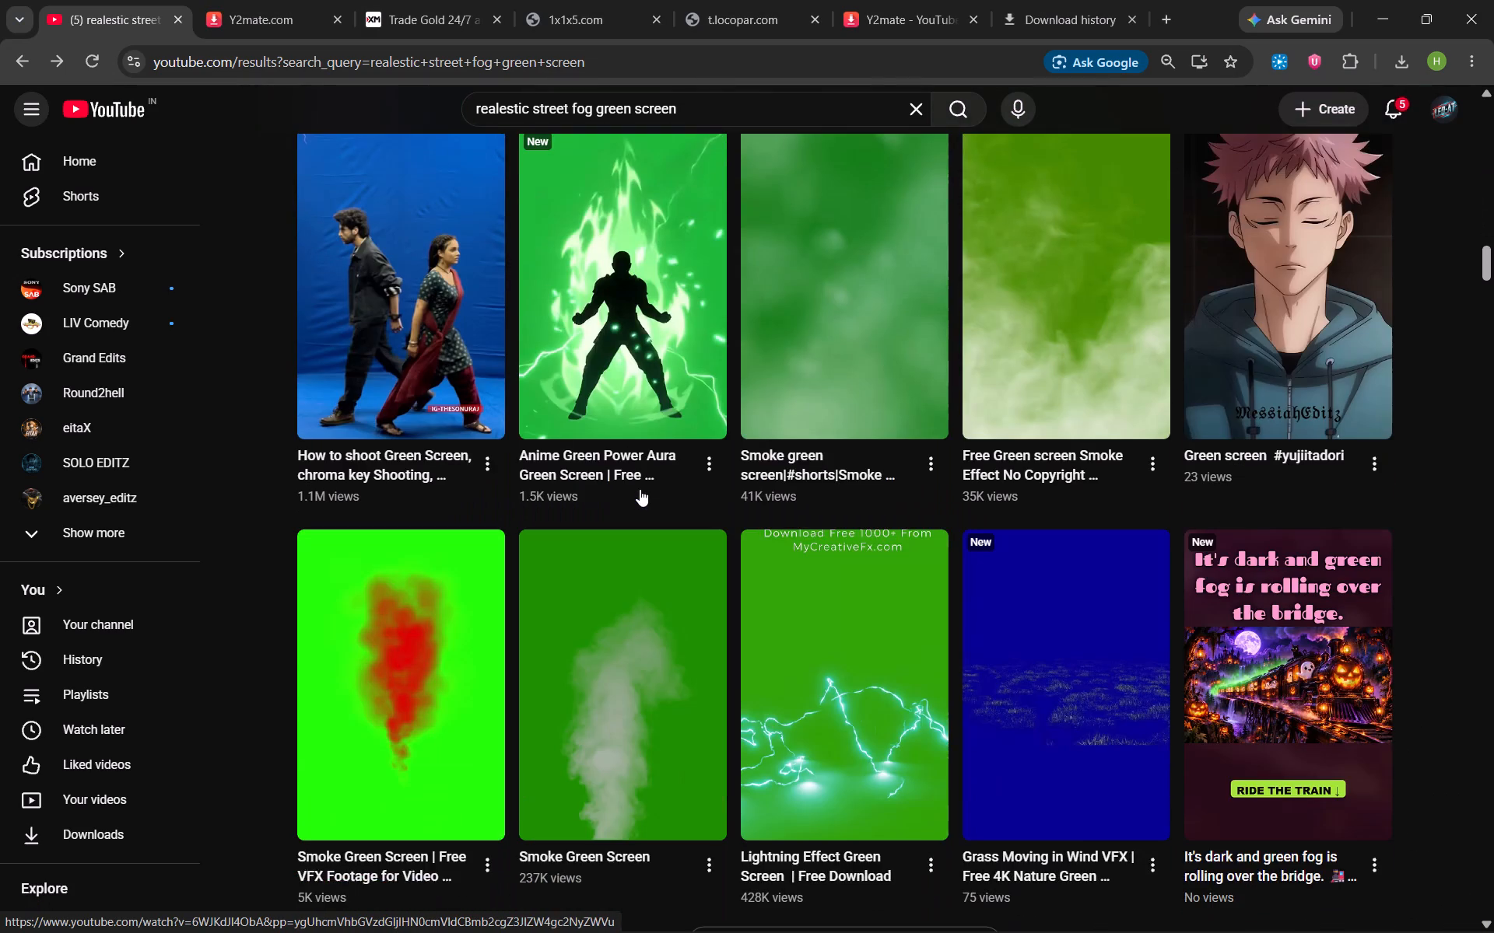
scroll(640, 489, down, 16)
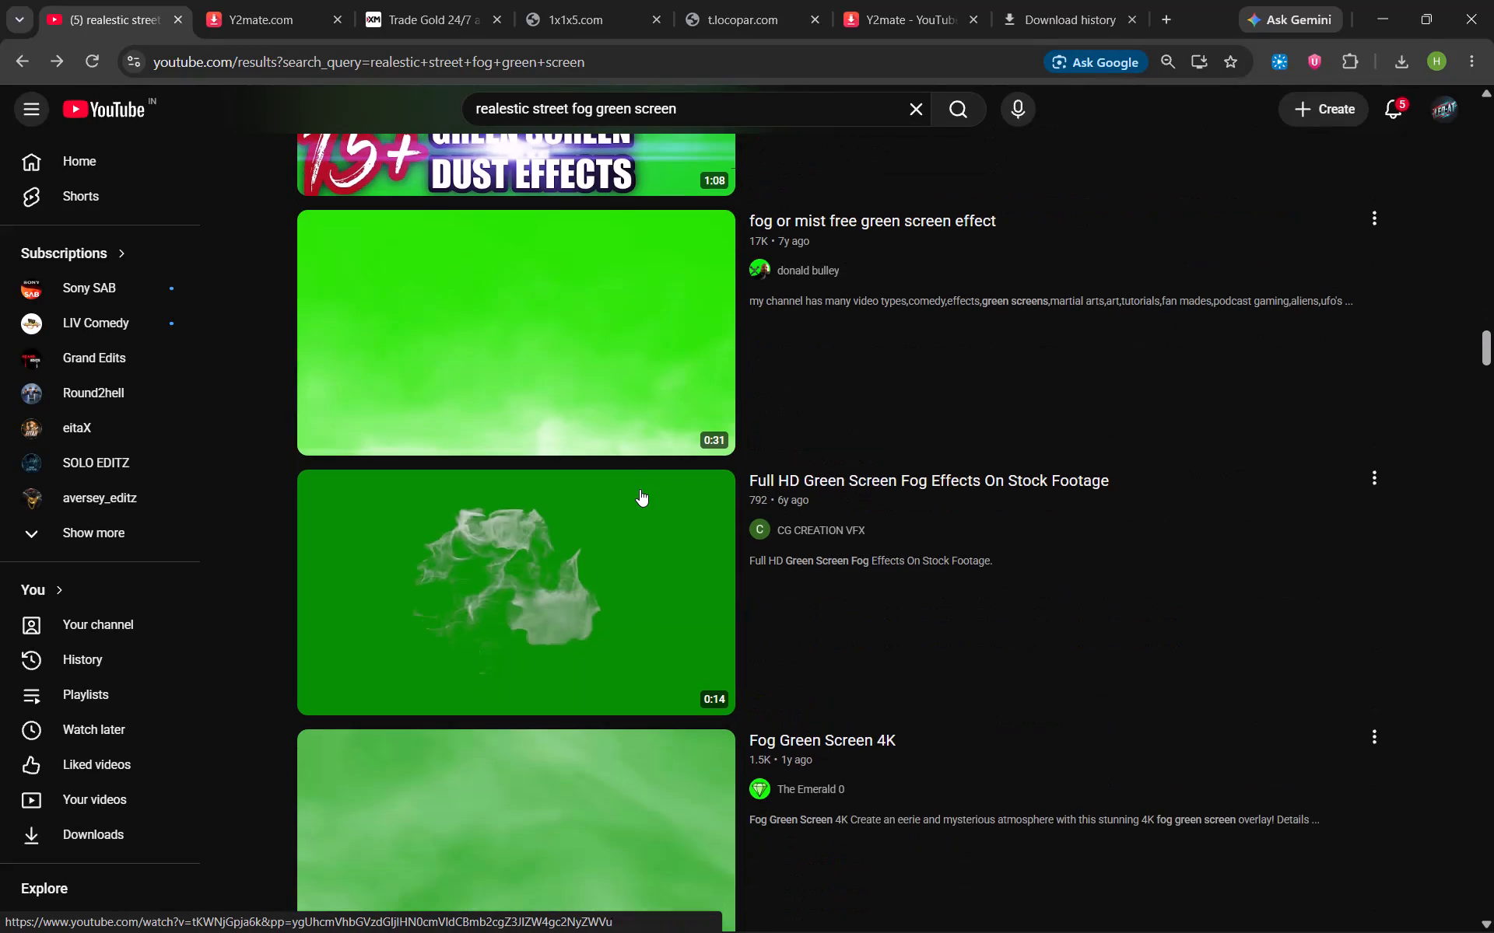
scroll(640, 489, up, 3)
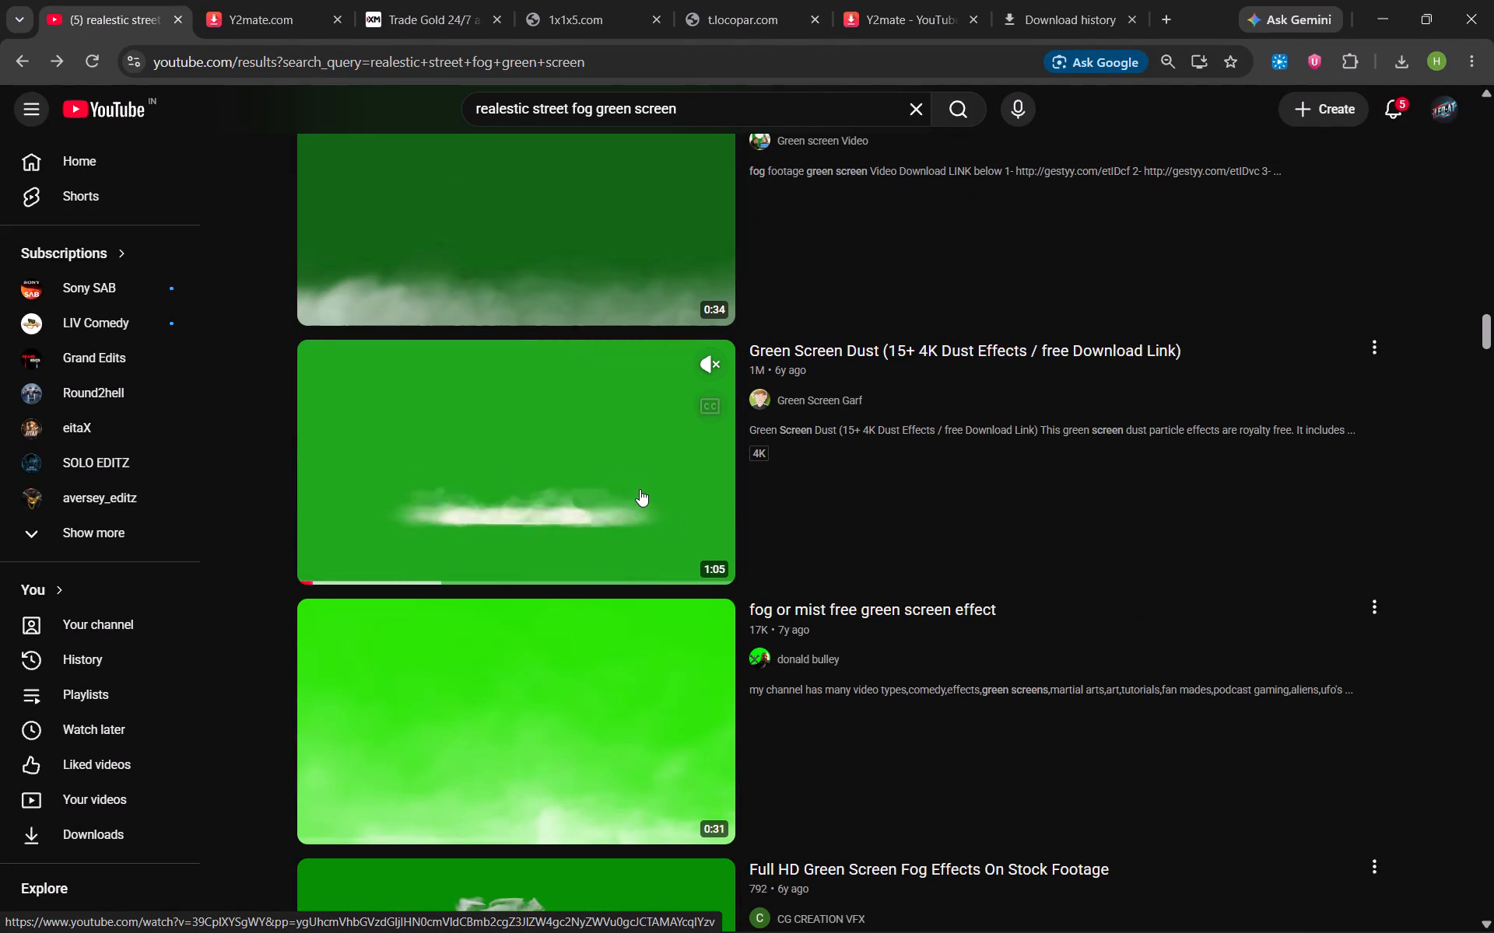
Open the video "Green Screen Dust (15+ 4K Dust Effects / free Download Link)" and pause it.
click(640, 489)
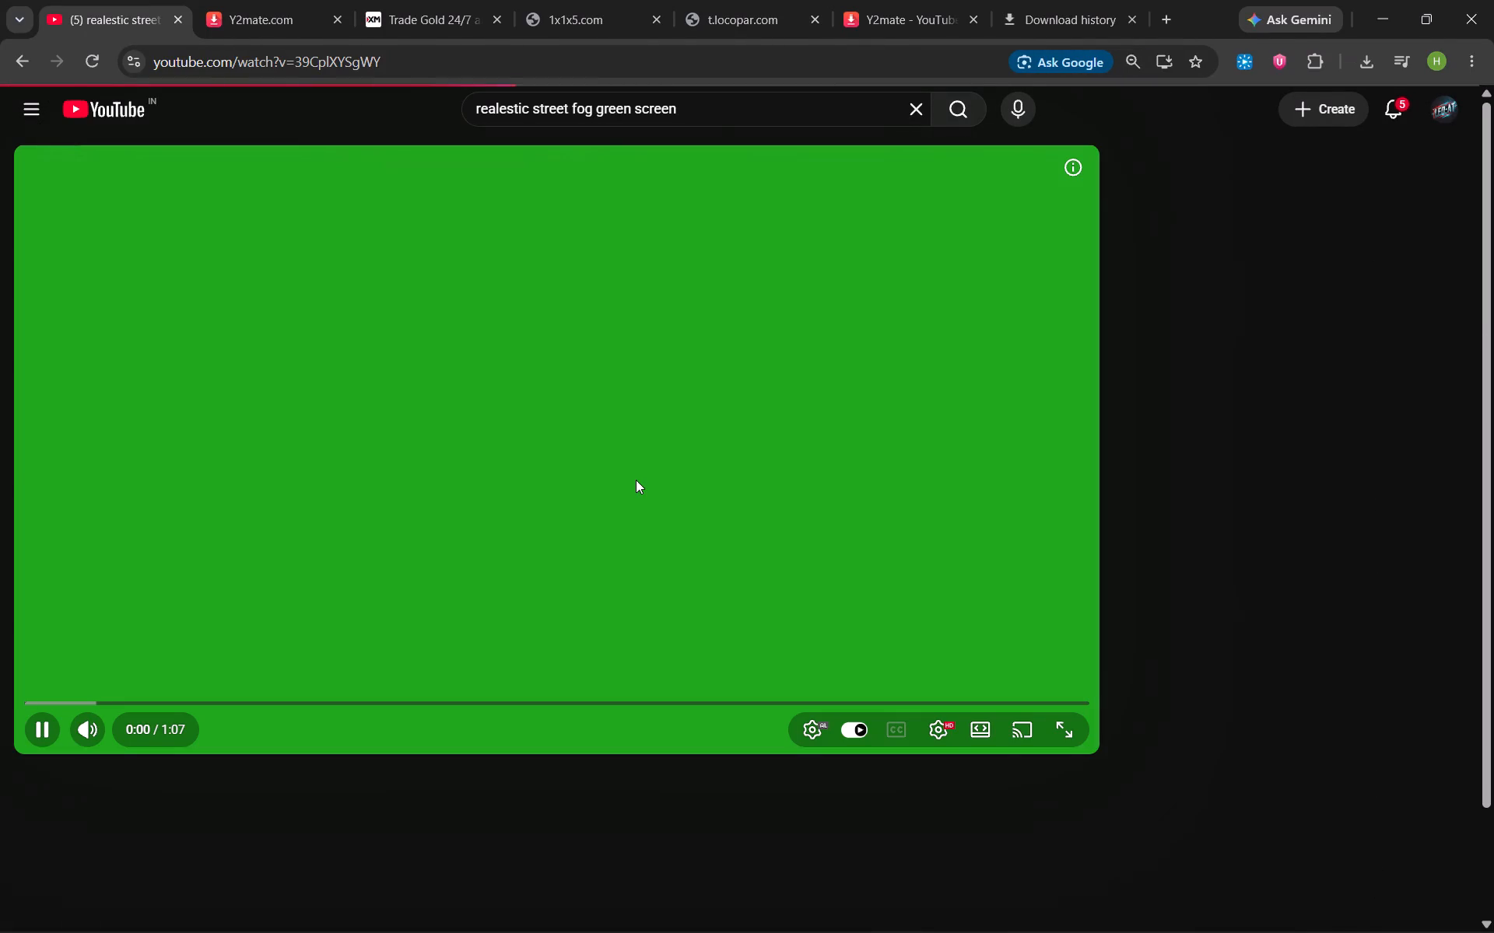
click(636, 480)
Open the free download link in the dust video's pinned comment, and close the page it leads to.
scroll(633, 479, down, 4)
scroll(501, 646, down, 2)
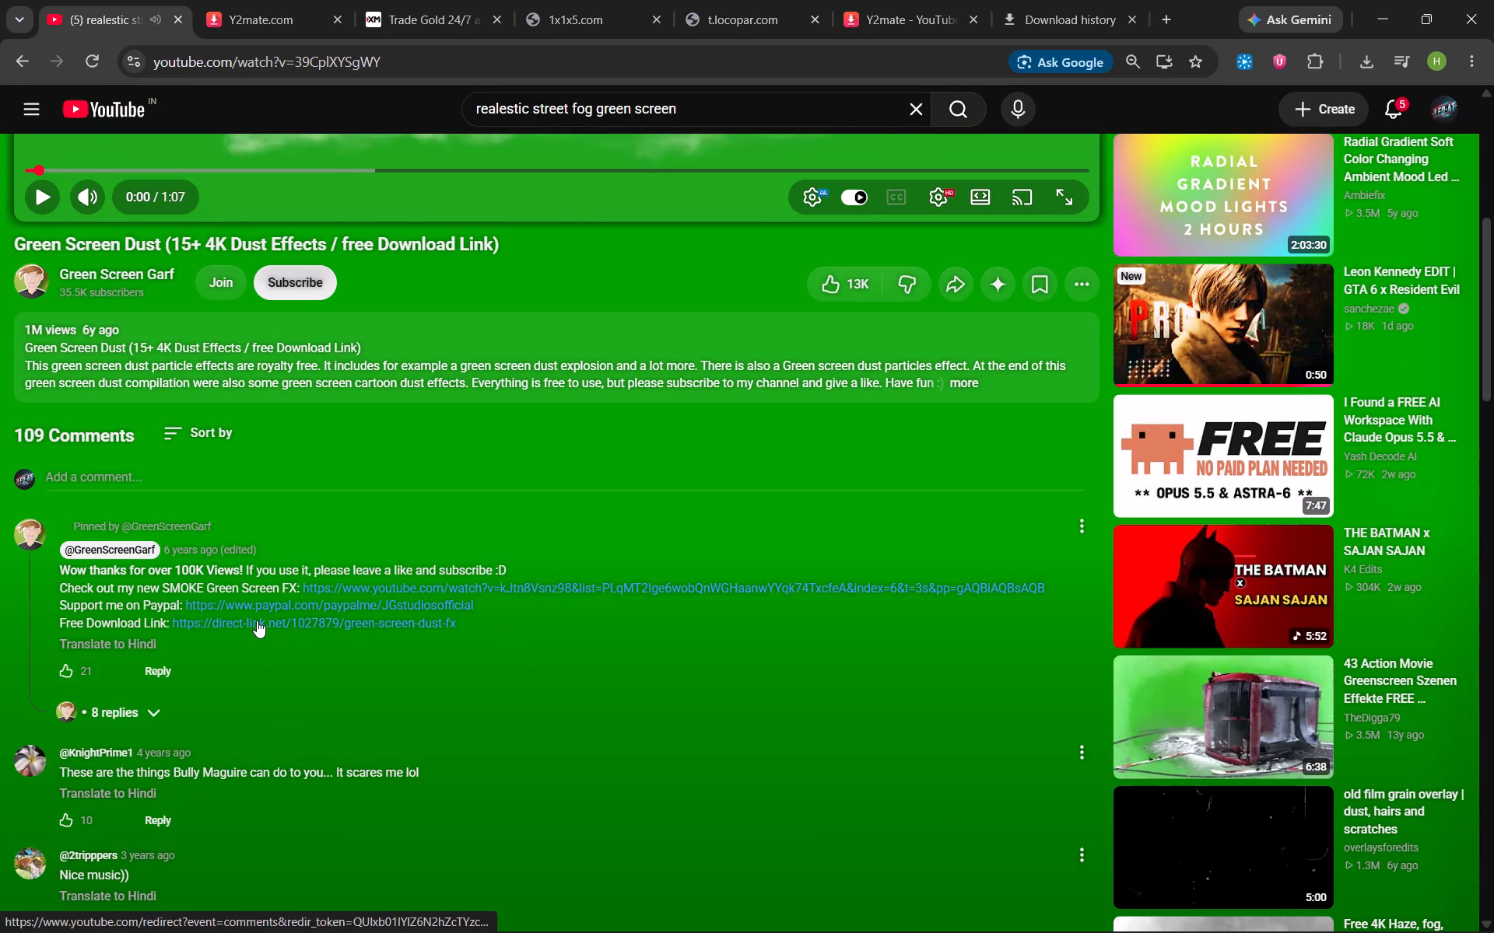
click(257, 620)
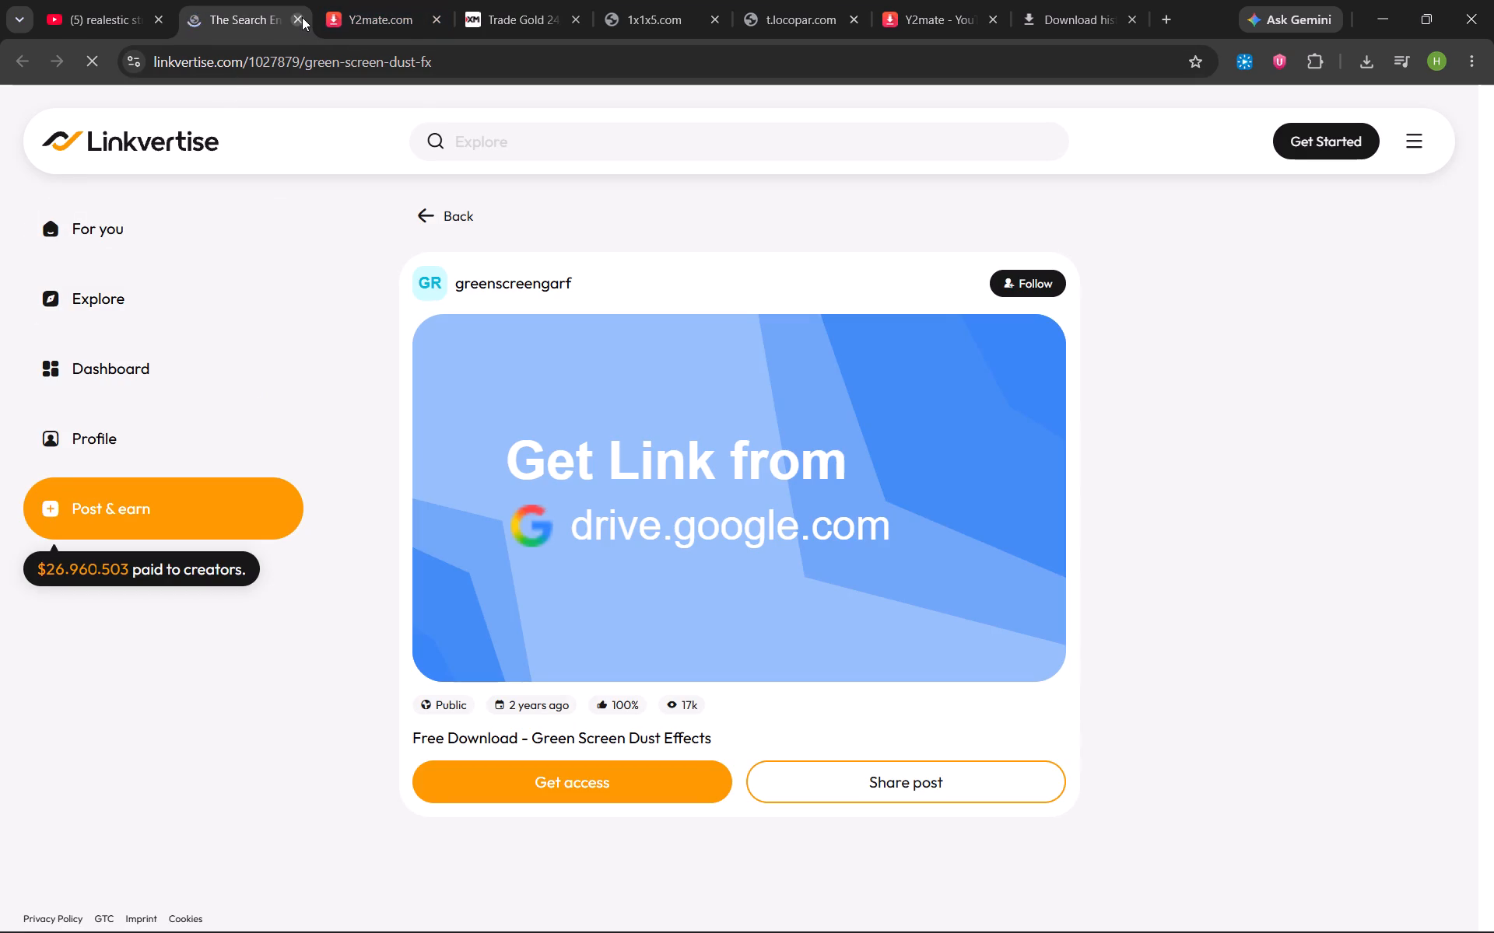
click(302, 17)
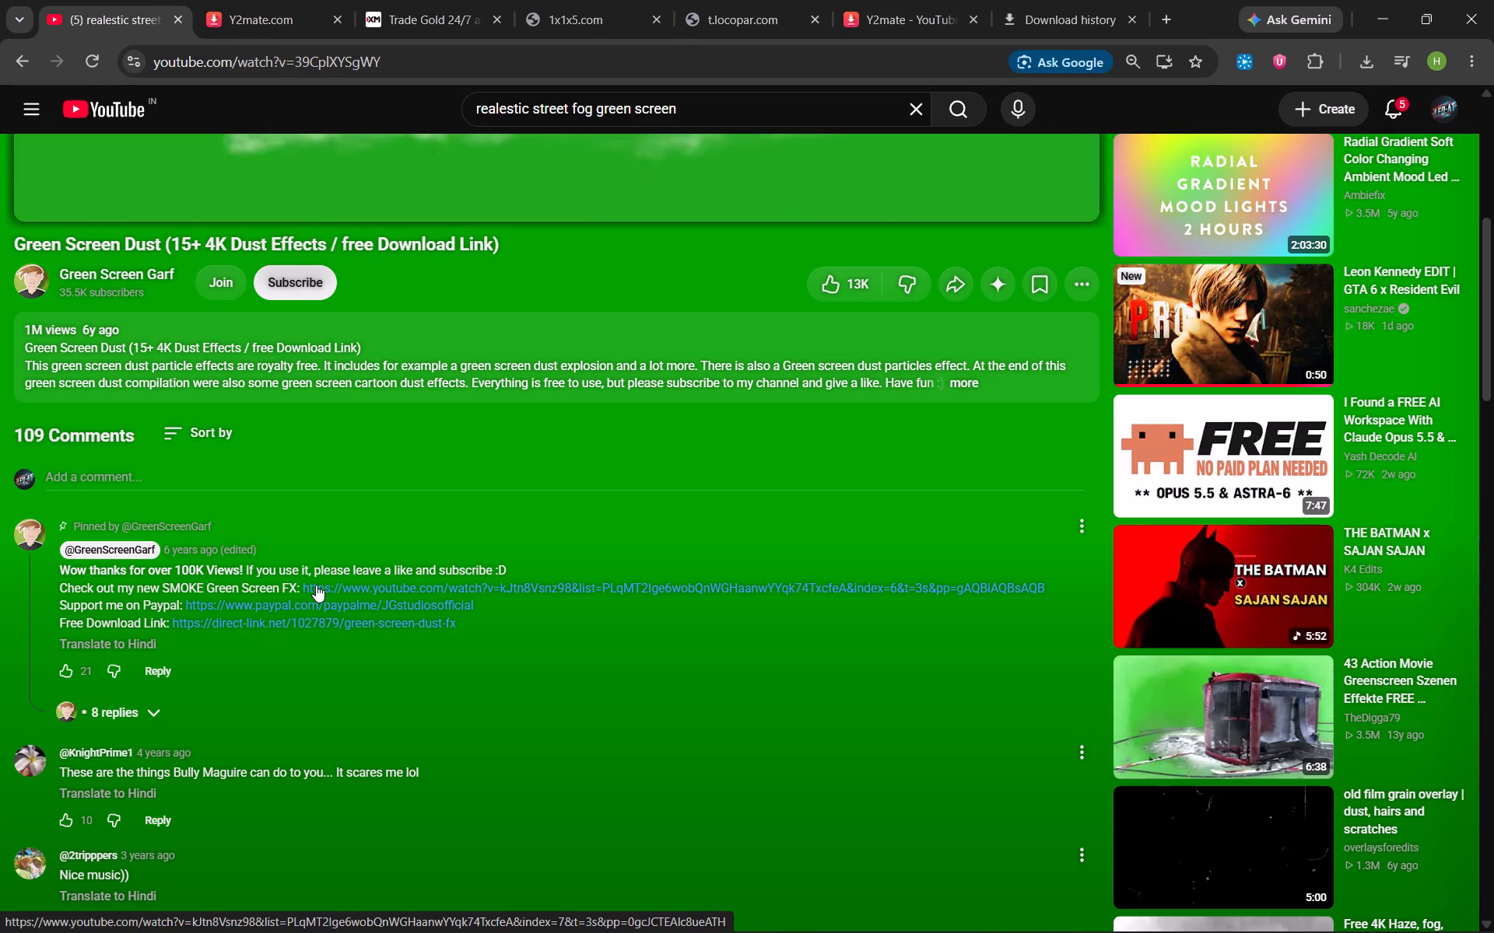
Preview the green screen dust clips in the video and pause at 0:25.
scroll(307, 610, down, 6)
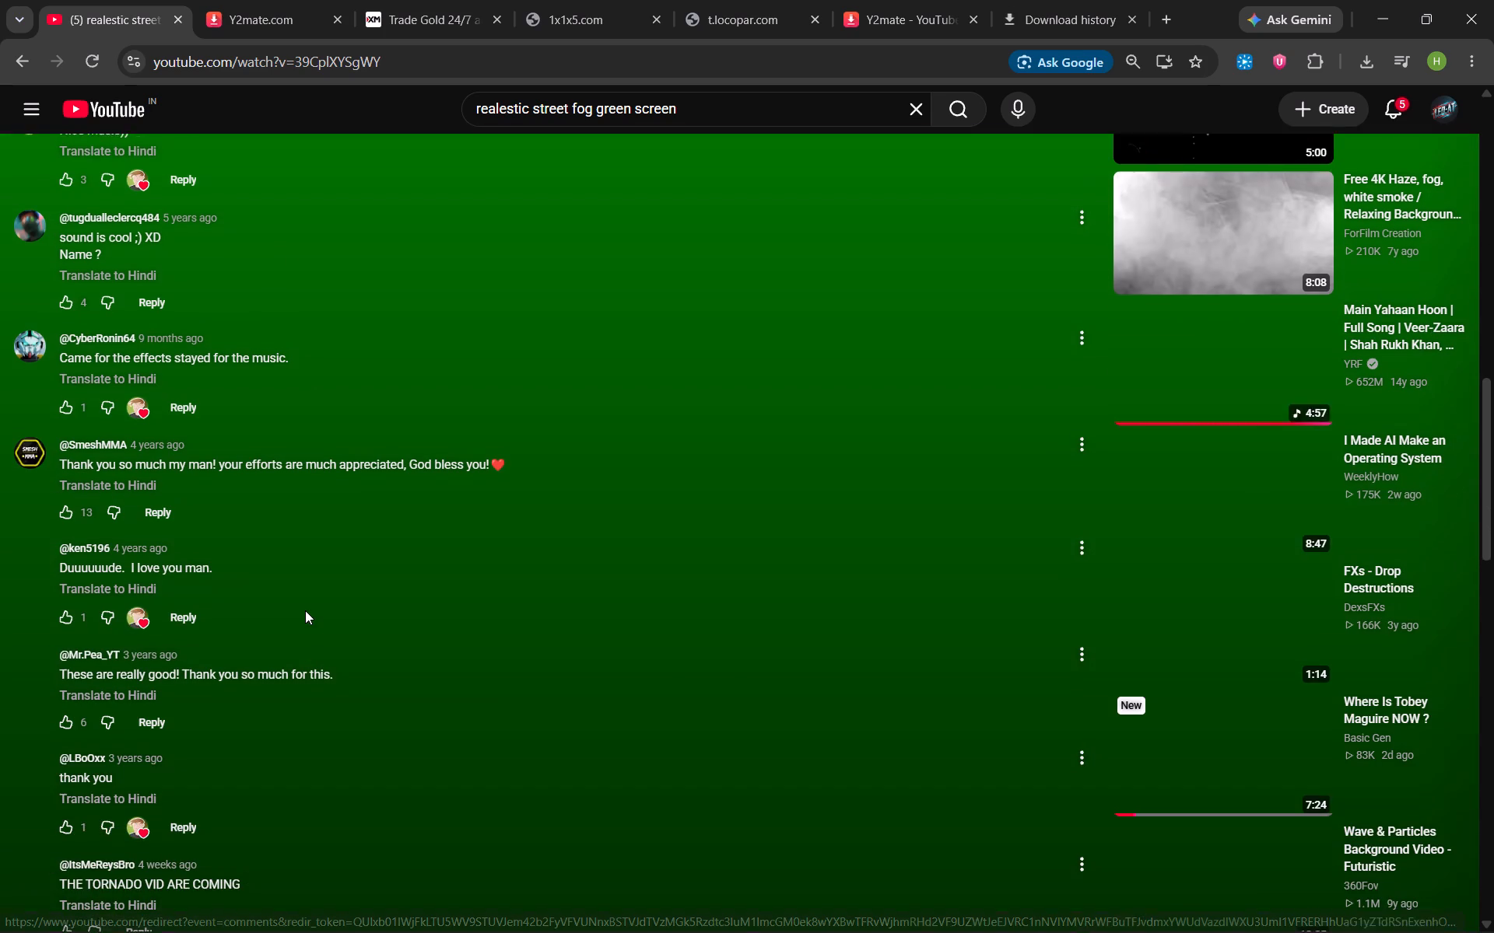
scroll(374, 638, up, 15)
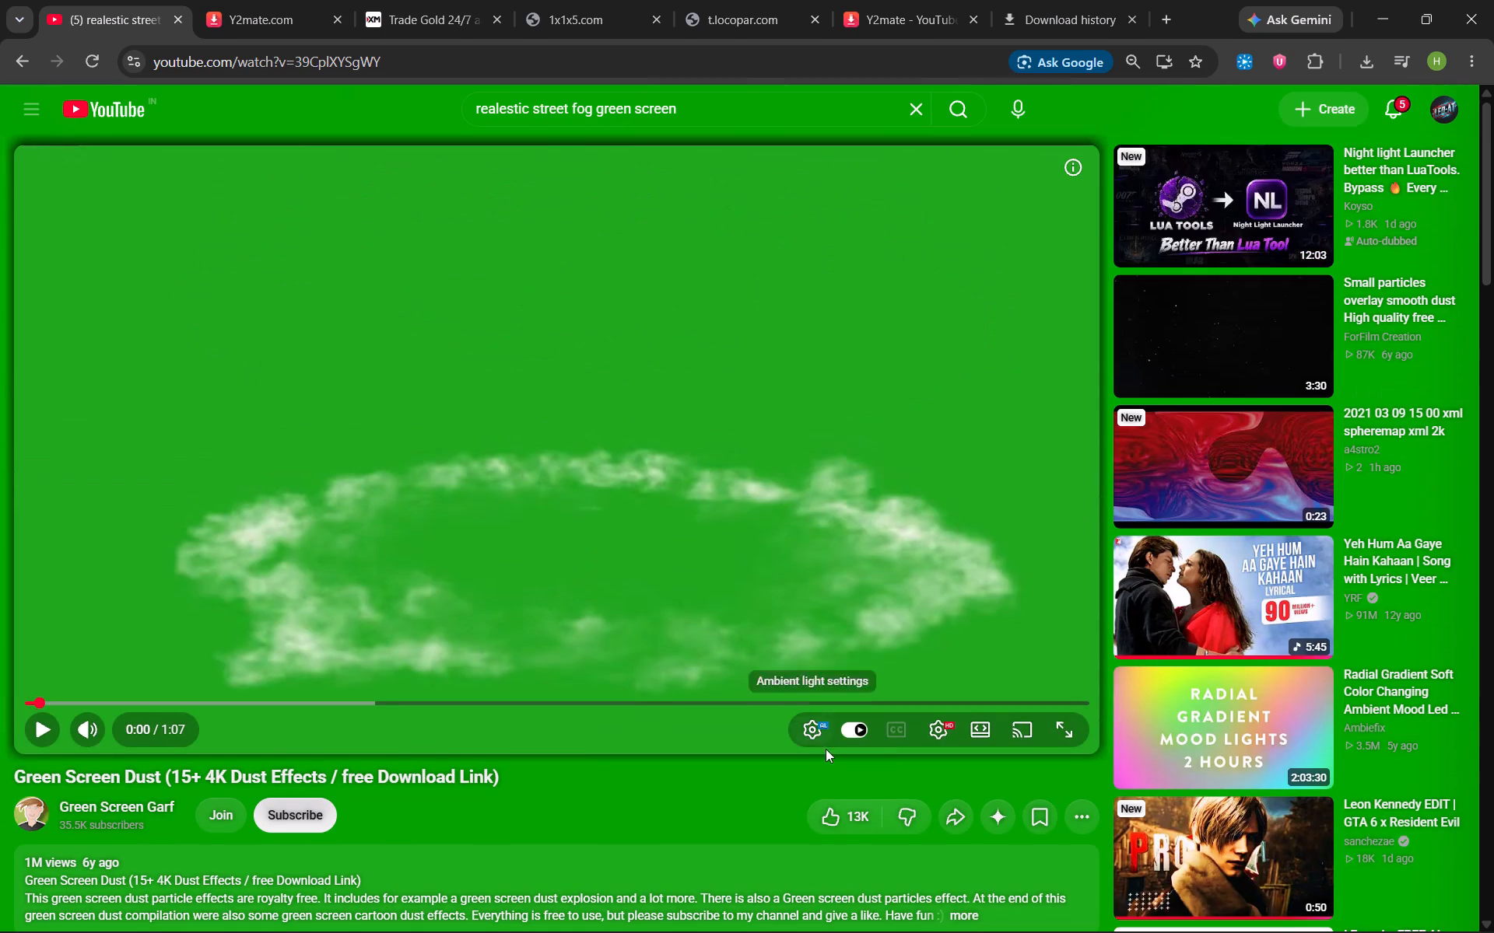
click(794, 592)
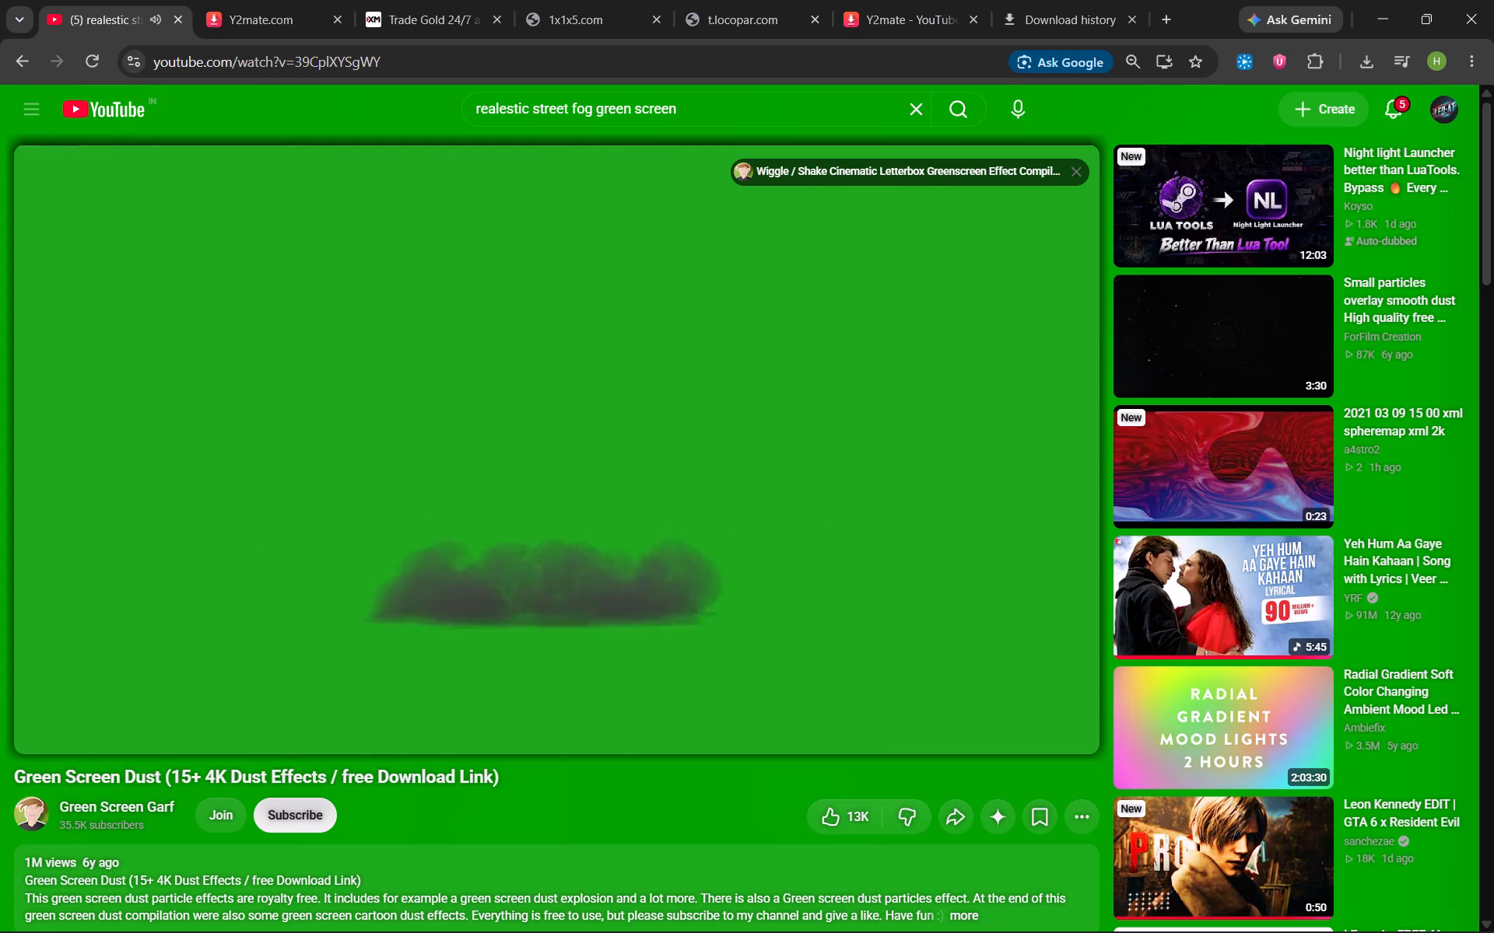
key(space)
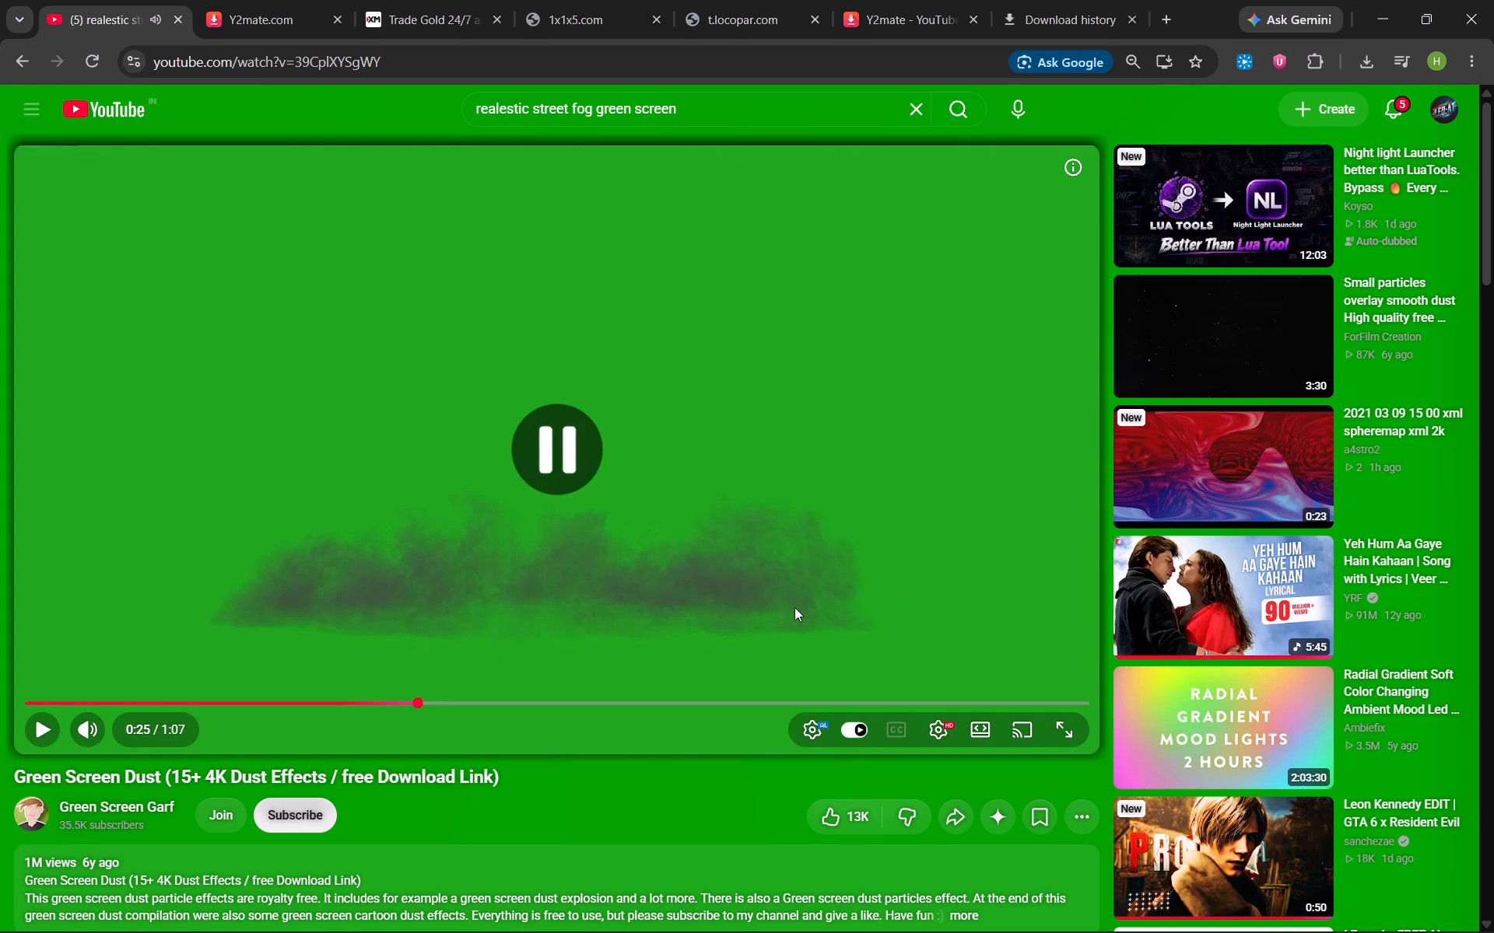
Copy the share link of the Green Screen Dust video.
click(942, 812)
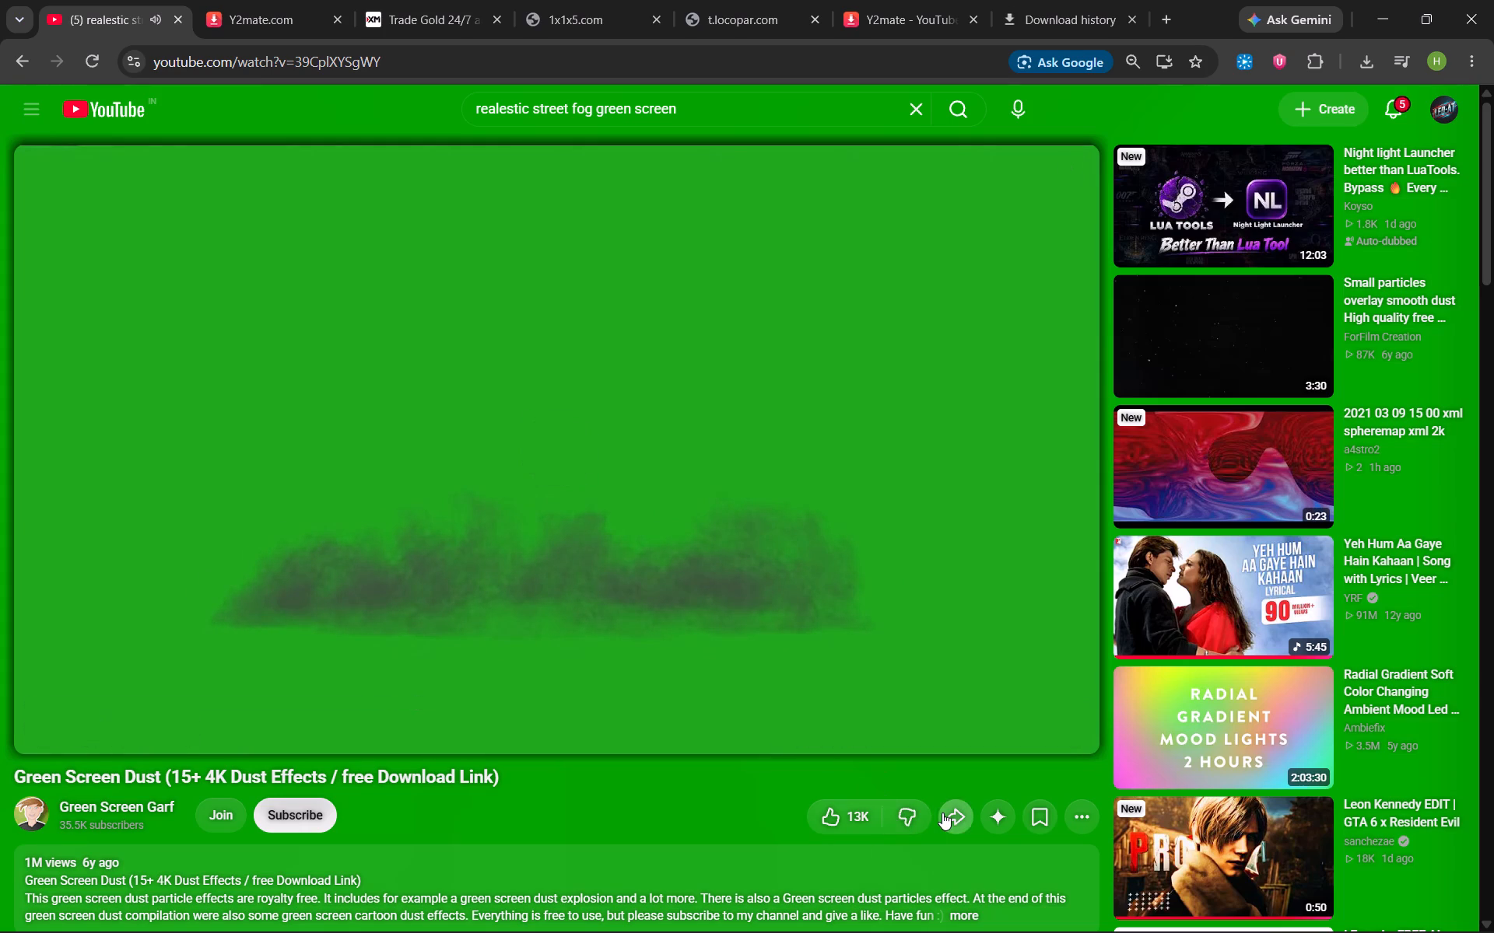
click(887, 615)
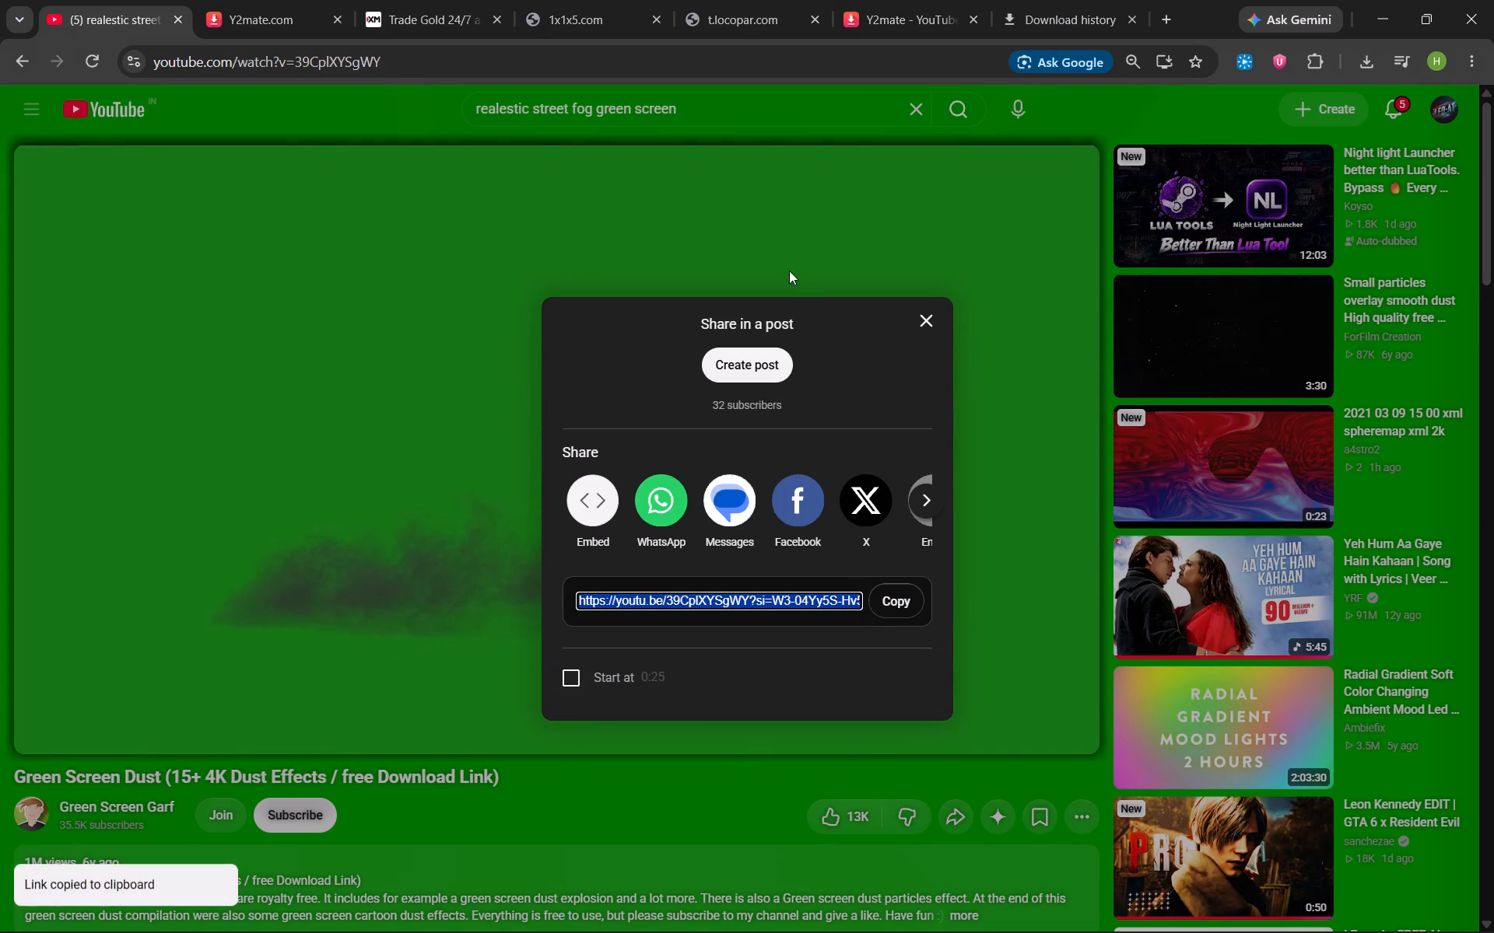
Return from the old Y2mate conversion page to the Google results for "youtube video download 4k".
click(844, 0)
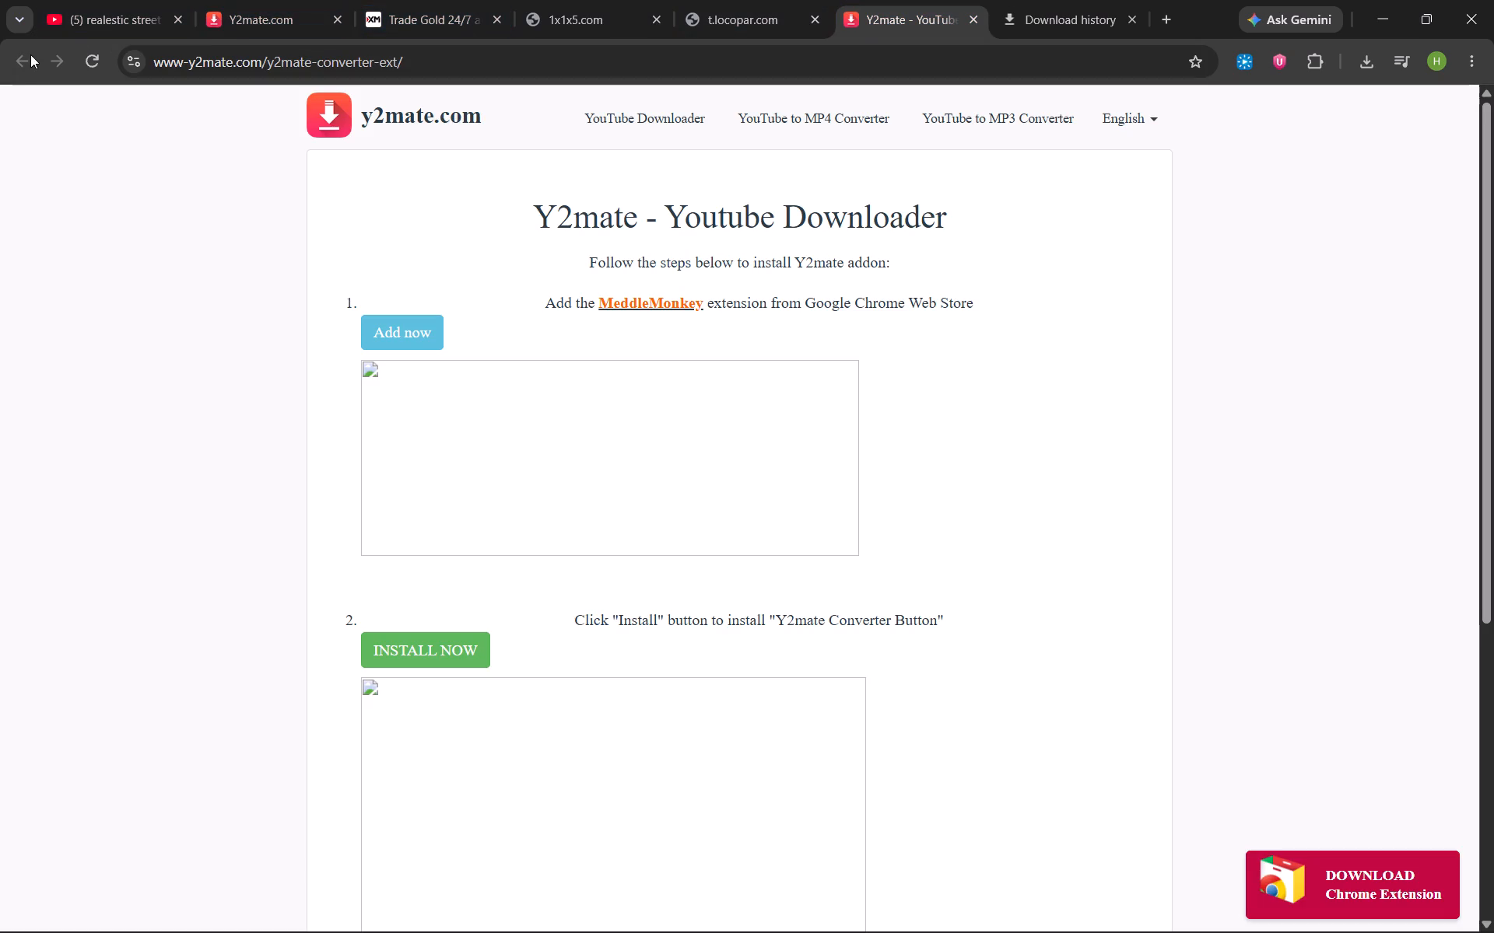
click(292, 0)
click(28, 58)
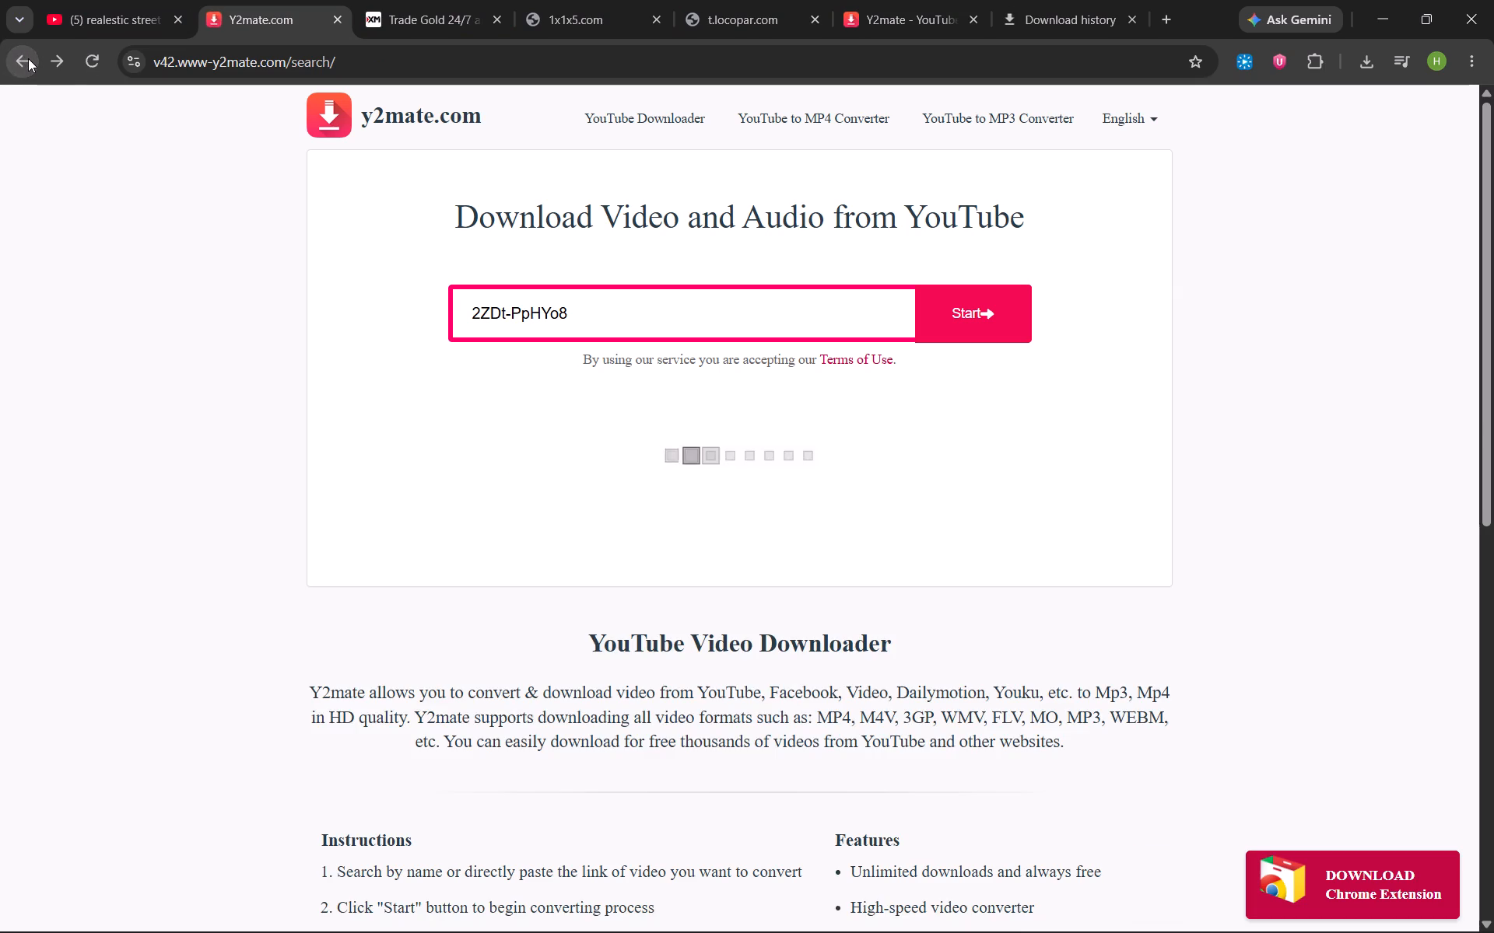
click(28, 58)
click(28, 58)
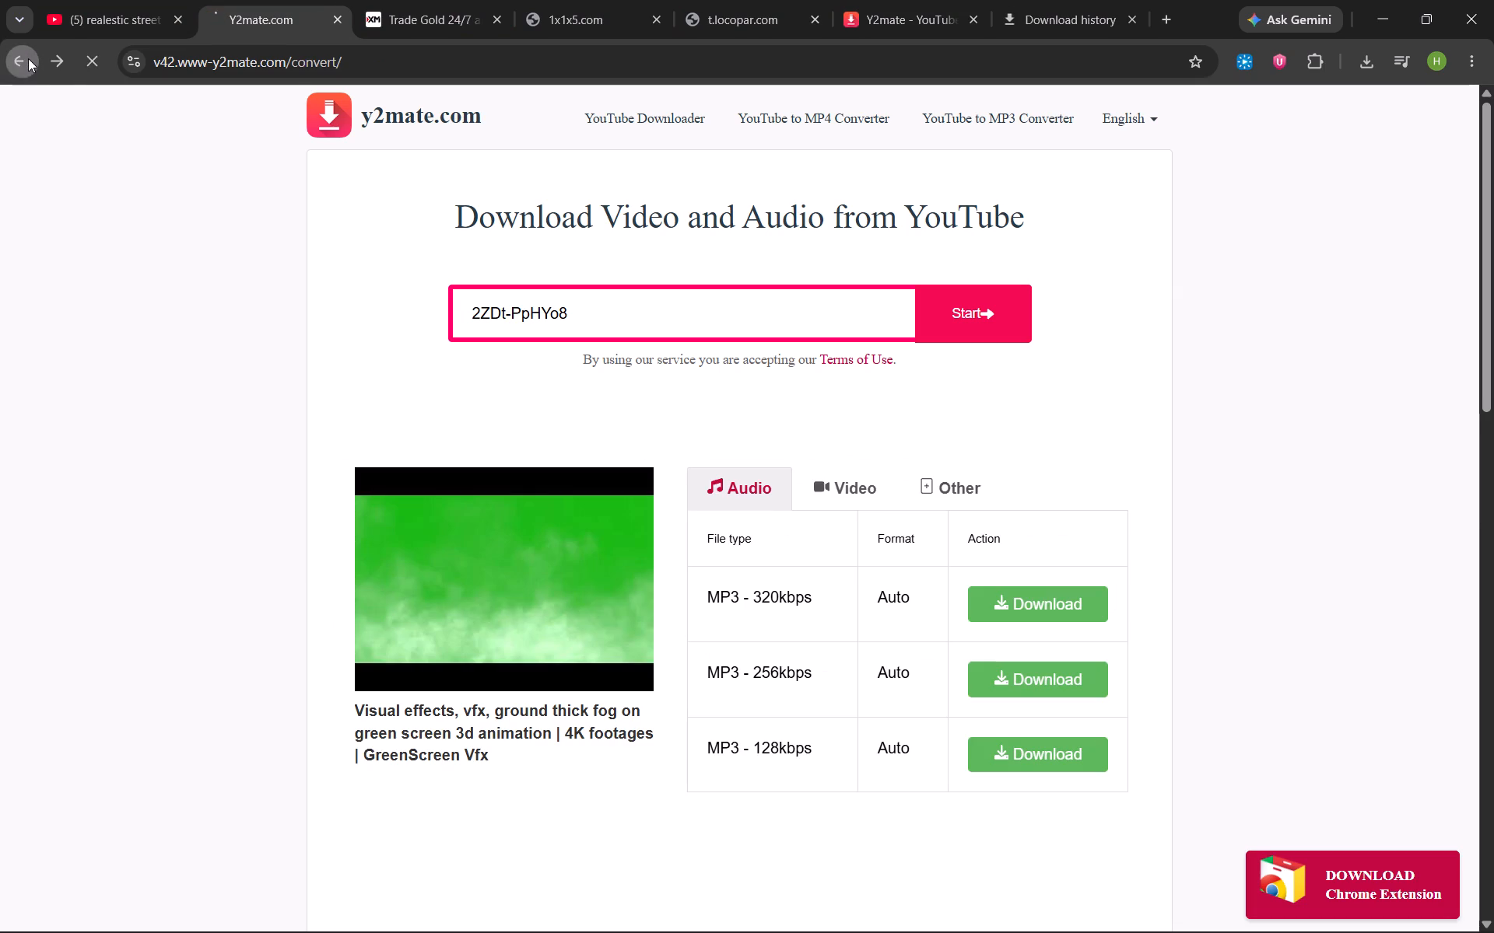
click(28, 58)
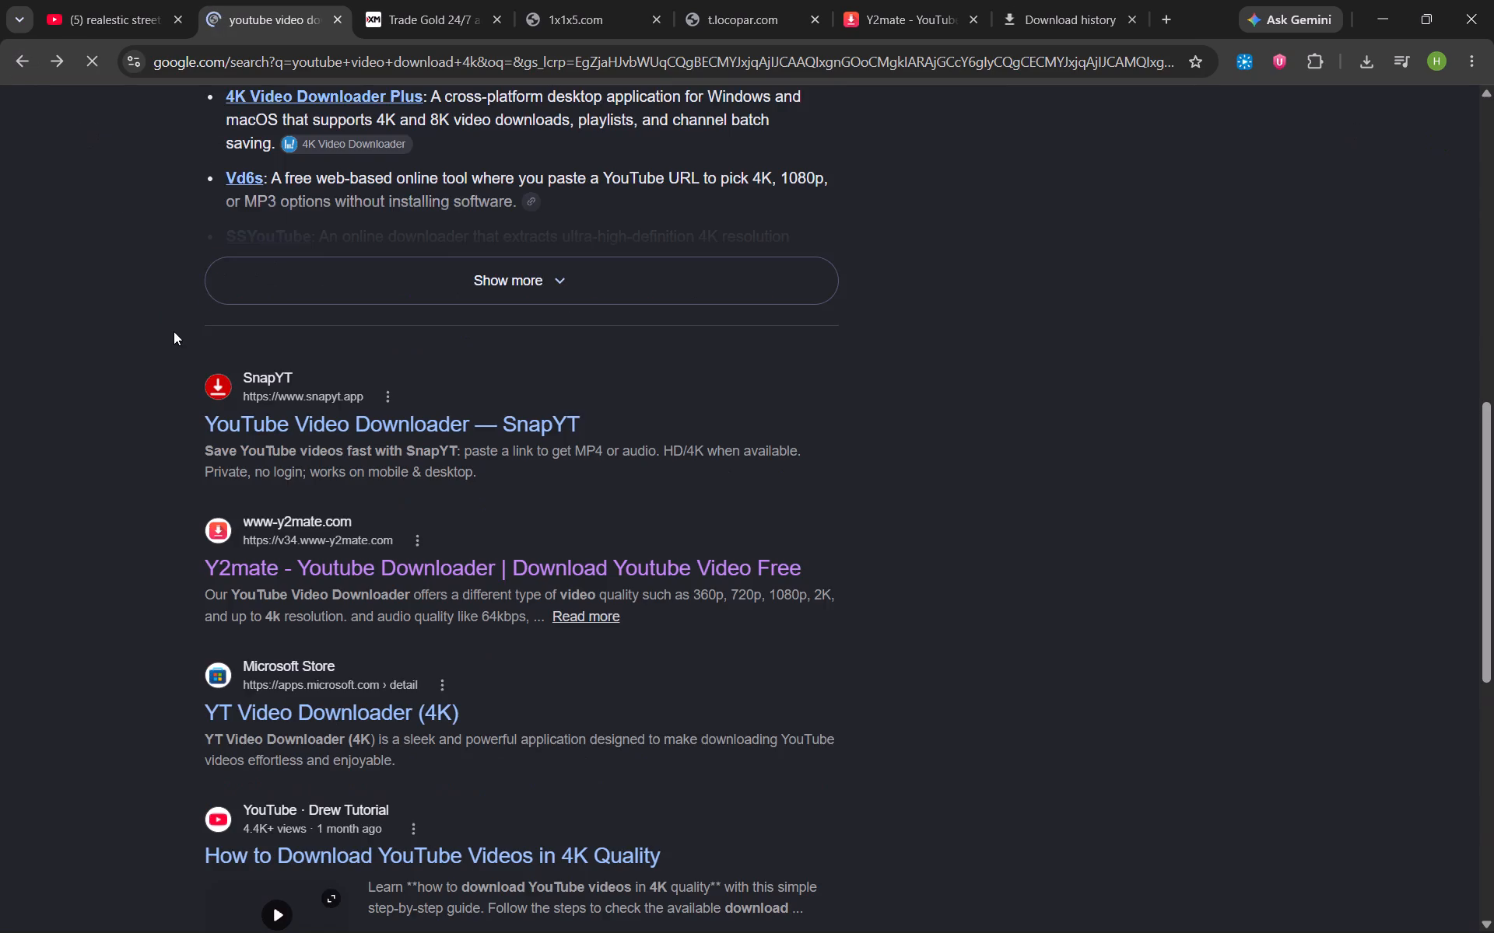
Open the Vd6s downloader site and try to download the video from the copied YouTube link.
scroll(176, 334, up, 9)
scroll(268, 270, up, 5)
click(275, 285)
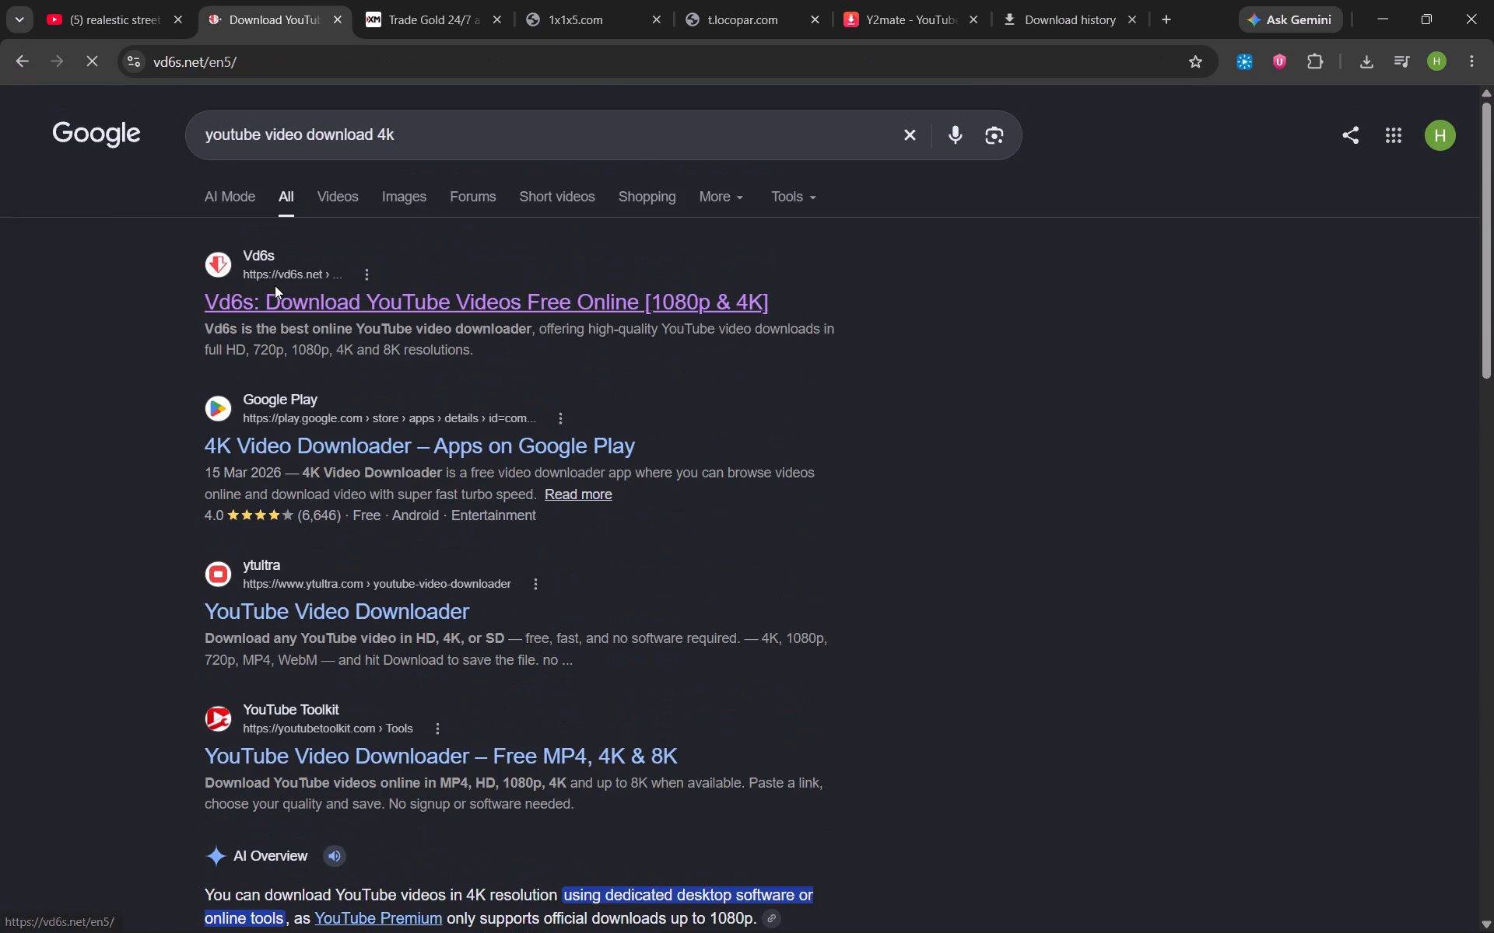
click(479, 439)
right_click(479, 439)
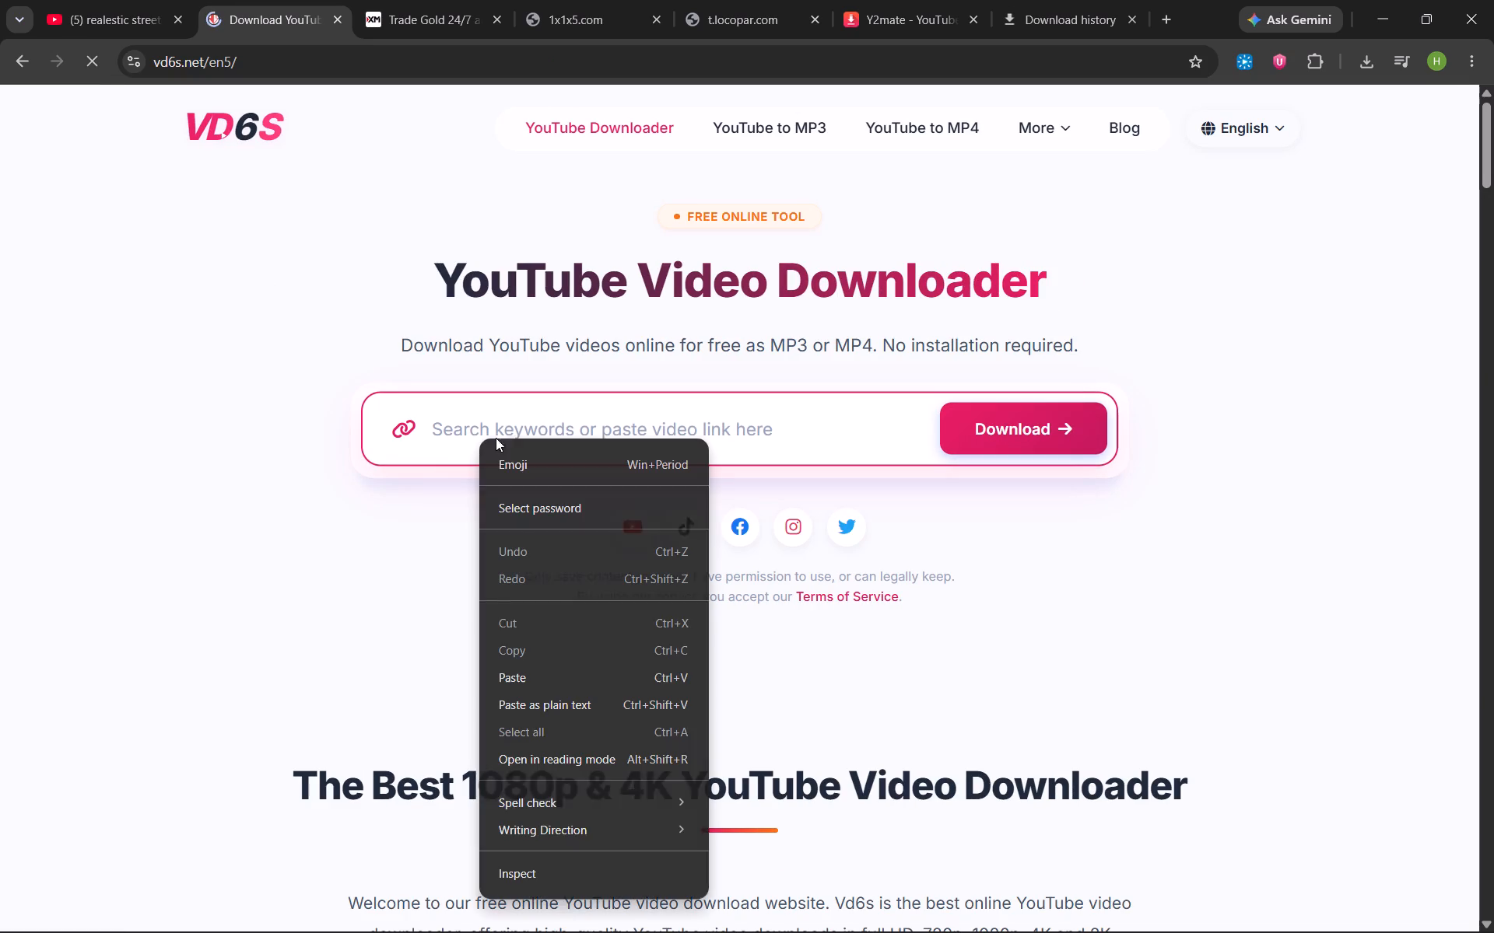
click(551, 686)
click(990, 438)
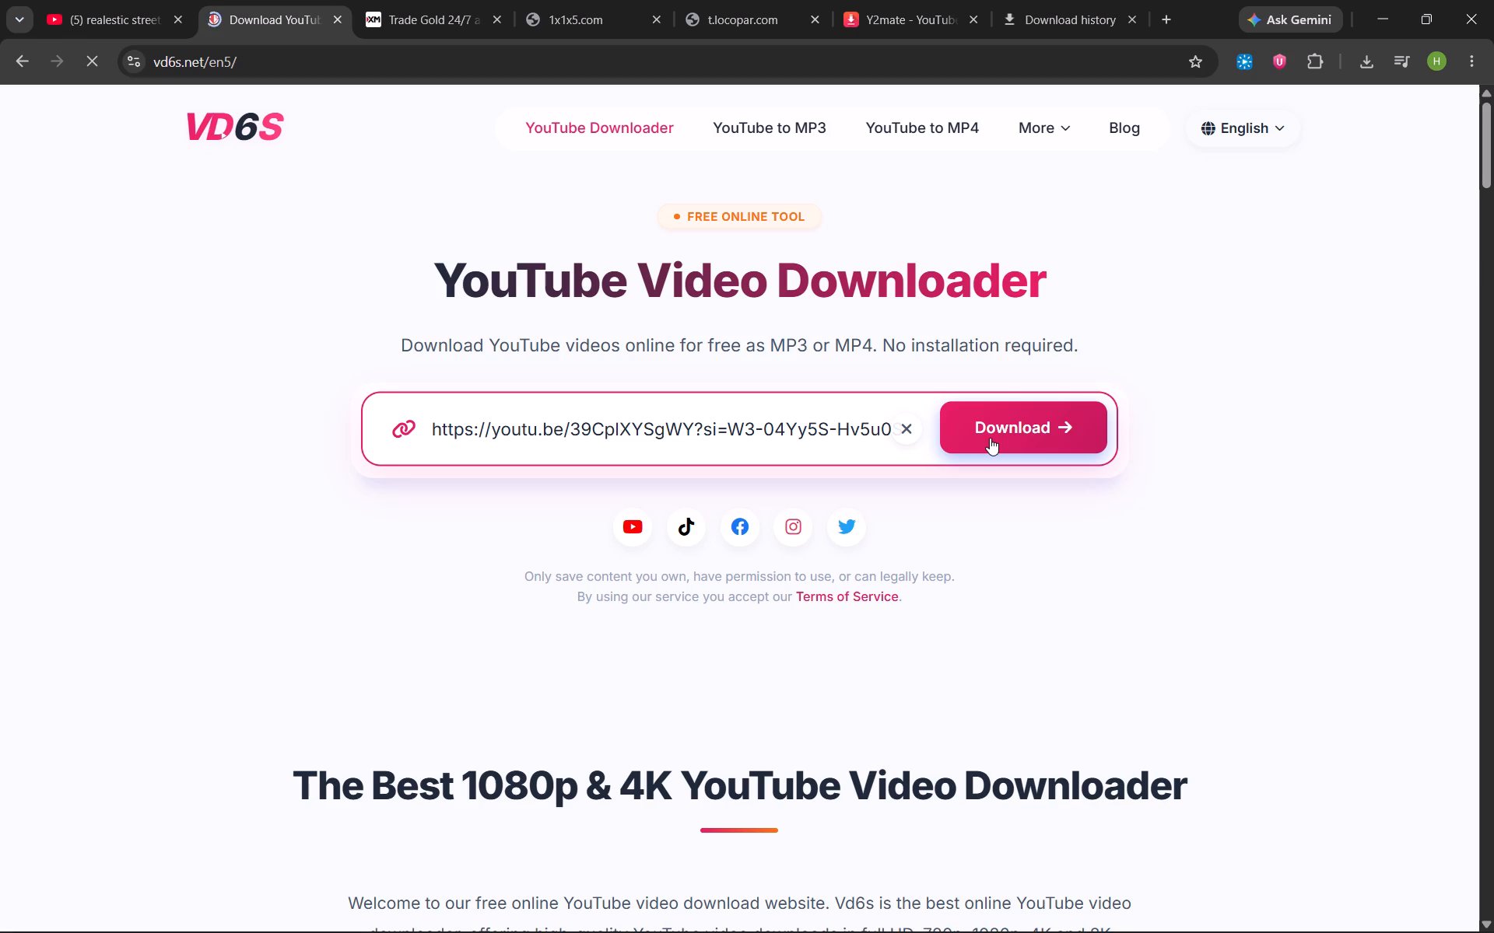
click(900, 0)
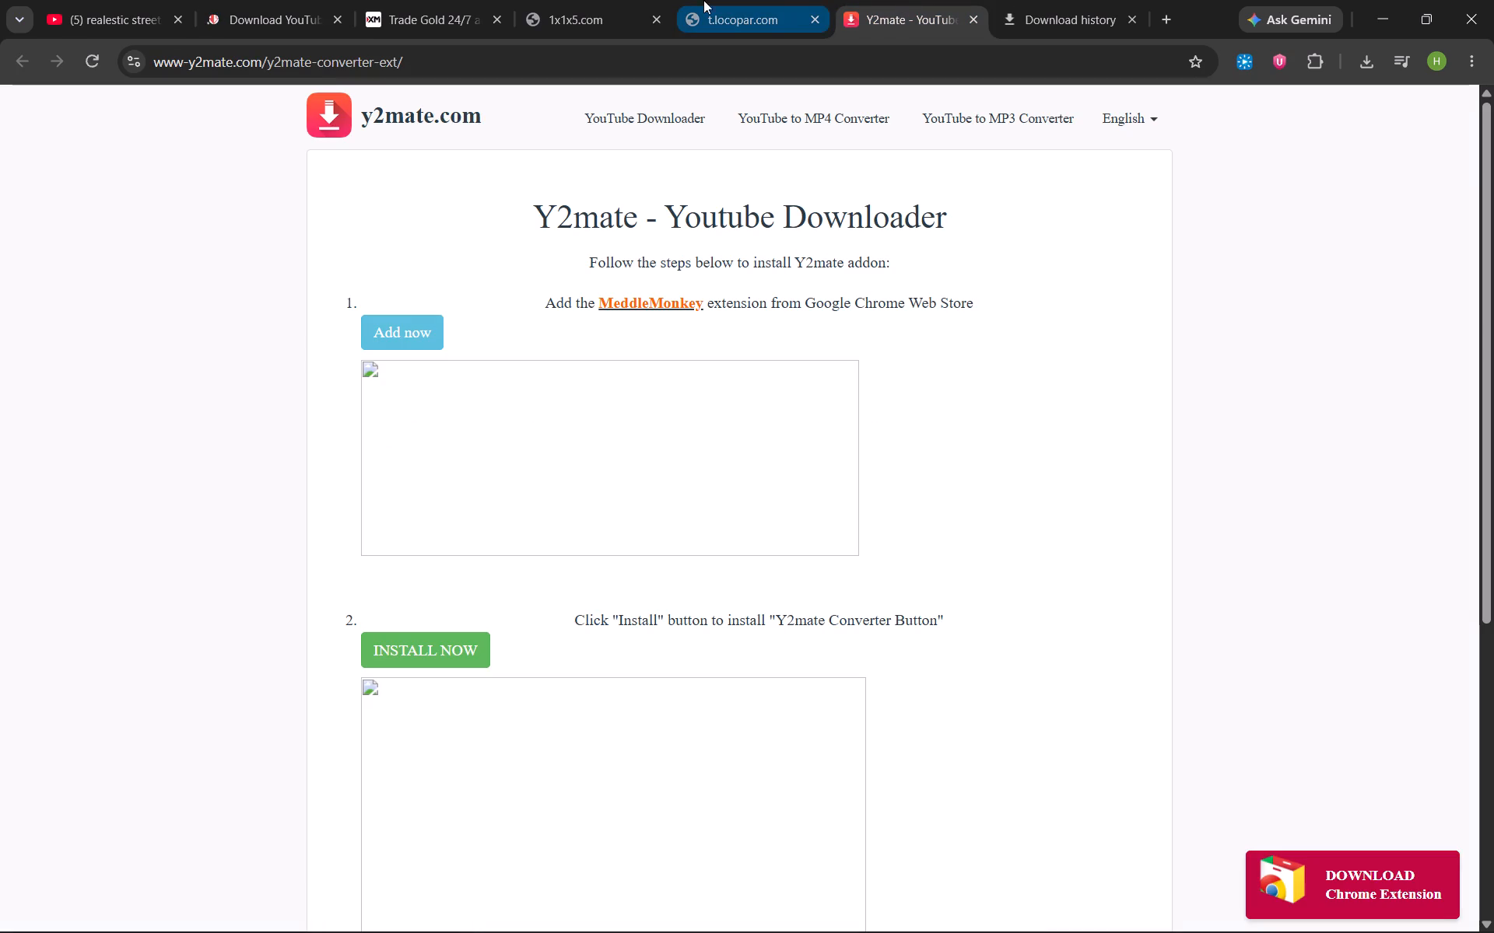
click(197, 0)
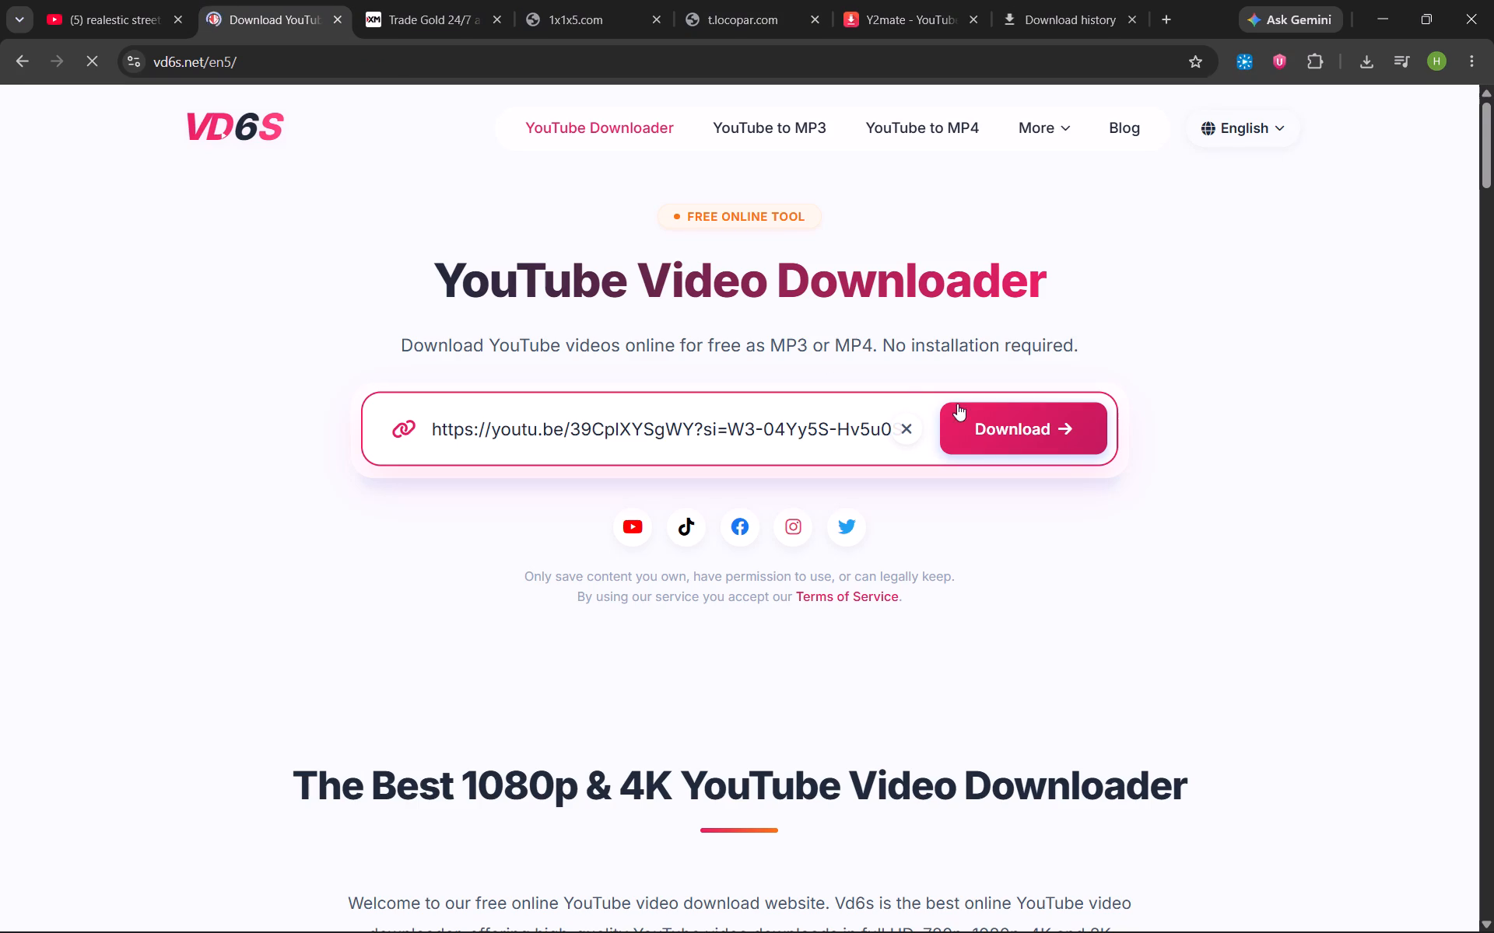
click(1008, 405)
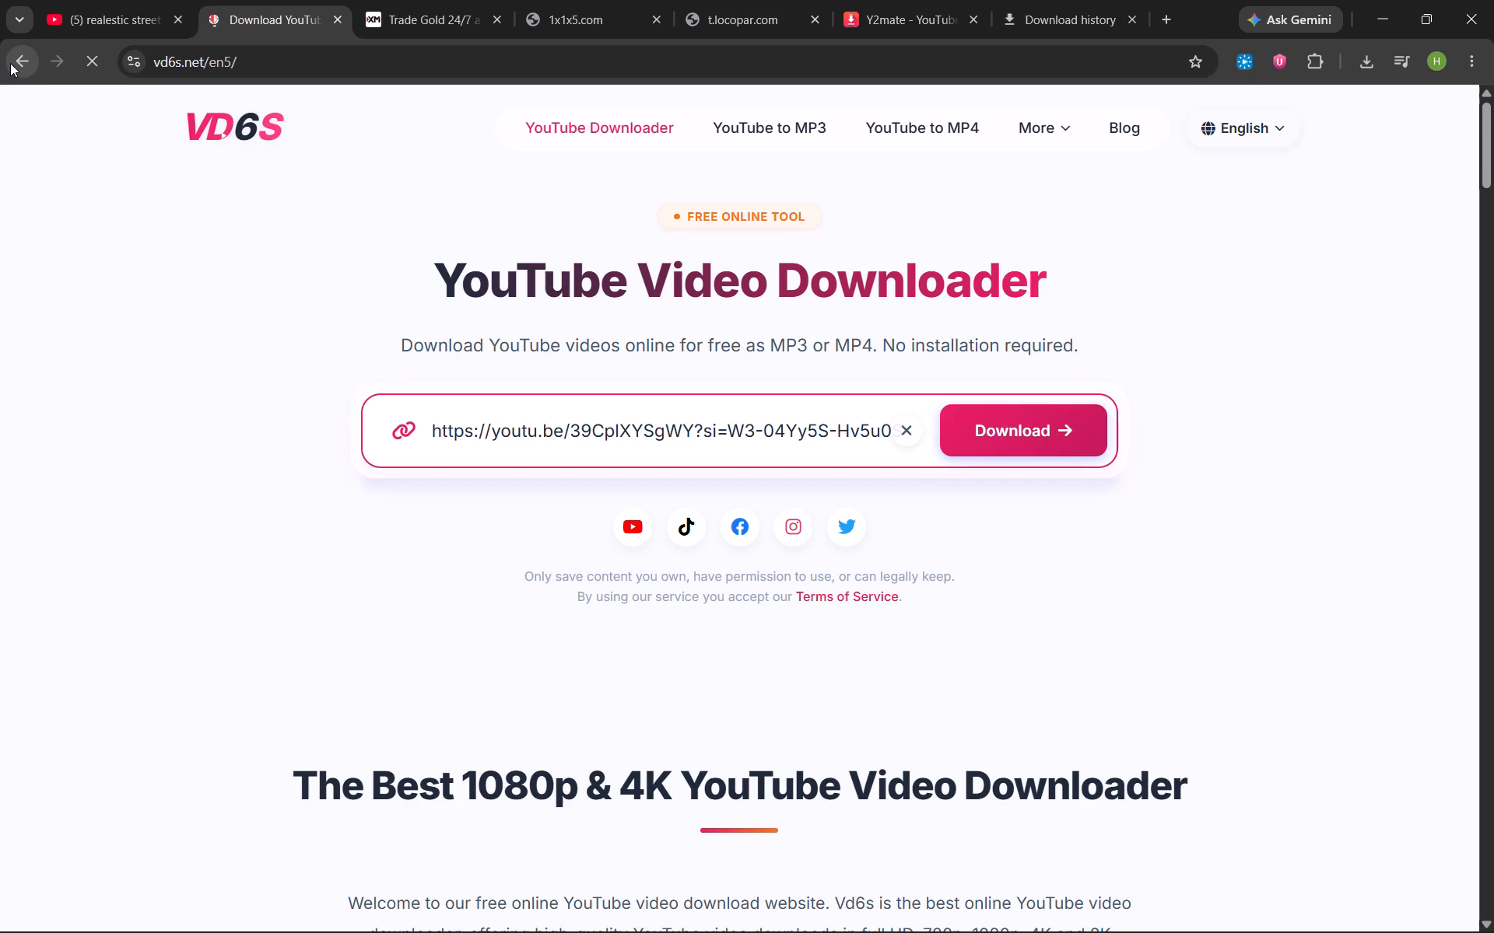
Go back to the Google results and open the Y2mate YouTube downloader site.
click(10, 63)
scroll(468, 535, down, 4)
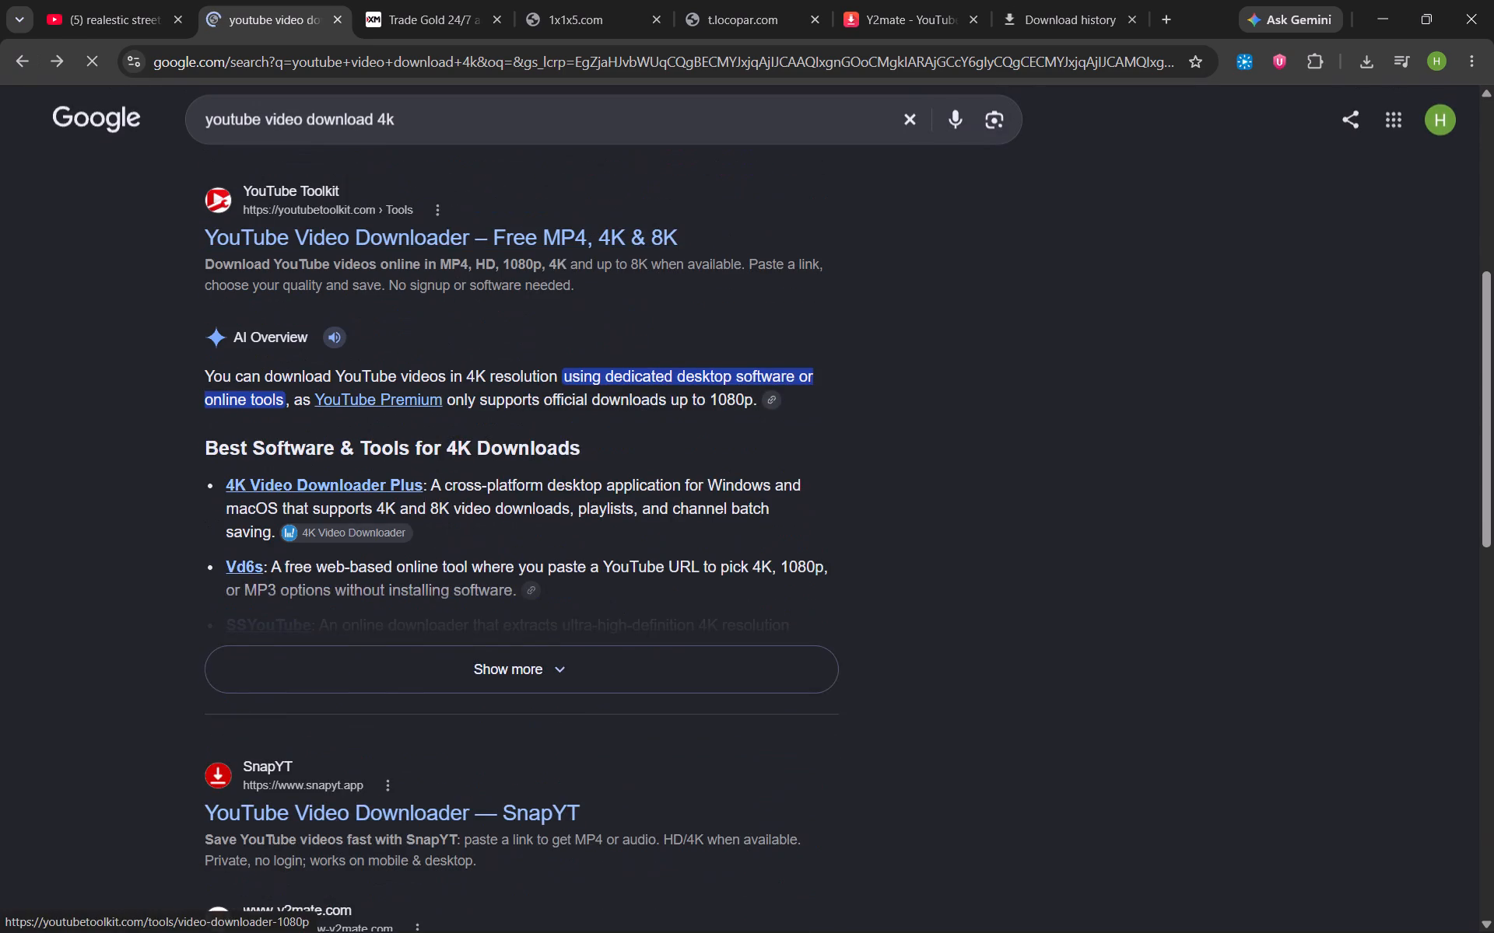
scroll(443, 754, down, 2)
click(456, 685)
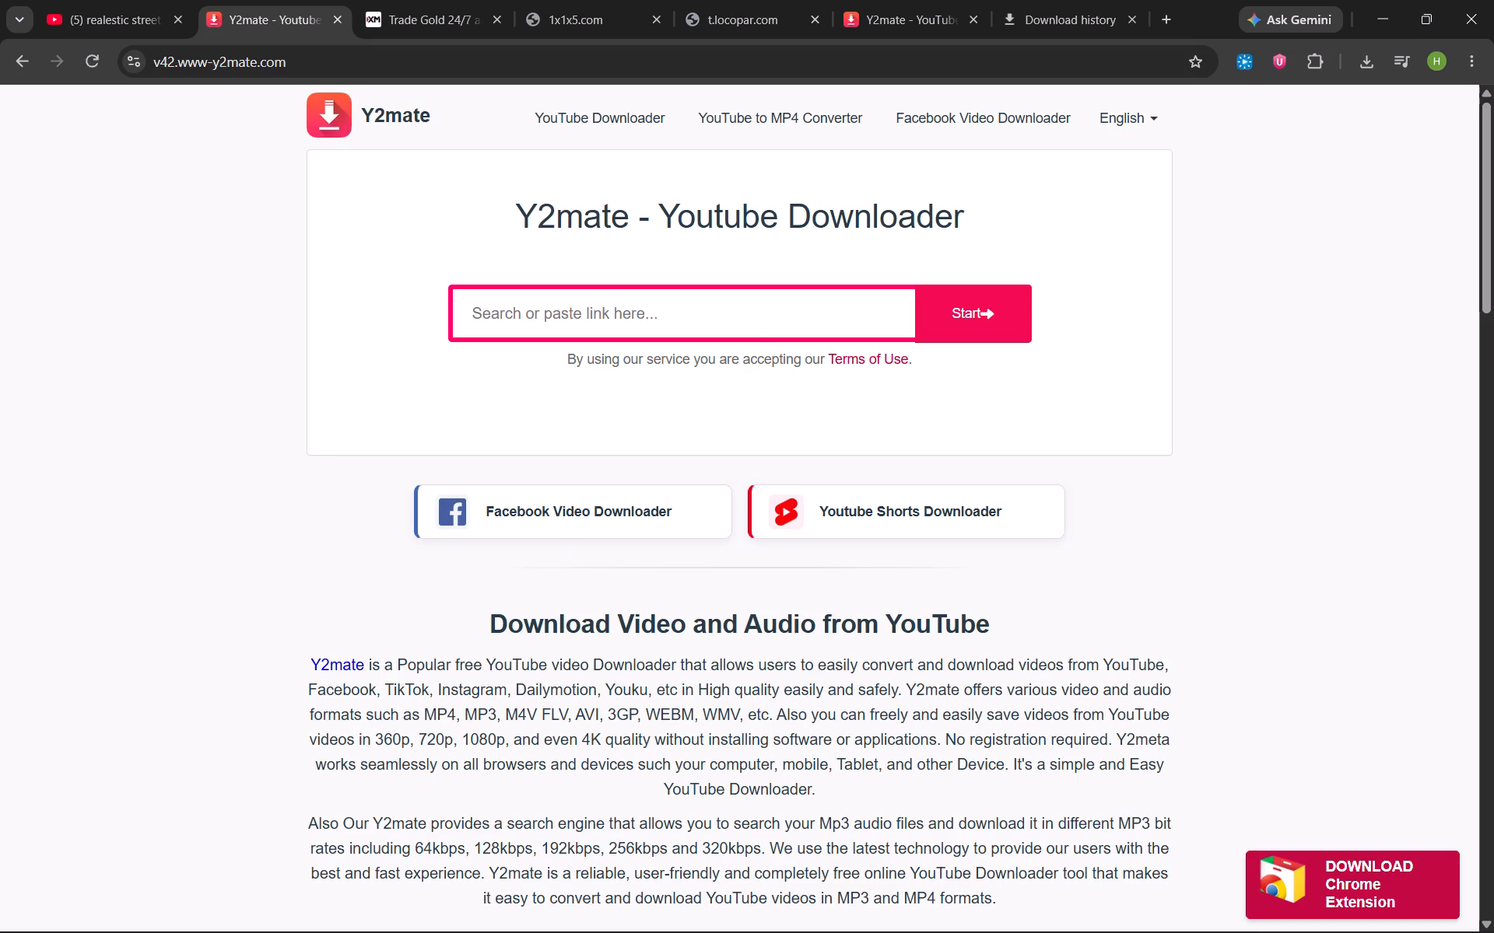
Paste the copied dust video link into the Y2mate downloader and start processing it.
right_click(528, 322)
click(627, 561)
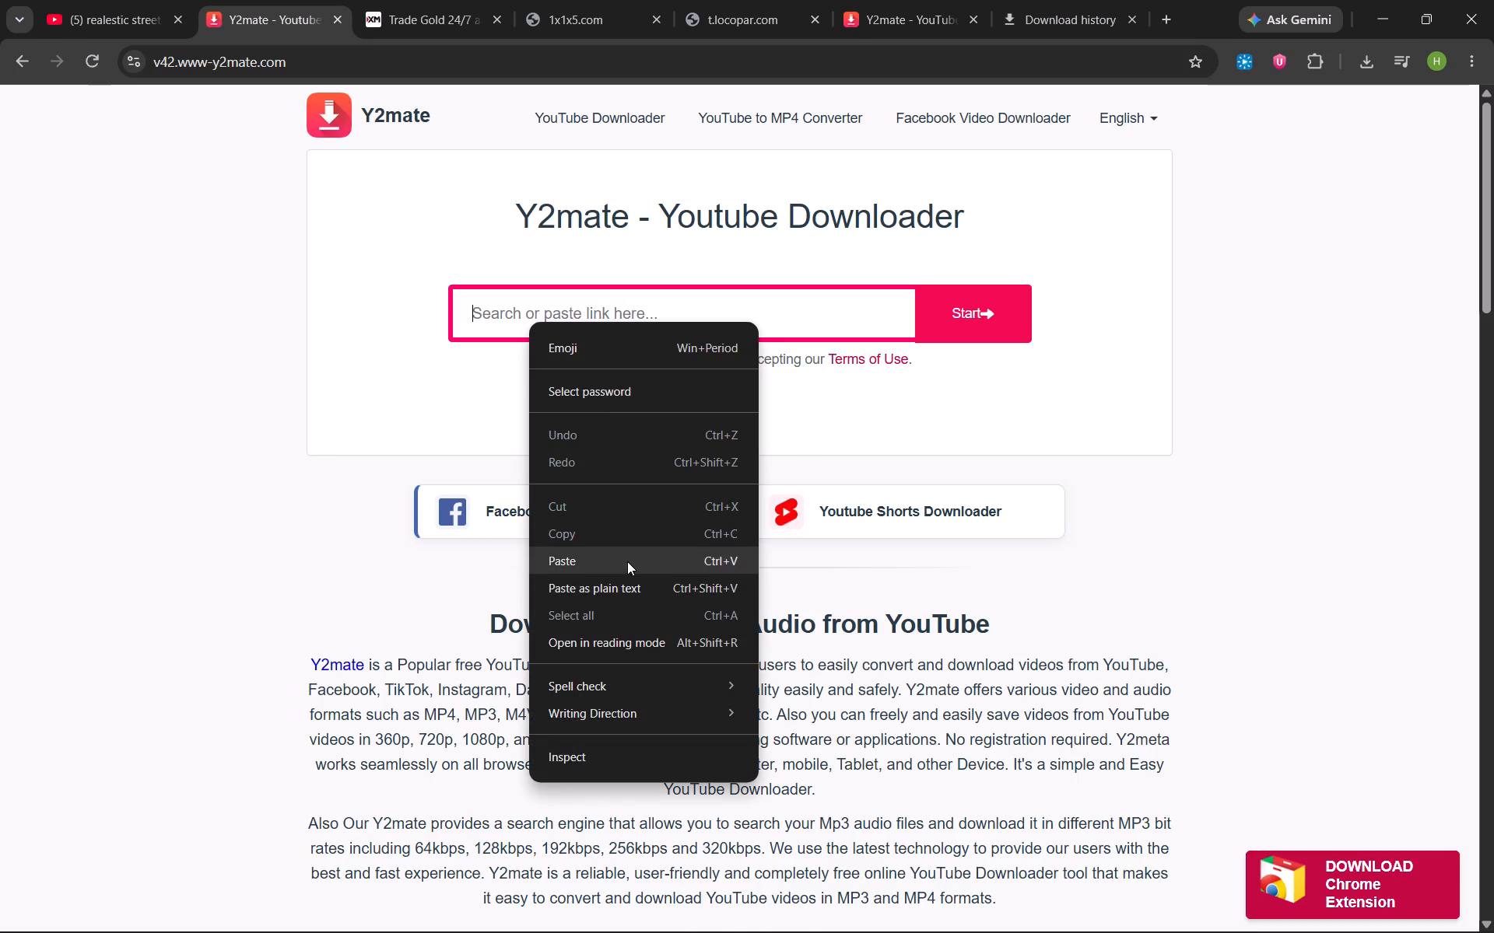
click(1004, 284)
click(1007, 309)
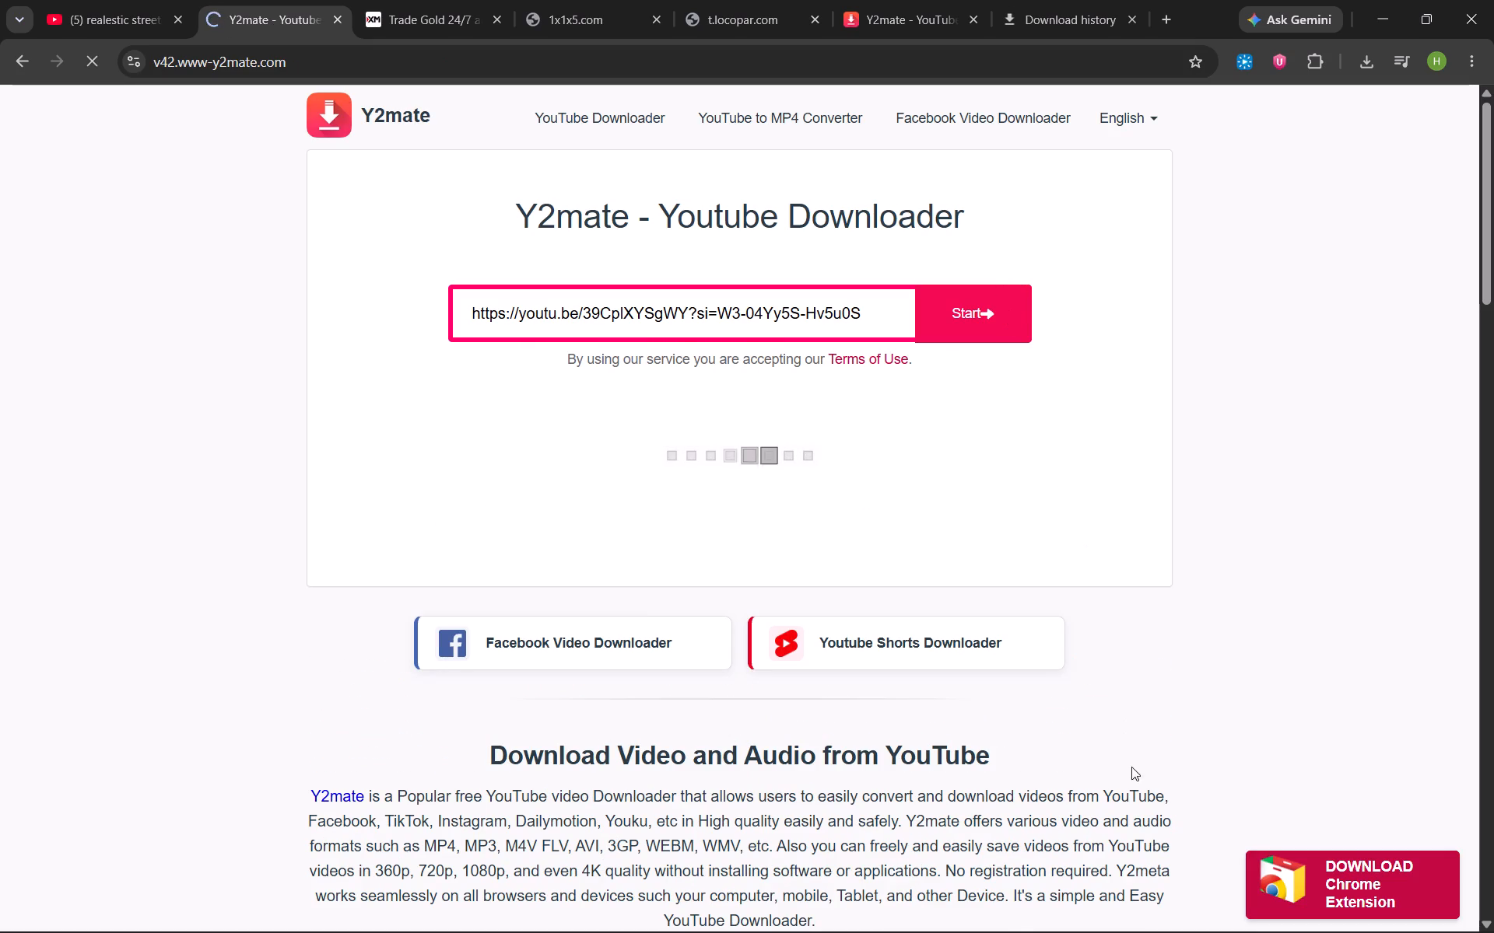
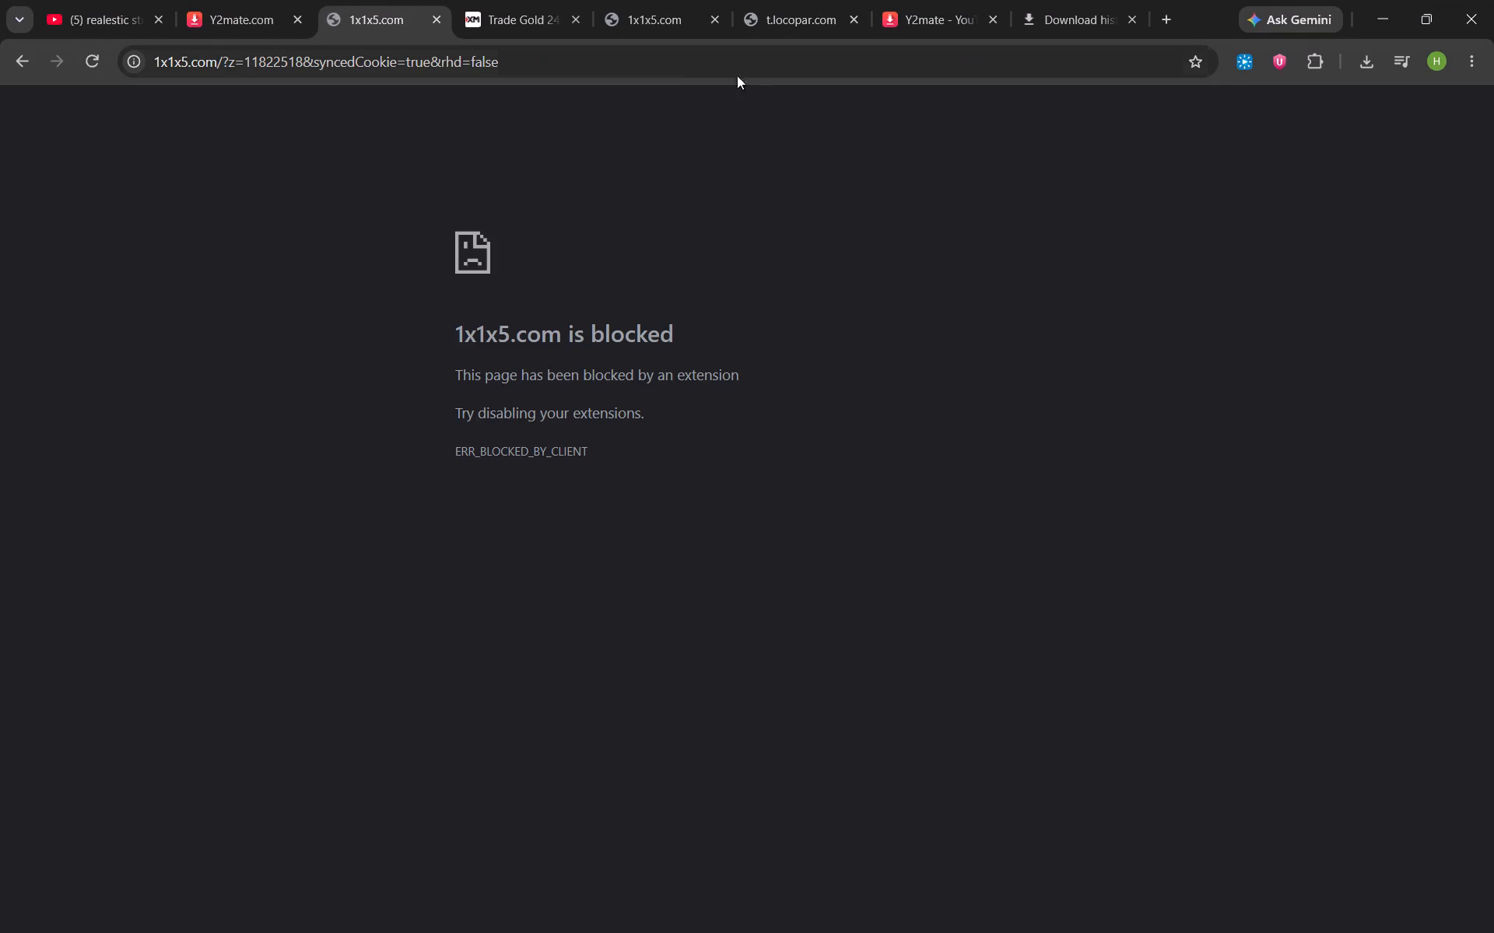
Check the dust video's conversion progress on Y2mate, then open the browser's full download history.
click(207, 0)
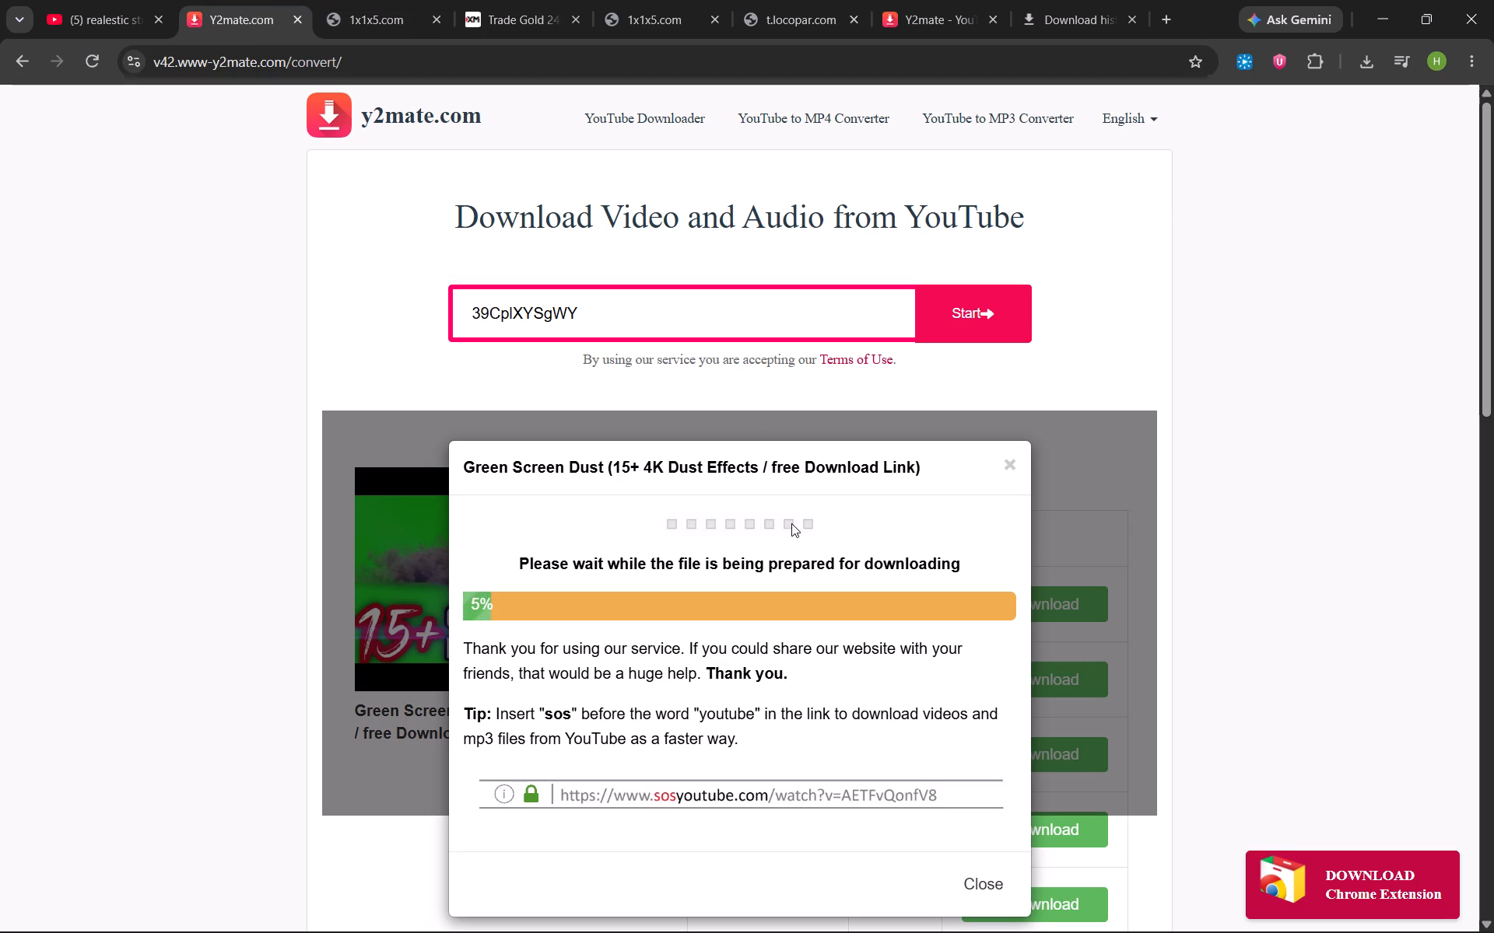
click(732, 516)
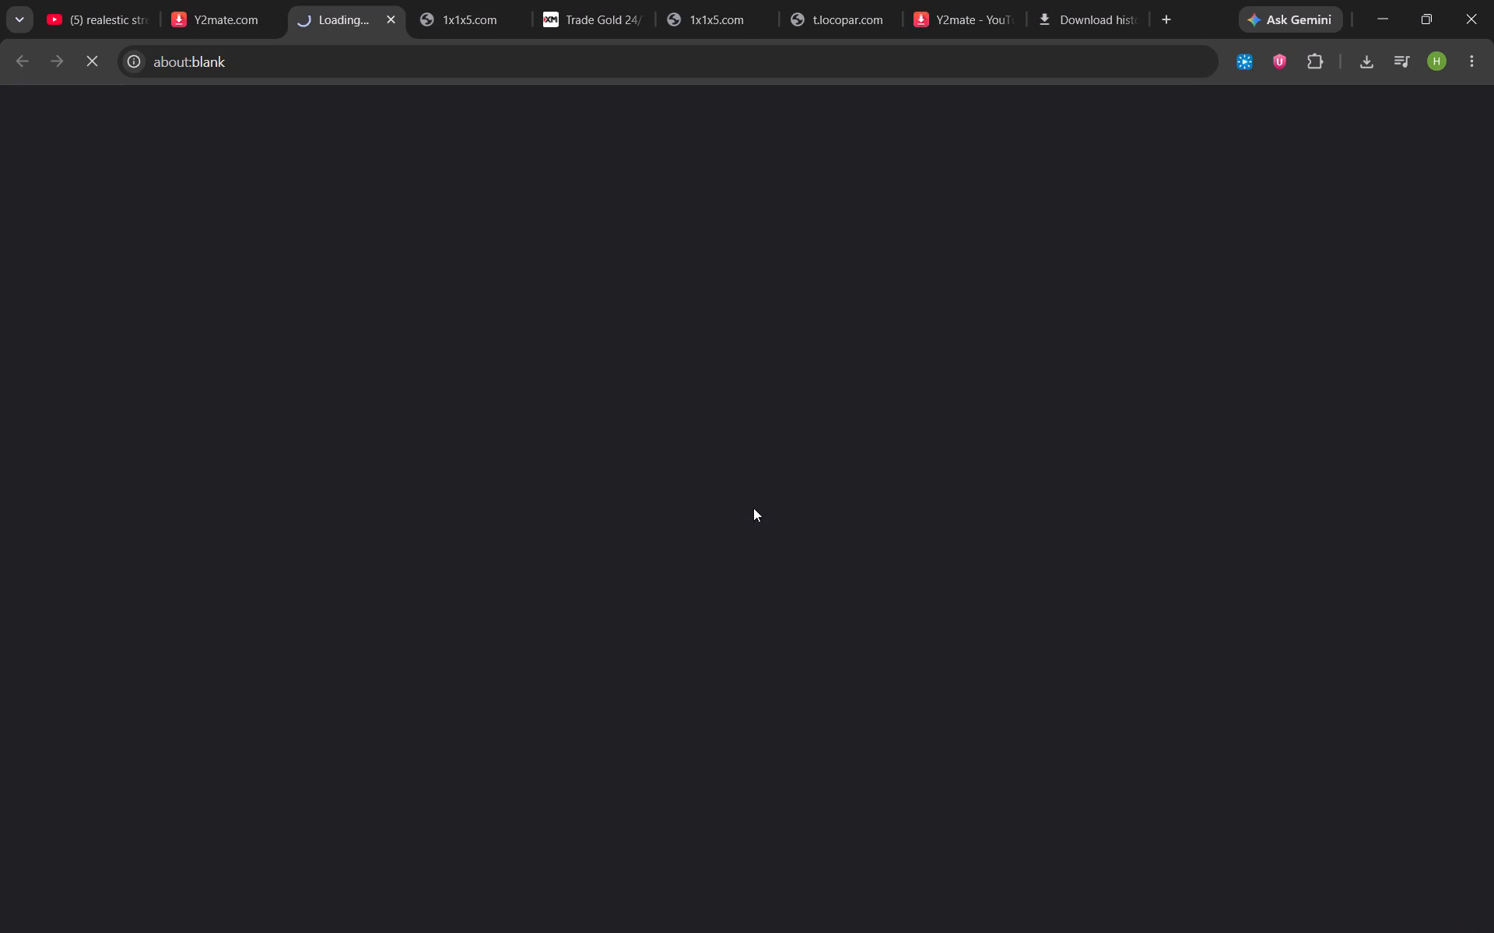
click(1362, 62)
click(1272, 371)
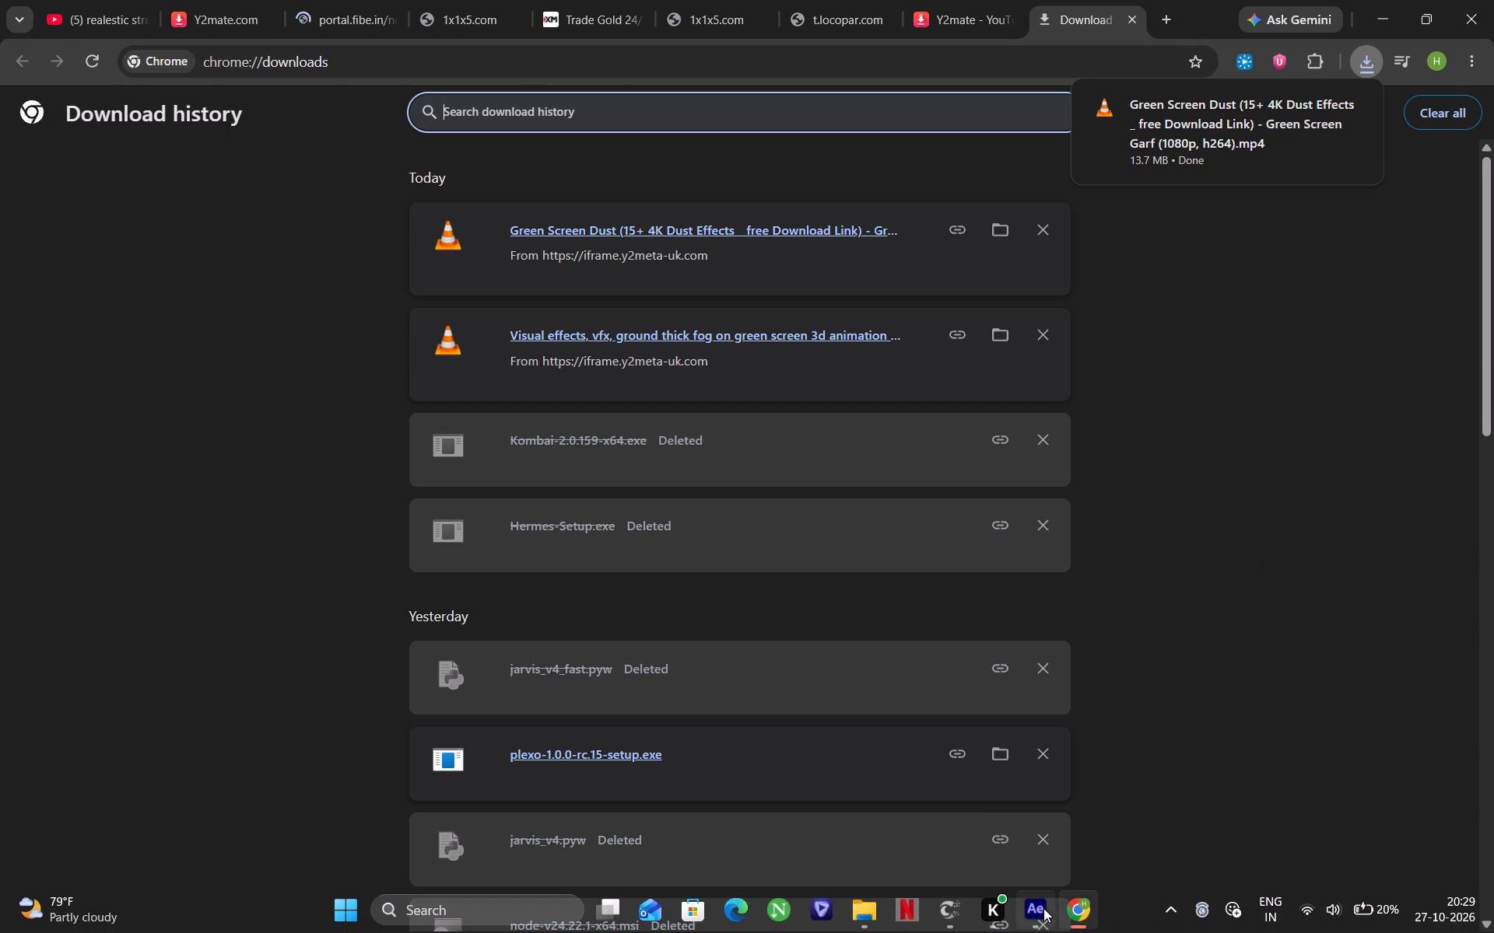
Switch to After Effects and delete Adjustment Layer 24 from 32.mp4 Comp 2.
click(1009, 820)
click(825, 716)
click(826, 727)
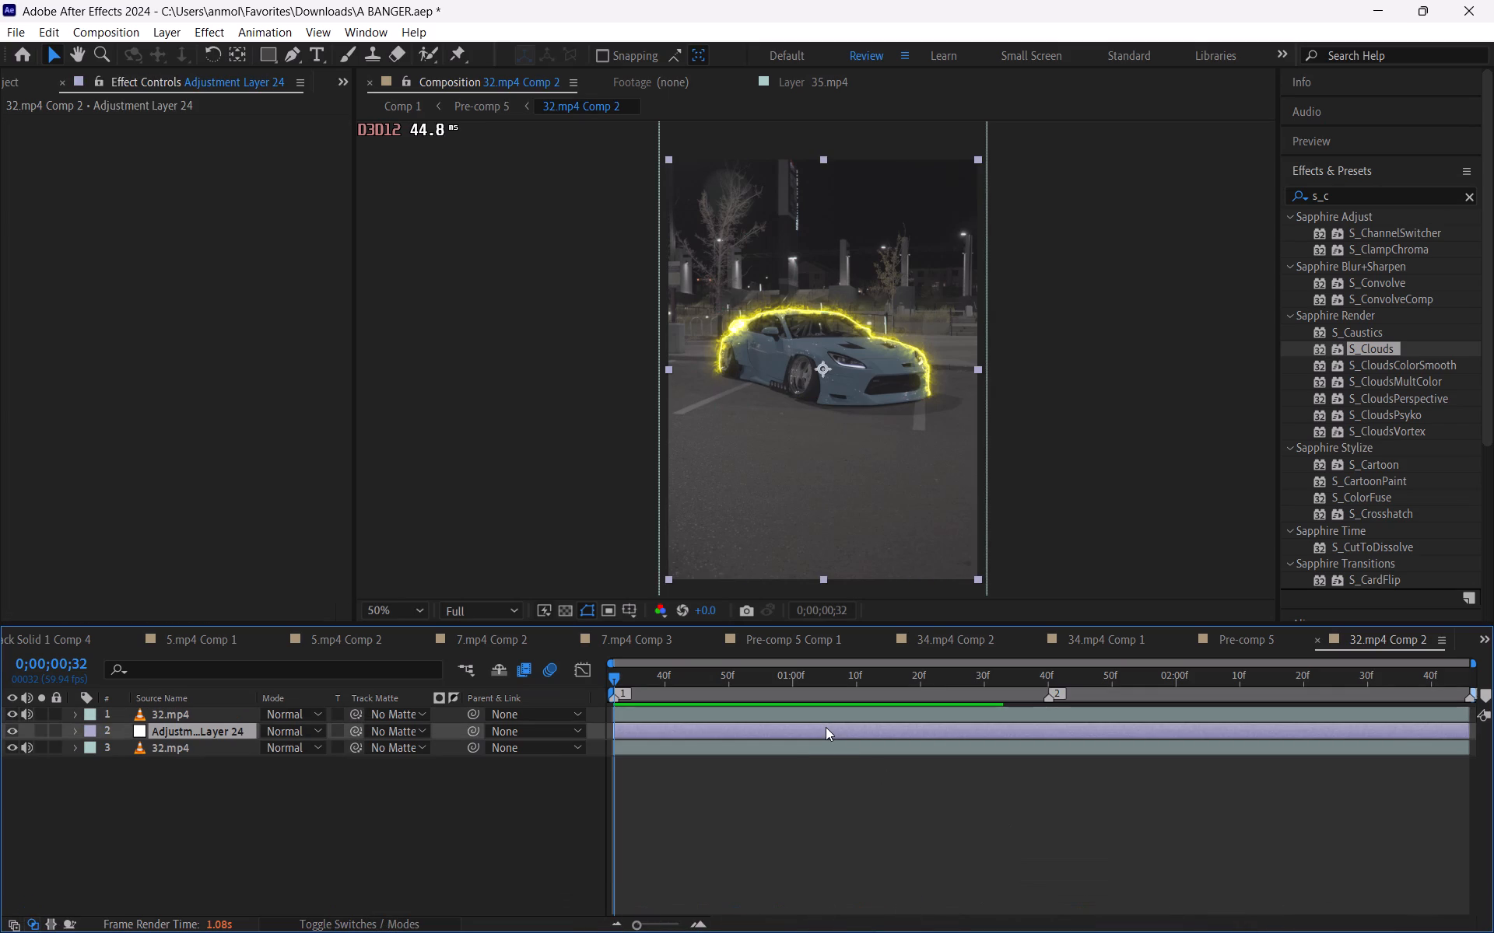
key(Delete)
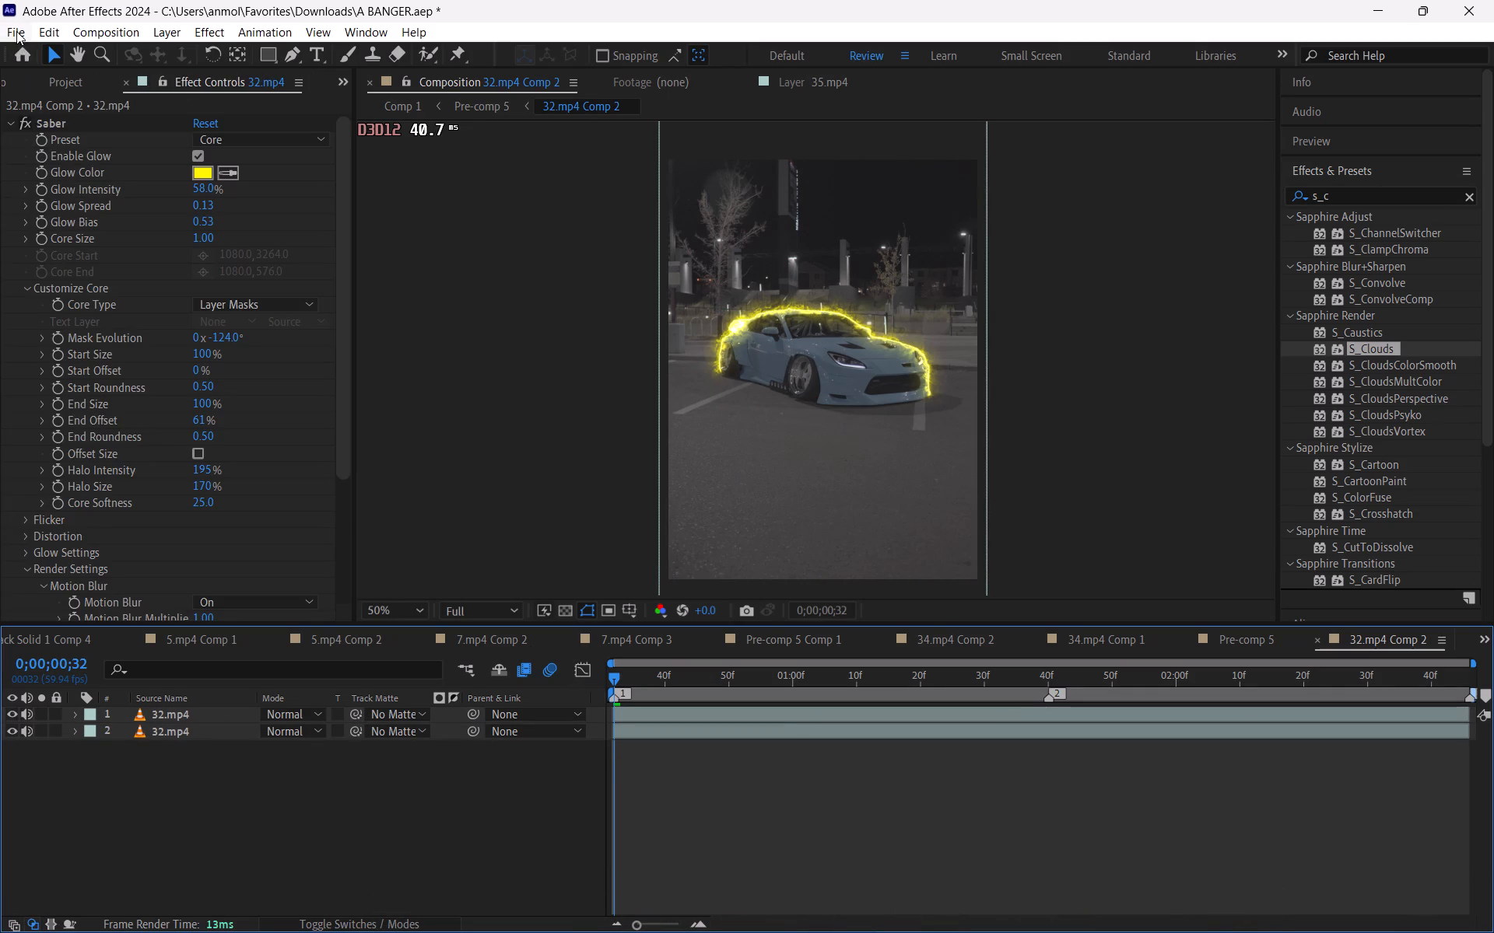
Import the downloaded Green Screen Dust 1080p video and place it between the two 32.mp4 layers in 32.mp4 Comp 2.
click(16, 31)
click(353, 271)
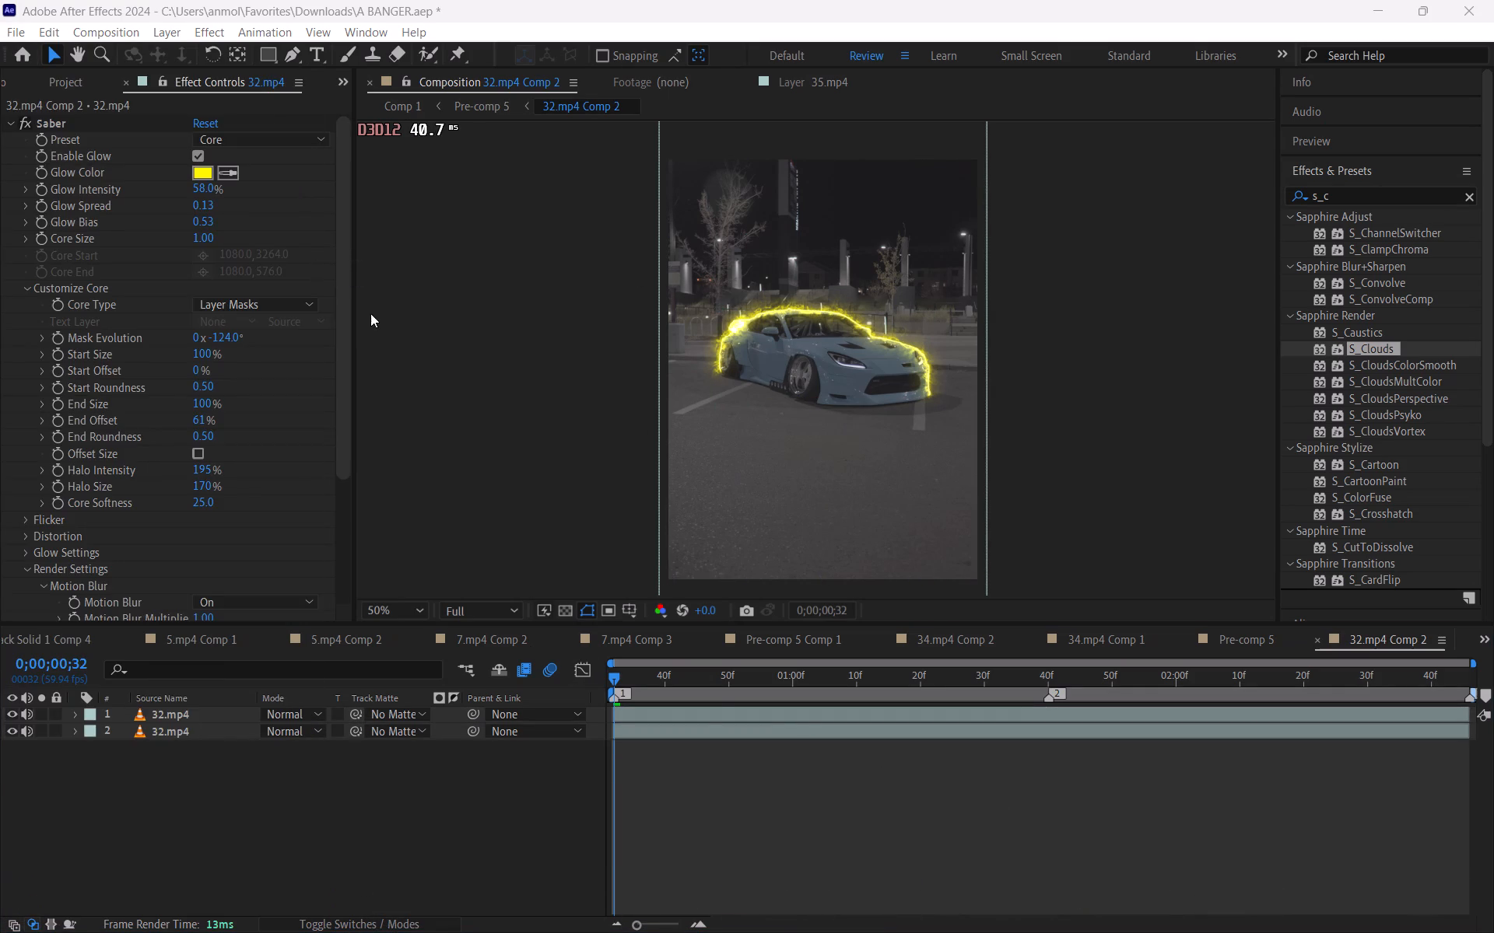
double_click(388, 273)
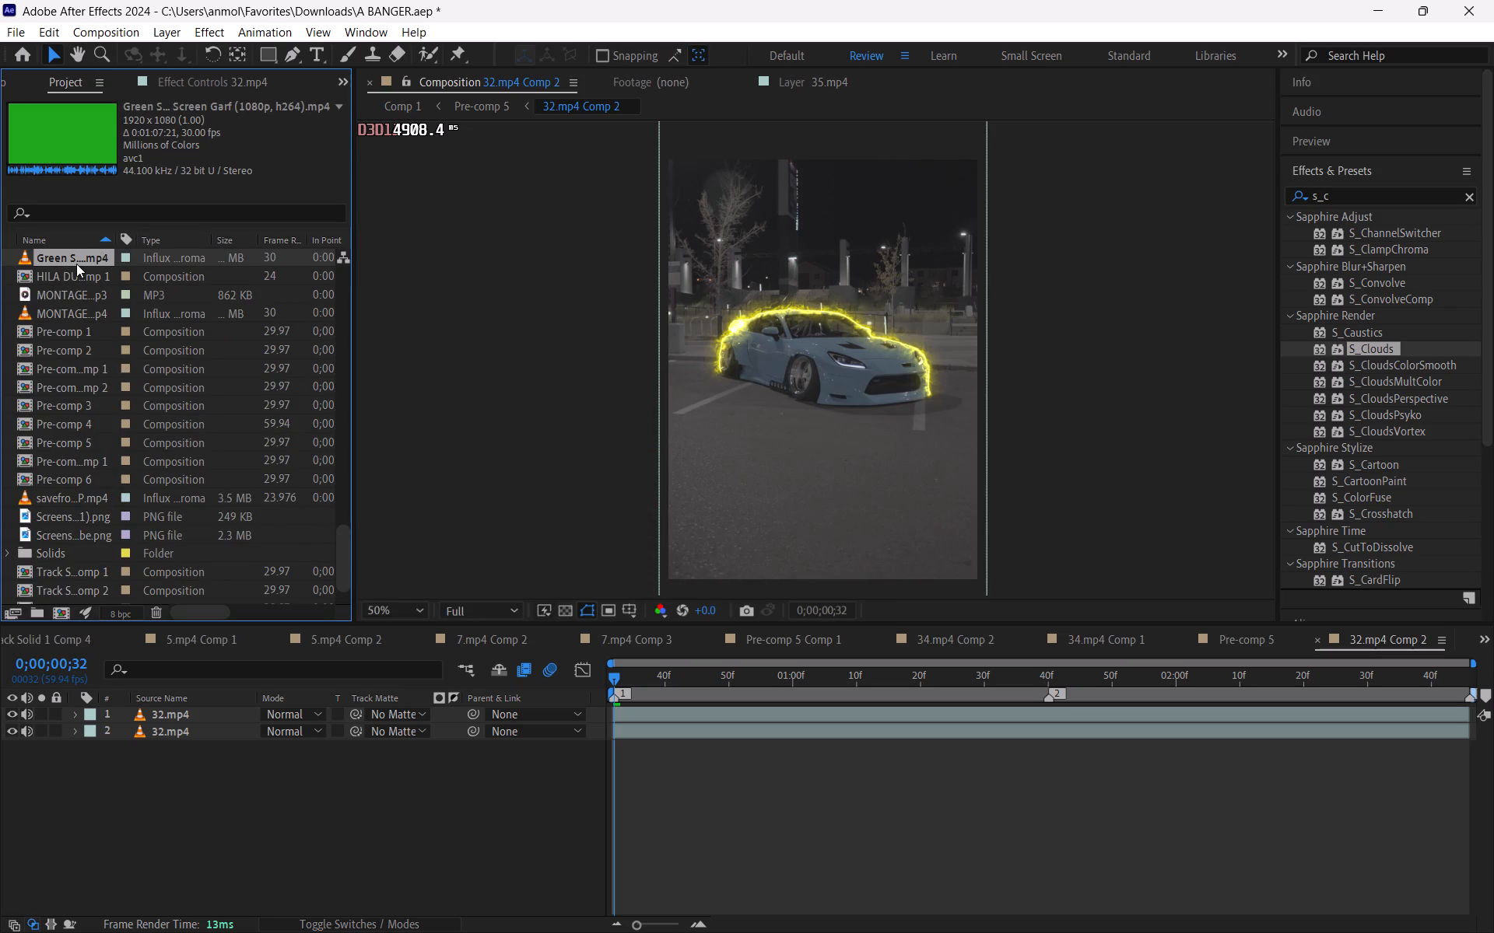
drag(71, 251, 156, 717)
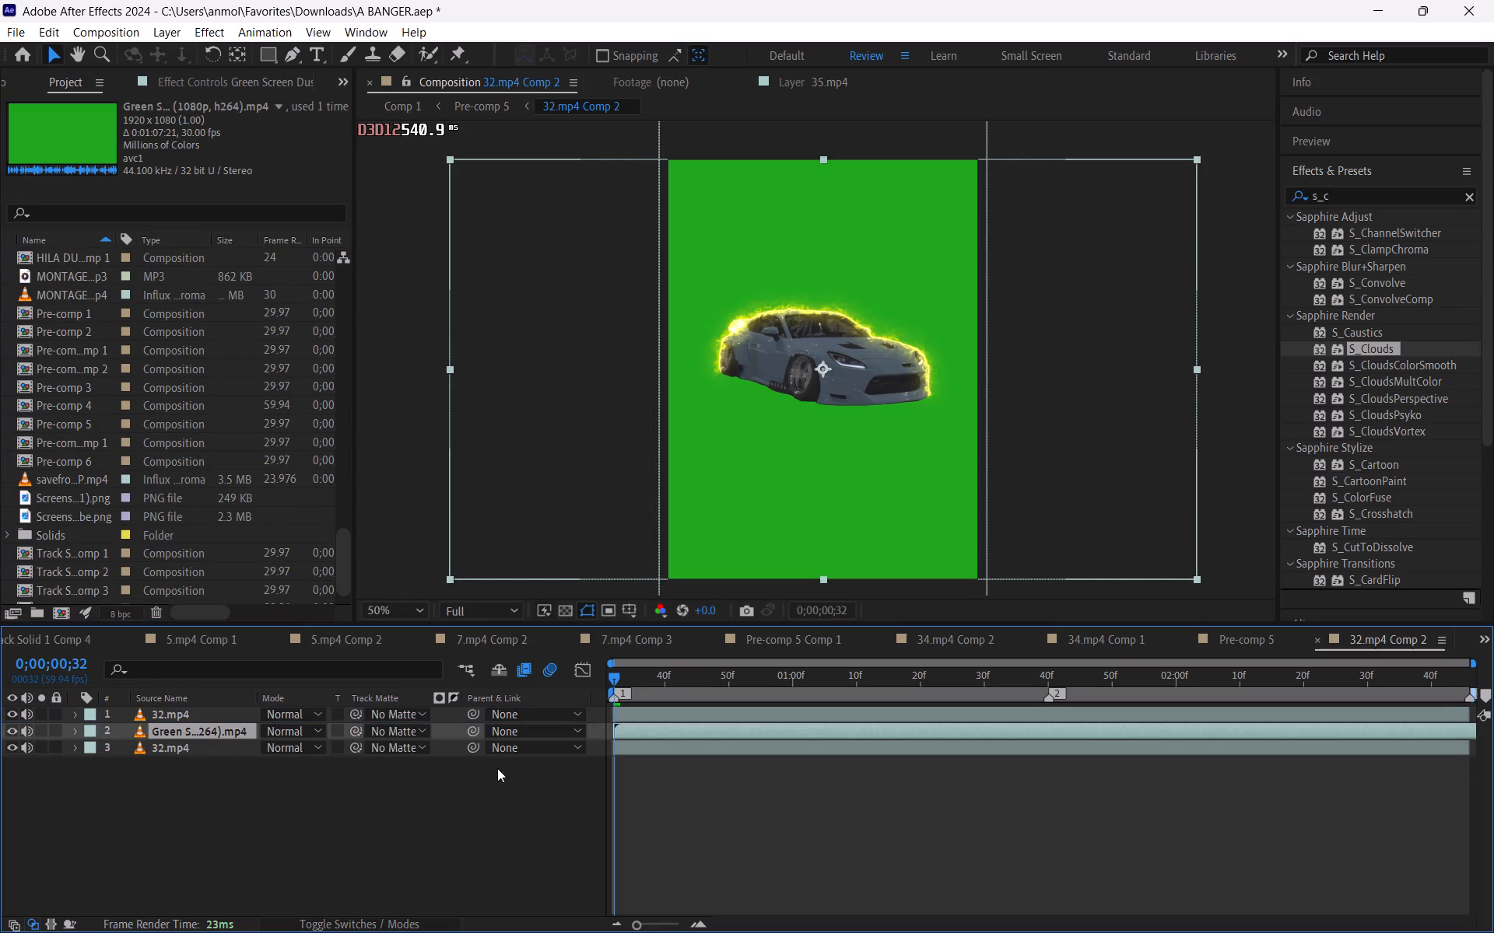
click(704, 832)
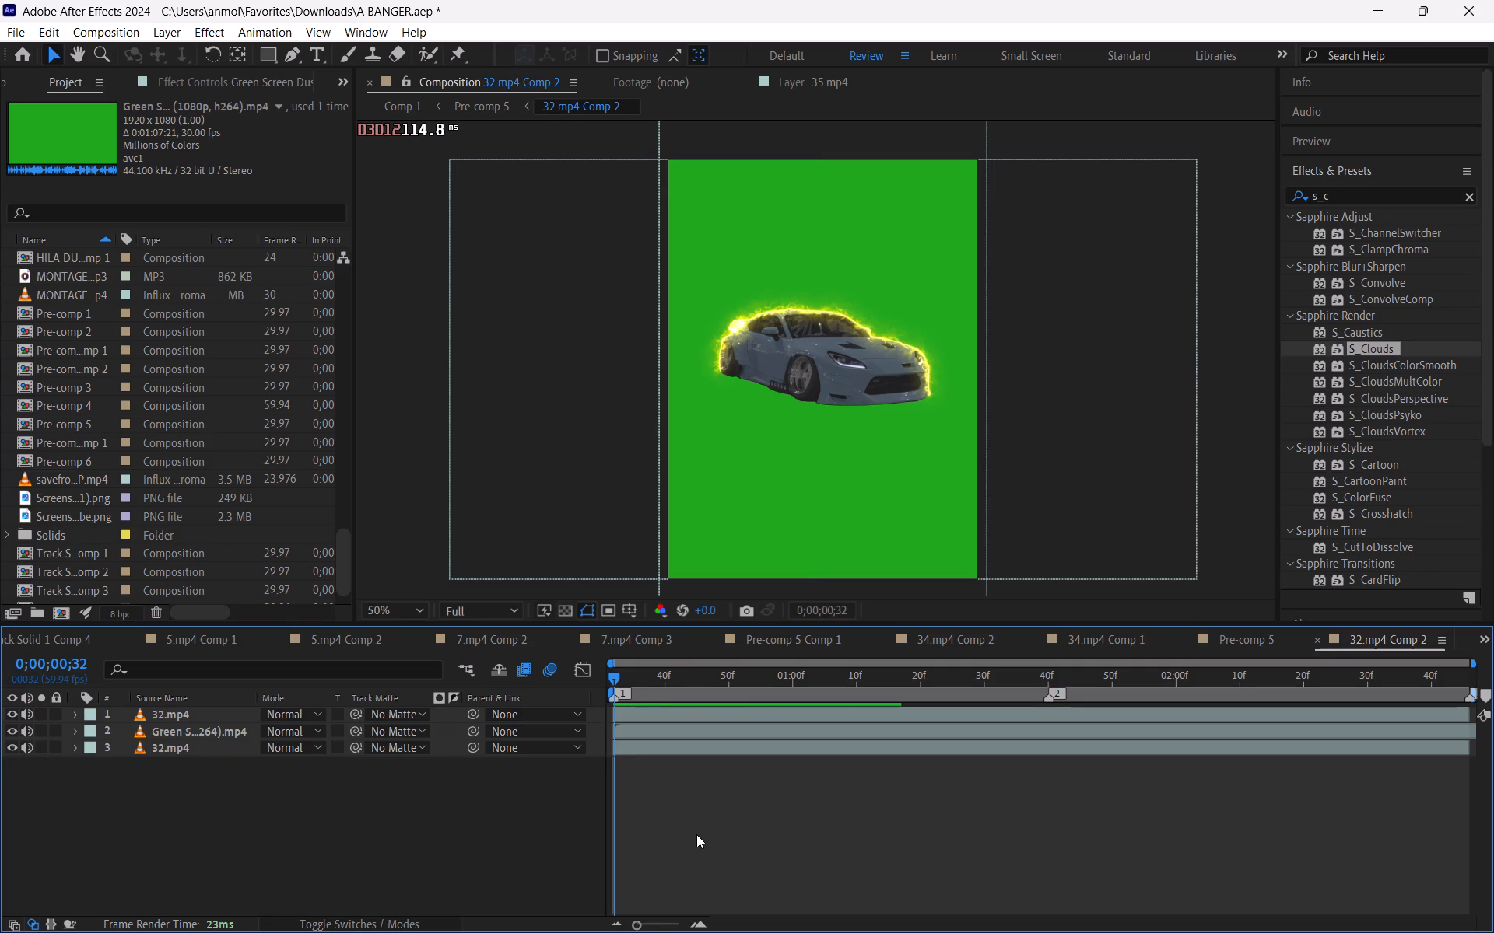
Scale the green screen dust layer down to 43% so it roughly matches the composition's width.
click(666, 730)
key(s)
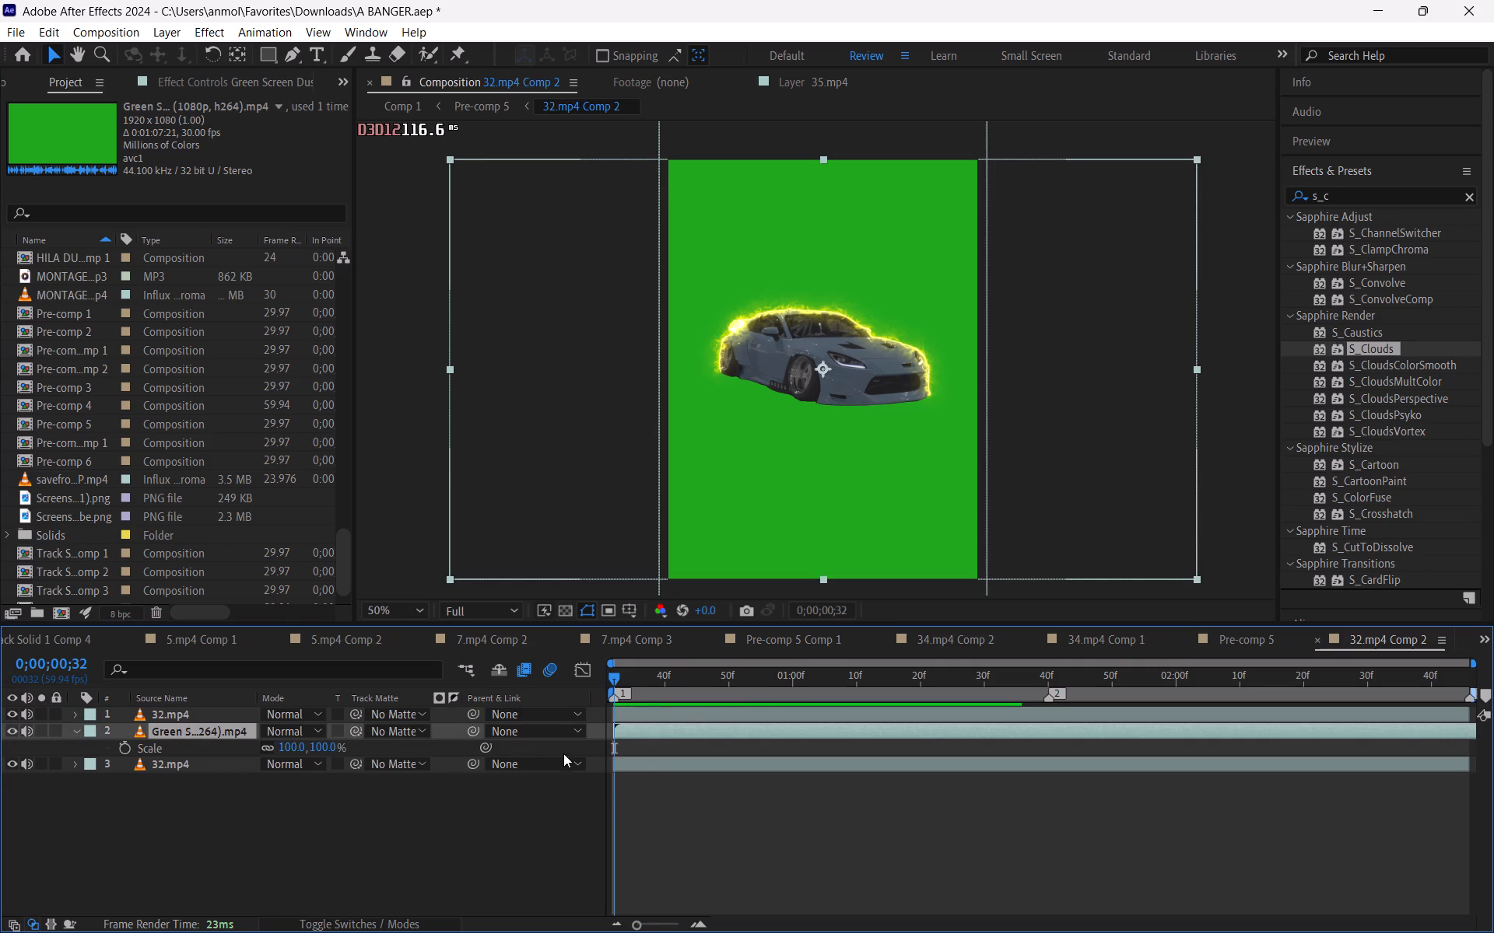
drag(291, 743, 239, 747)
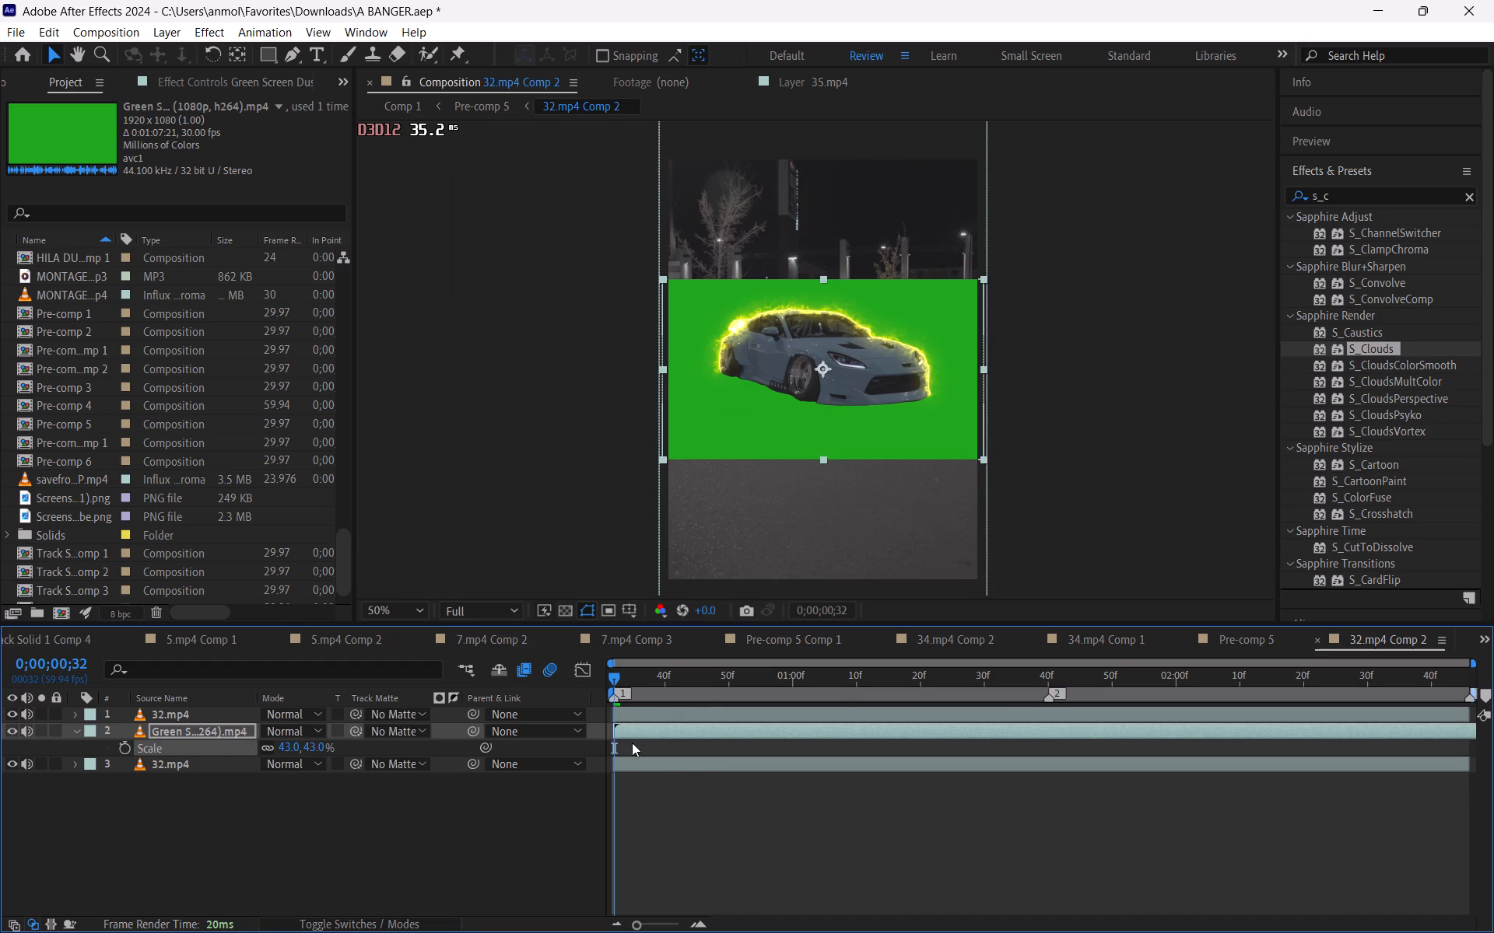
Enable time remapping on the dust layer and set its first Time Remap keyframe to 0:00:00:03.
right_click(631, 732)
click(892, 282)
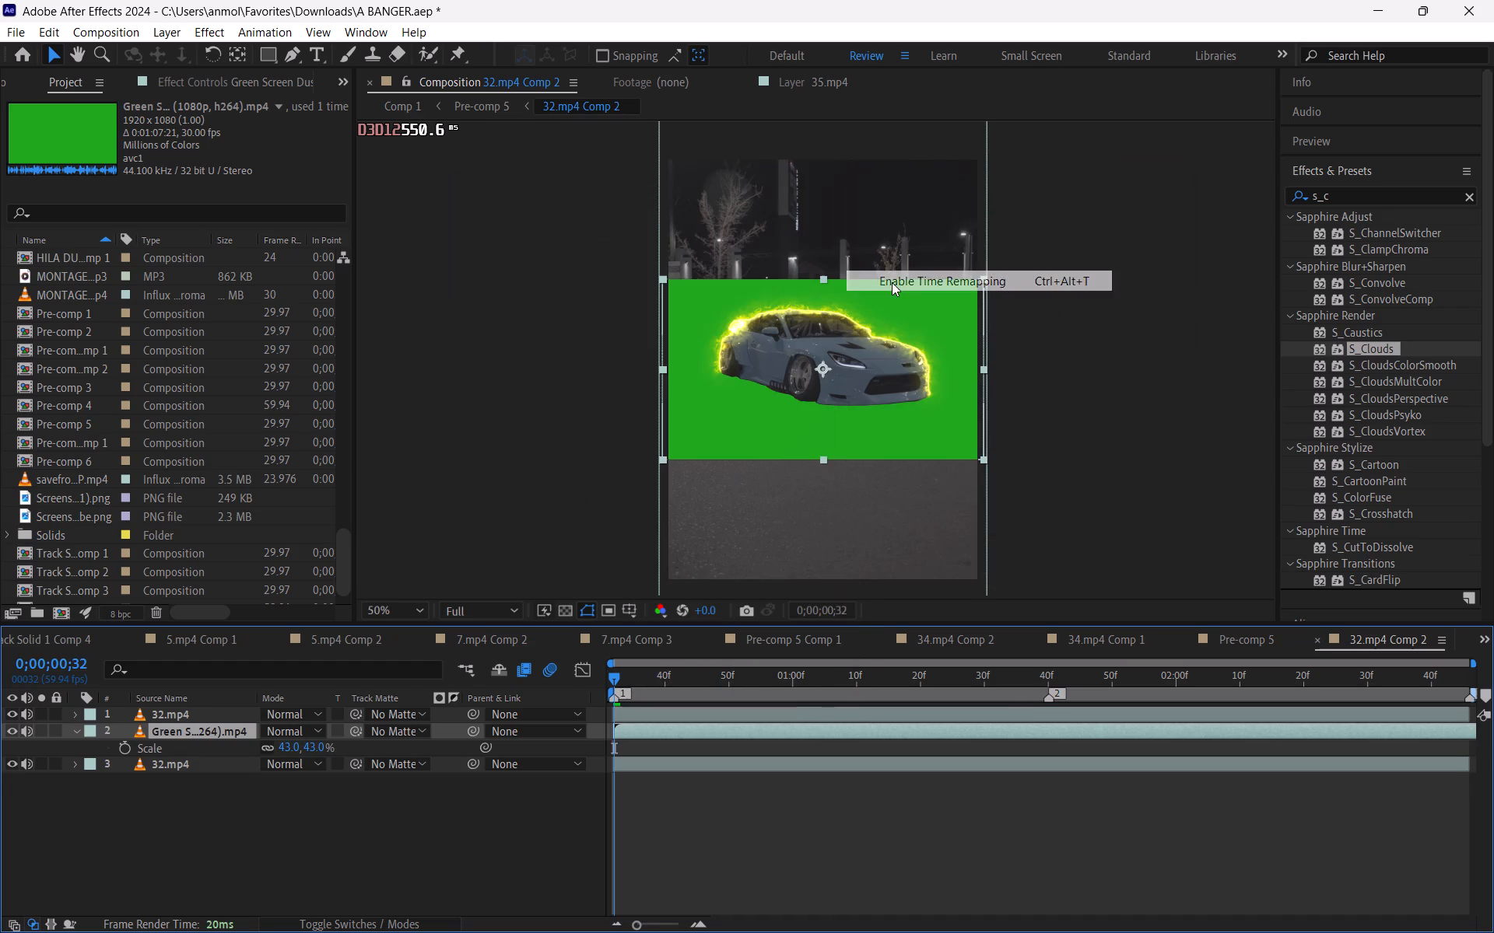
click(291, 754)
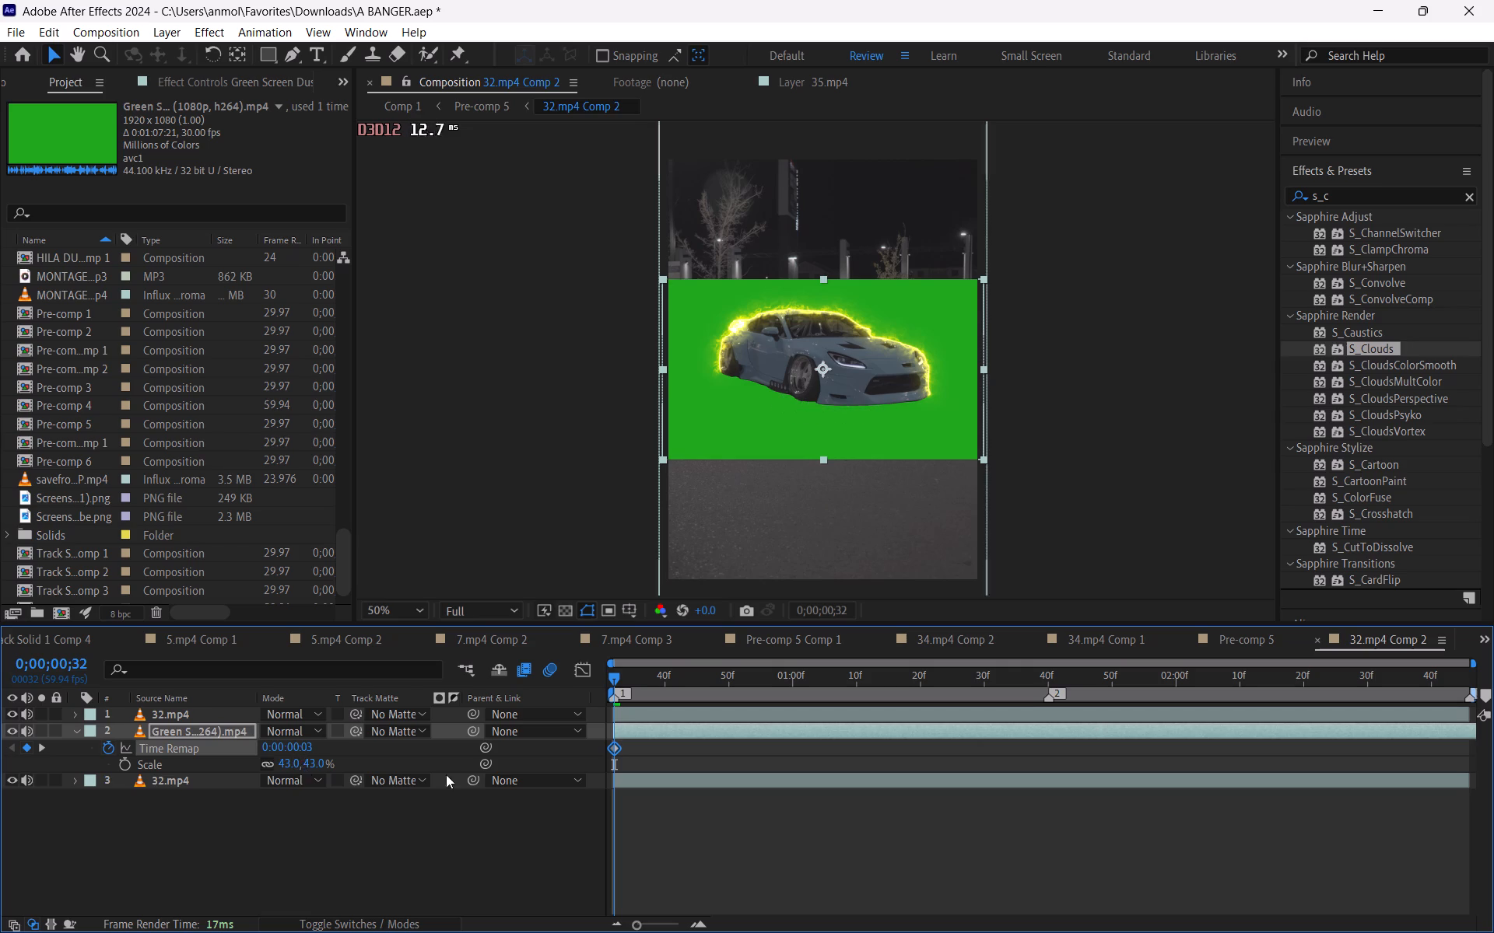
Copy the green screen dust layer and delete it from 32.mp4 Comp 2.
click(647, 744)
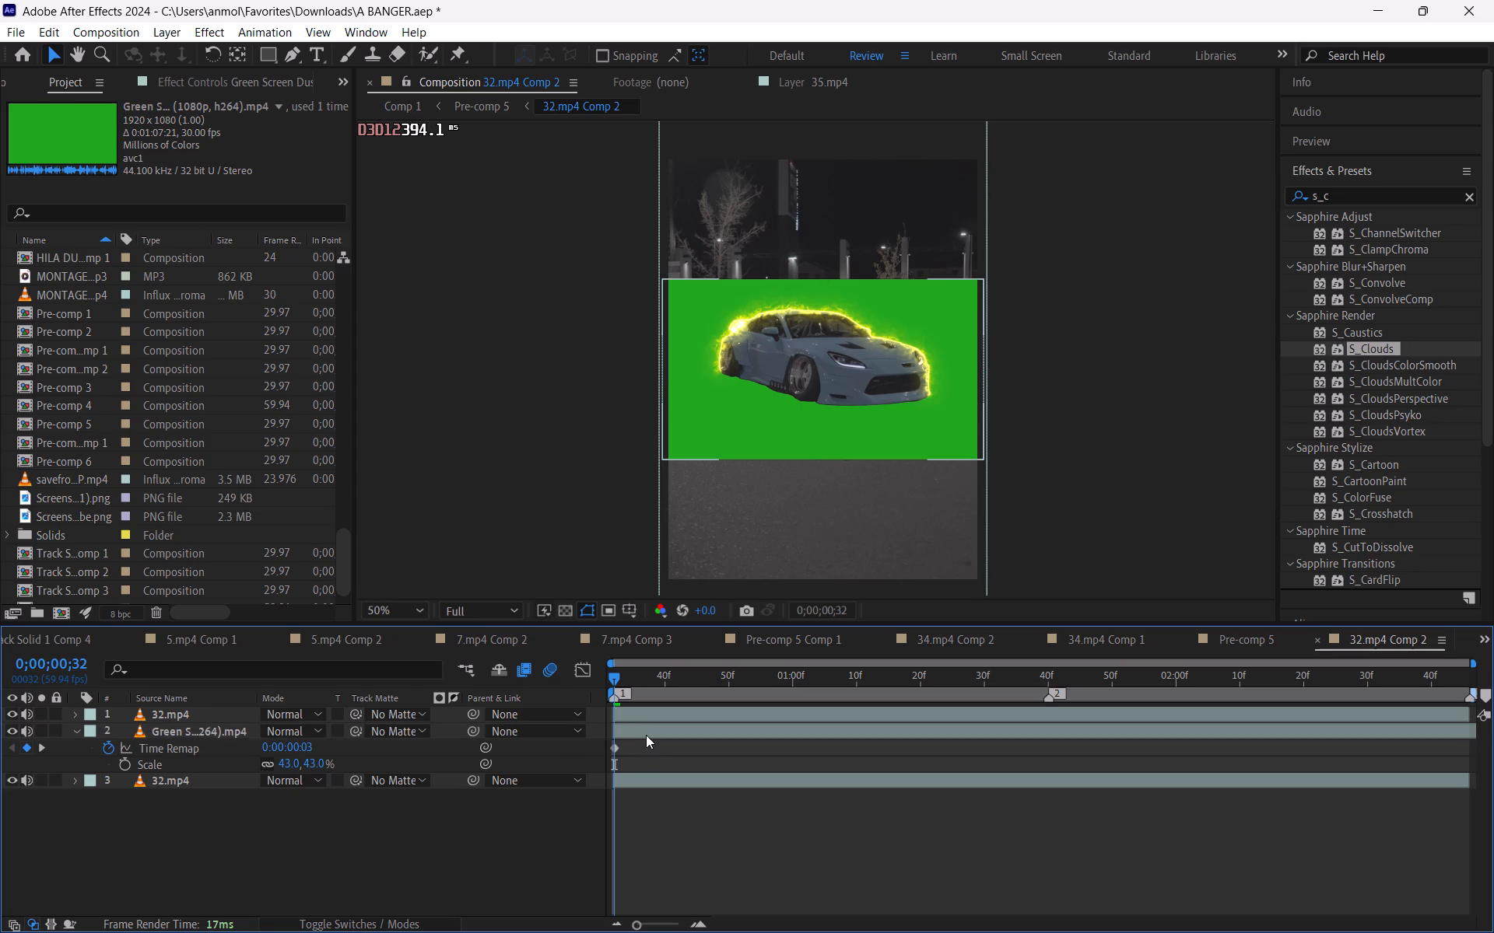
click(646, 735)
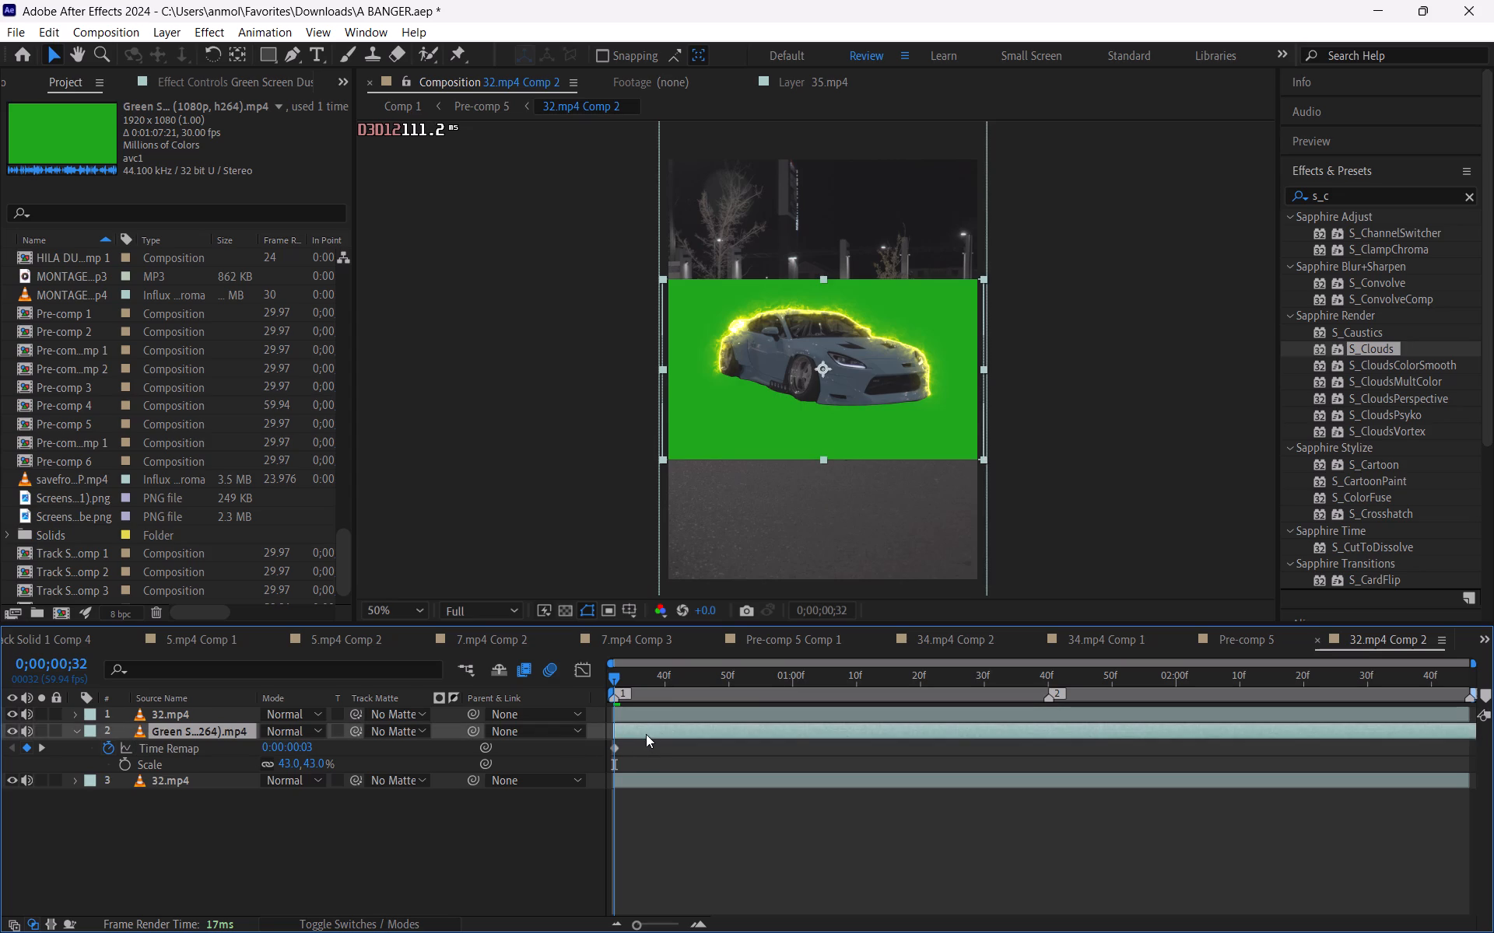
key(ctrl+c)
key(ctrl+c)
click(668, 749)
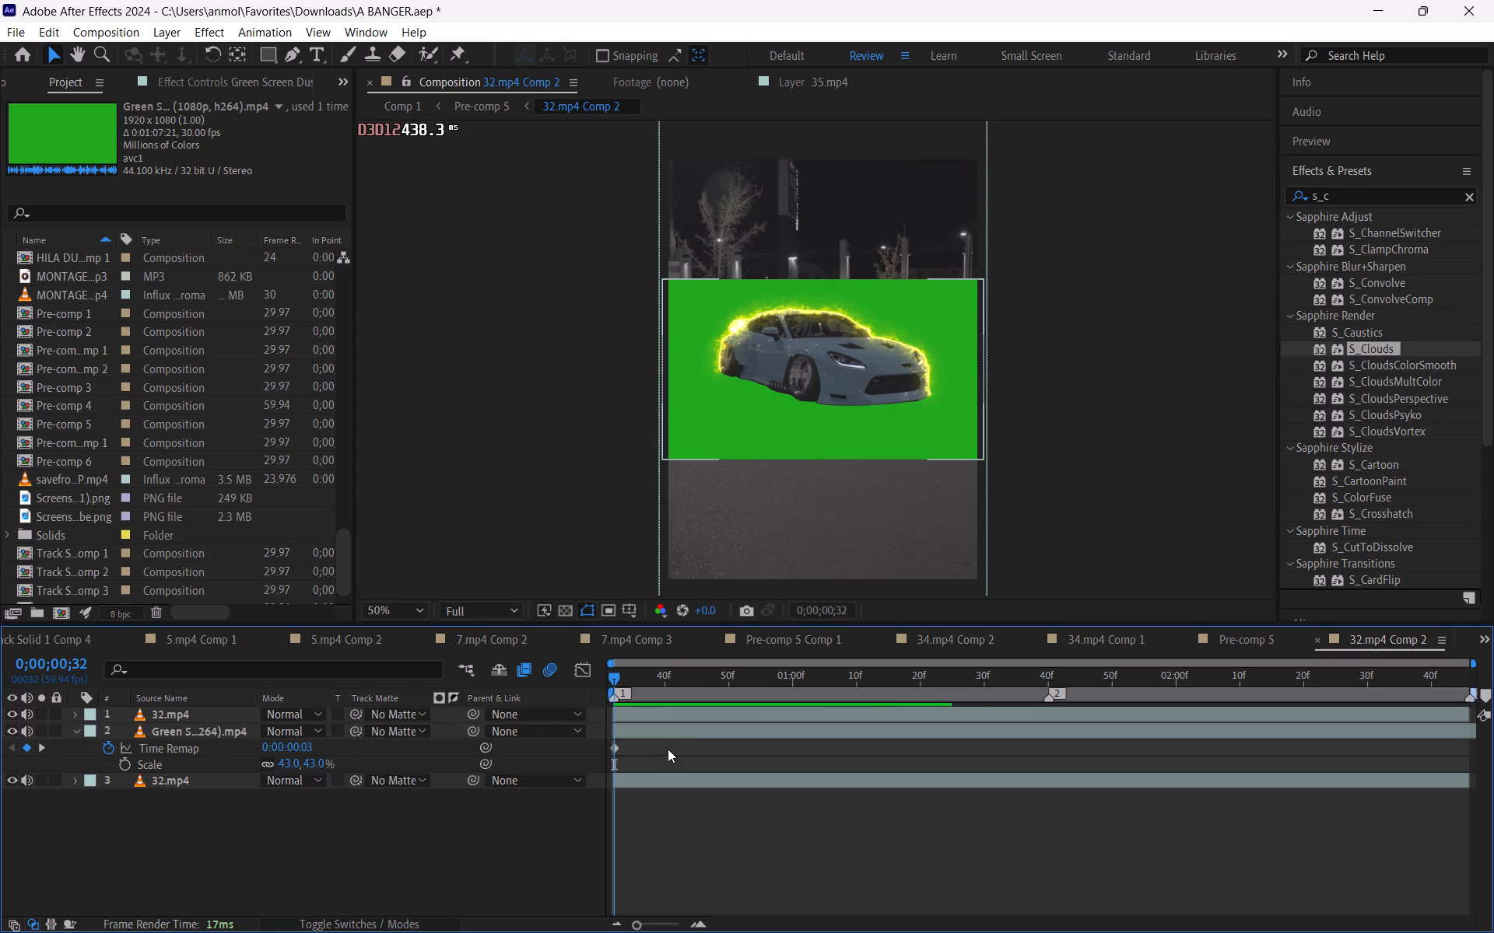
click(665, 729)
key(Delete)
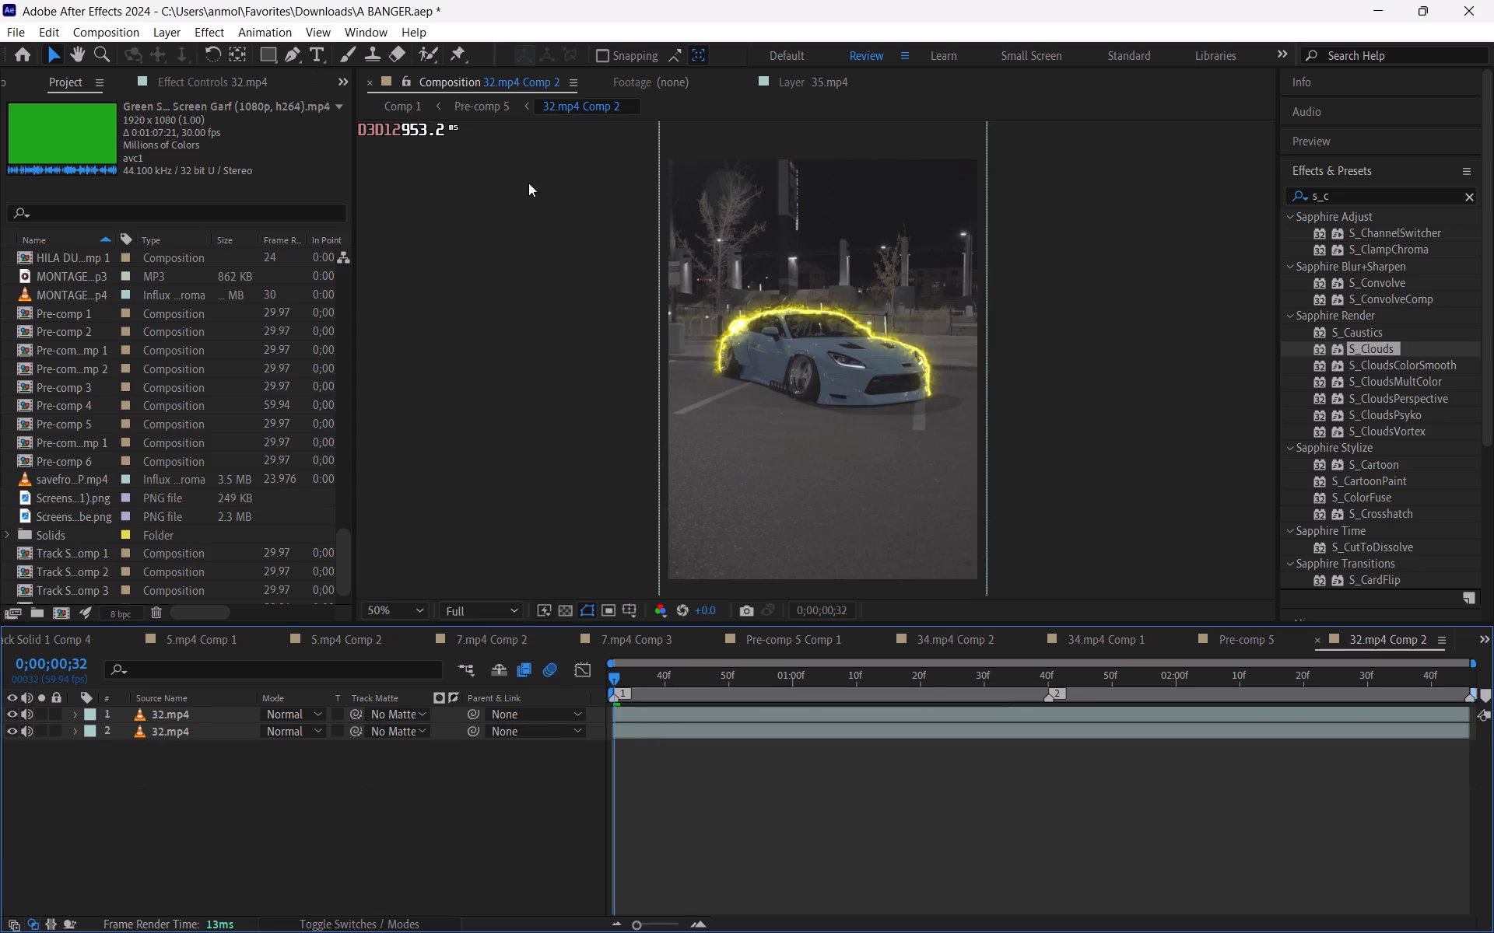
Go to Comp 1, open Pre-comp 5 and examine its 32.mp4 Comp 1 and 32.mp4 Comp 2 layers.
click(410, 106)
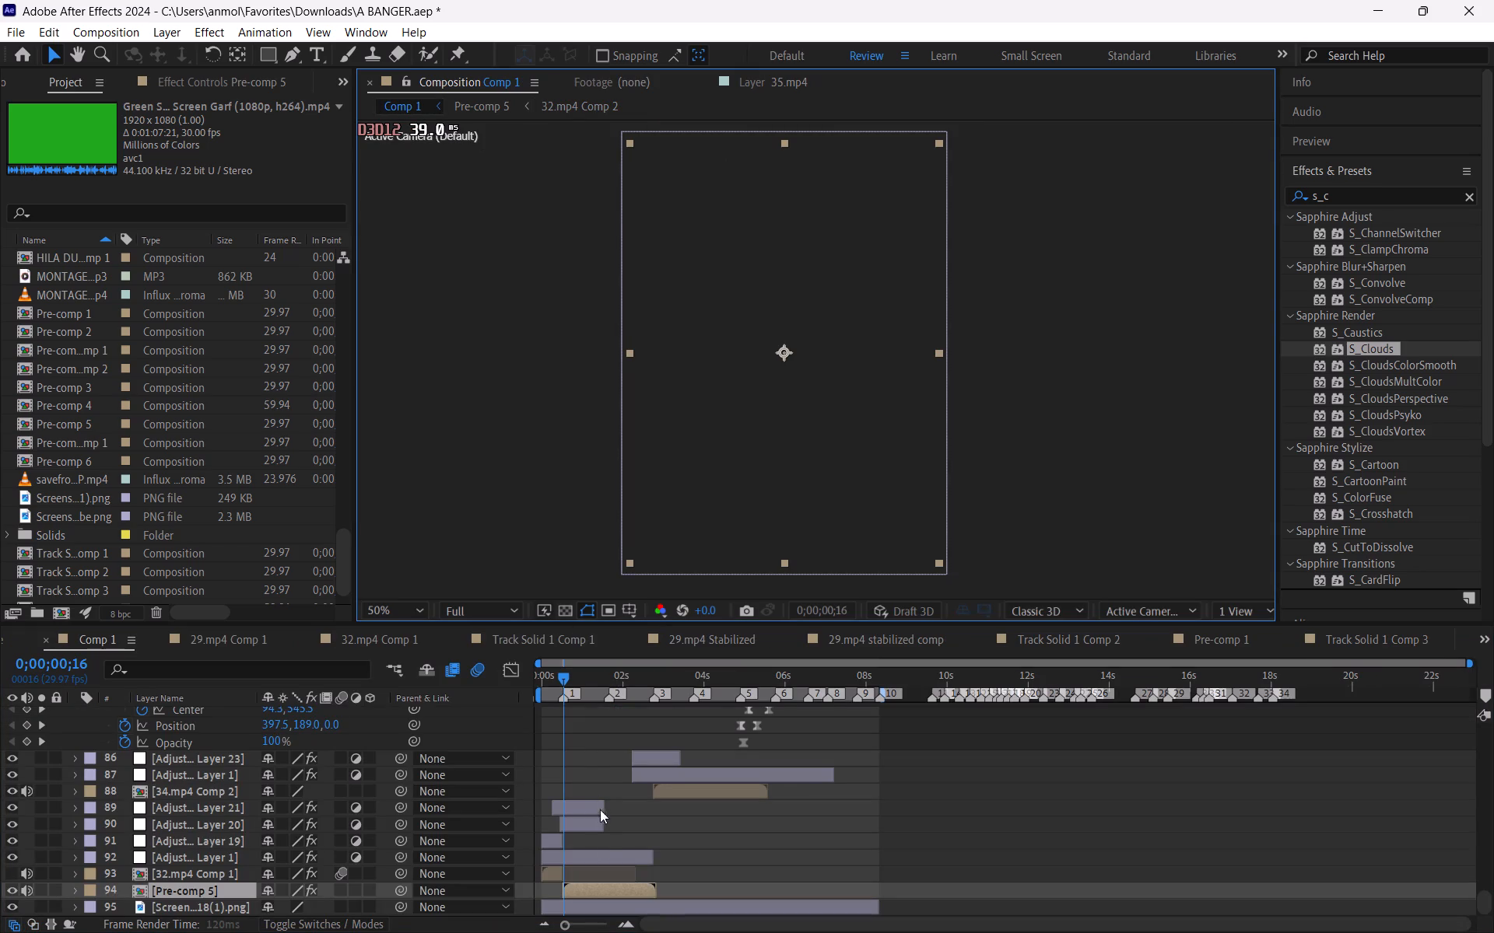
click(675, 861)
click(629, 886)
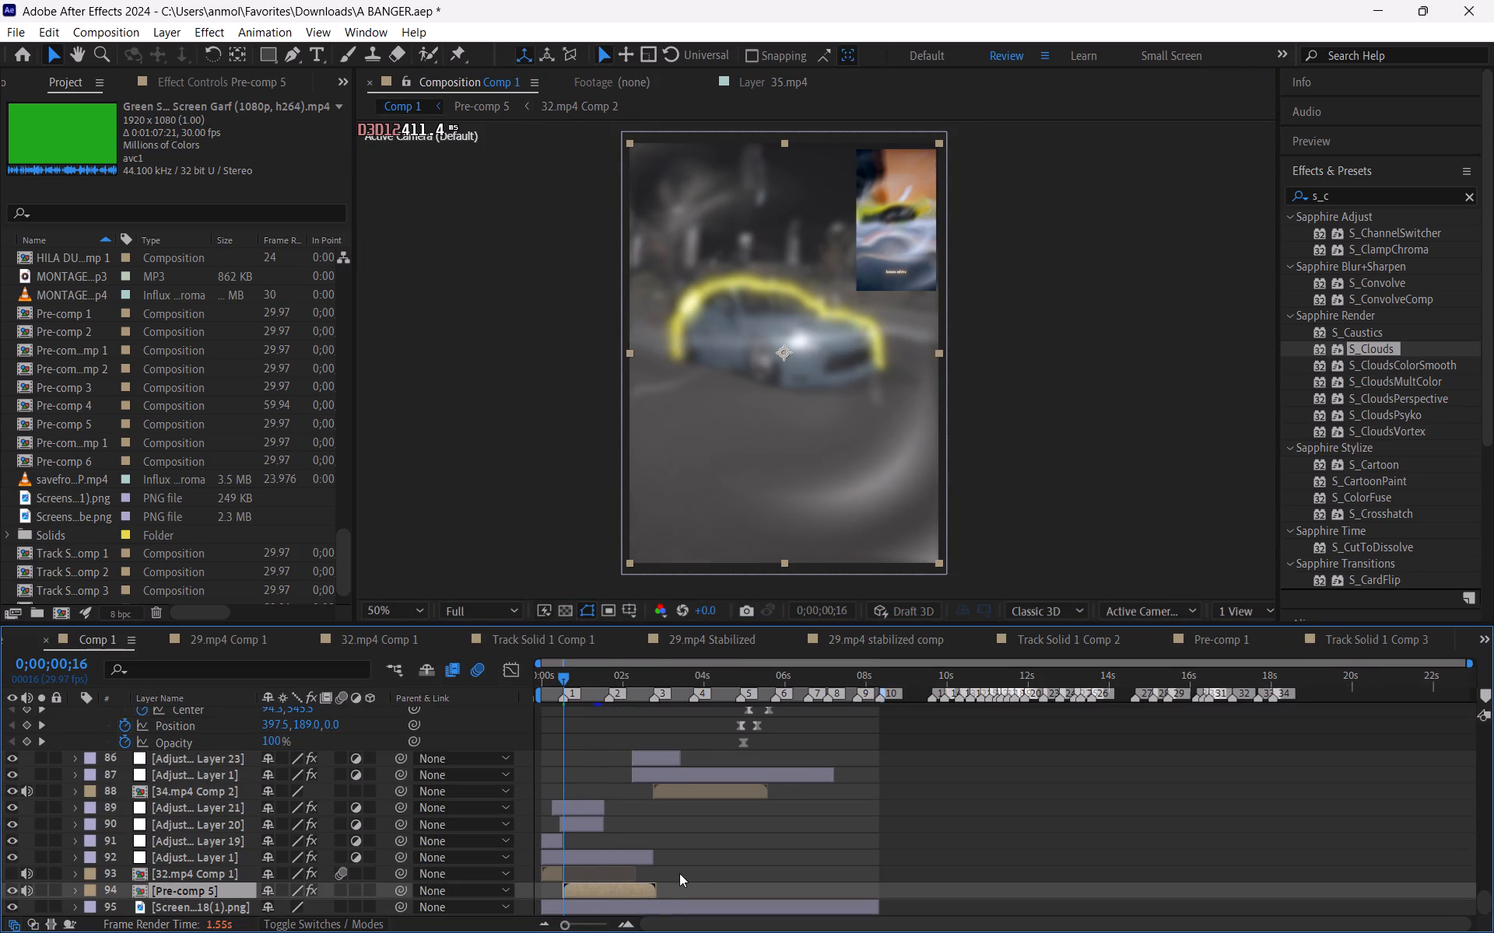
double_click(619, 890)
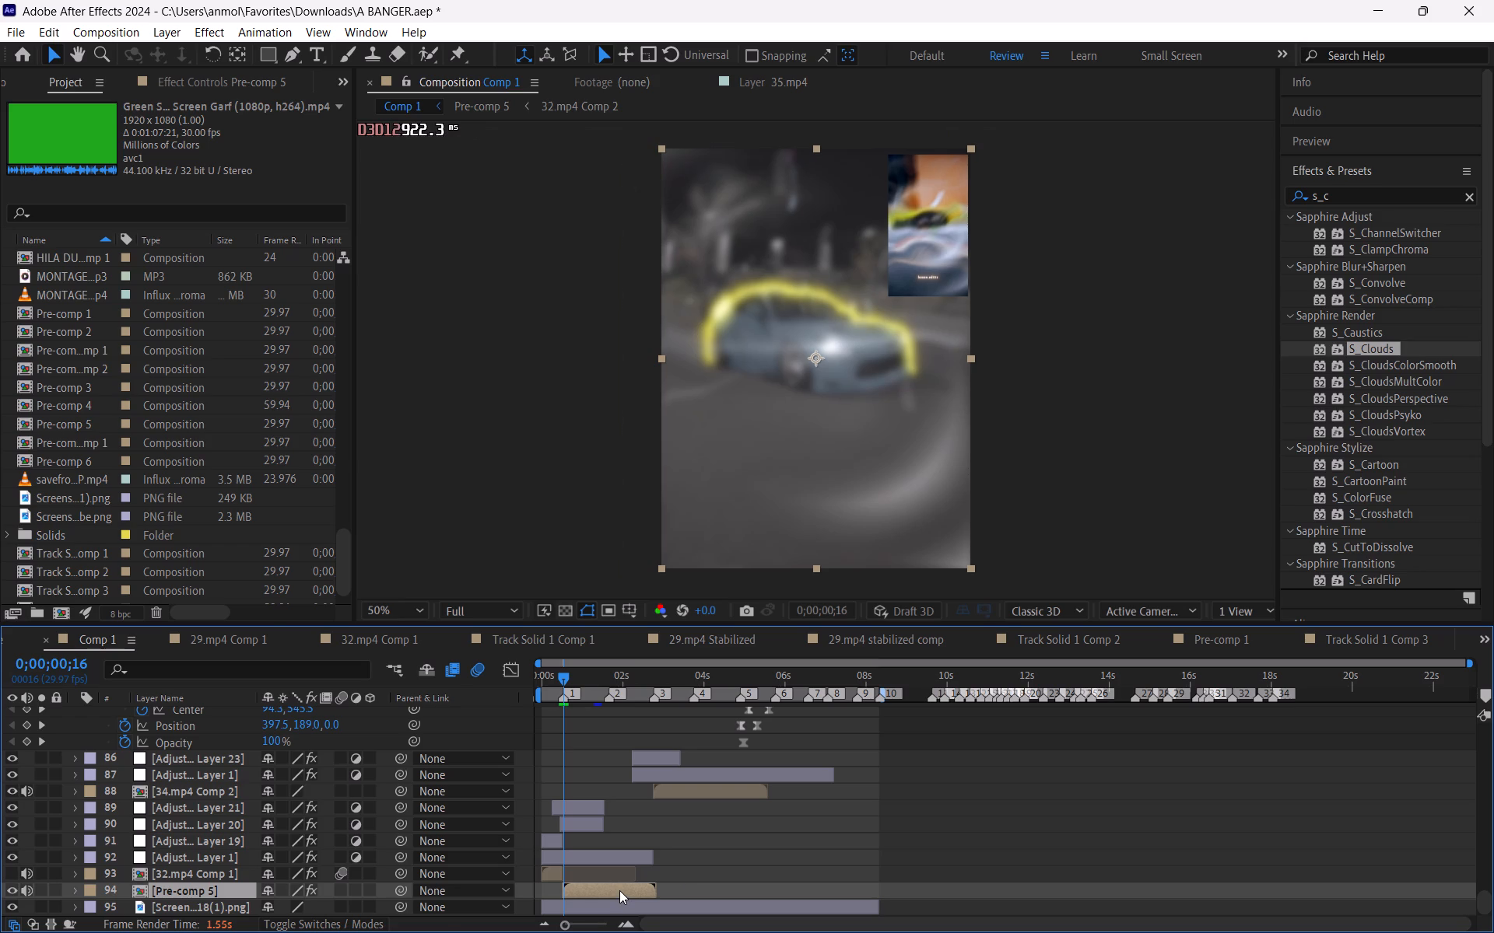
click(639, 732)
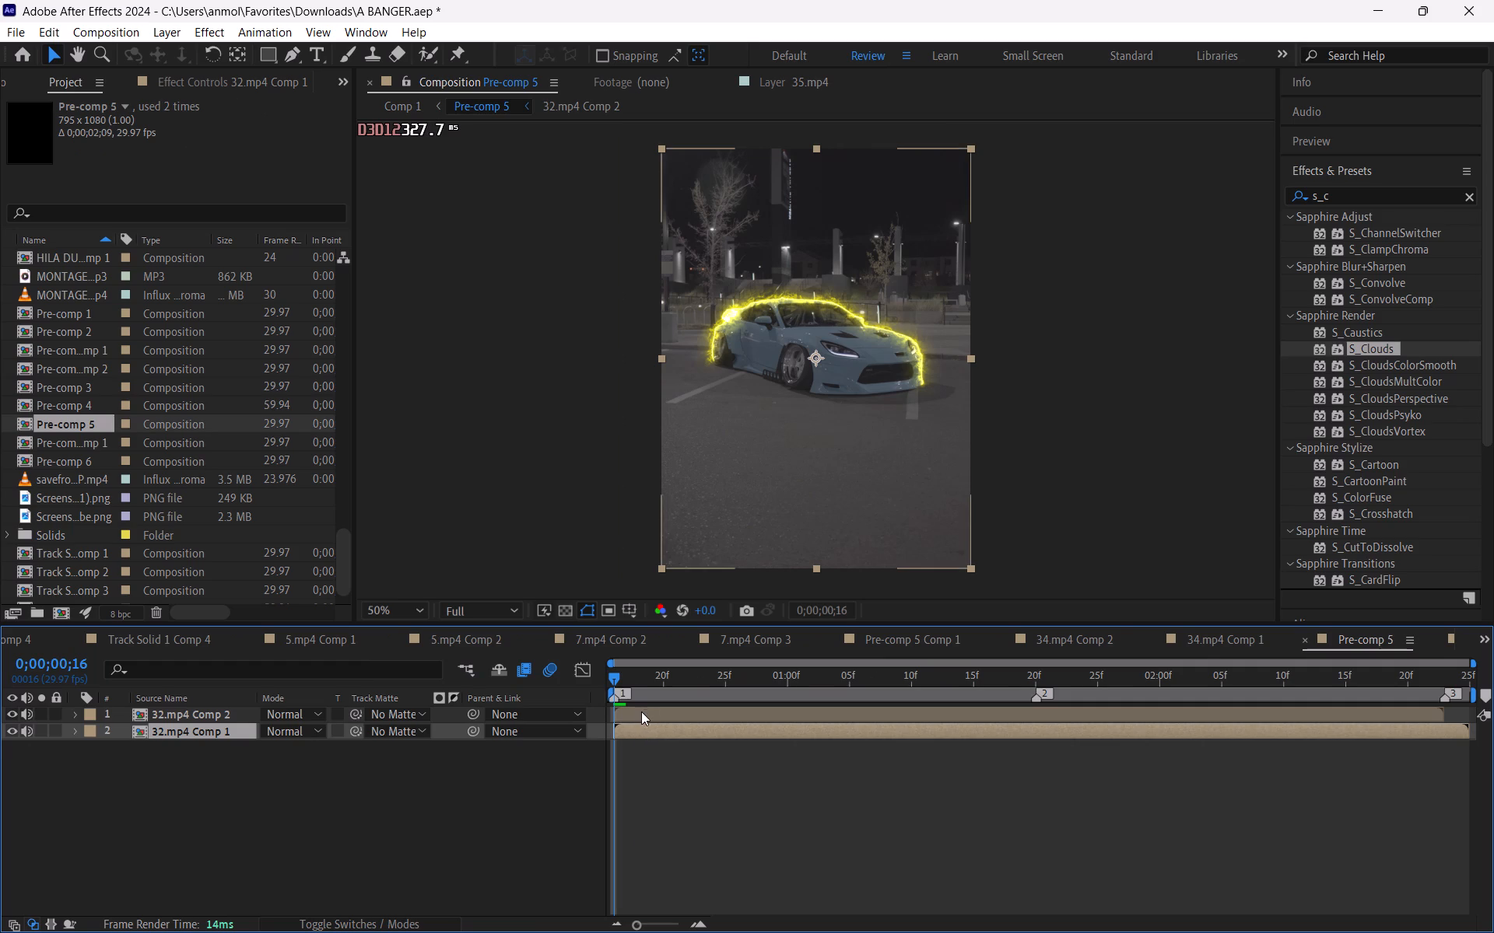
click(641, 709)
click(653, 736)
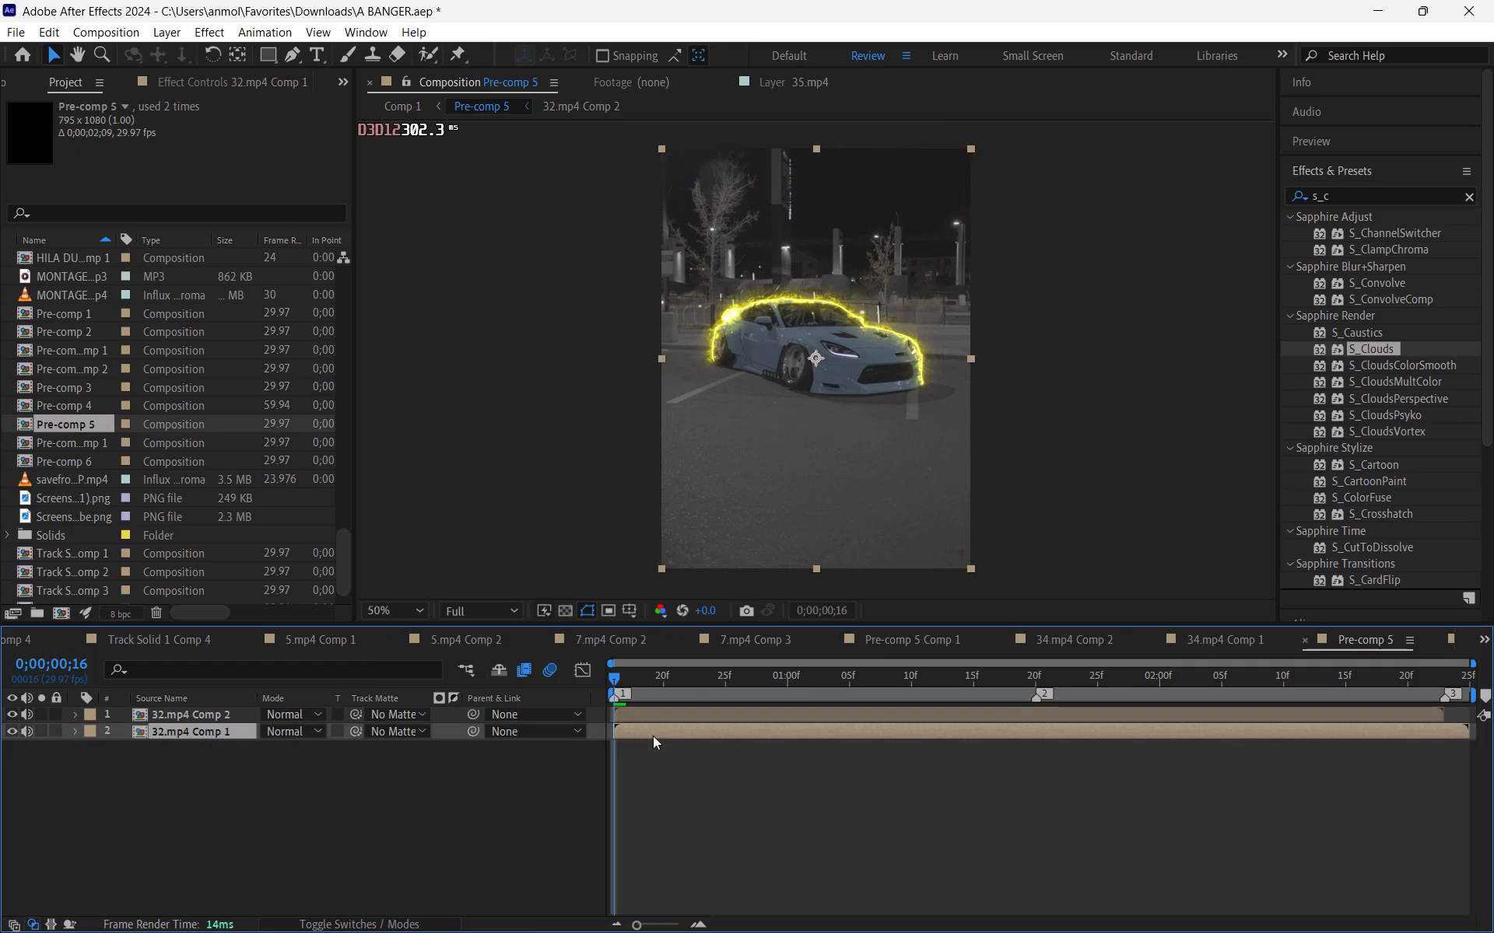
Return to Comp 1, select the Pre-comp 5 layer and save the project.
click(399, 104)
click(763, 844)
click(624, 889)
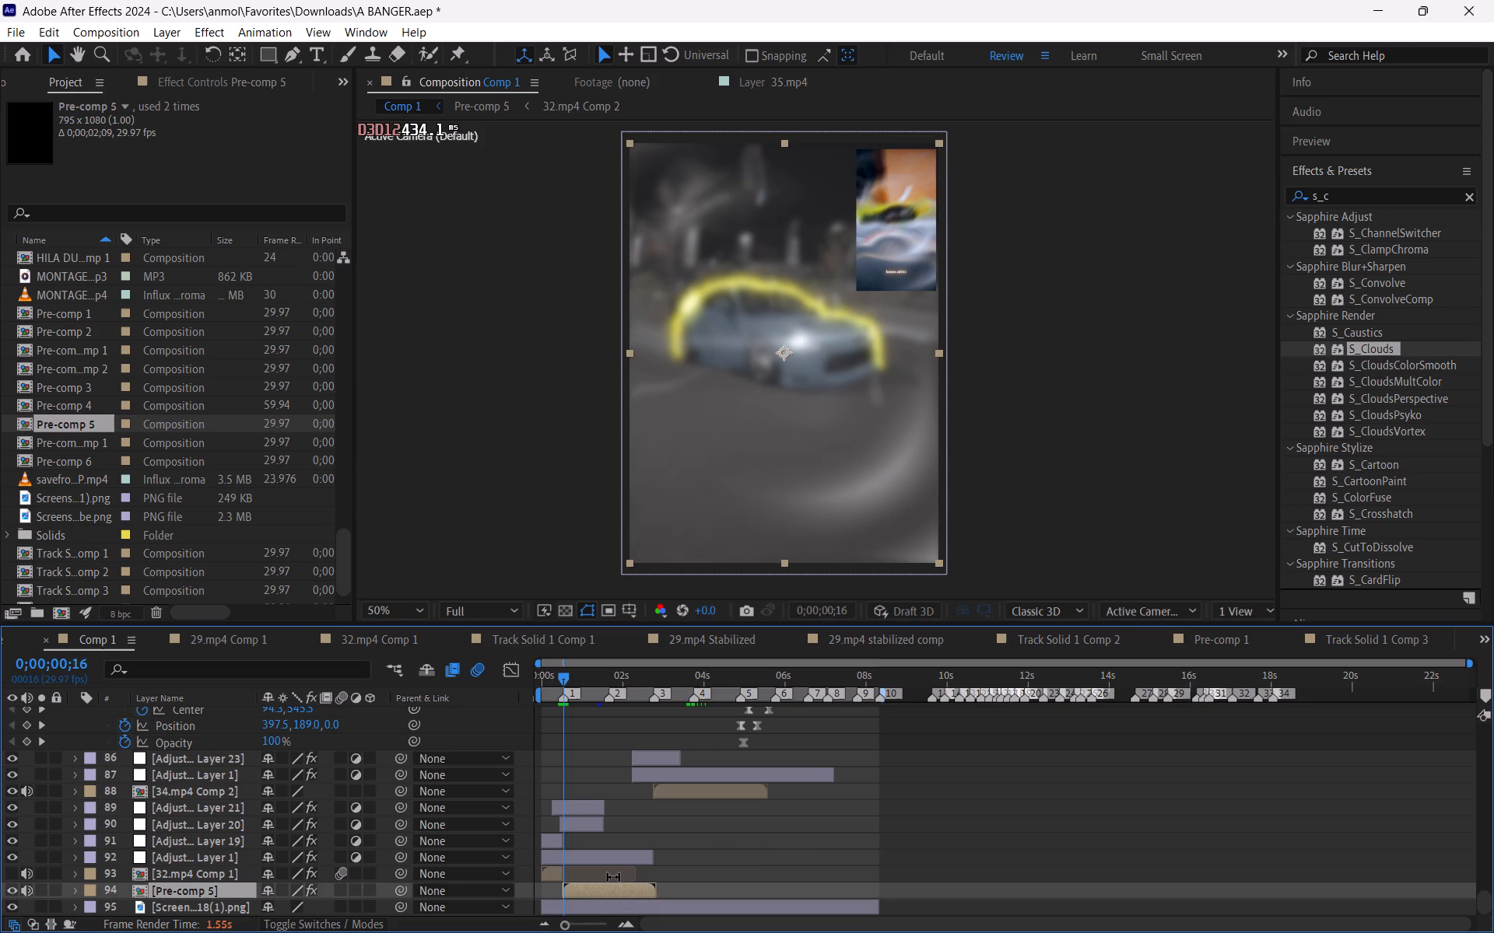
key(ctrl+s)
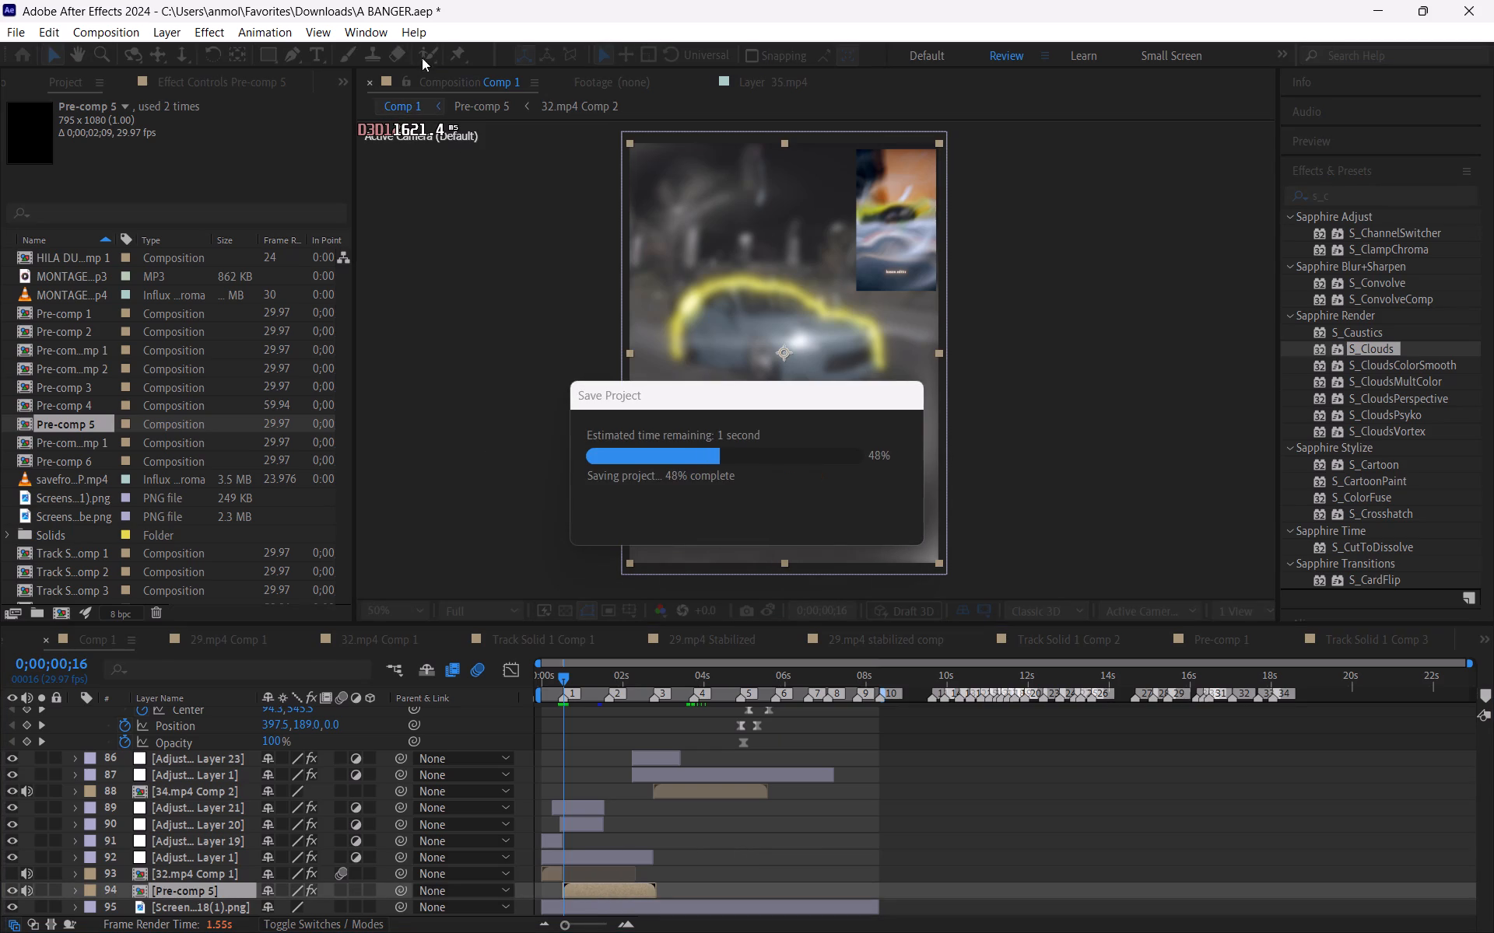
Use the Roto Brush on the Pre-comp 5 layer in Comp 1 to select the whole car, including its wheels and lower body.
click(430, 55)
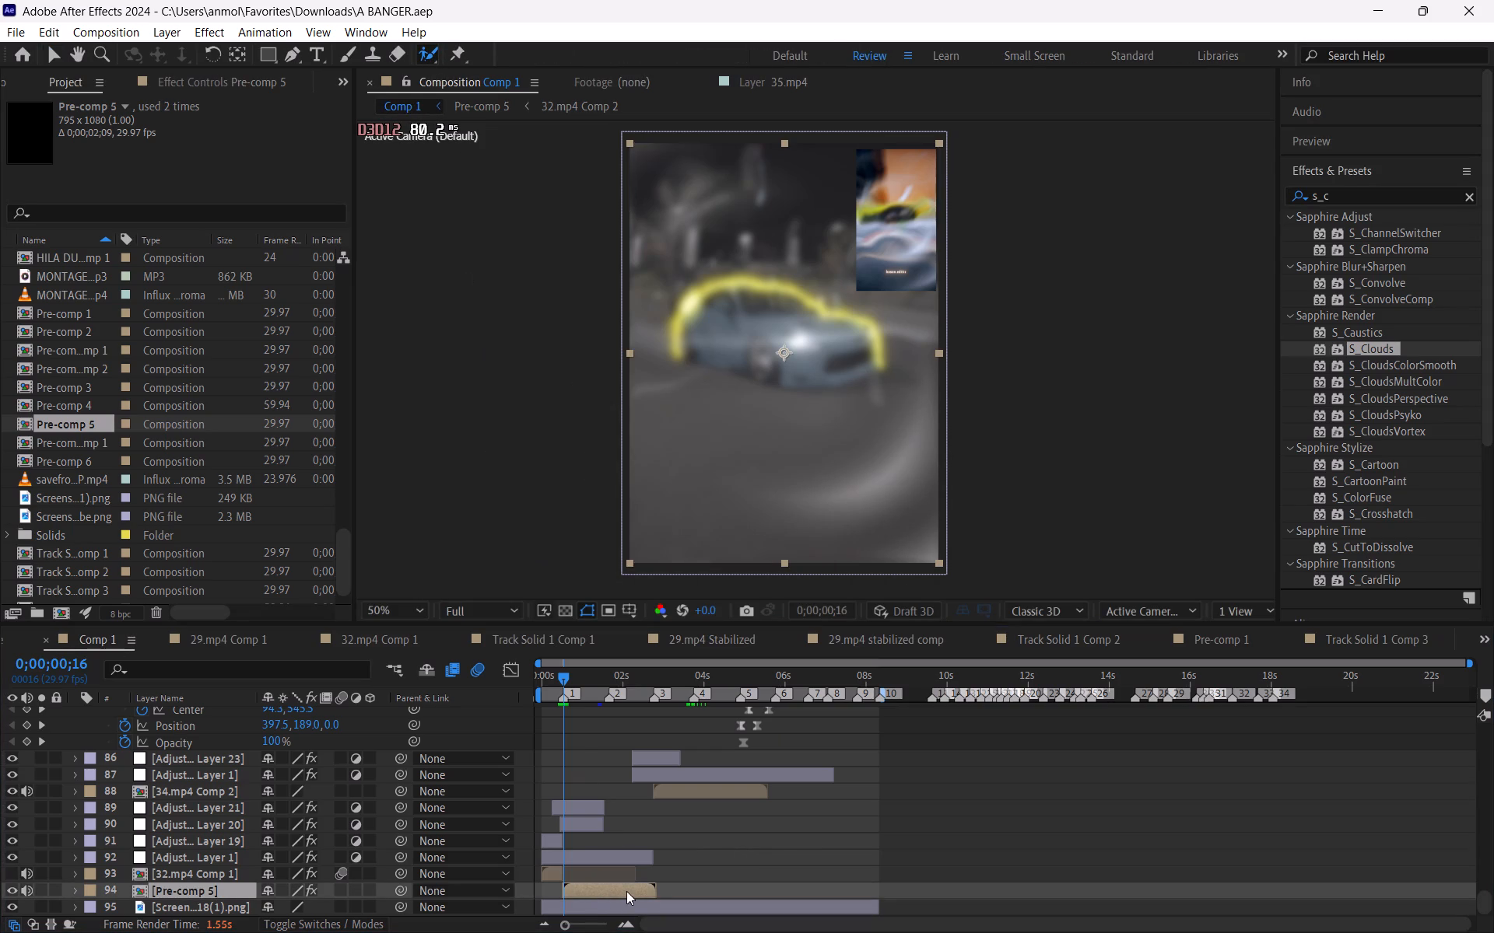
double_click(626, 891)
scroll(824, 336, up, 3)
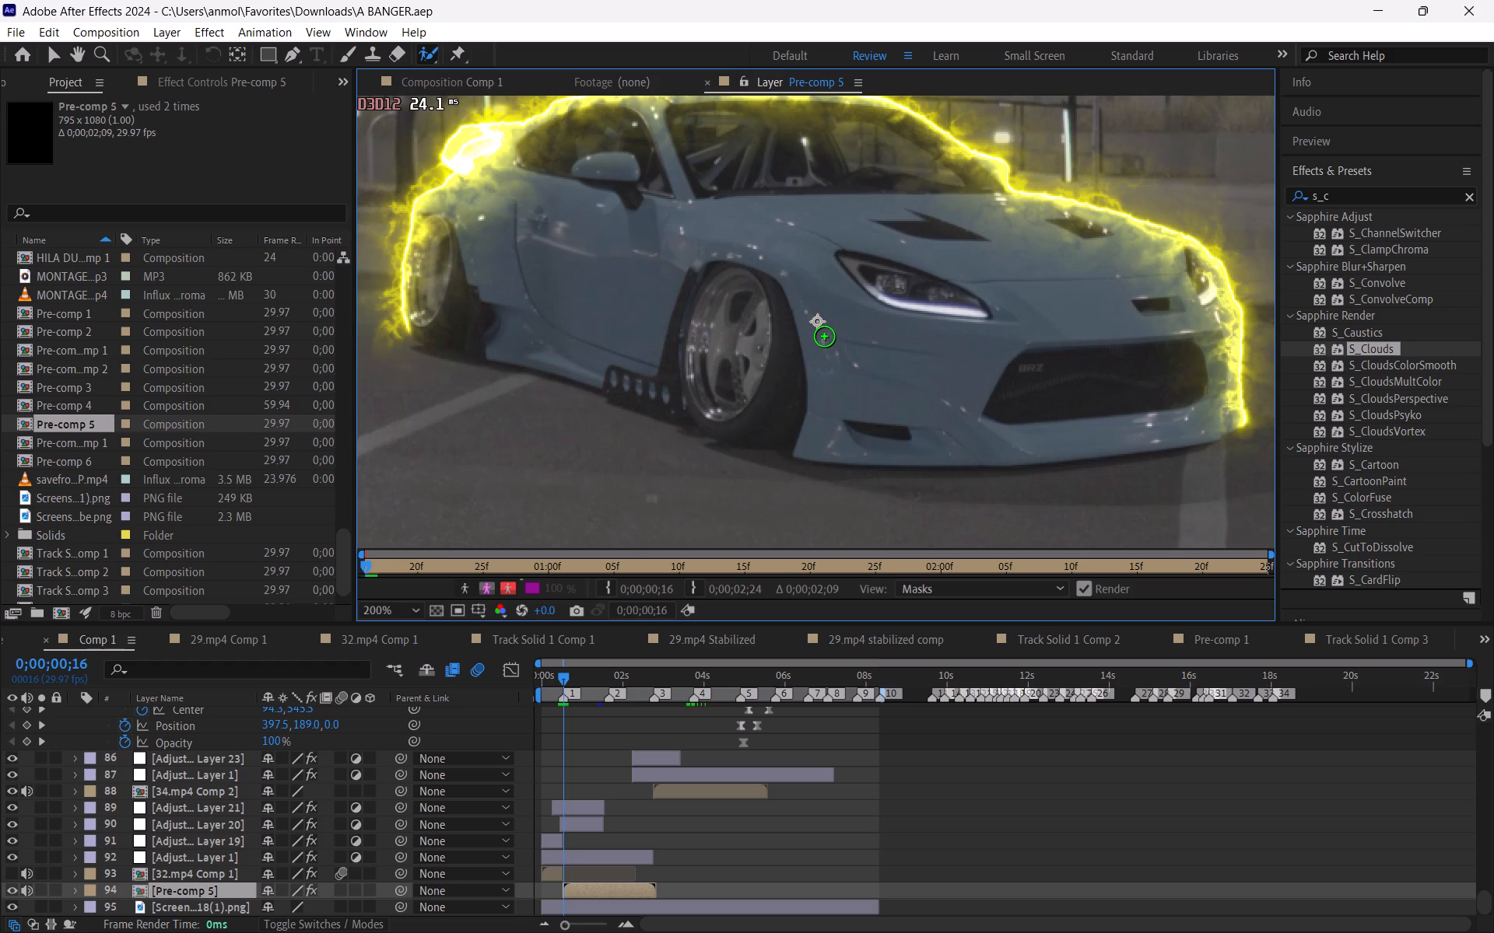
scroll(824, 336, down, 1)
drag(976, 362, 840, 305)
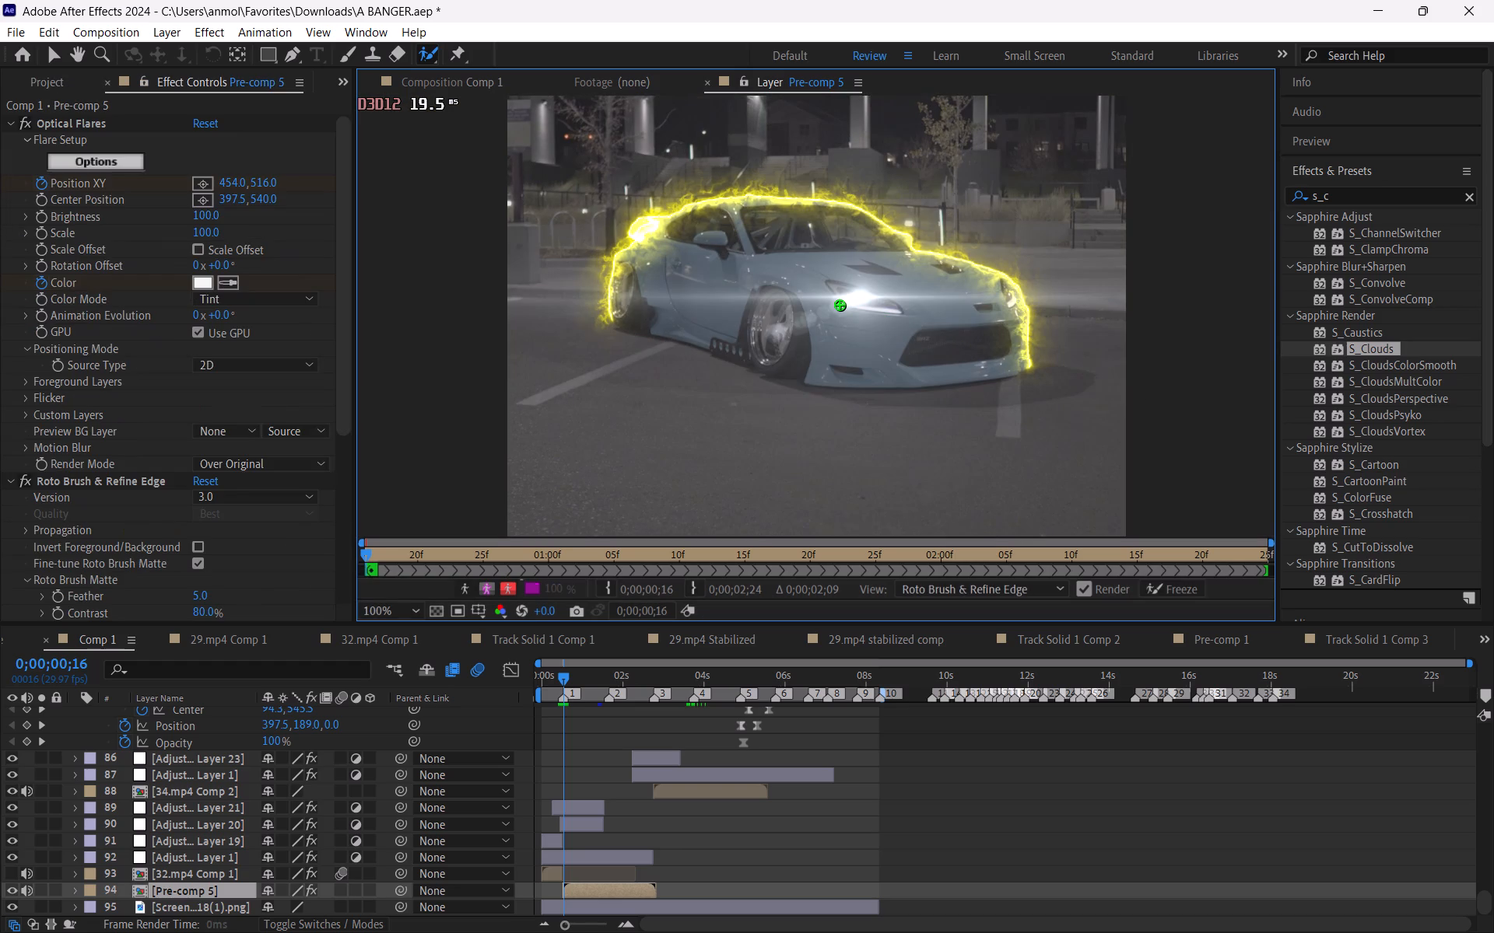
drag(858, 321, 642, 232)
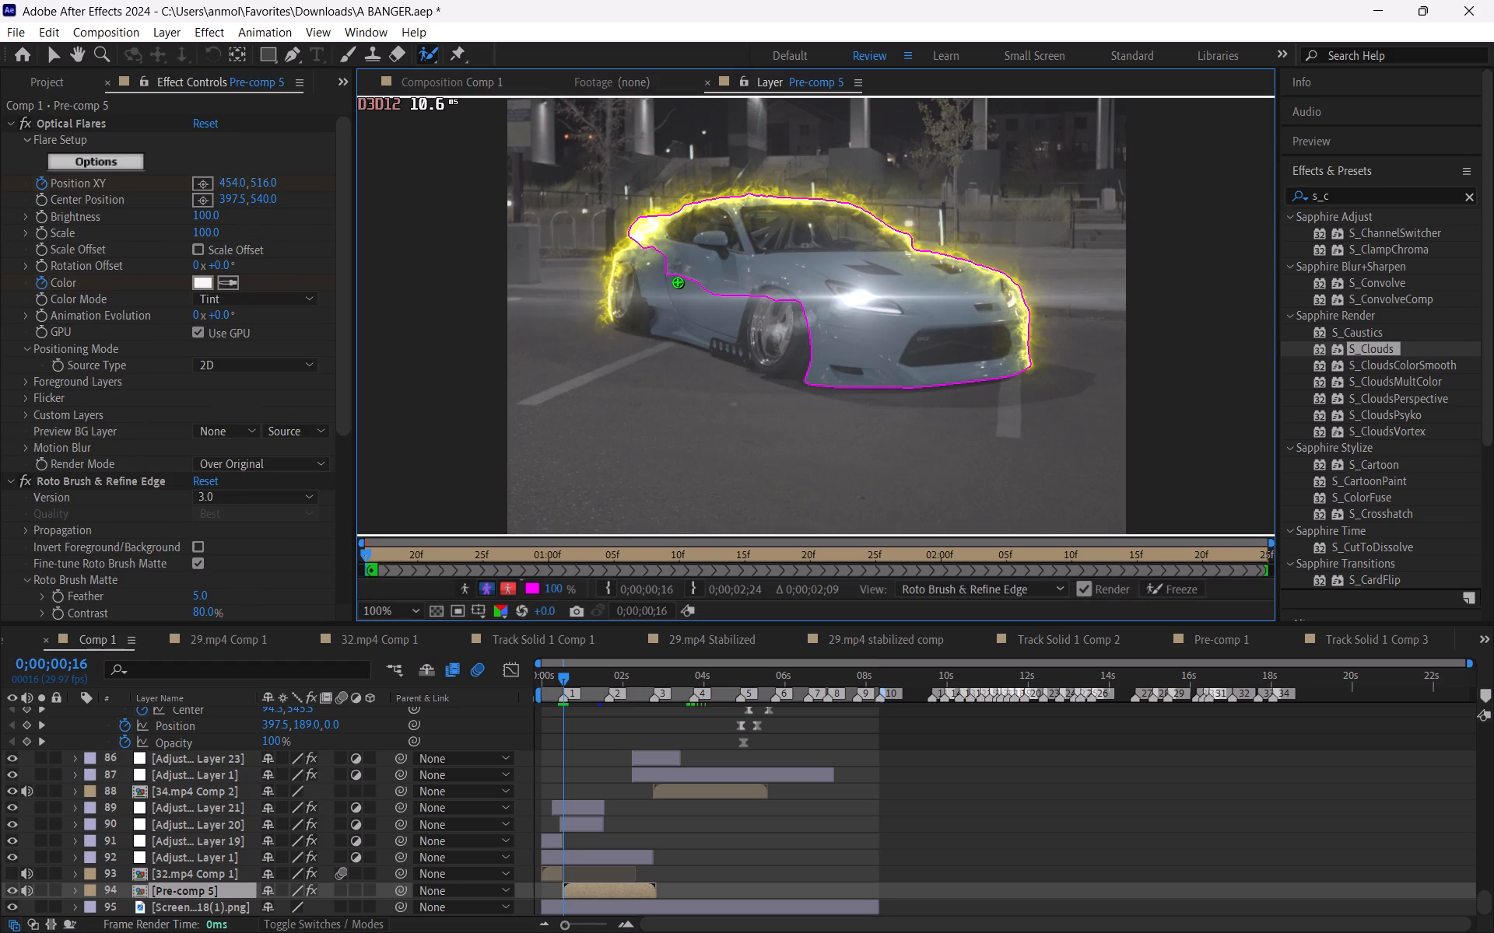
drag(667, 257, 614, 309)
drag(734, 323, 736, 324)
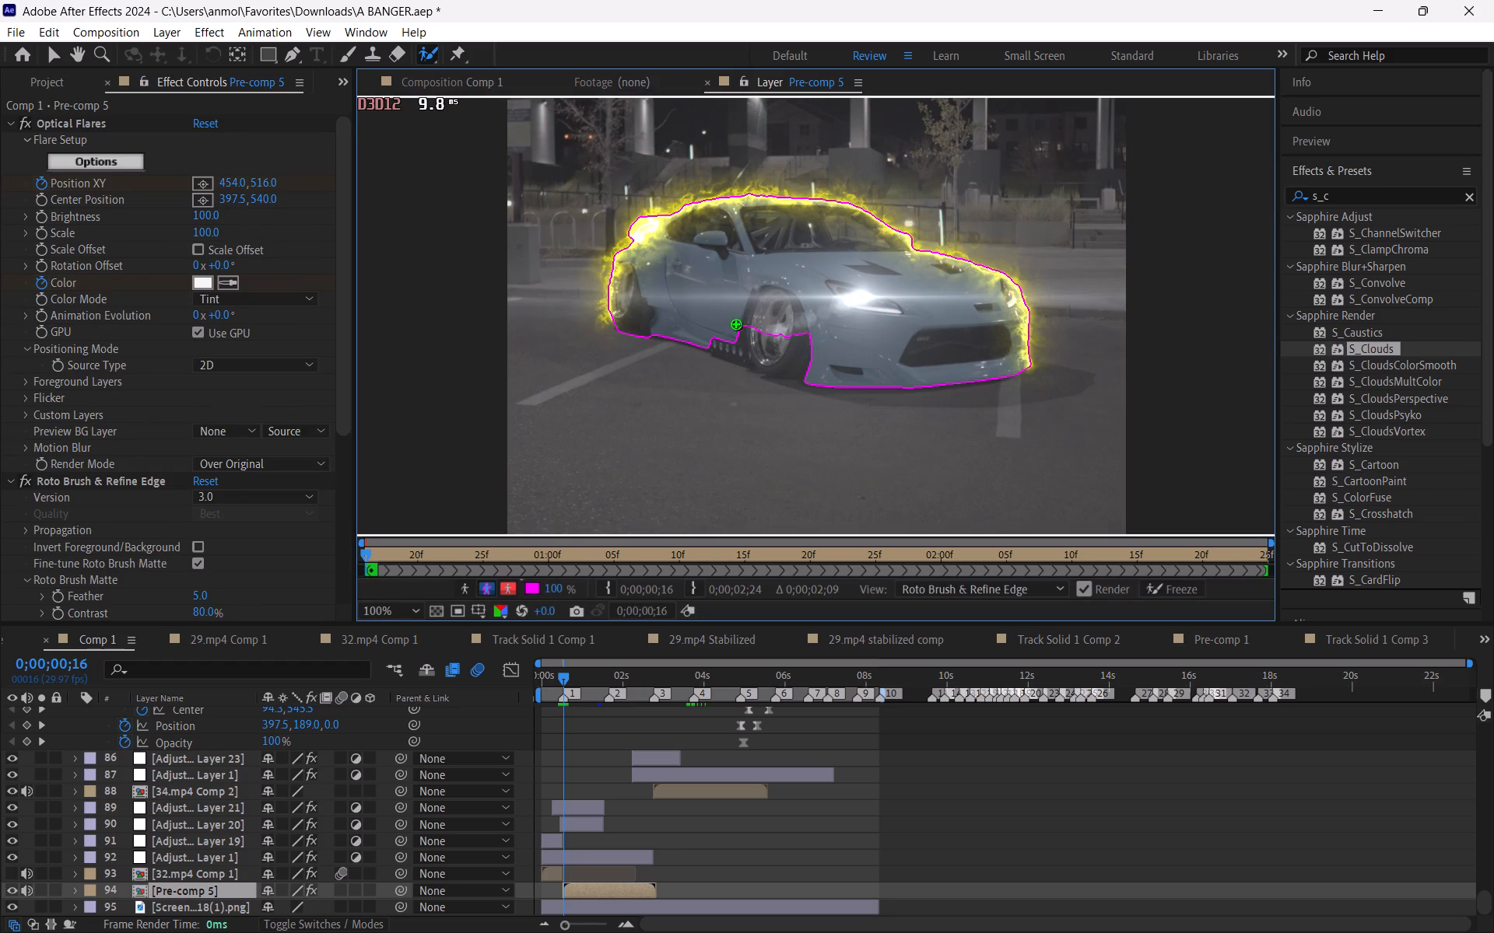
drag(736, 324, 763, 351)
drag(815, 351, 743, 362)
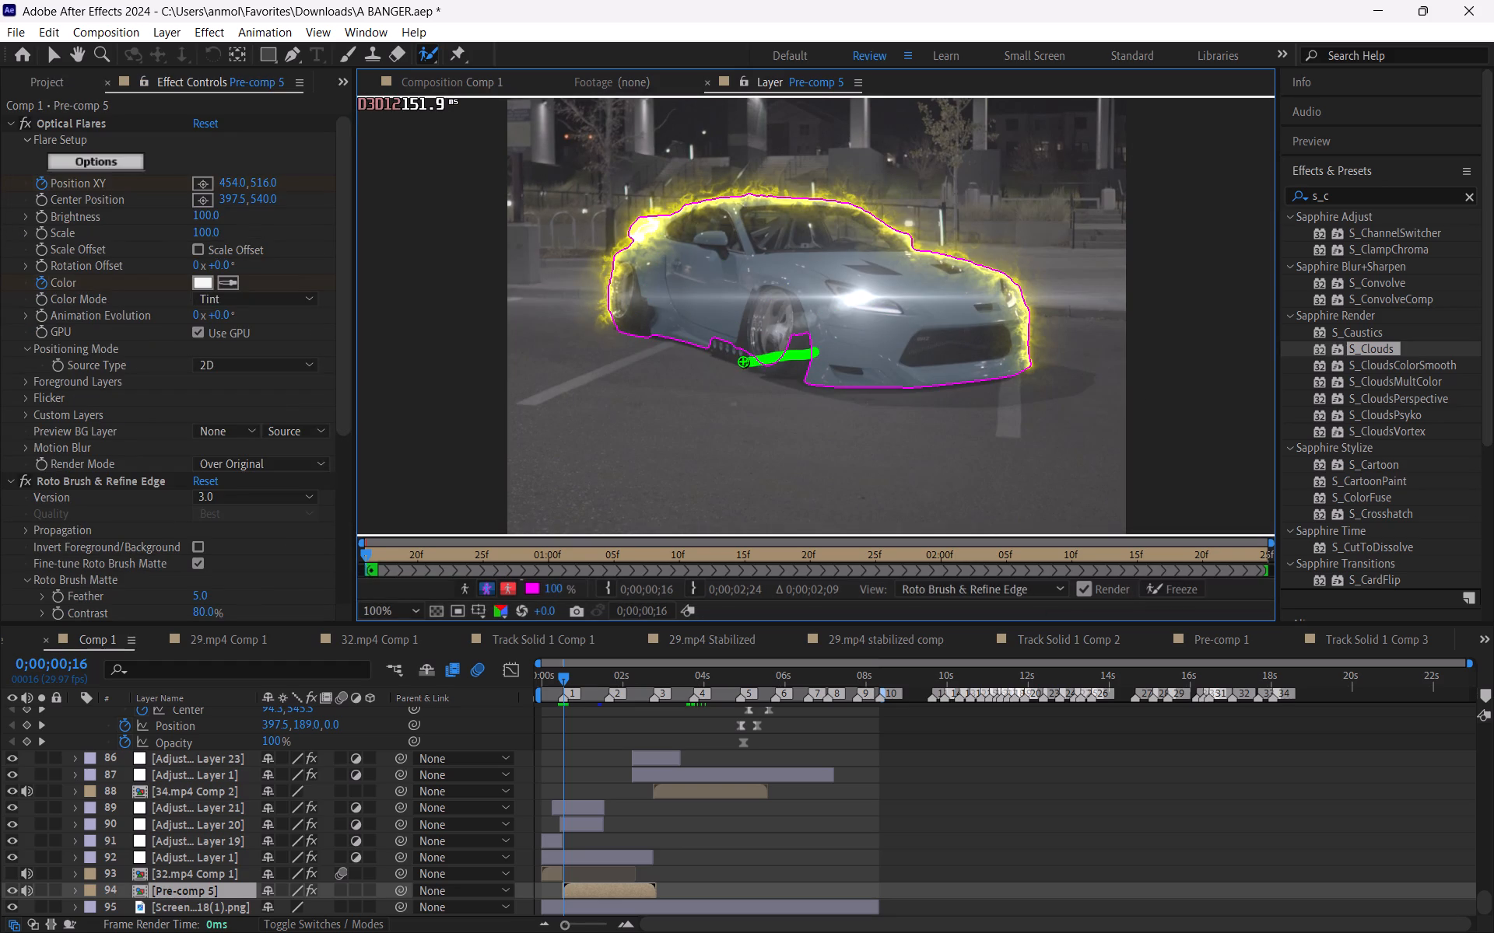
click(911, 245)
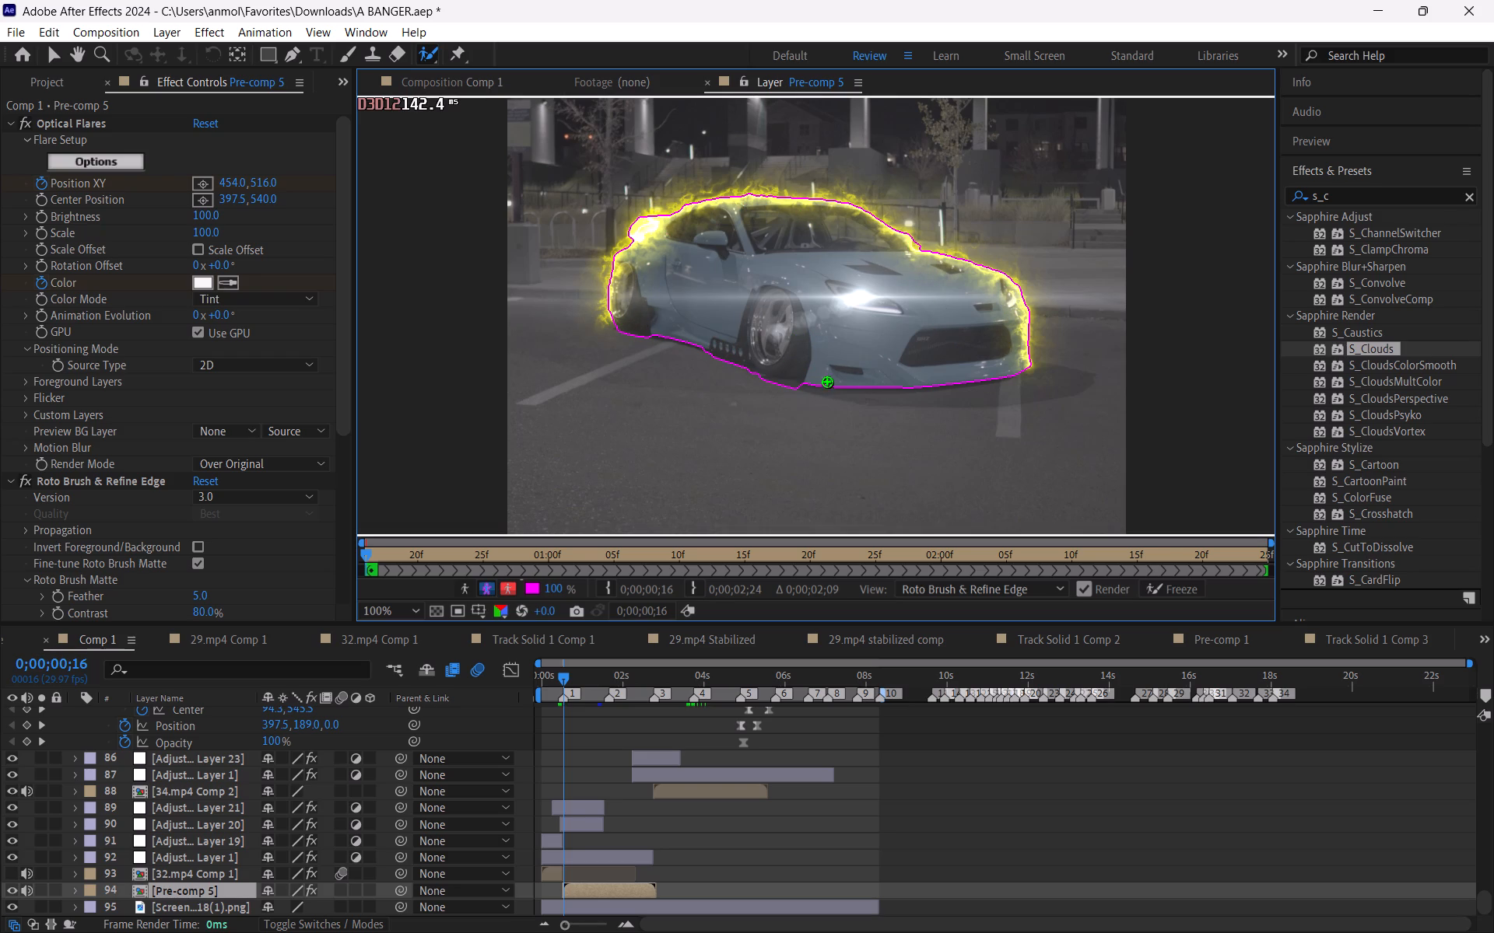
Freeze the car's Roto Brush segmentation across the Pre-comp 5 layer.
click(1158, 582)
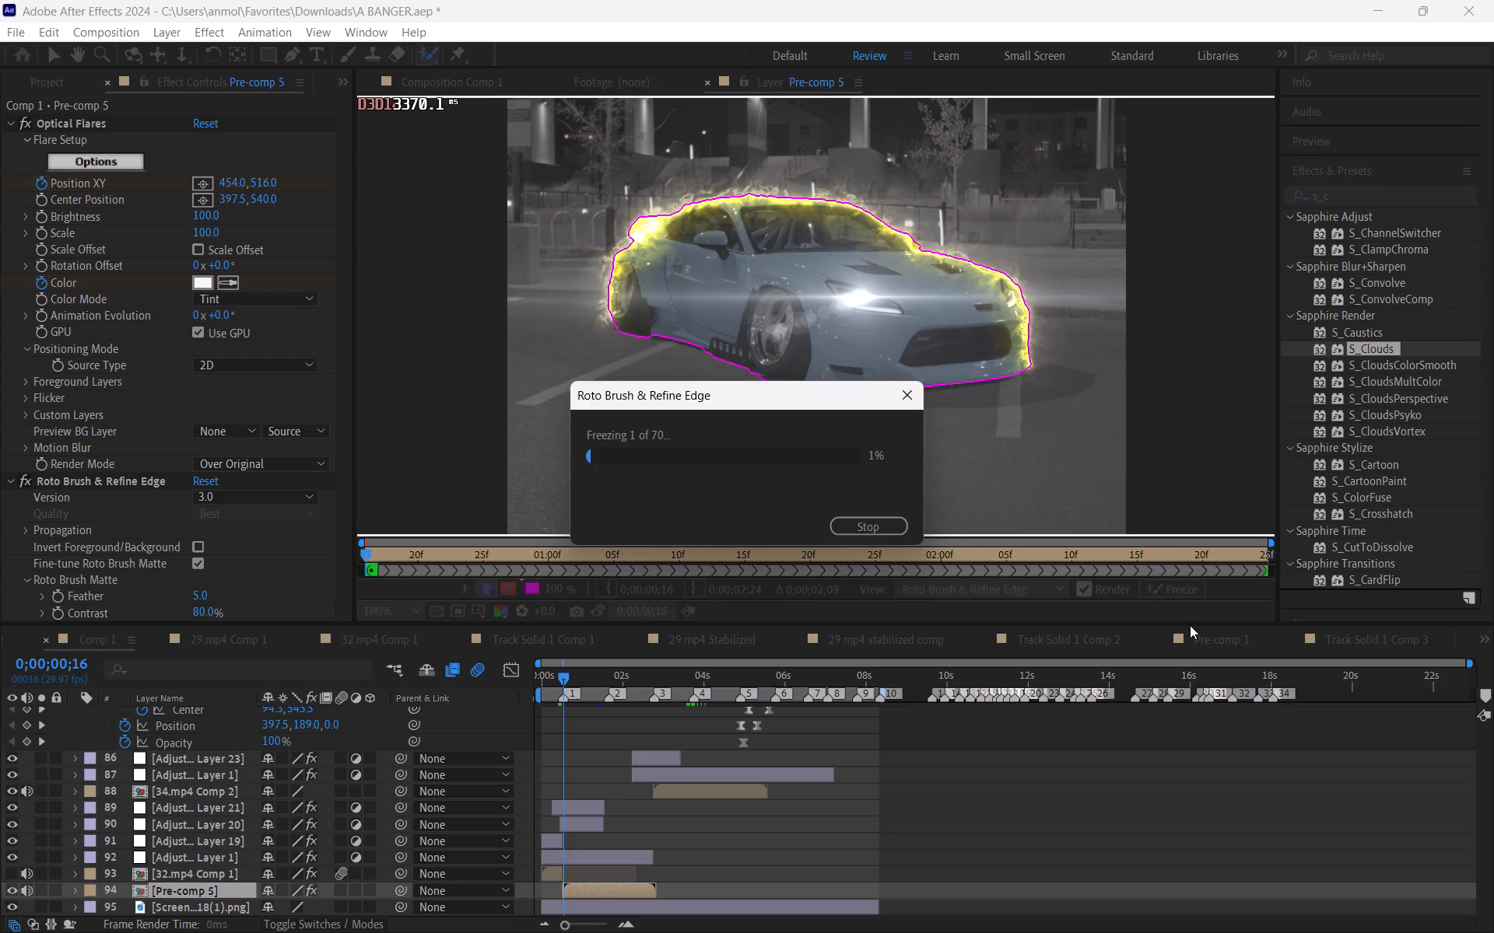
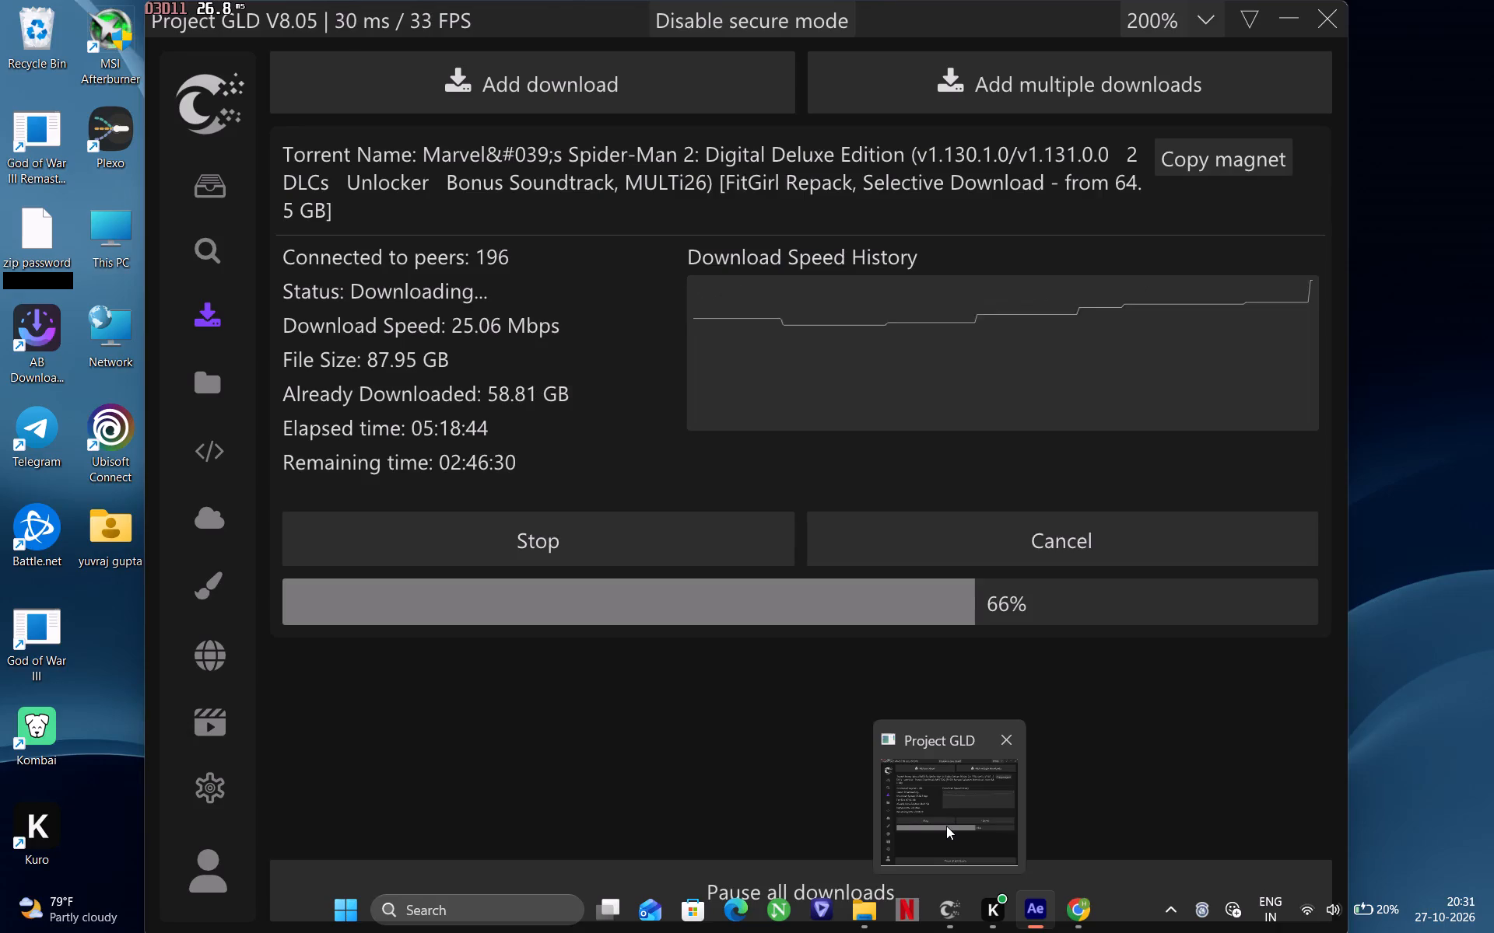
Check the download progress in Project GLD and return to After Effects, where the Roto Brush freeze is running.
right_click(946, 826)
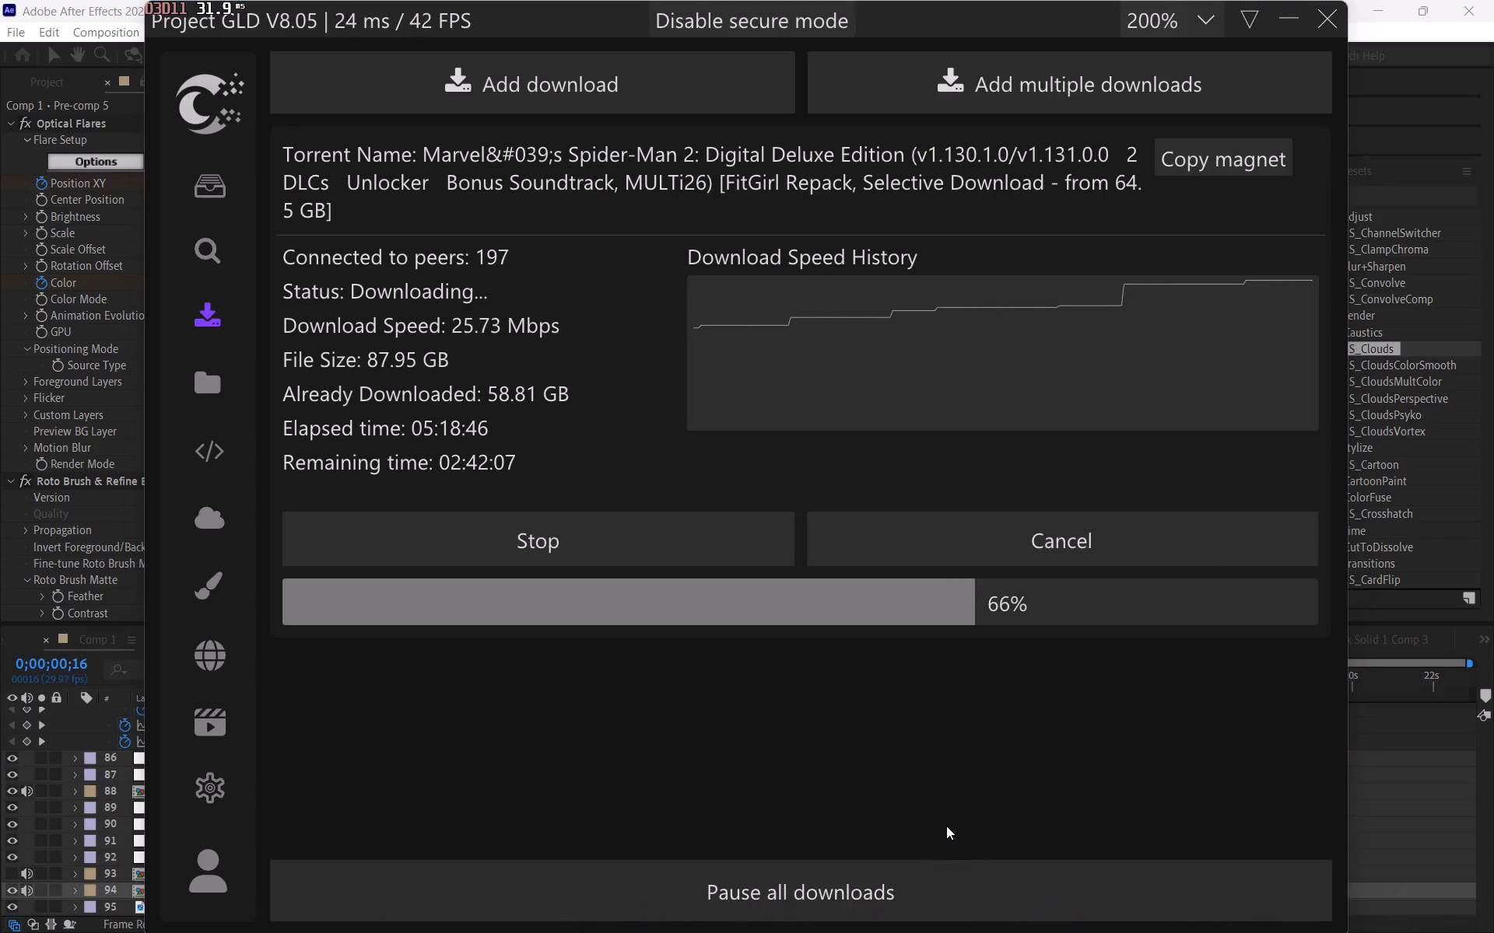
click(1423, 739)
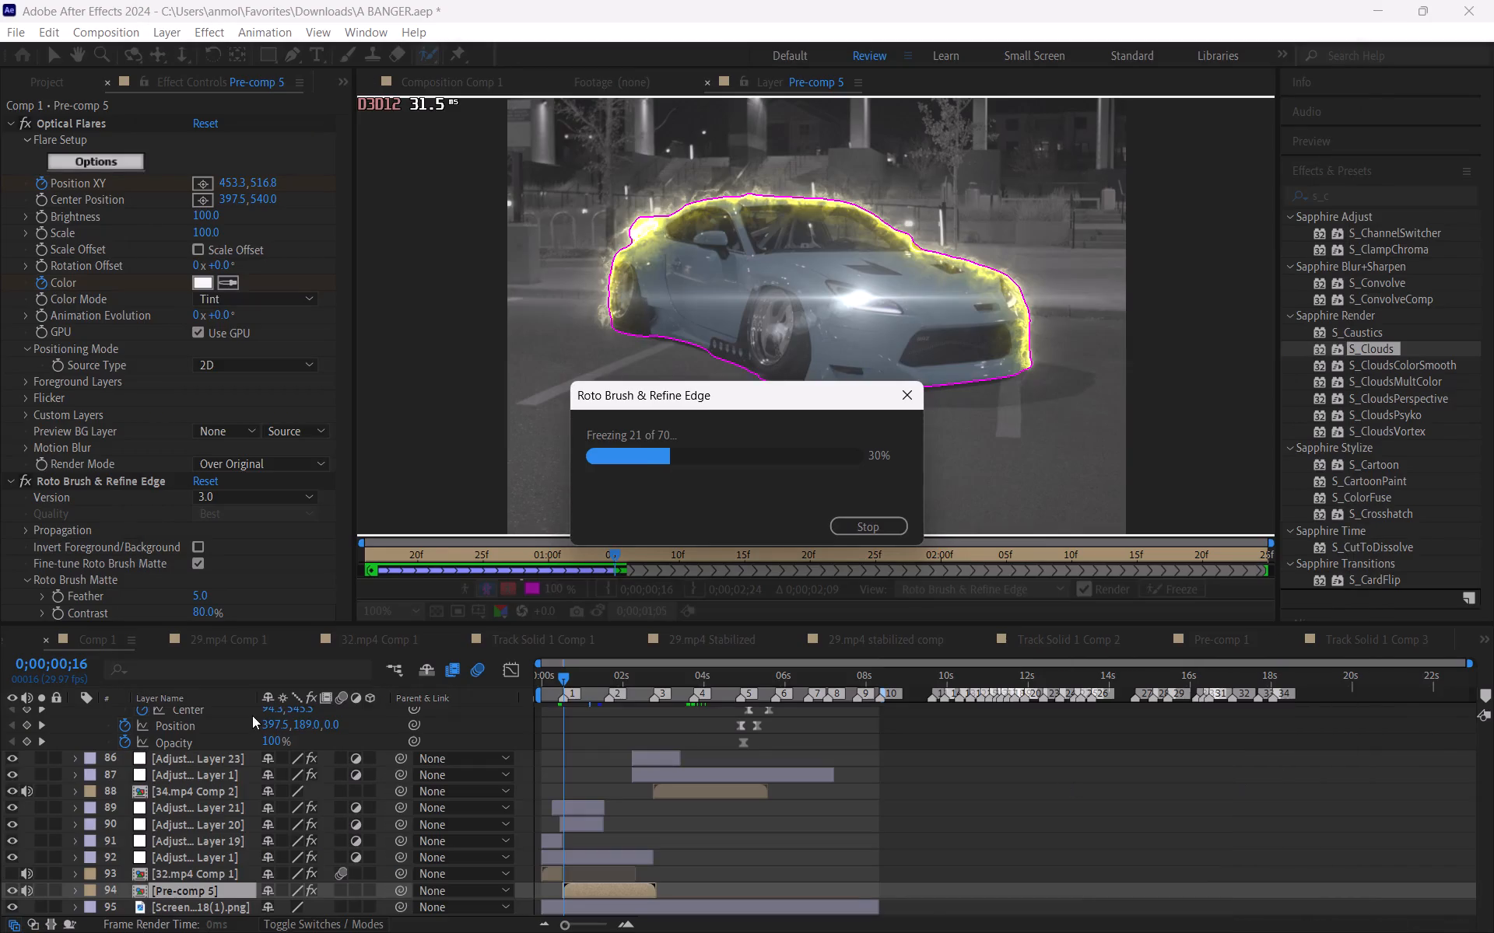
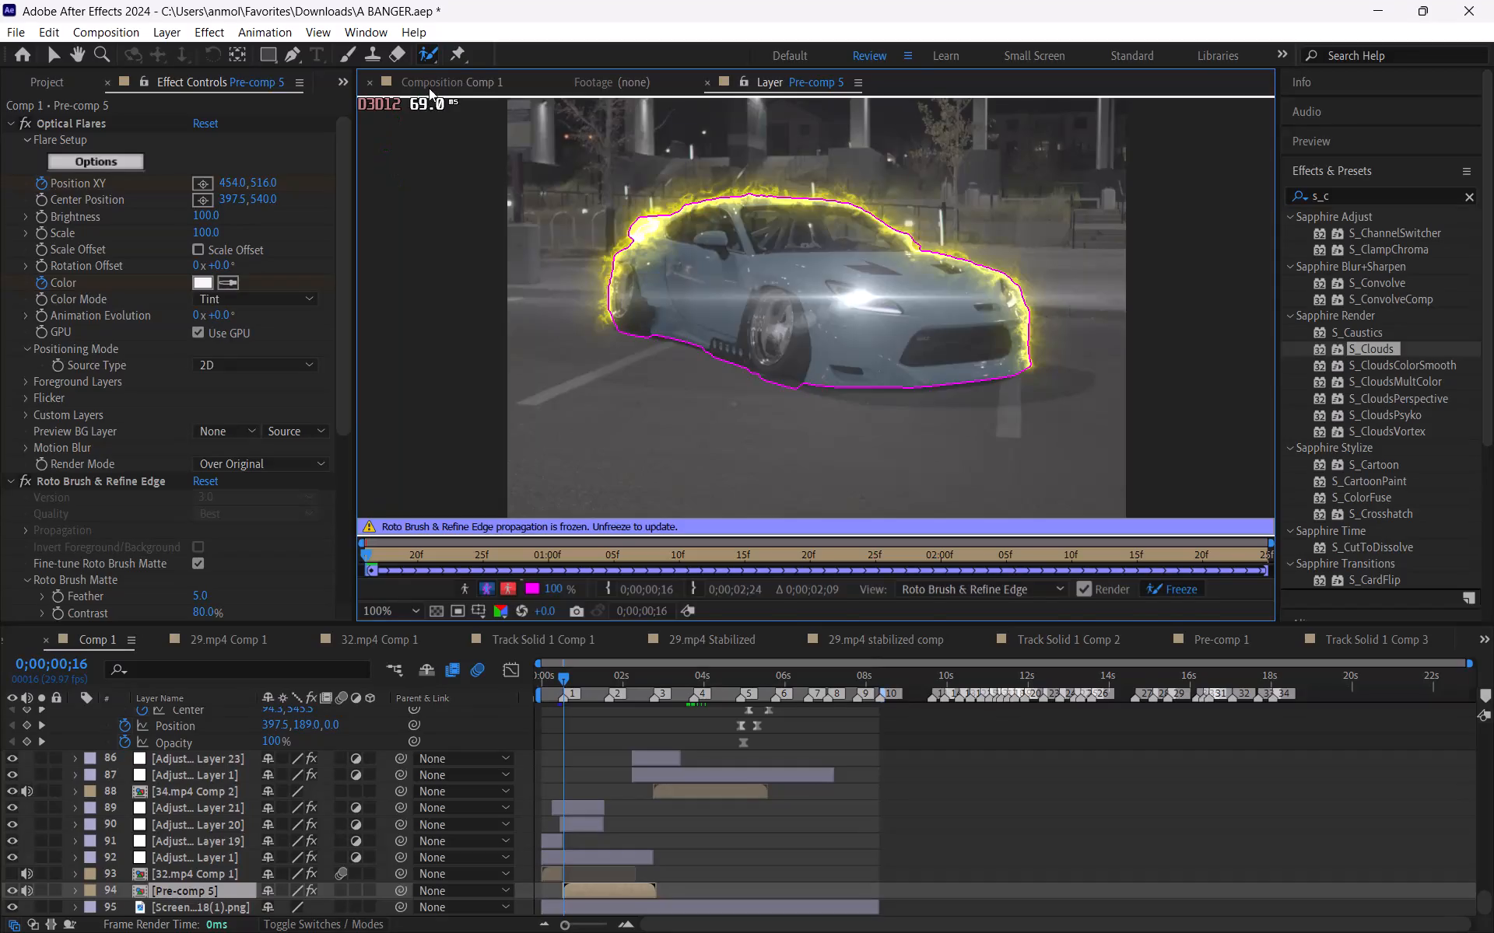
Return to Comp 1 and duplicate the rotoscoped Pre-comp 5 layer.
click(429, 88)
click(51, 58)
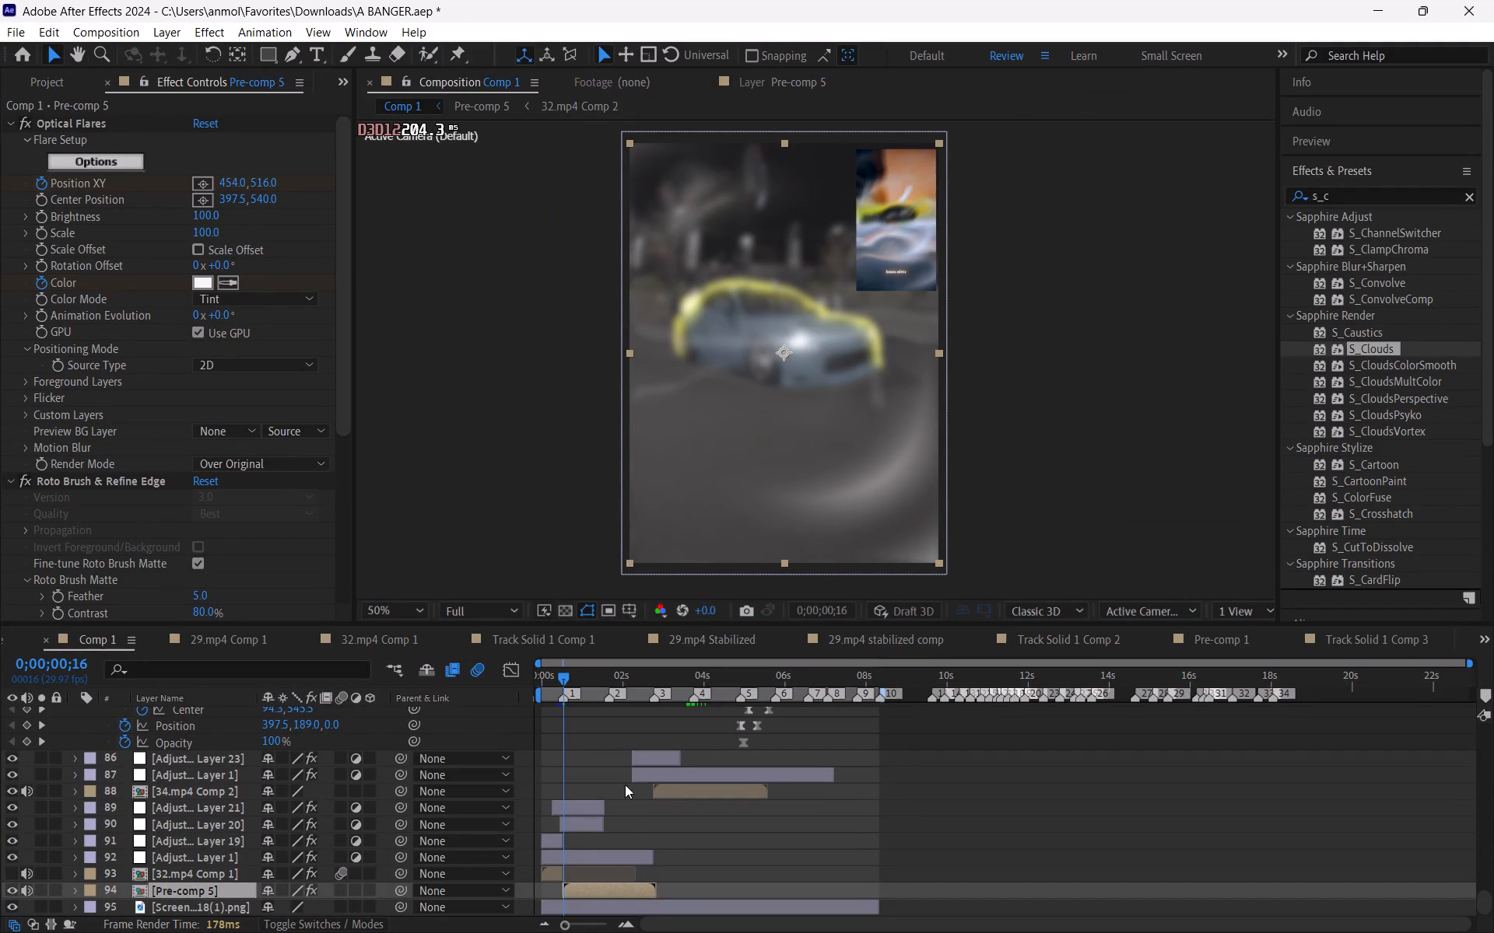
click(654, 809)
click(566, 675)
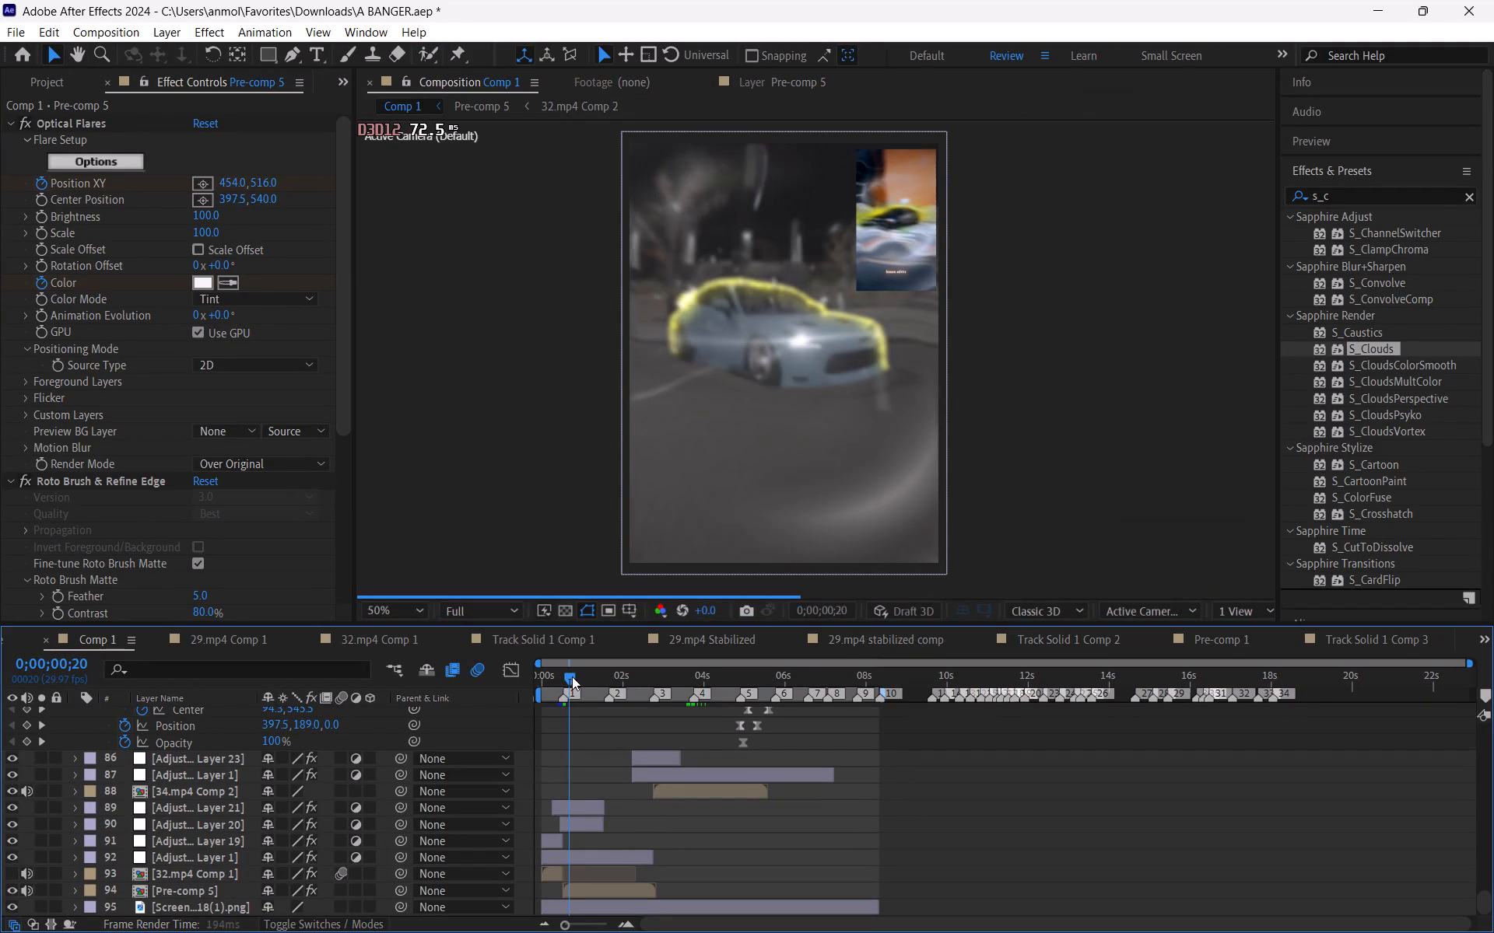
click(671, 852)
click(633, 886)
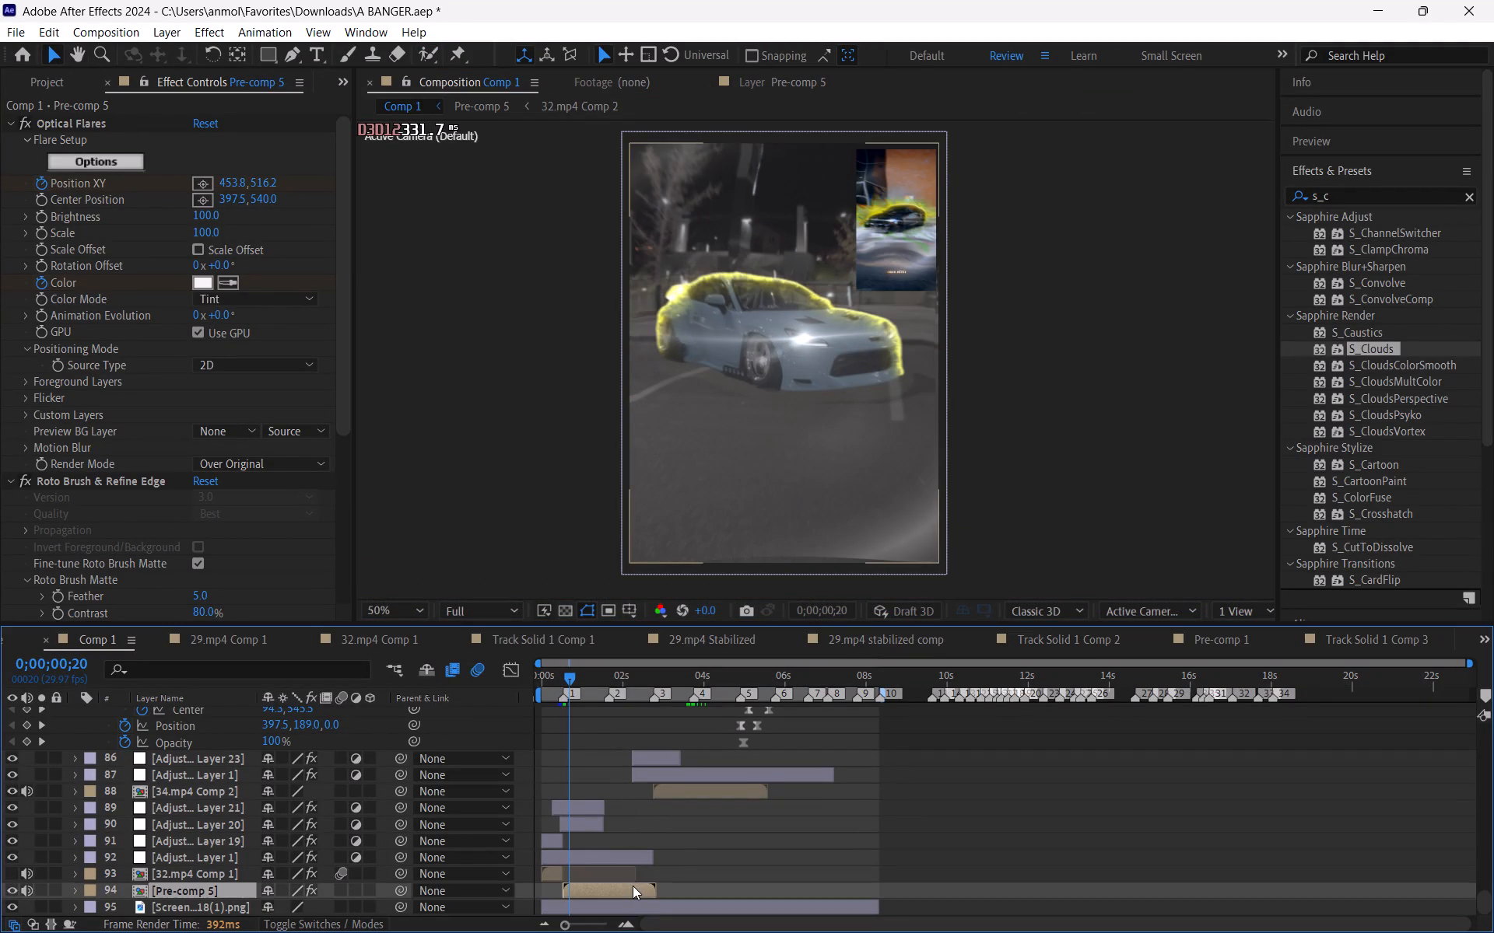
key(ctrl+d)
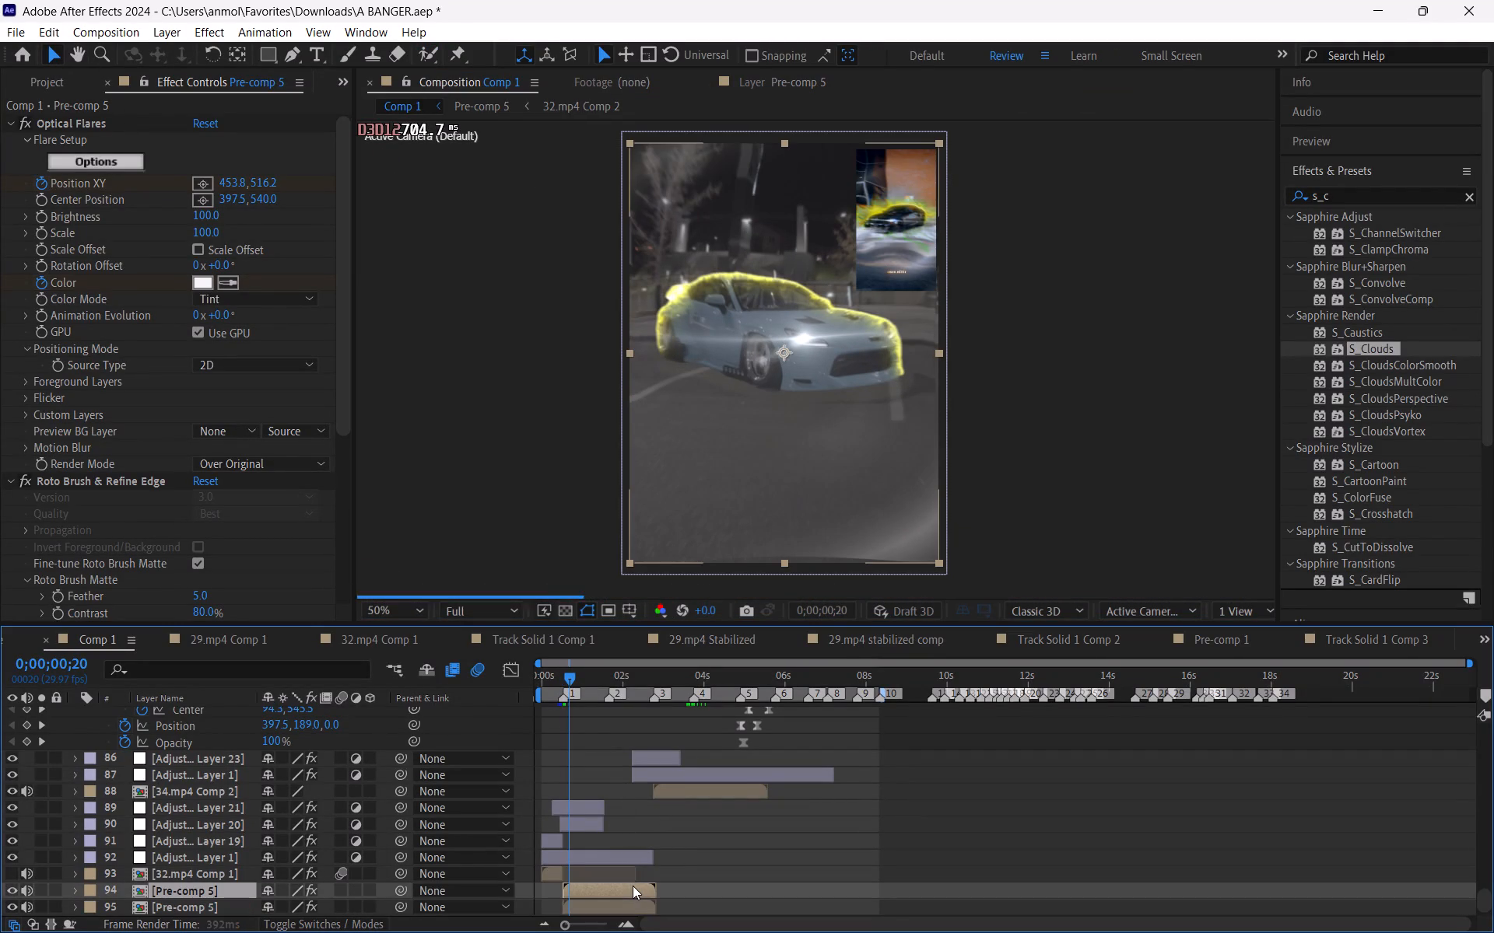
Delete all effects from the lower Pre-comp 5 copy and toggle its visibility to compare.
scroll(383, 847, down, 2)
click(79, 886)
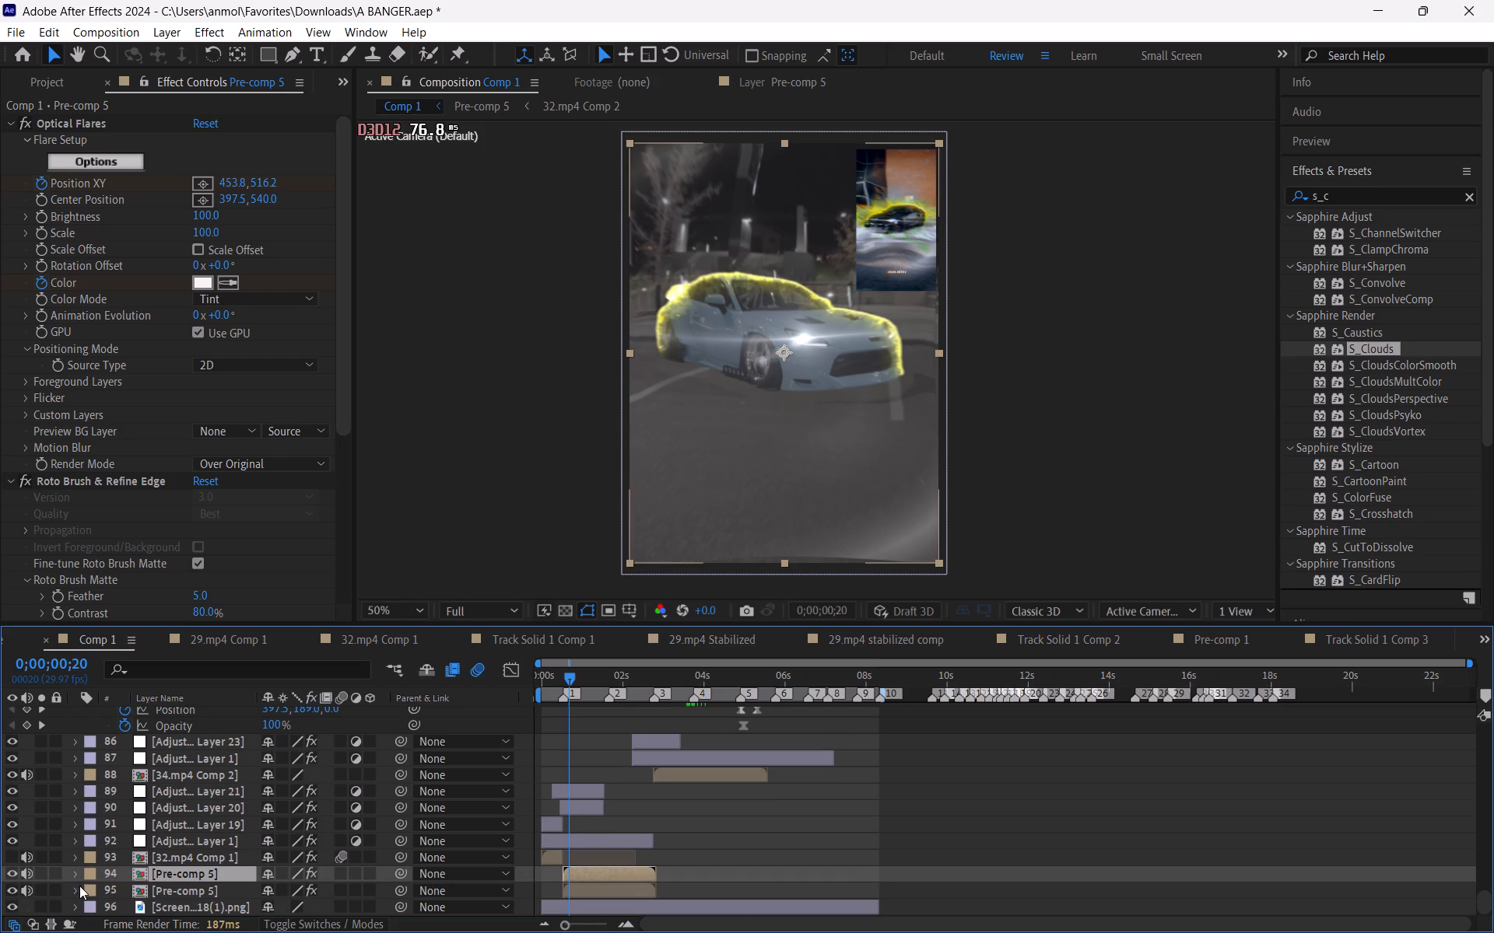
click(126, 874)
key(Delete)
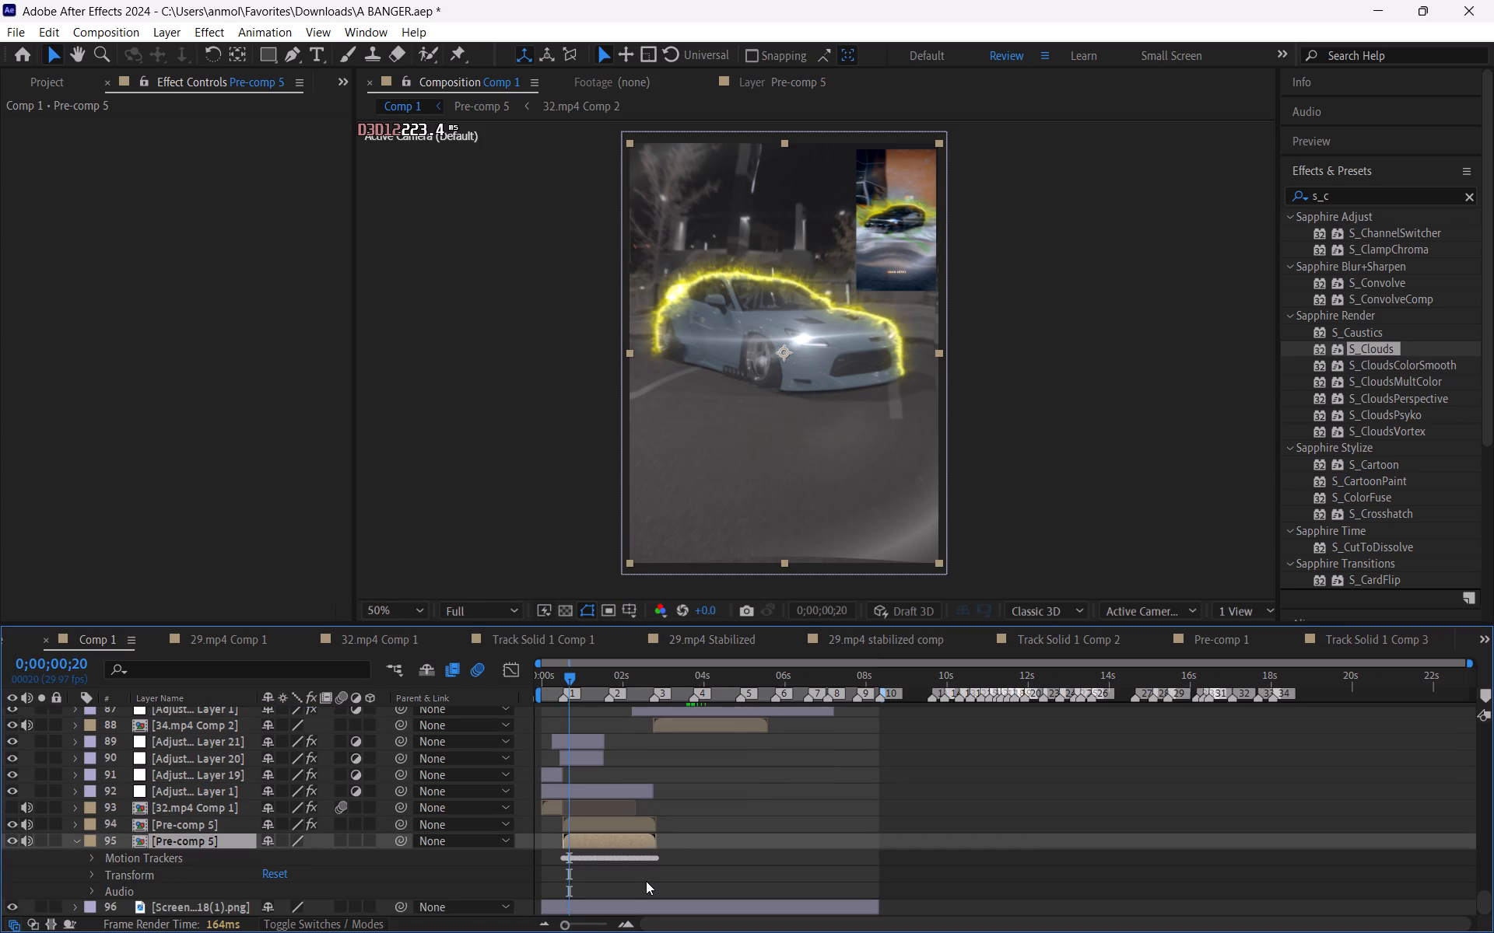
click(11, 837)
click(11, 837)
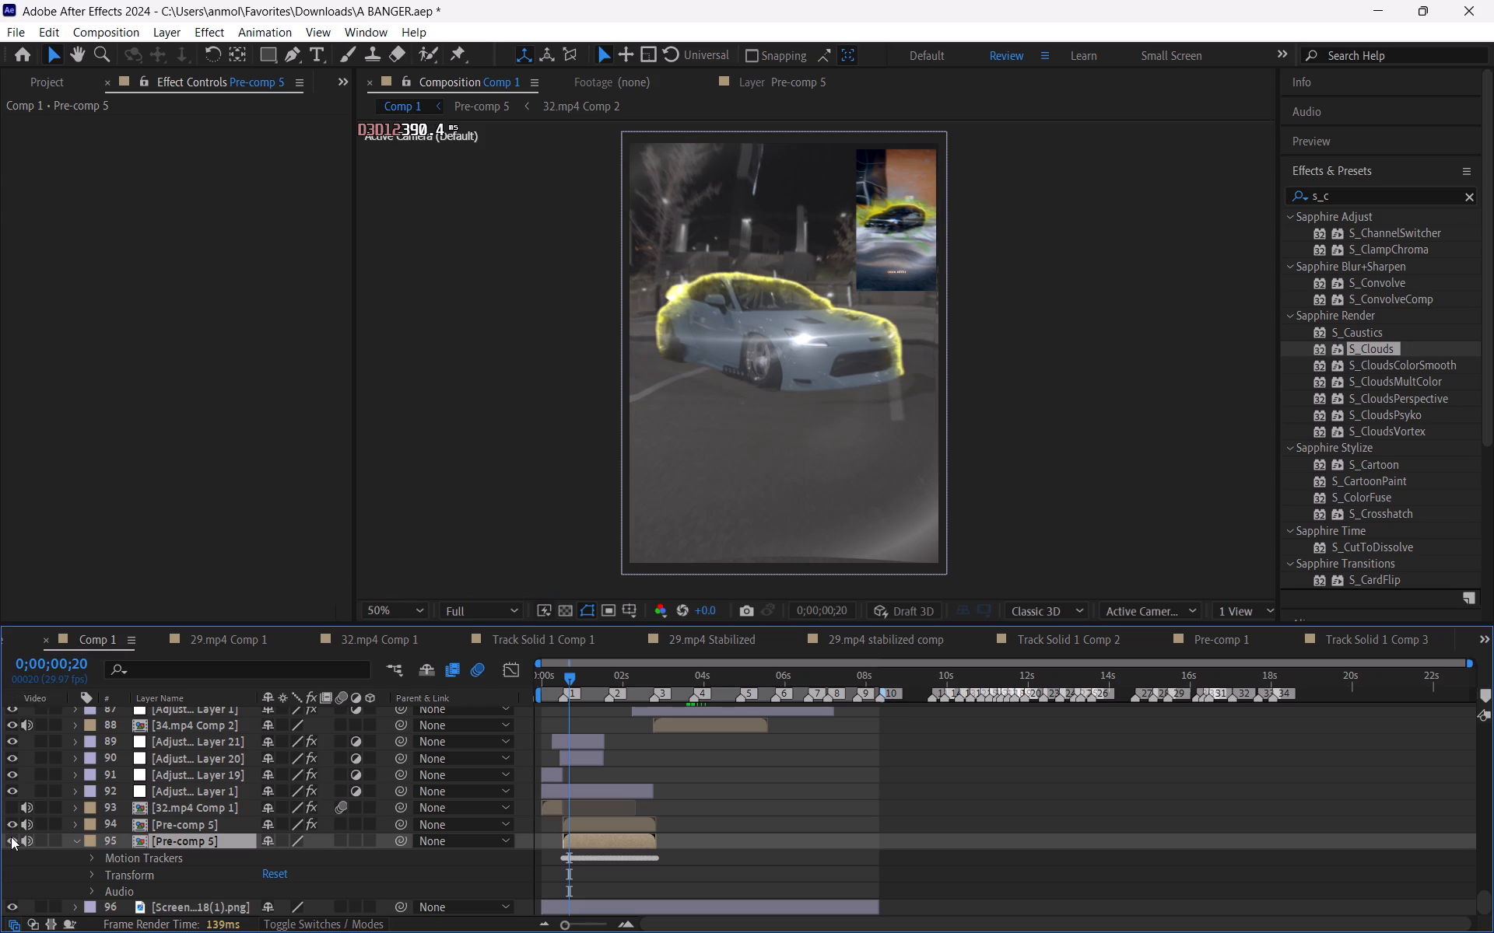
Move the current time to 0;00;00;16, where the Pre-comp 5 layers begin.
click(759, 844)
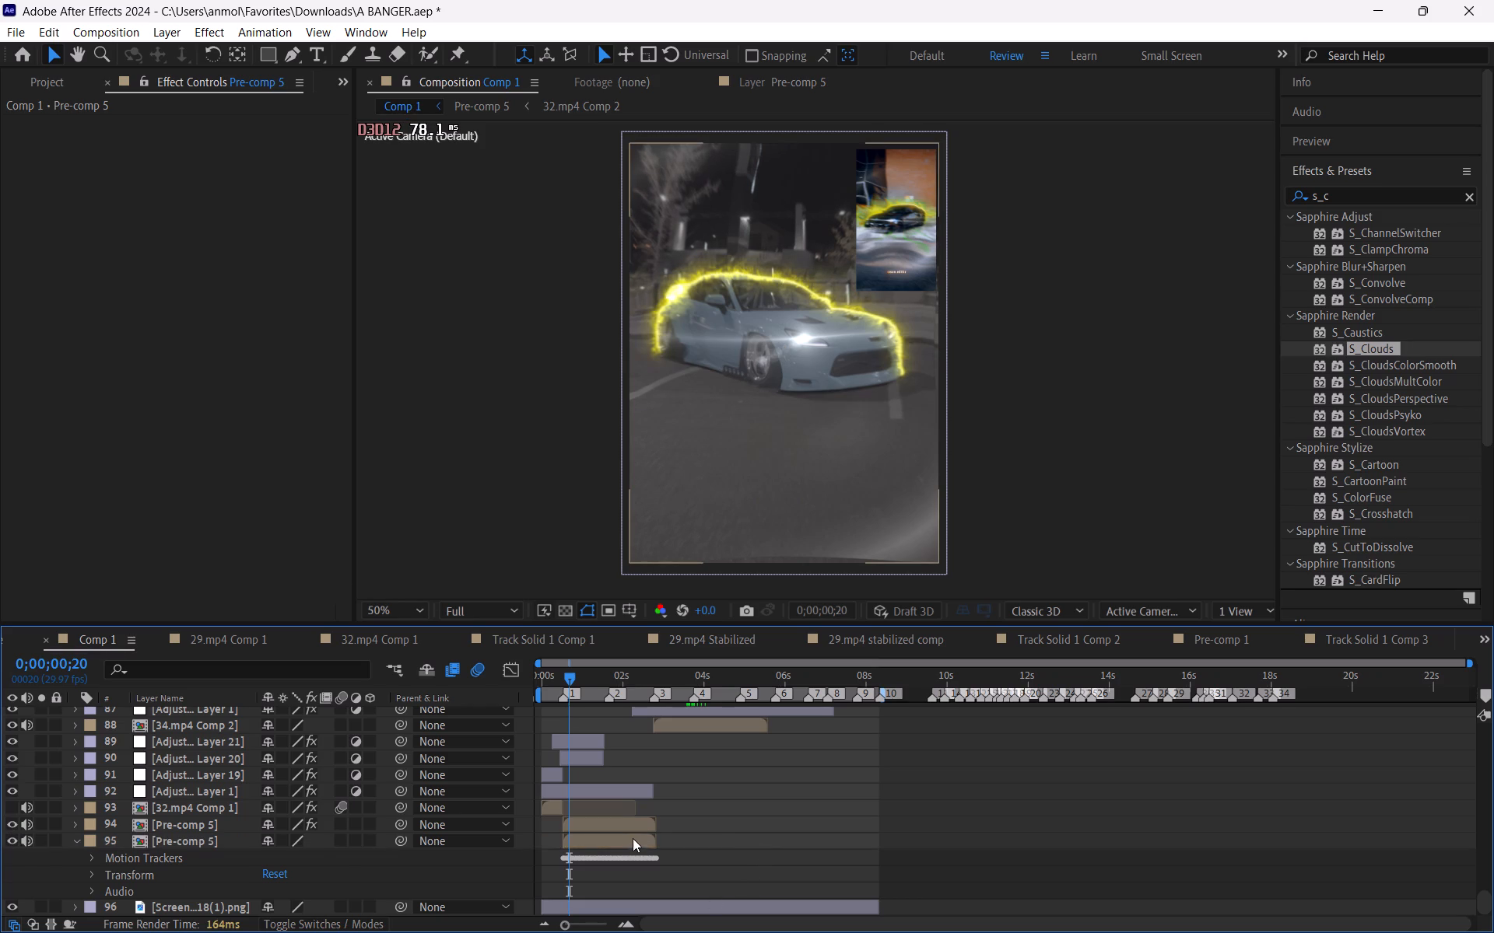
click(632, 840)
click(605, 807)
click(607, 820)
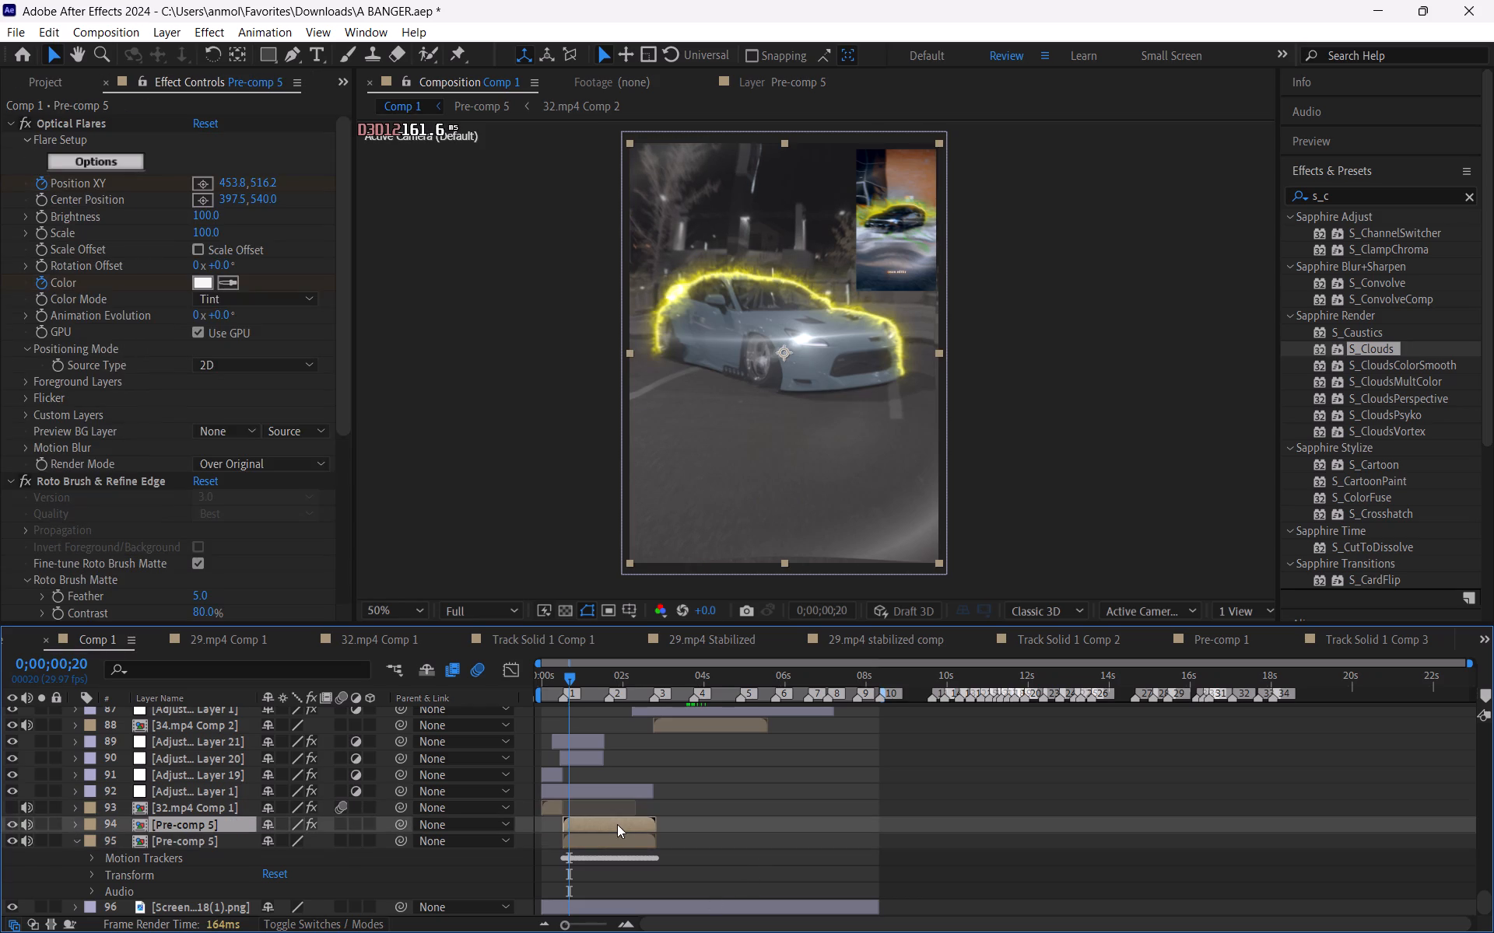
text(===)
drag(556, 680, 679, 705)
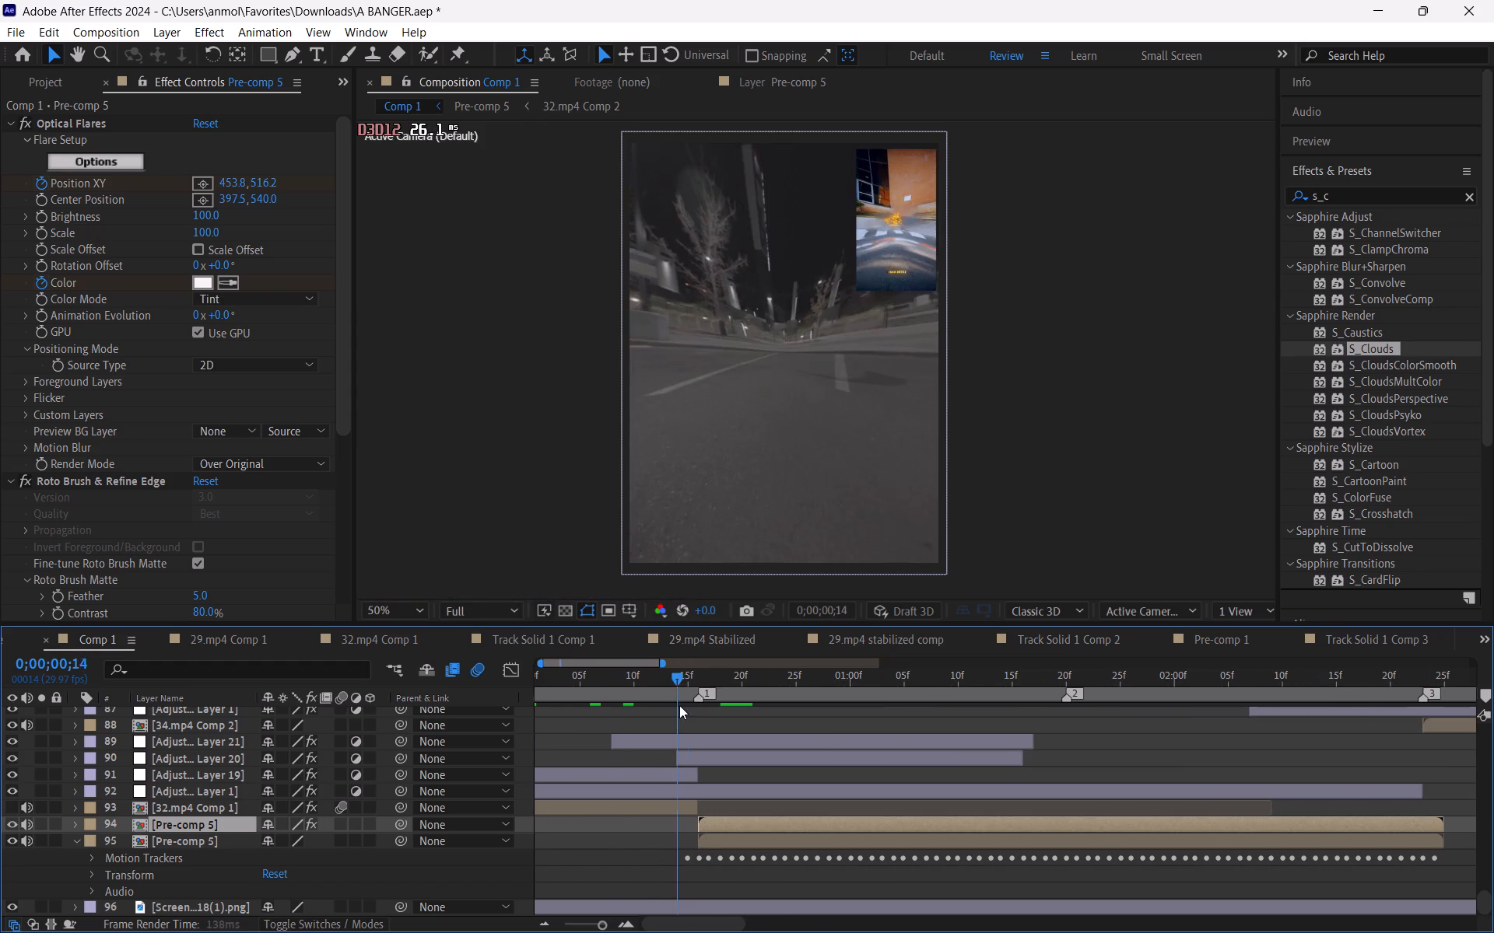
drag(679, 705, 696, 716)
Import the Green Screen Dust video from the Downloads folder into the project.
click(59, 83)
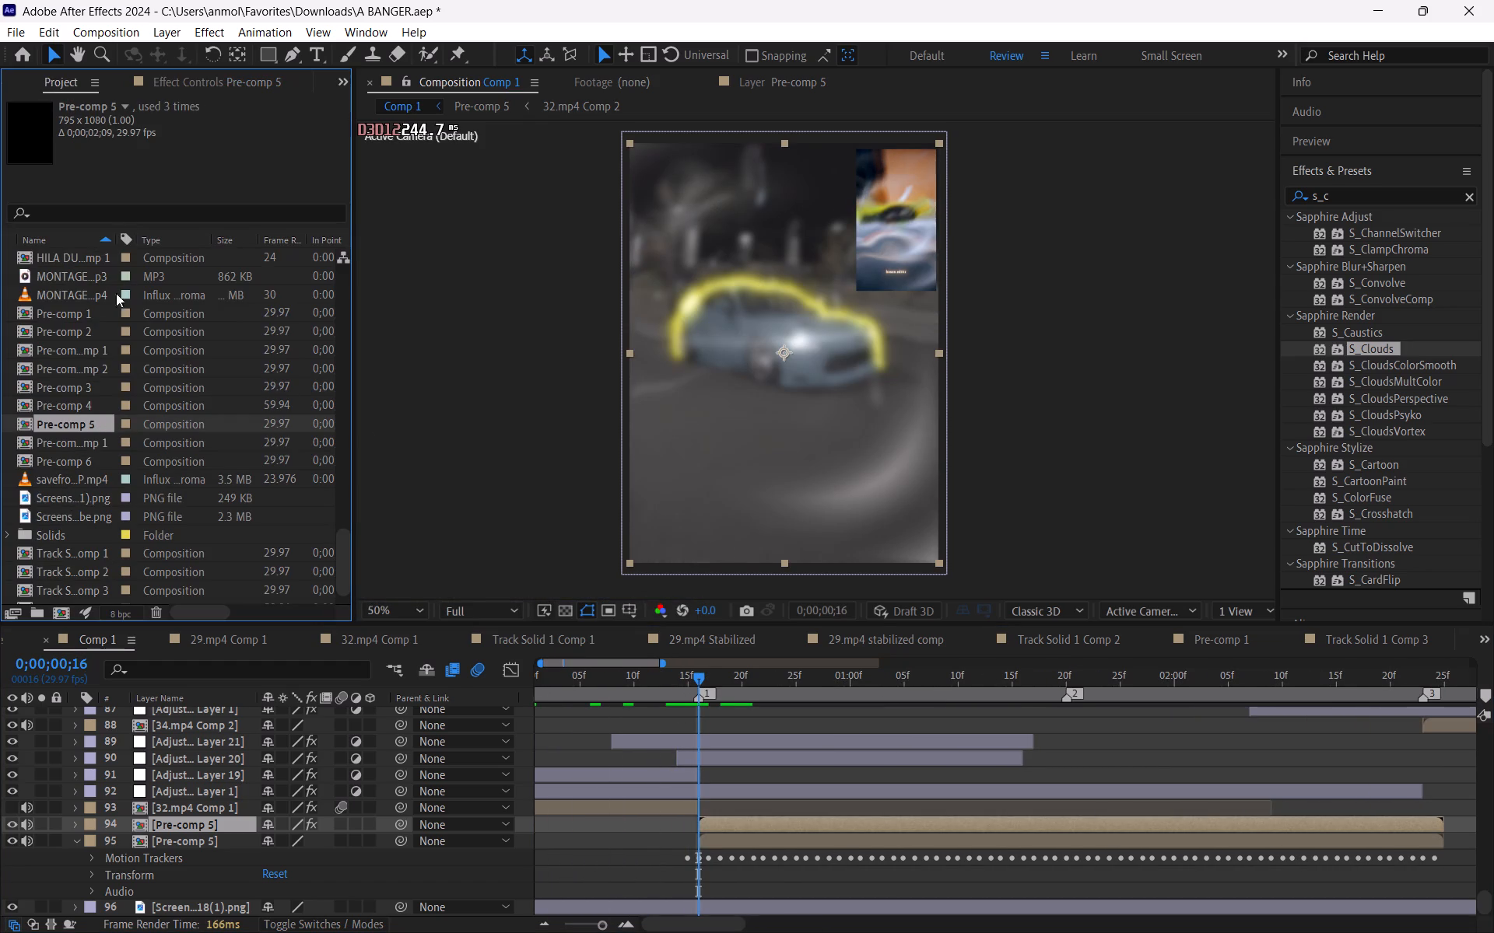
click(17, 29)
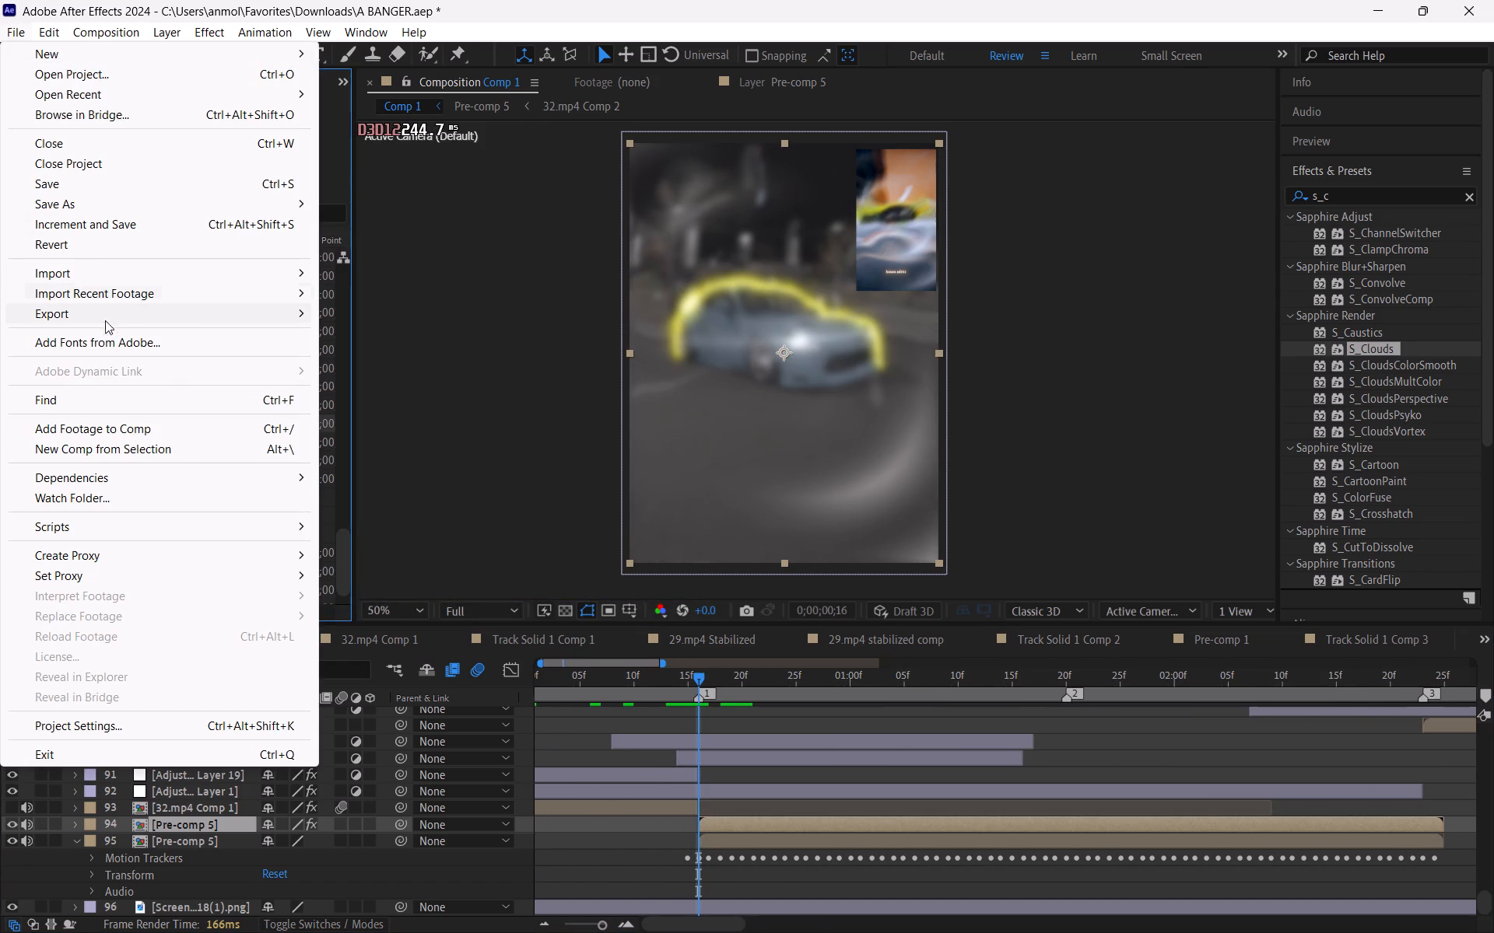
click(354, 273)
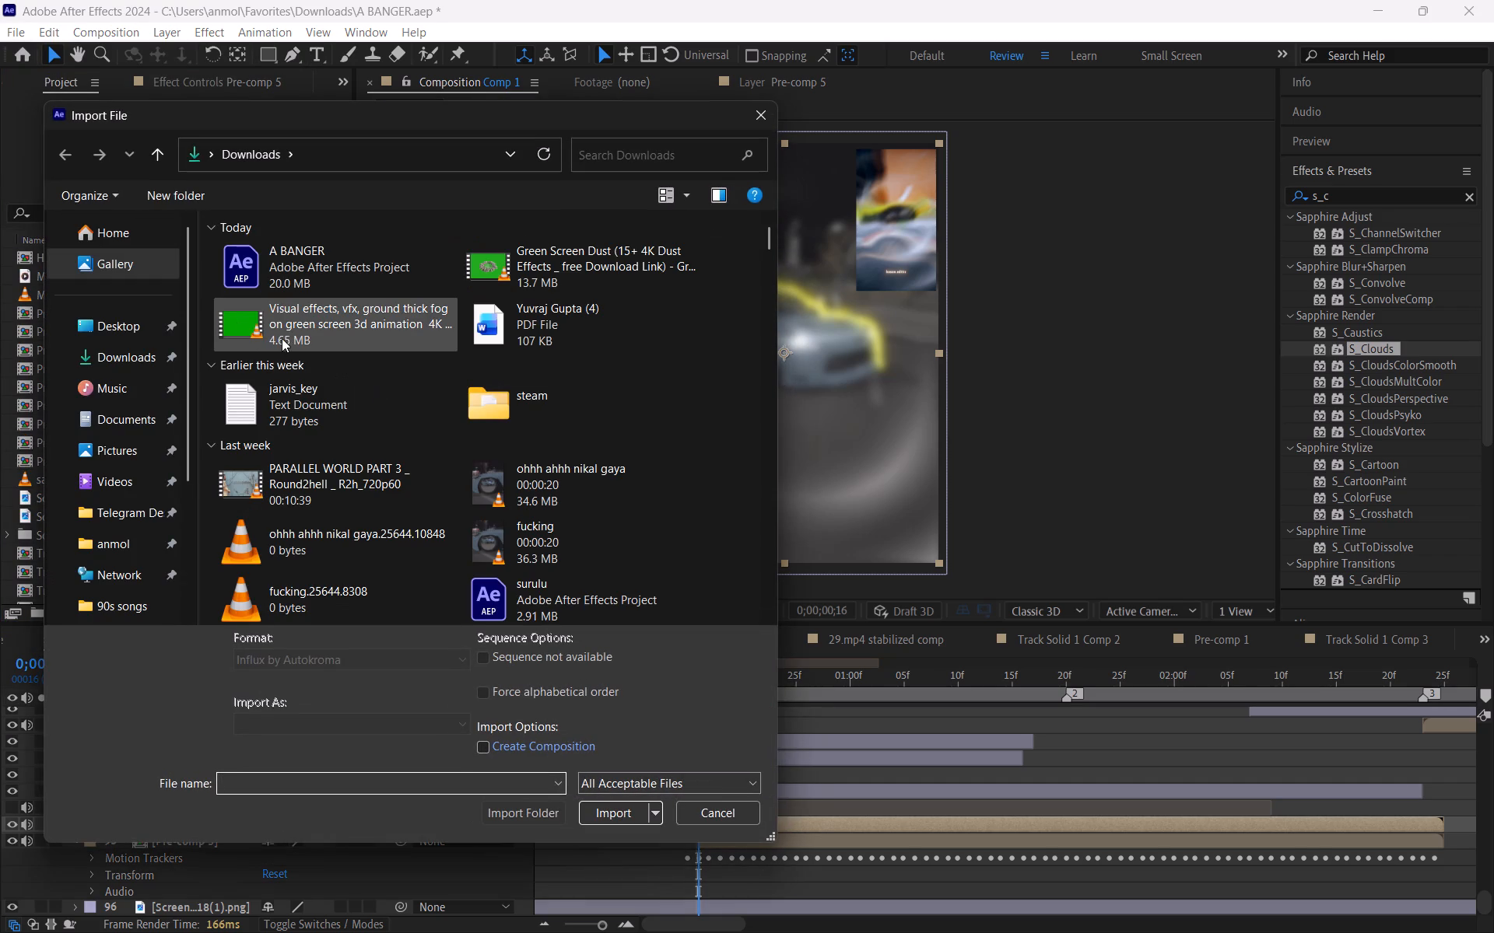
double_click(490, 281)
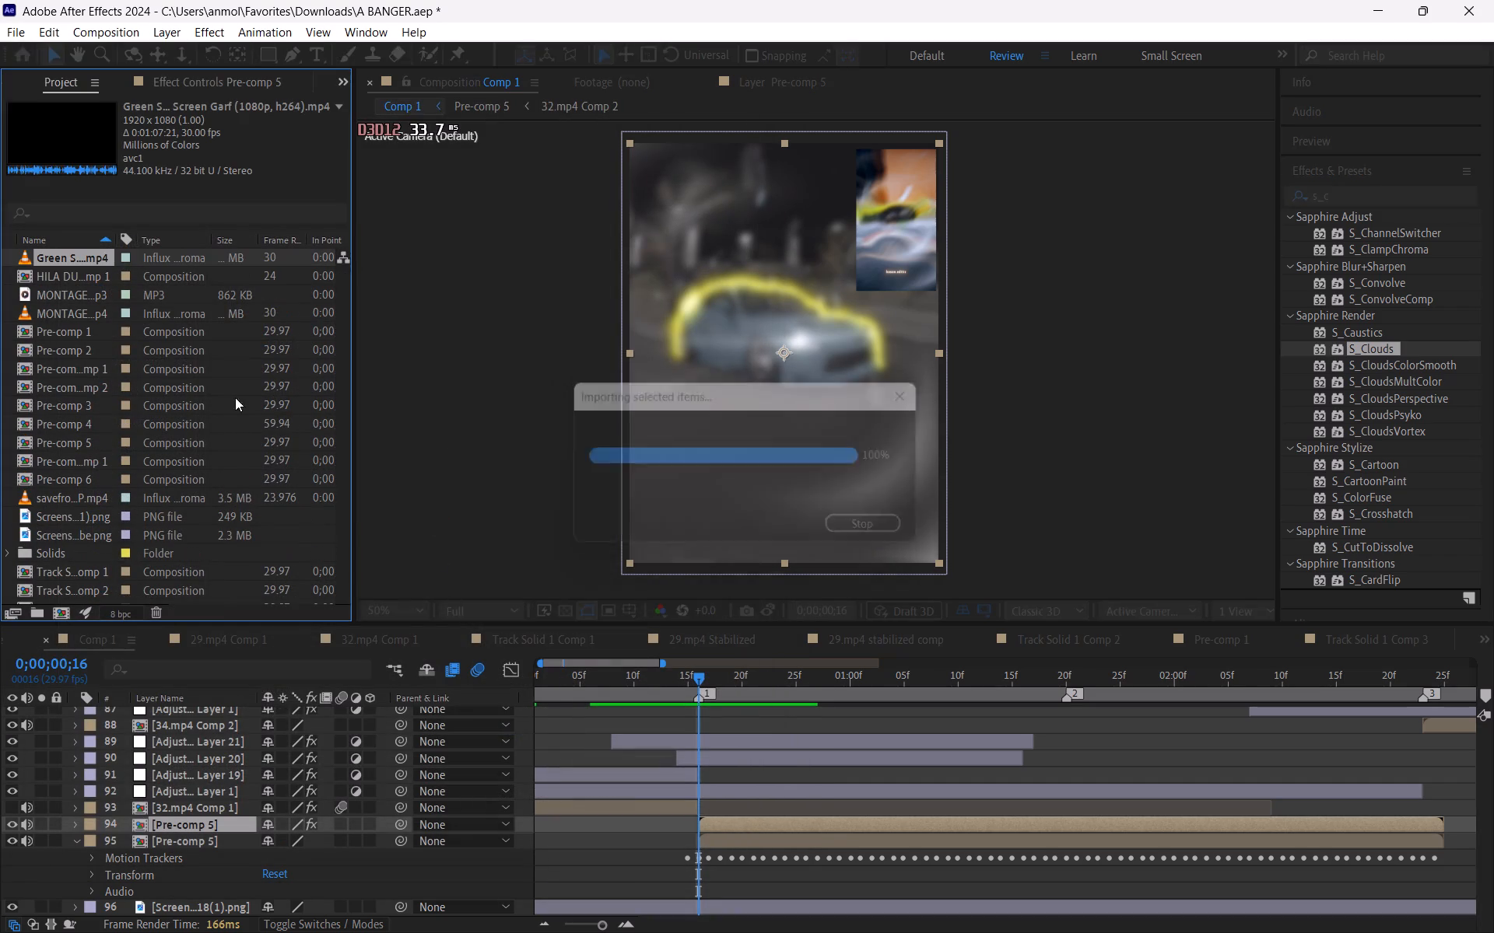
Place the Green Screen Dust footage between the two Pre-comp 5 layers, starting at 0;00;00;16.
drag(99, 260, 712, 838)
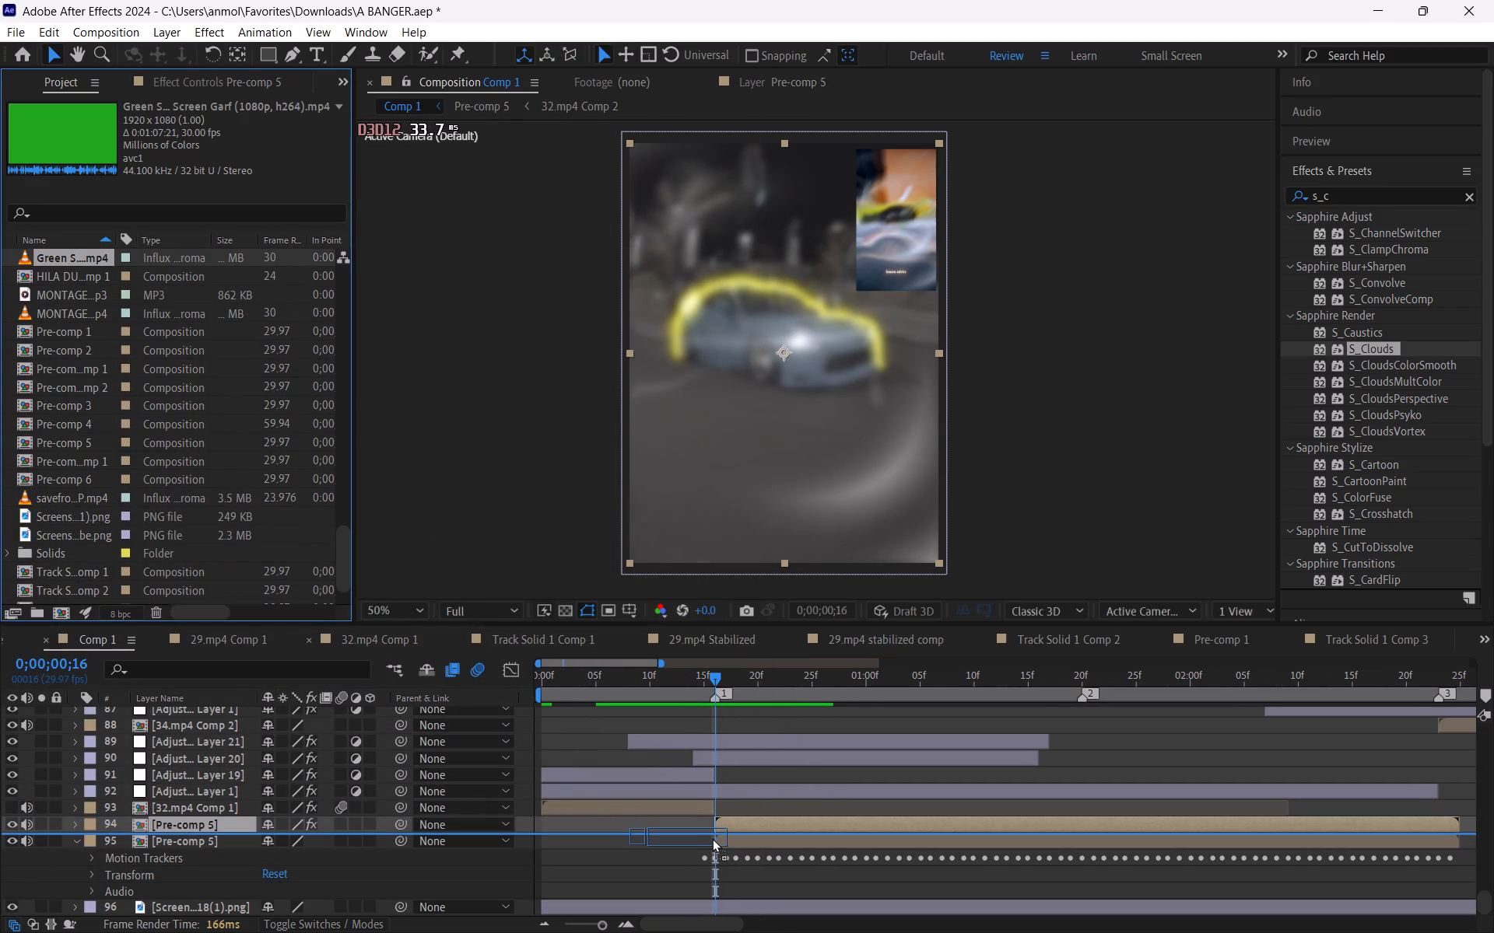
drag(712, 838, 713, 836)
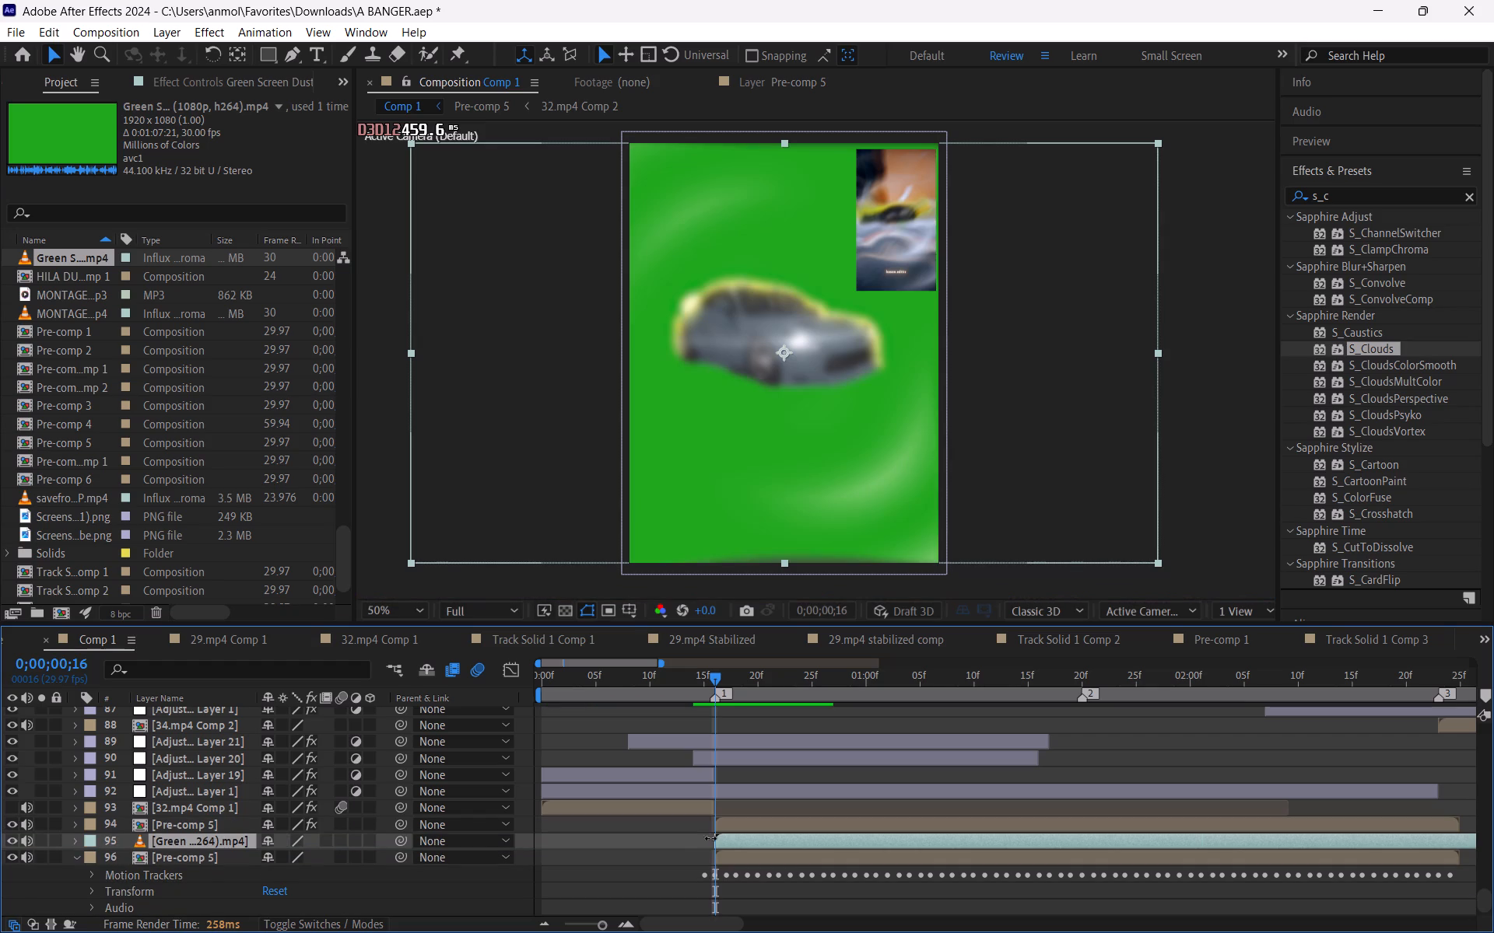
Enable time remapping on the Green Screen Dust layer and set its first keyframe to 0:00:00:03.
right_click(731, 840)
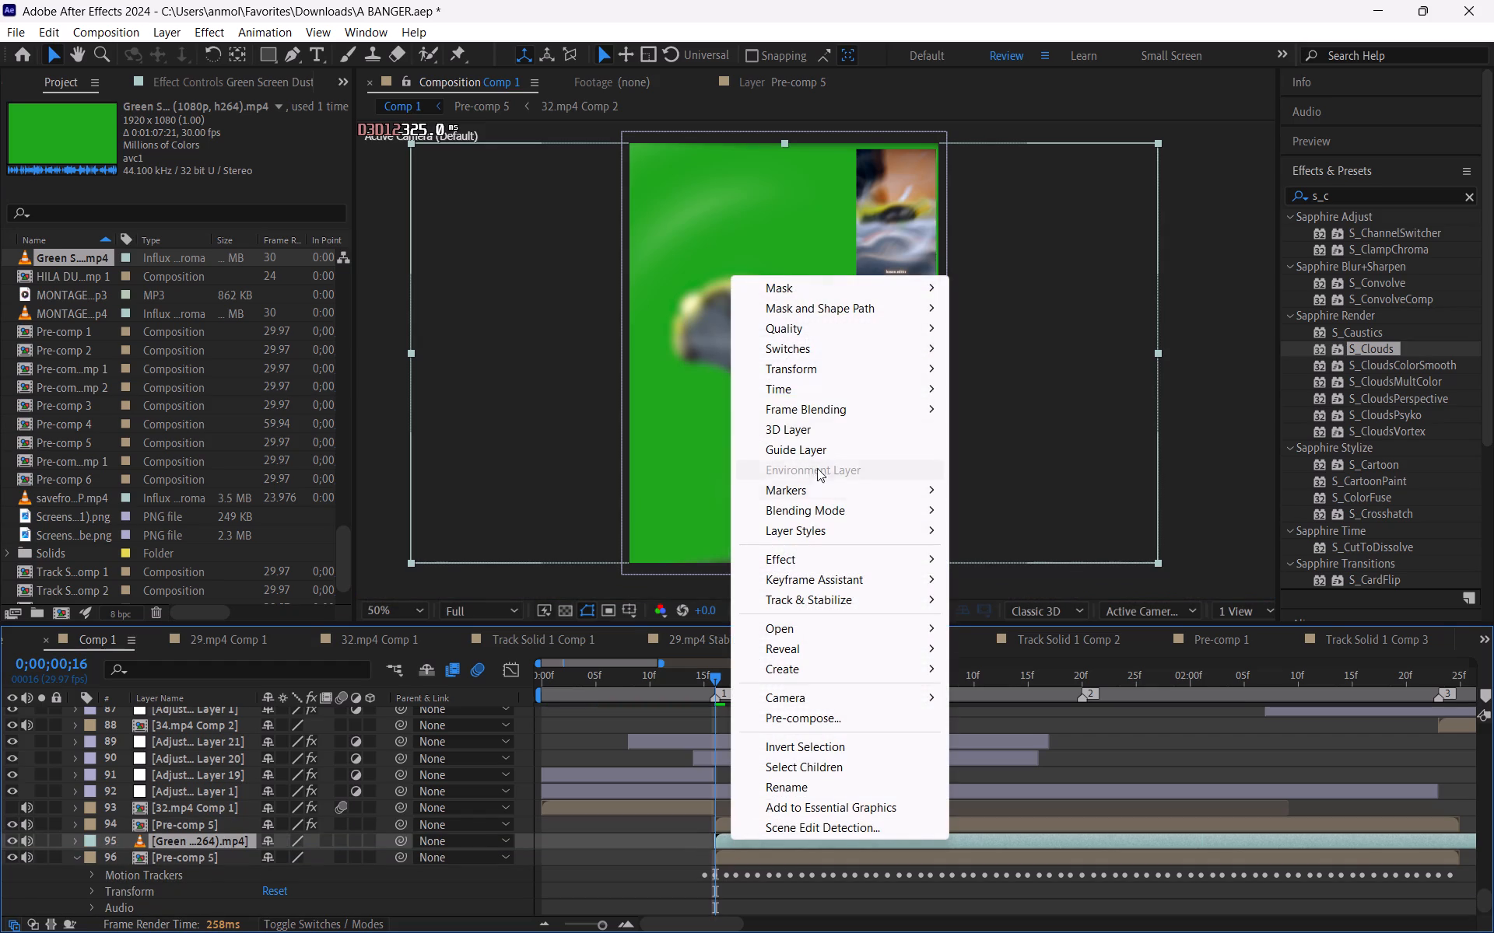
click(994, 384)
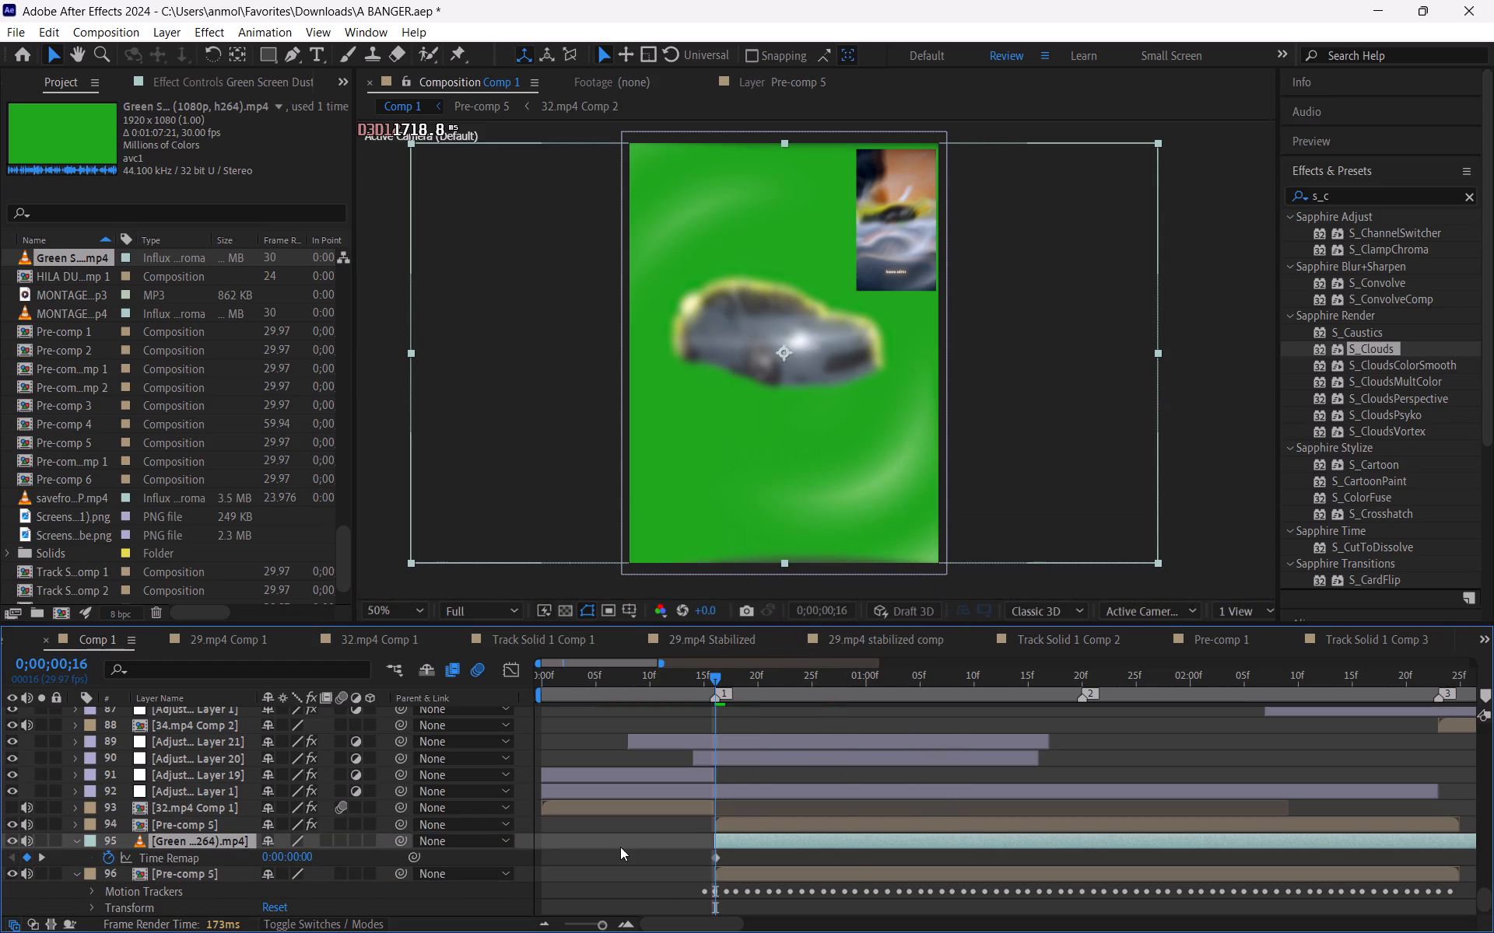
drag(289, 857, 324, 857)
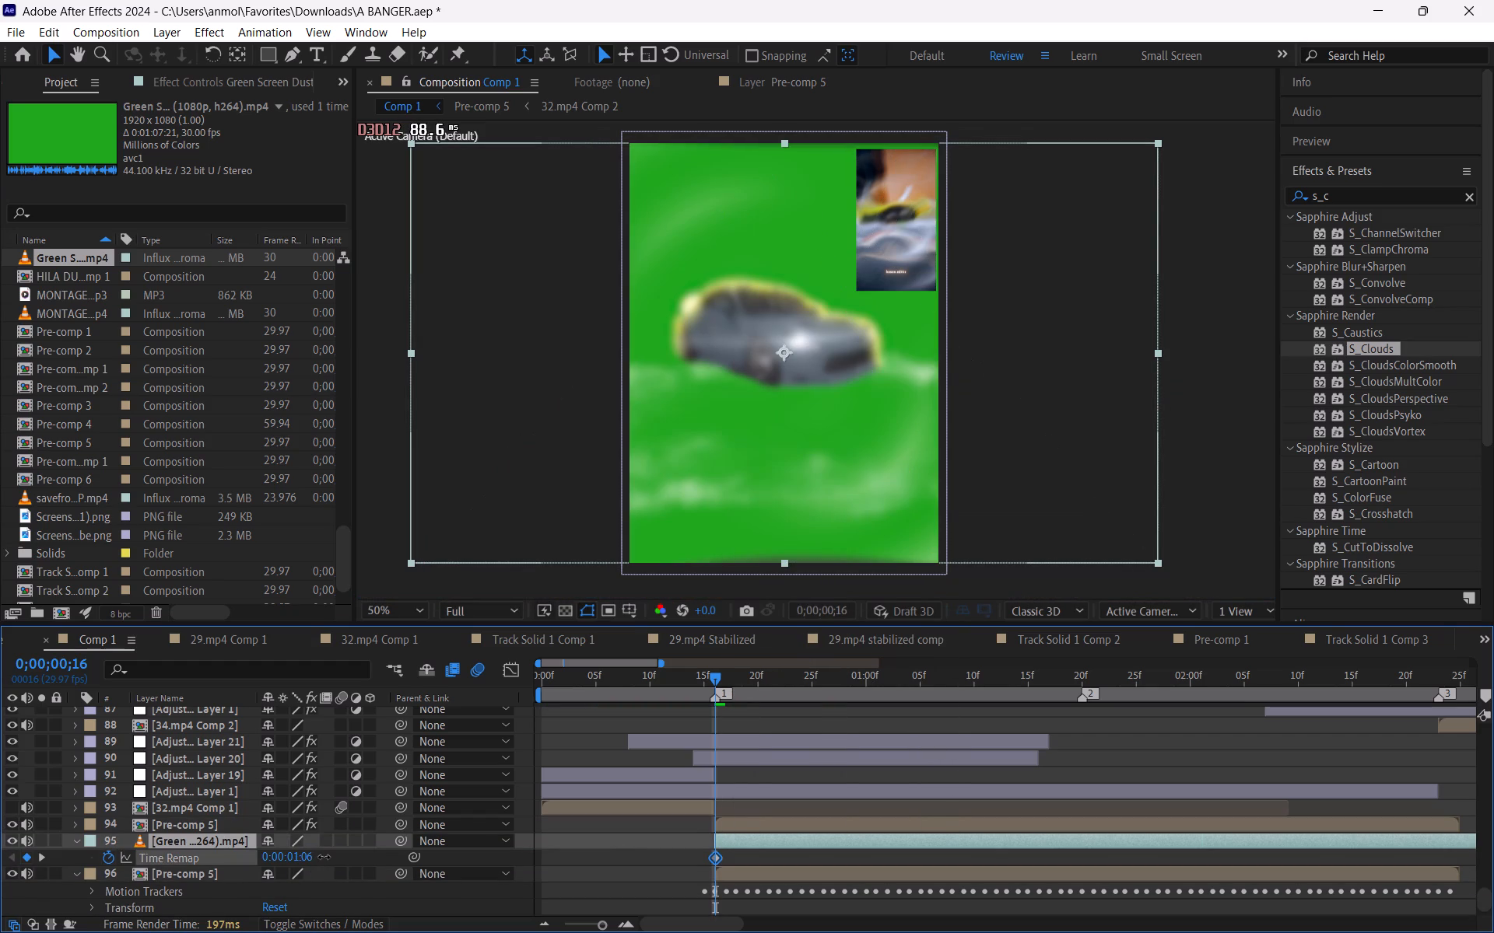
drag(324, 857, 307, 864)
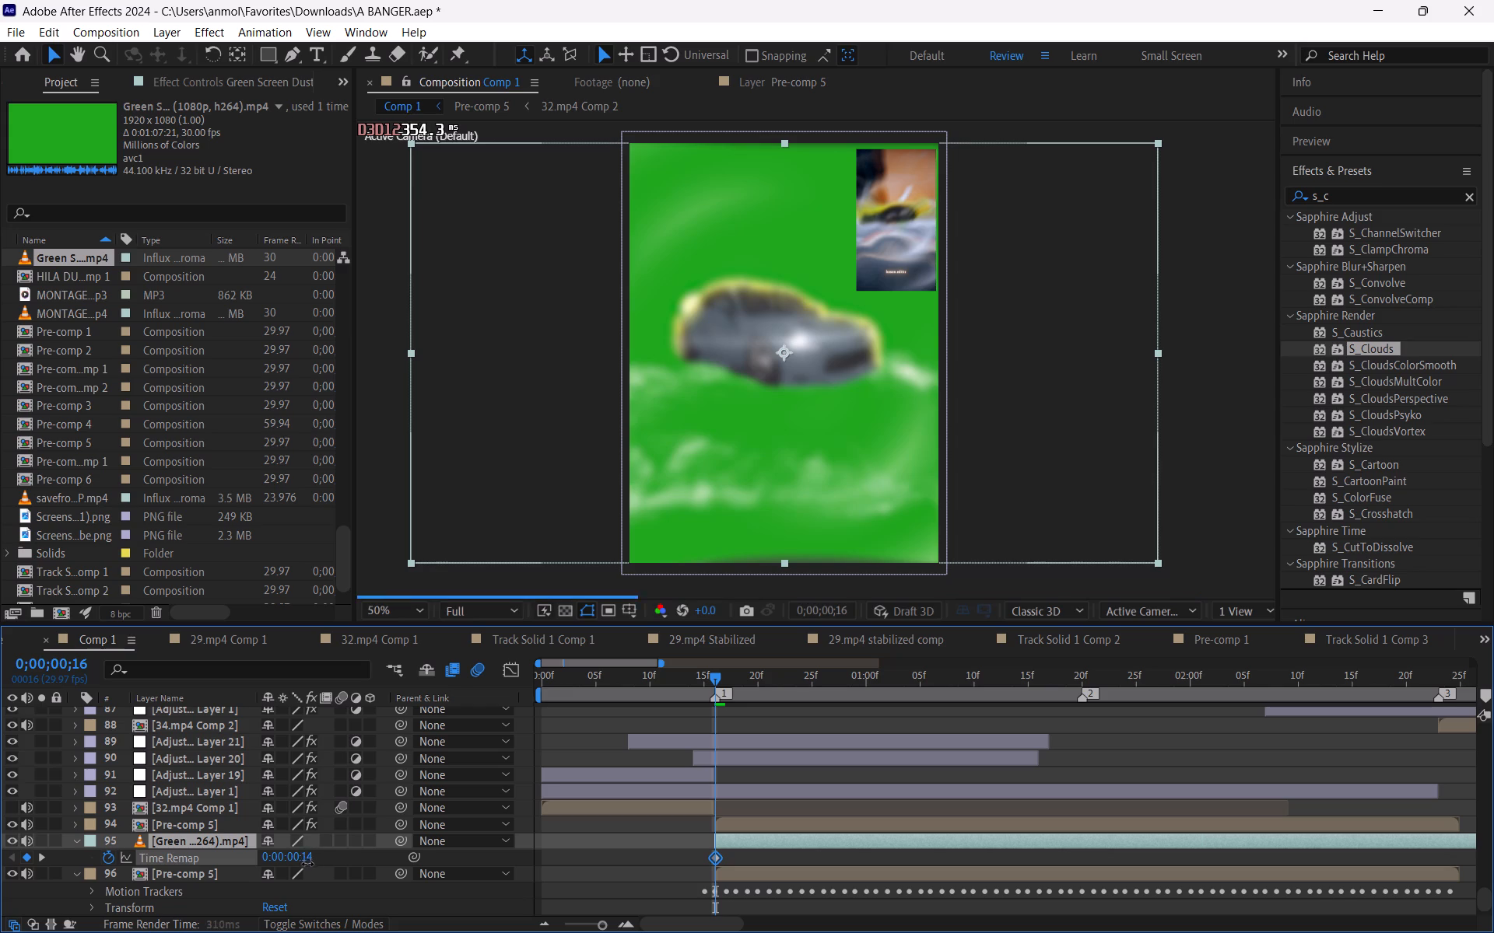
drag(307, 864, 304, 865)
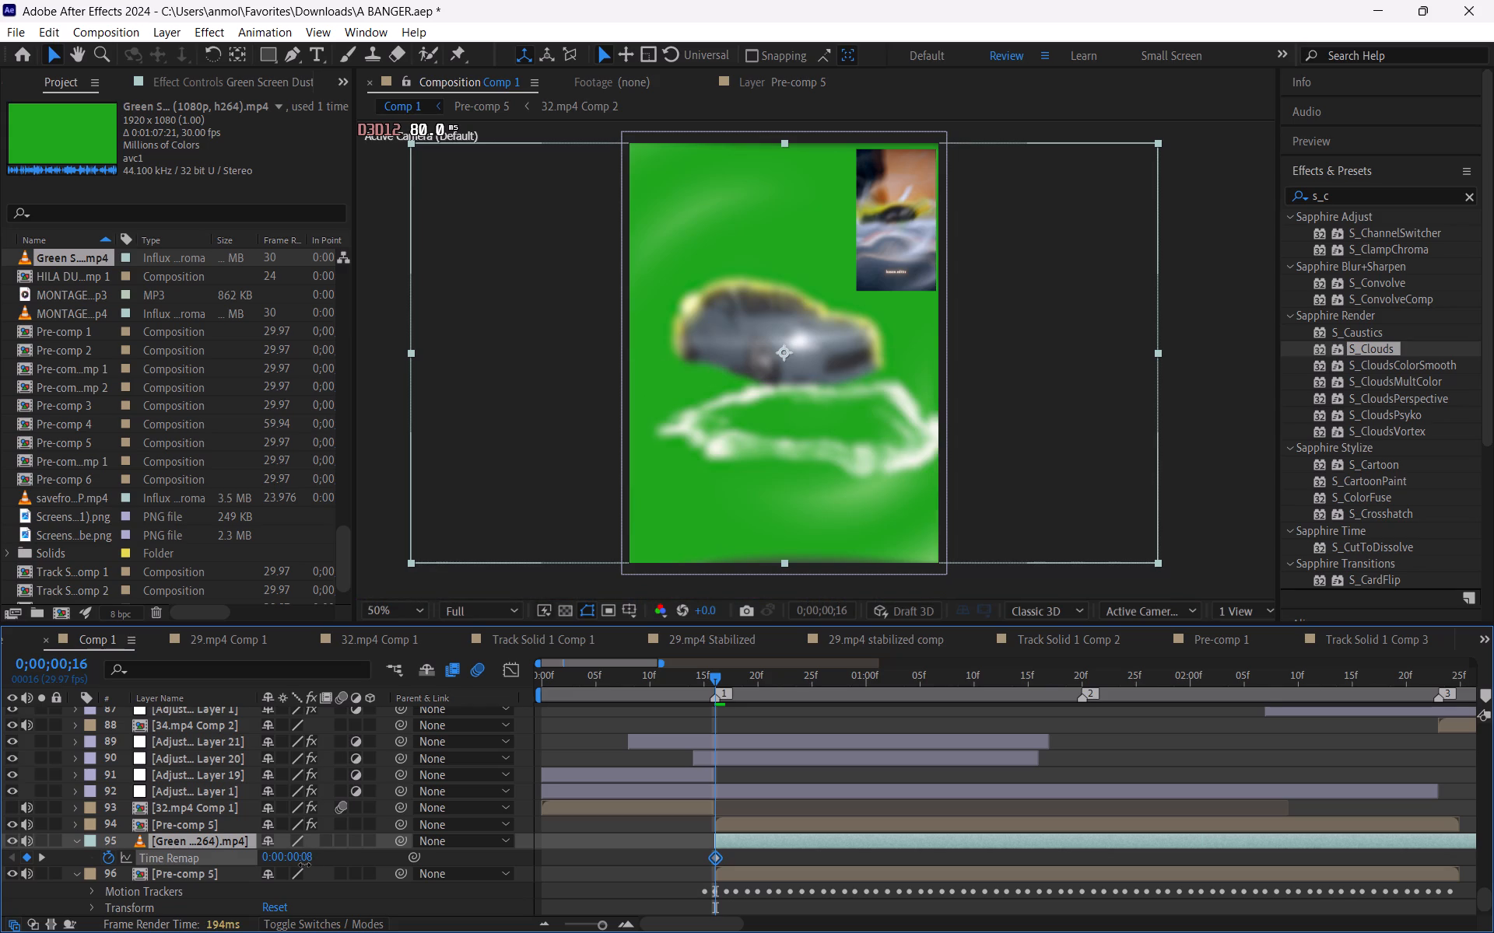
drag(304, 865, 304, 865)
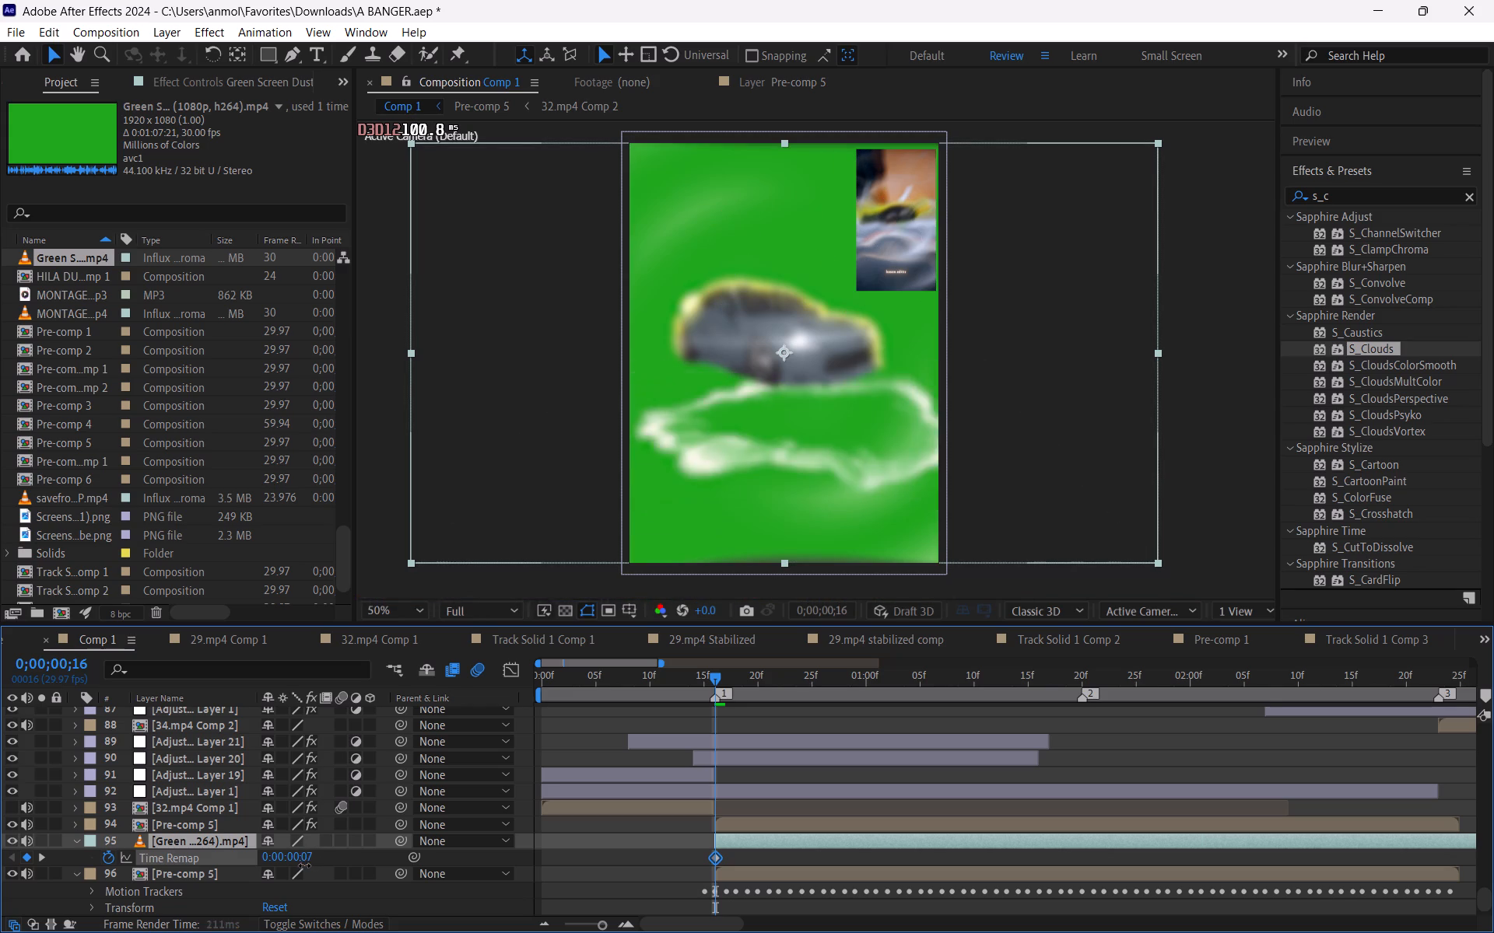
drag(304, 865, 300, 867)
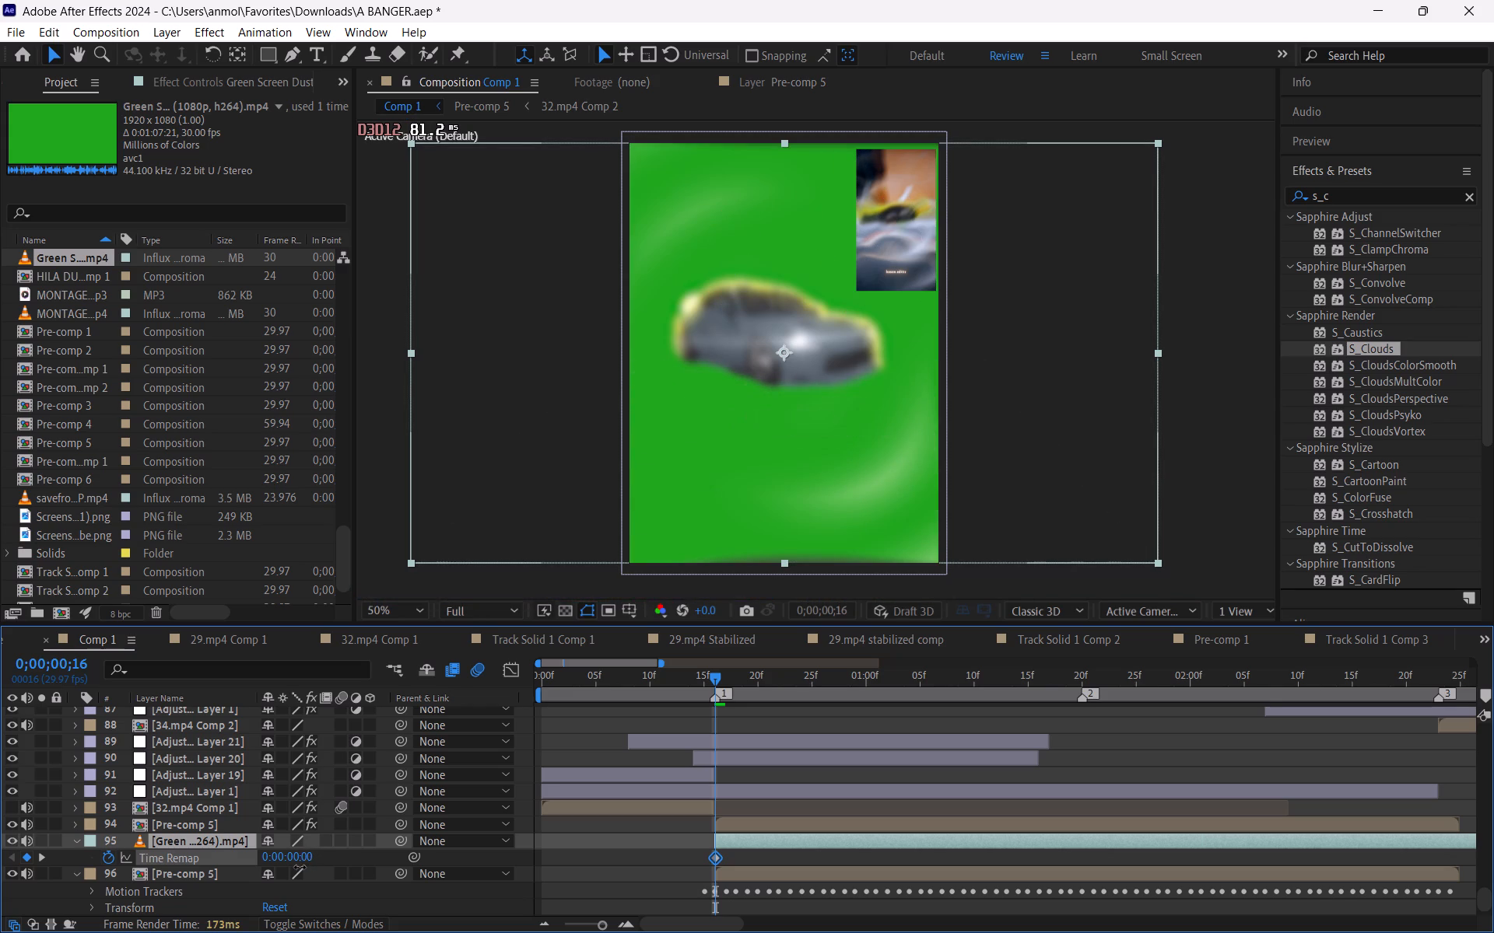
drag(300, 867, 303, 867)
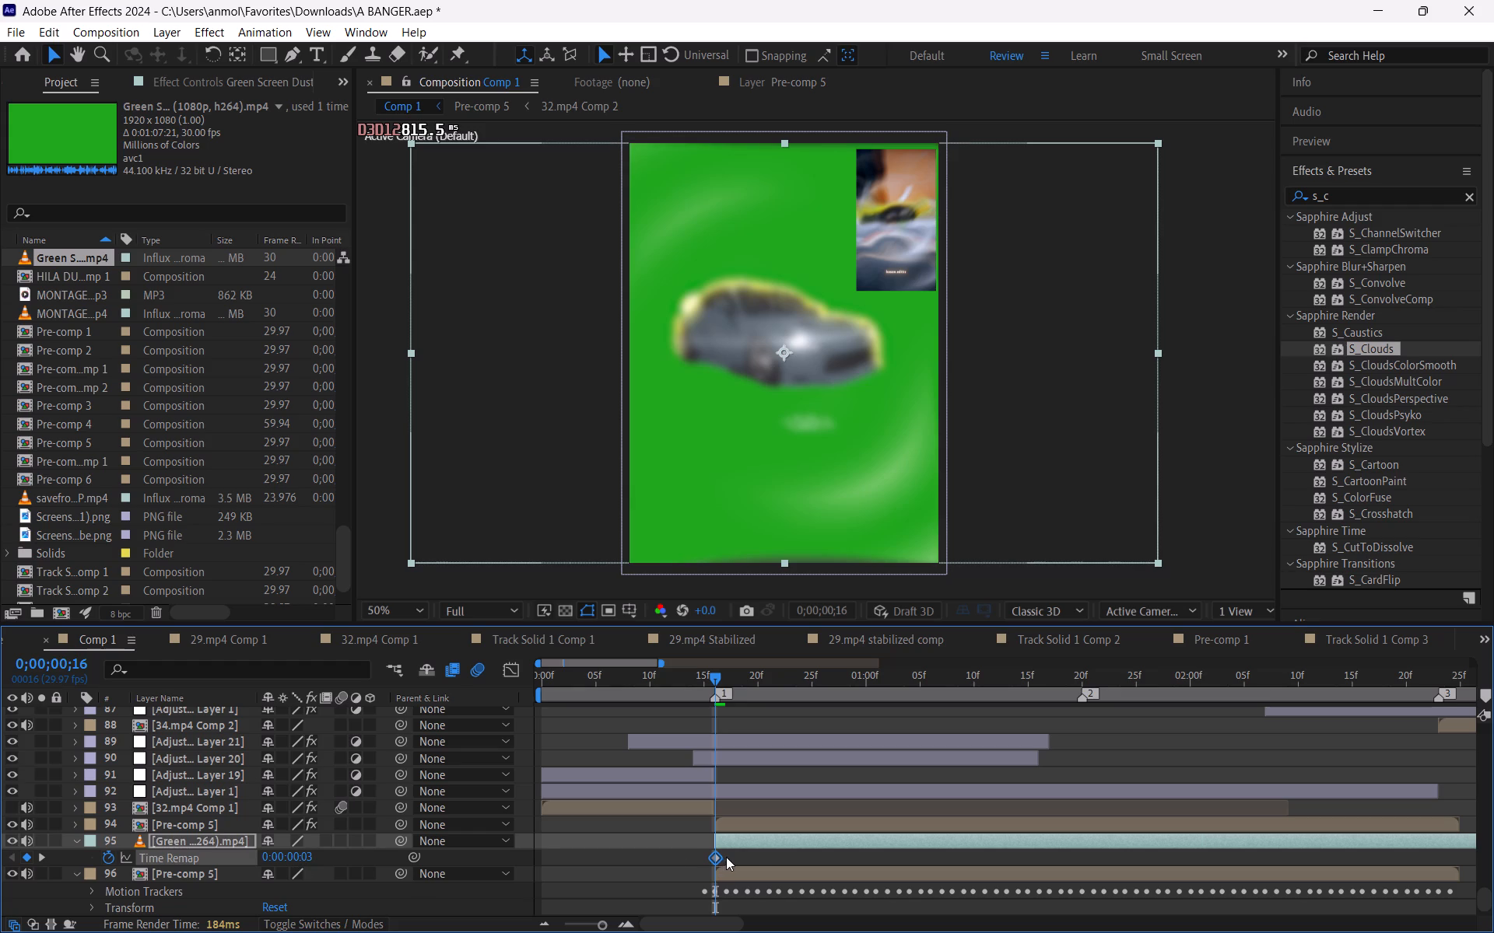
Set the Green Screen Dust layer's Position to 298.5, 395.0 and its Scale to 58%.
click(759, 859)
click(758, 844)
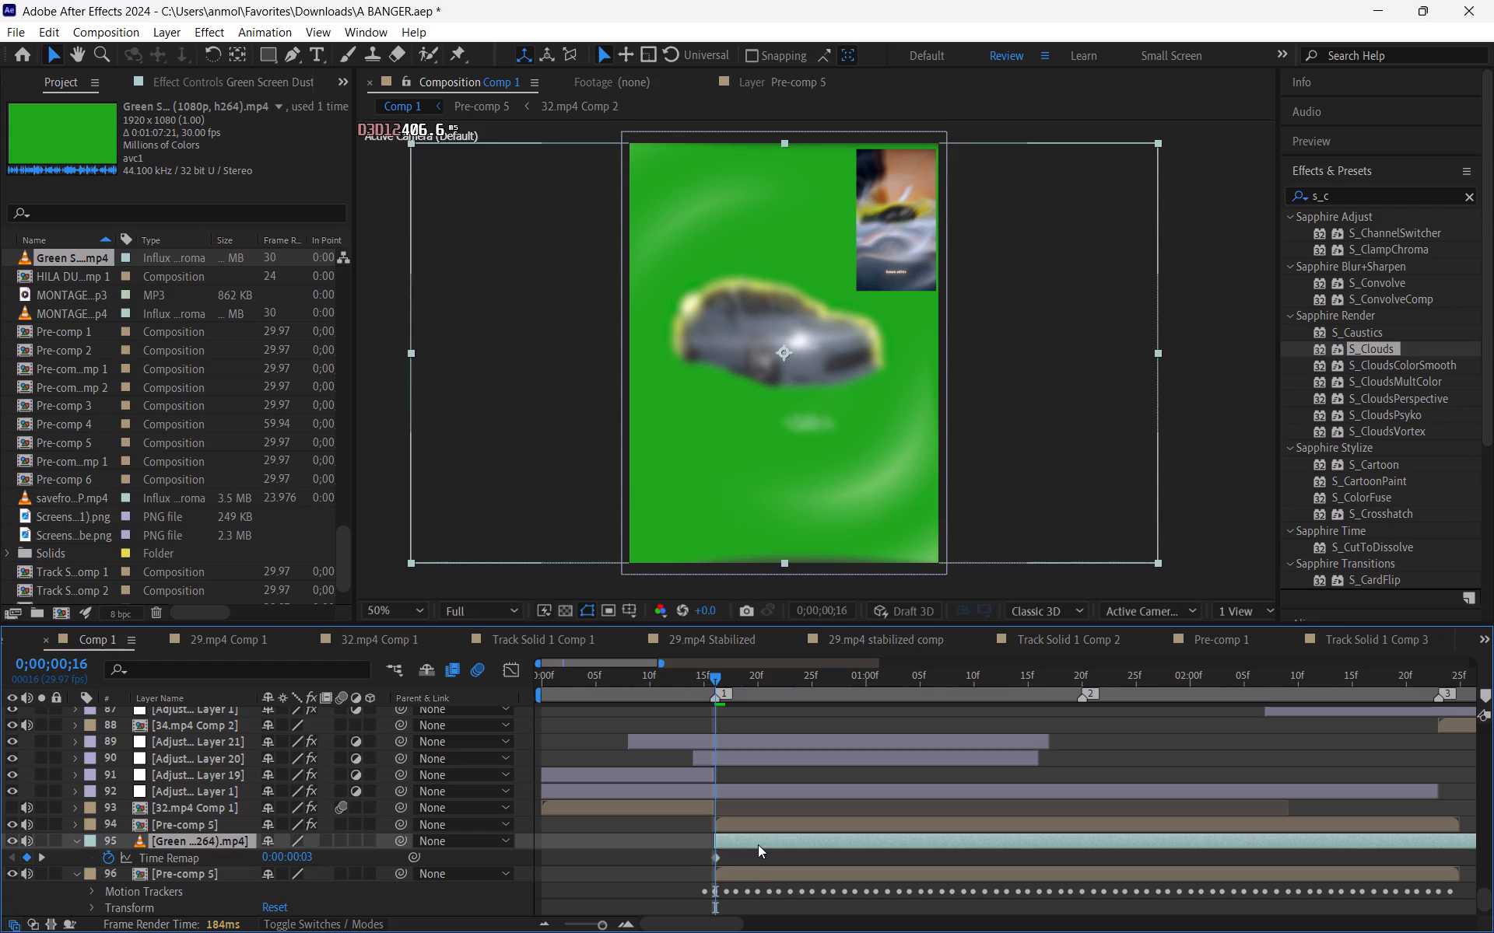
key(s)
key(shift+p)
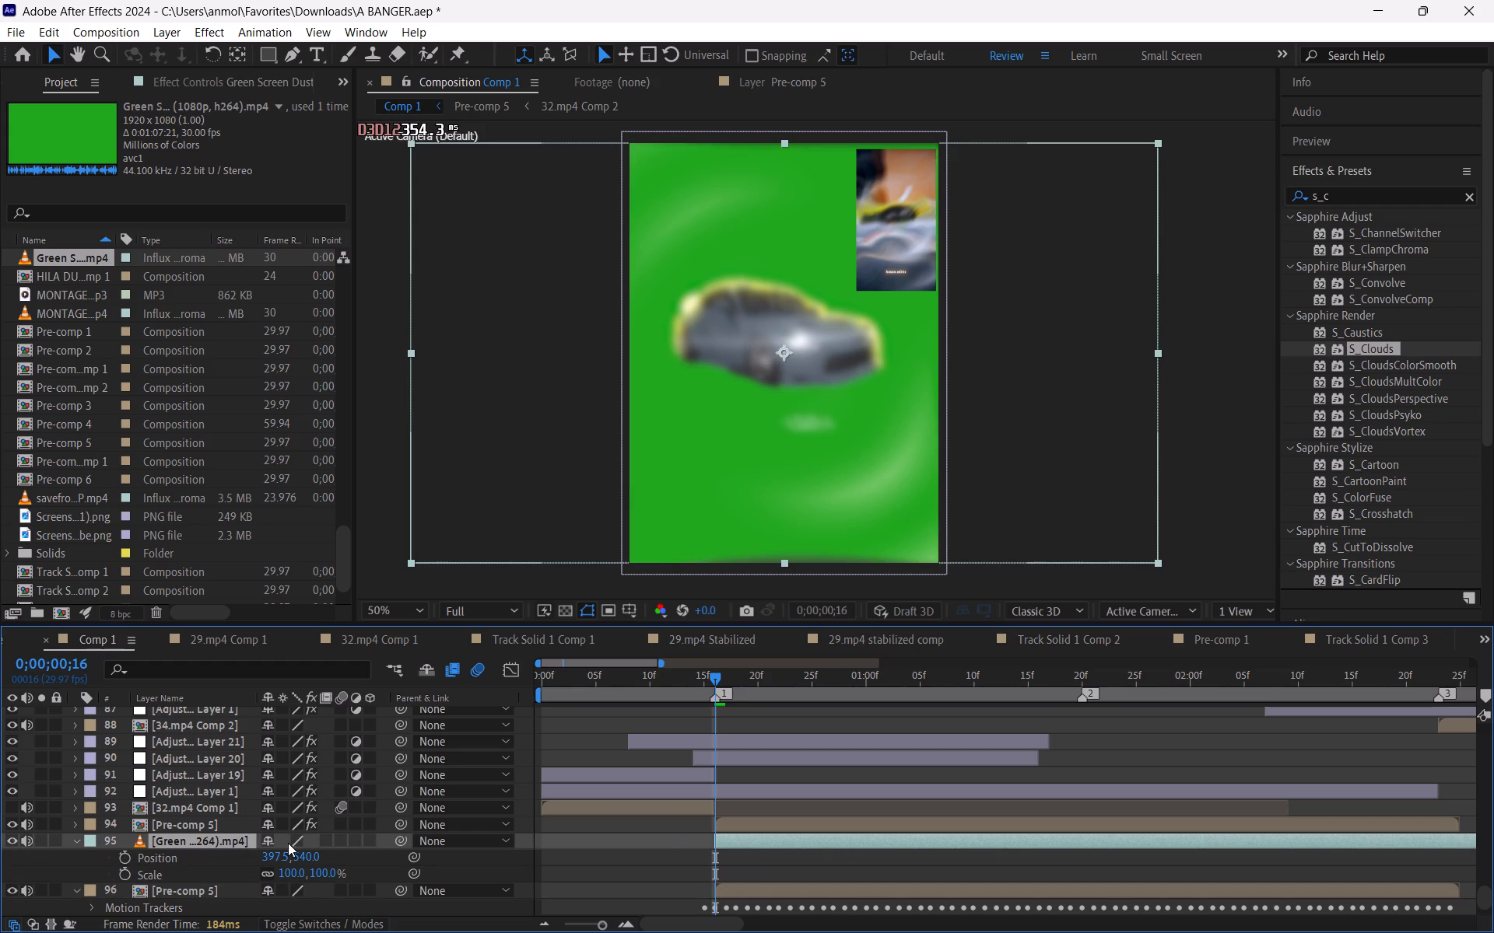
drag(279, 864, 220, 854)
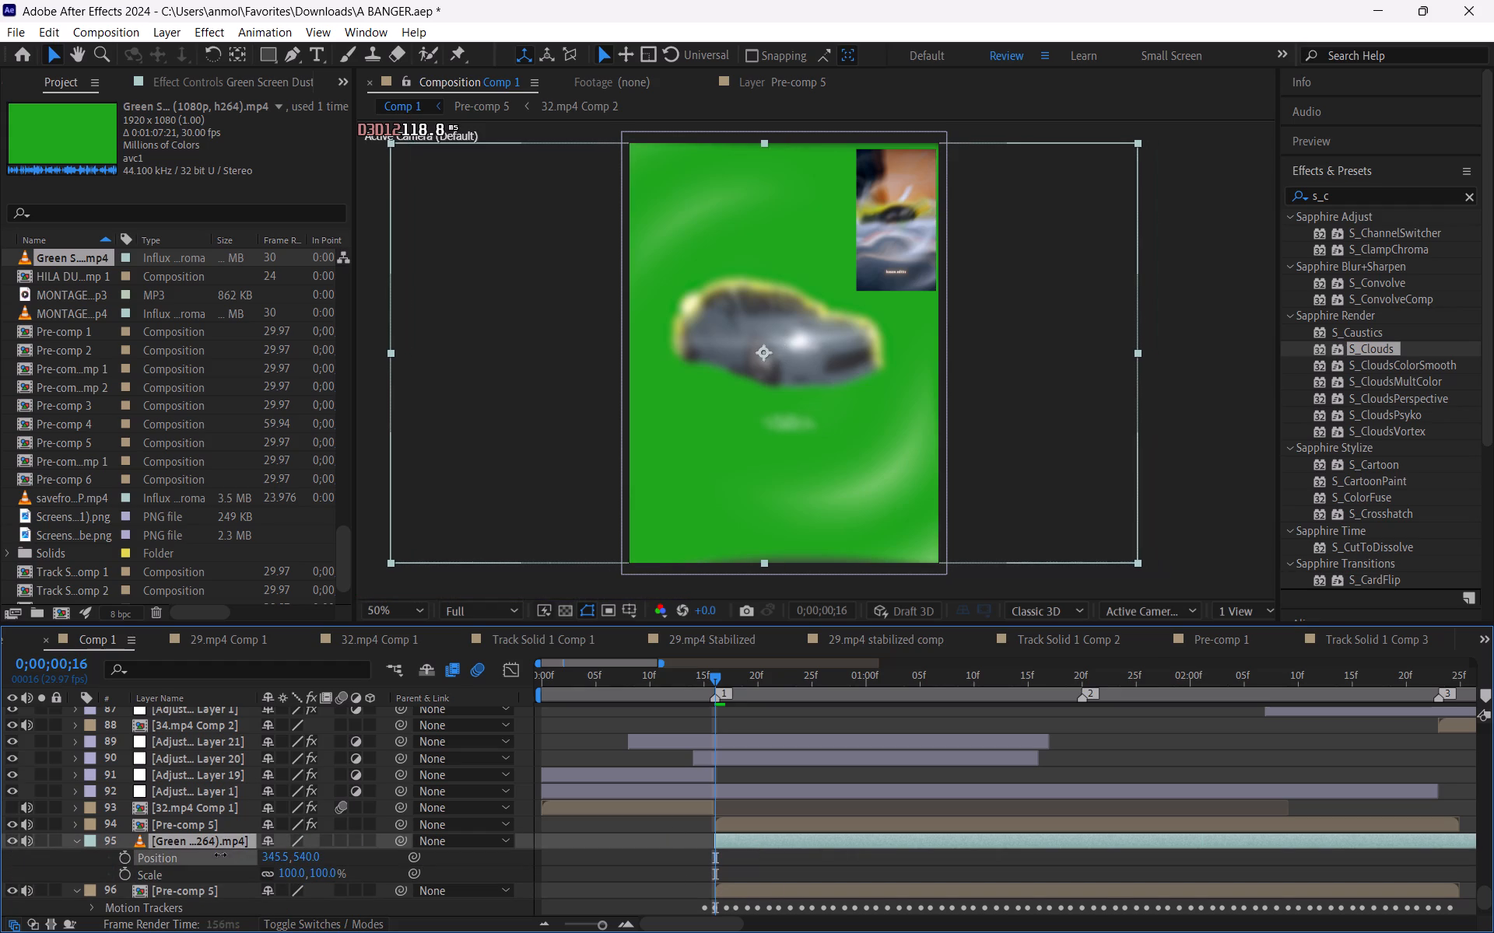
drag(220, 854, 168, 849)
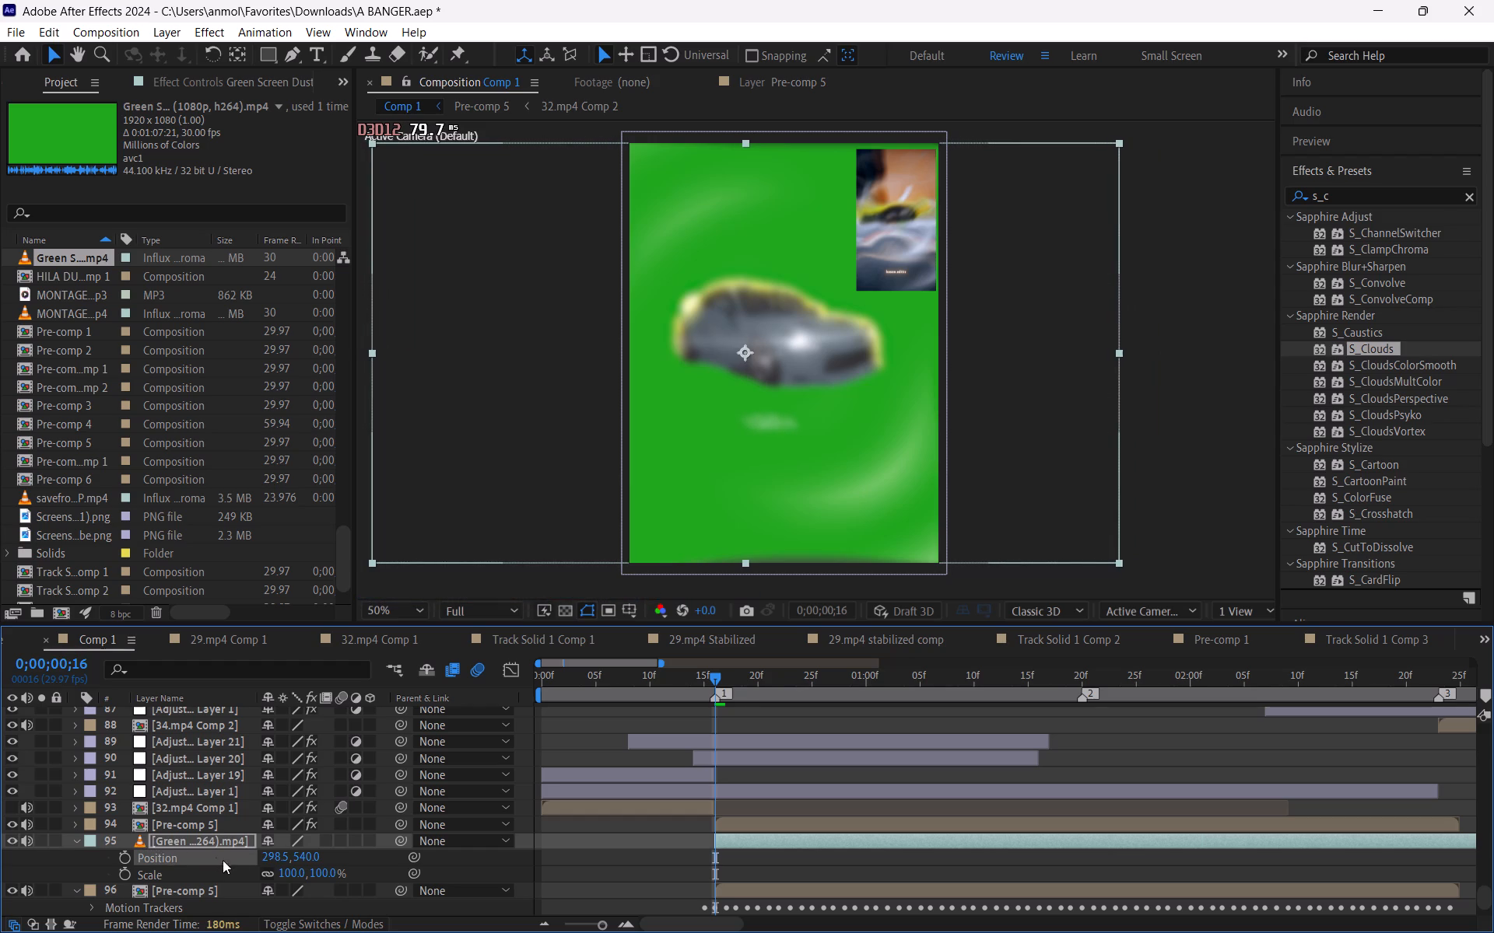
drag(296, 858, 219, 837)
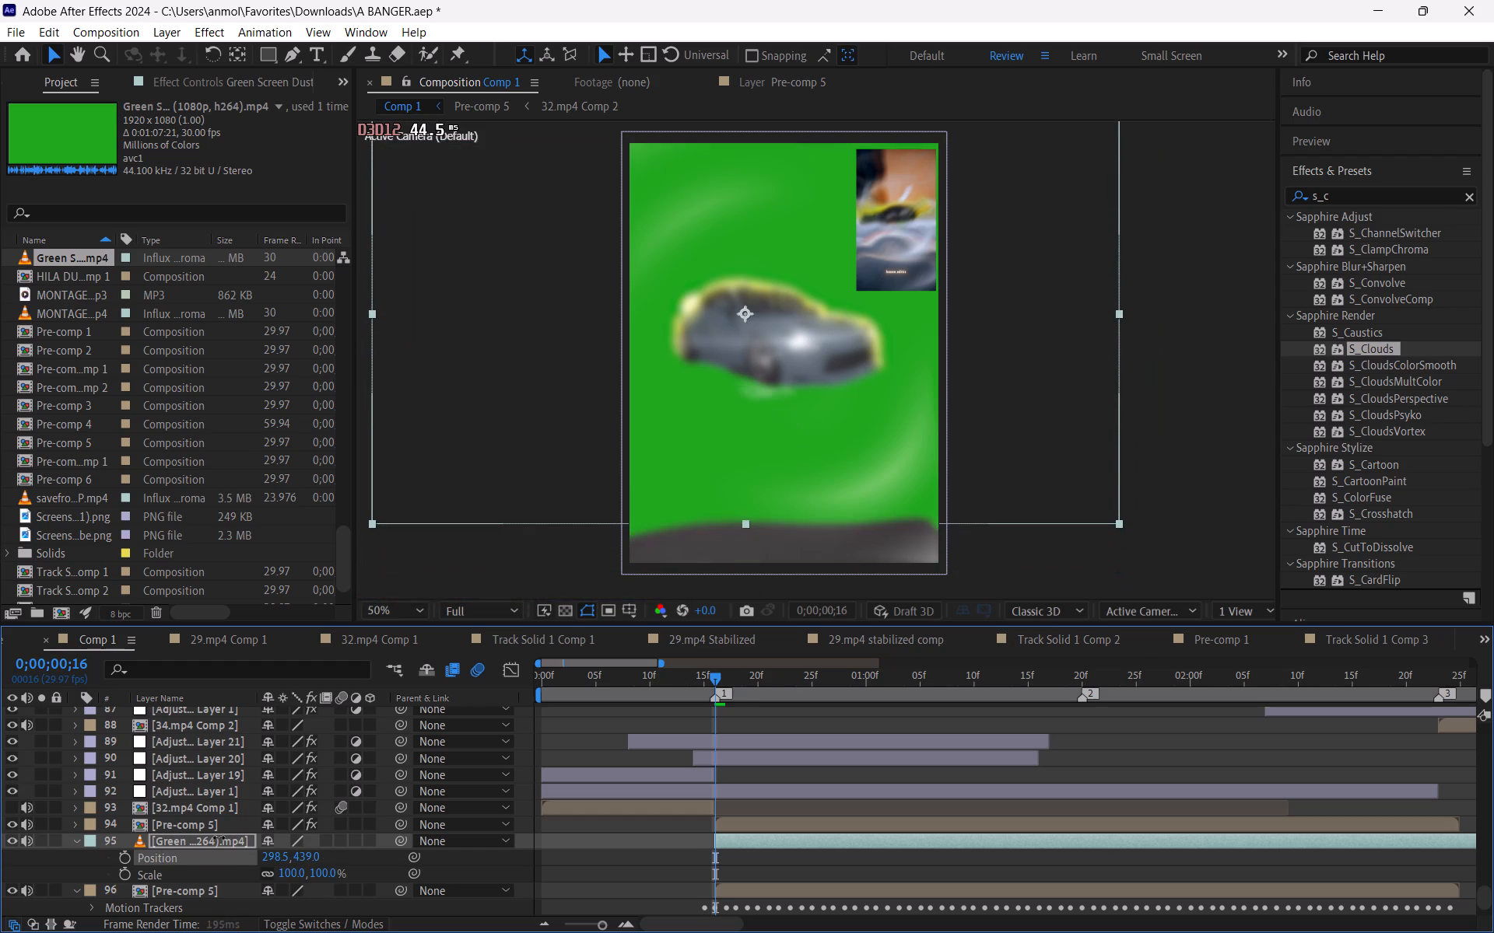
drag(219, 837, 160, 833)
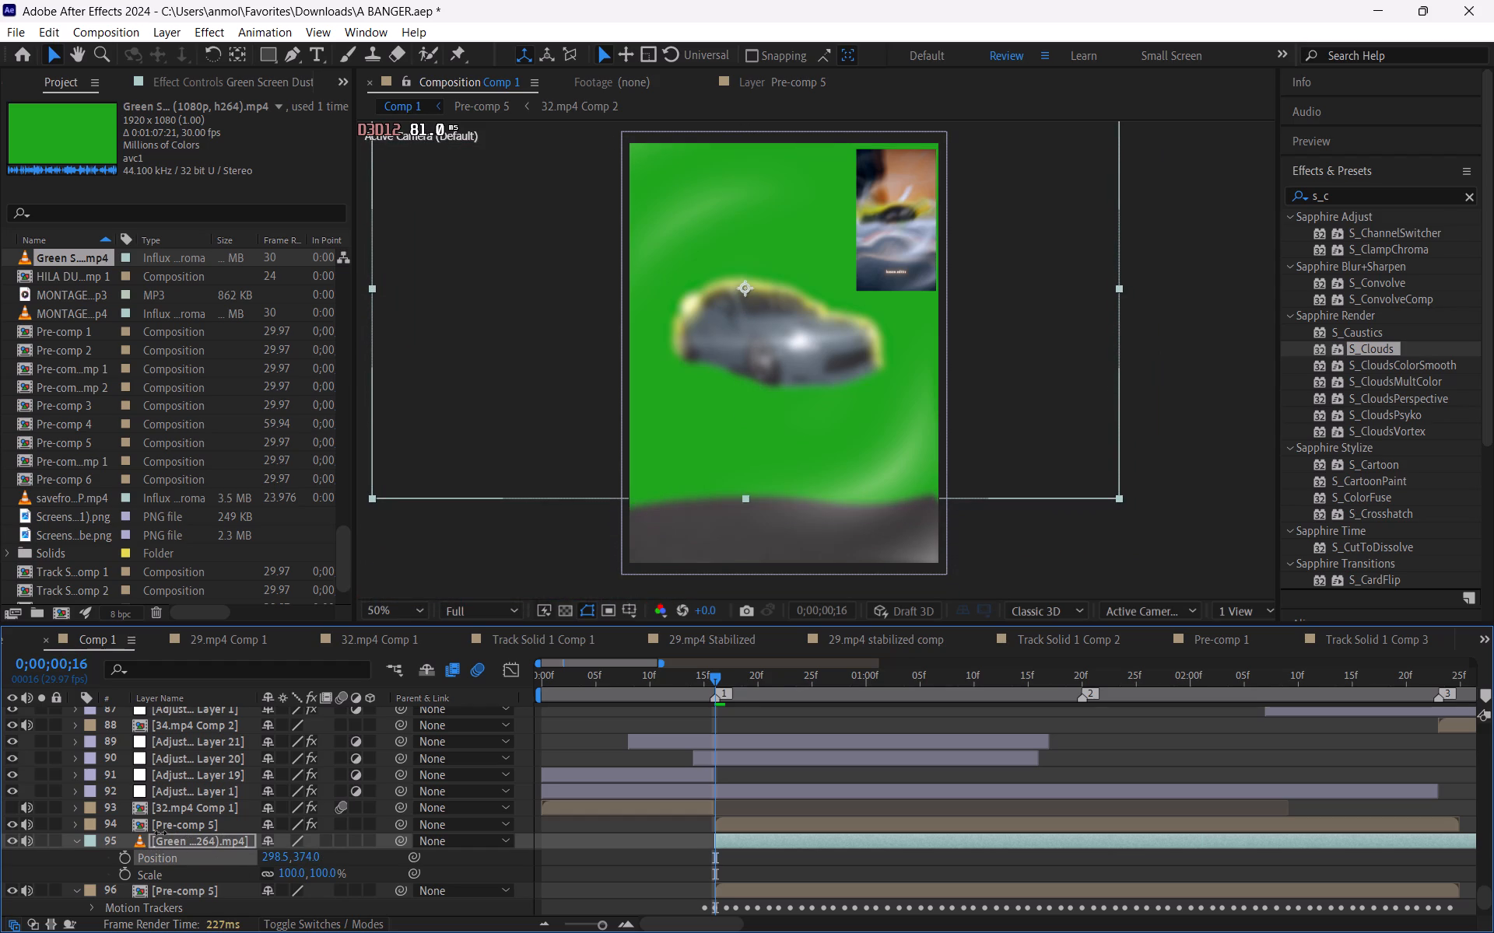
drag(160, 833, 178, 835)
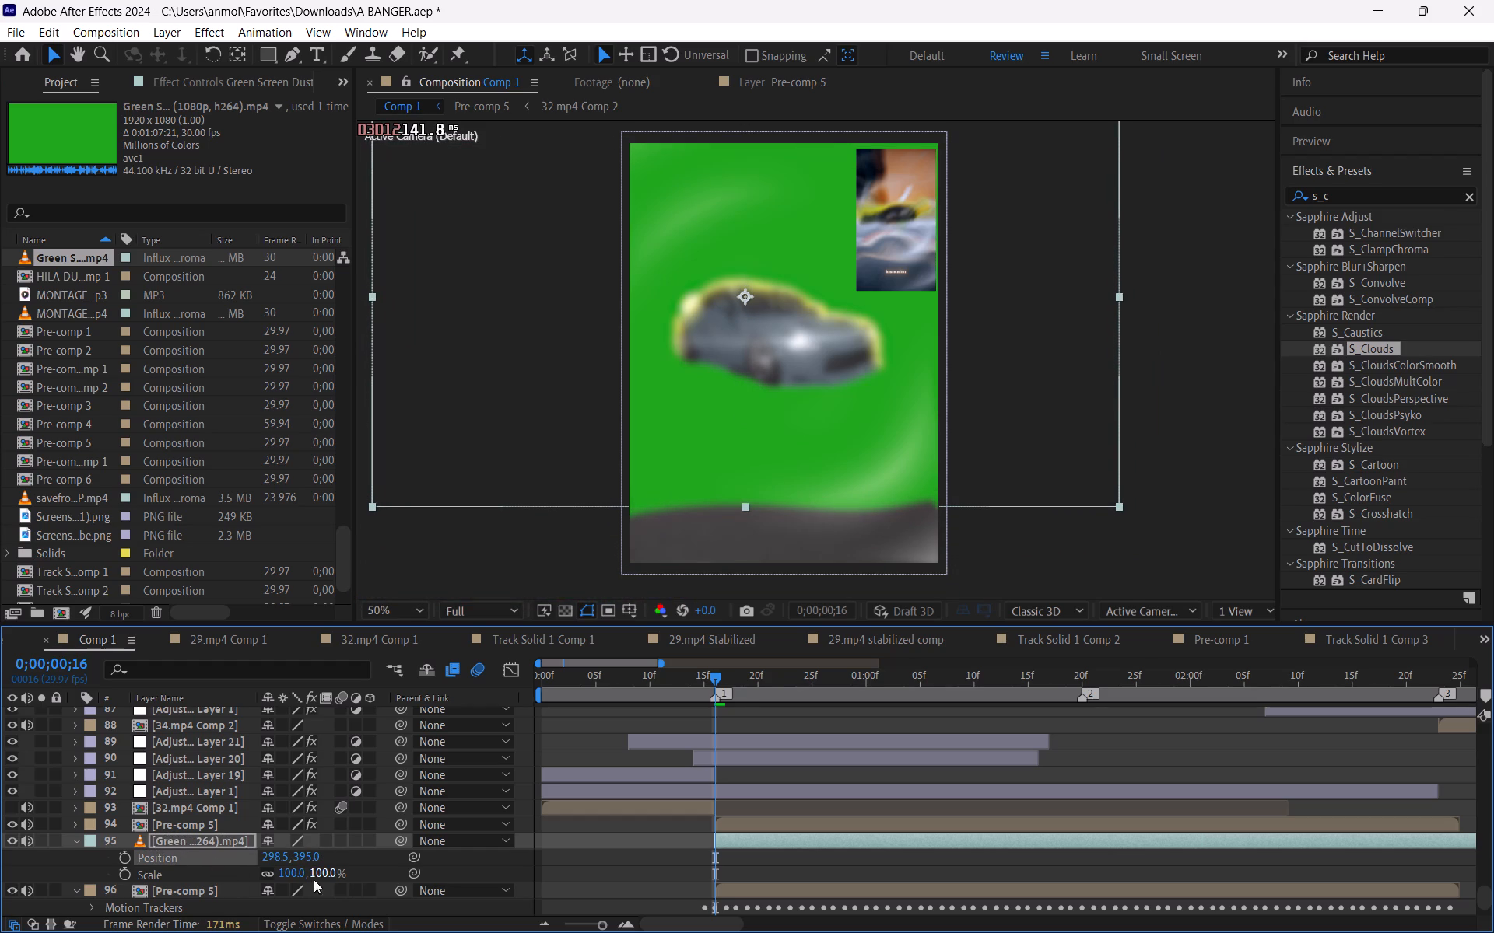
drag(295, 881, 265, 882)
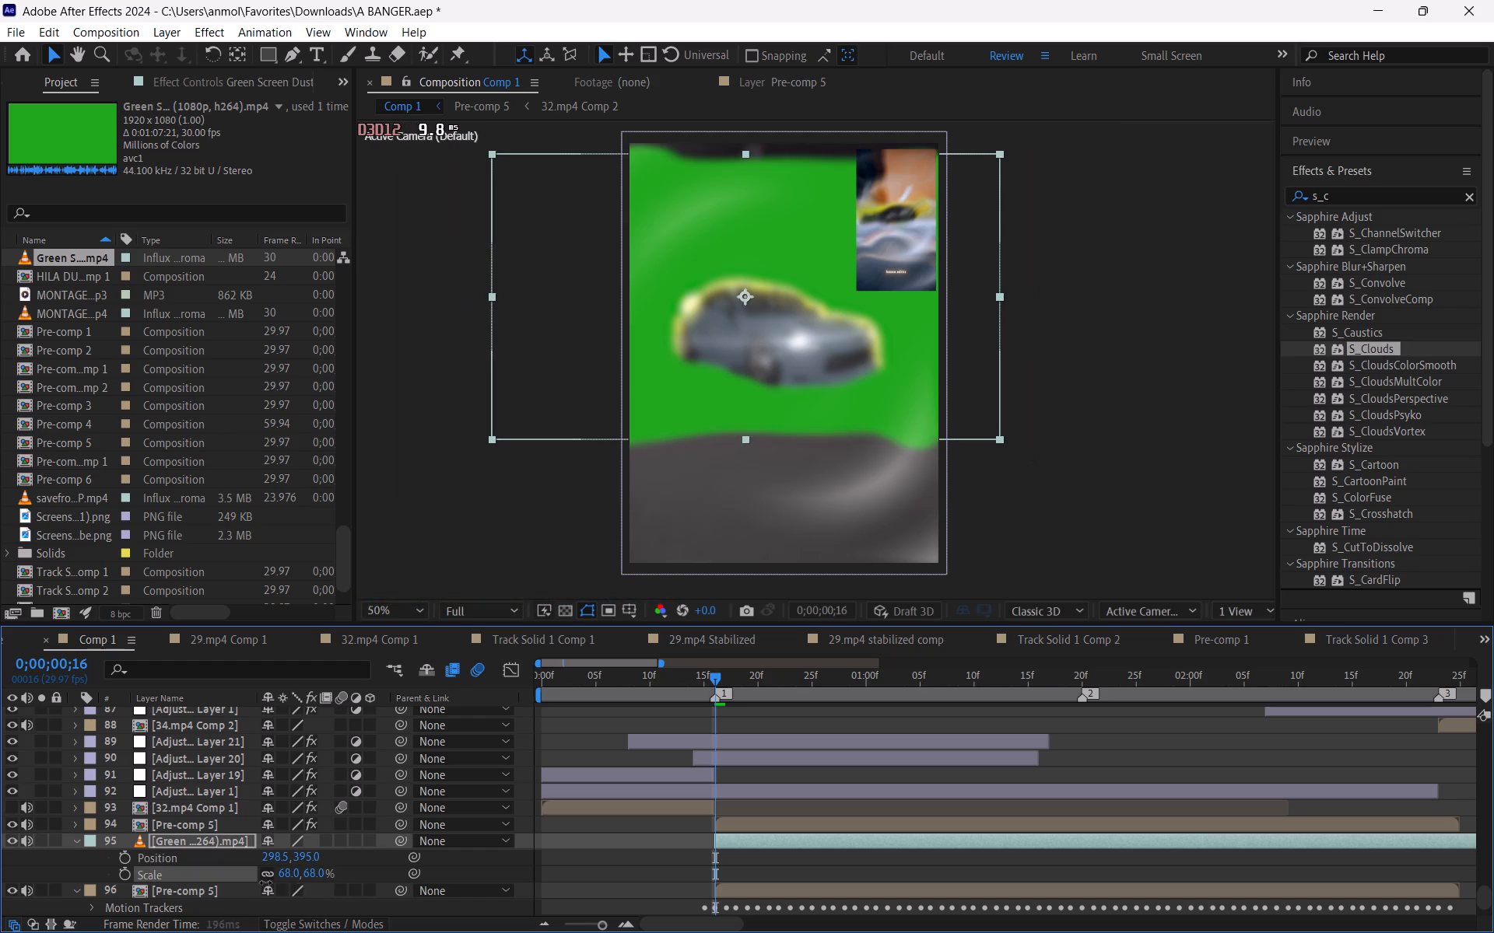
drag(265, 882, 260, 886)
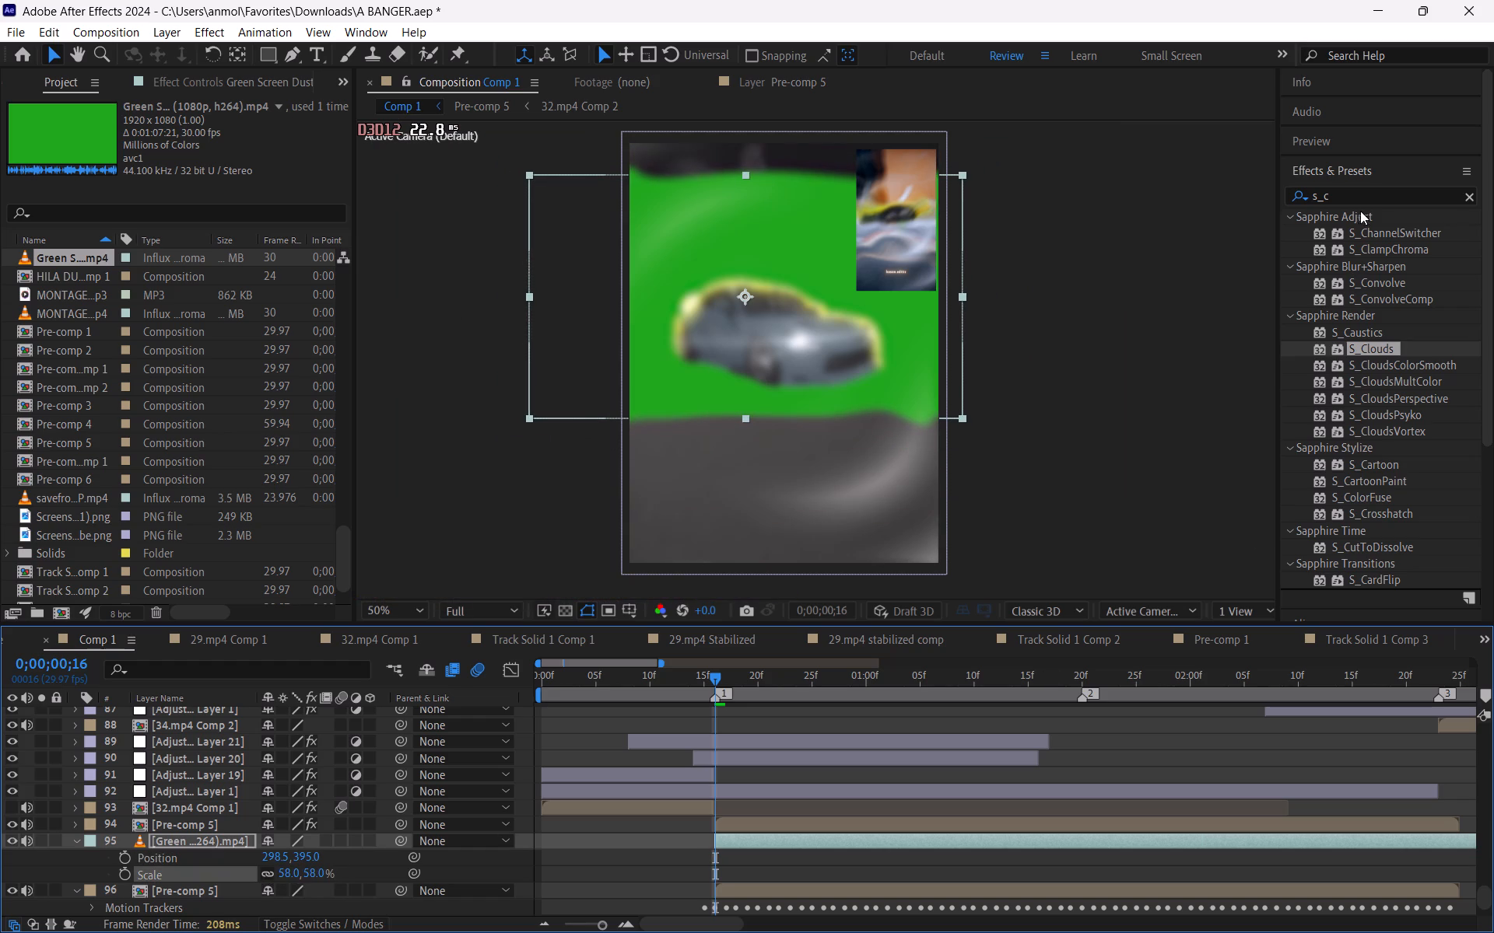
Find the Keylight (1.2) effect and apply it to the Green Screen Dust layer.
double_click(1360, 200)
text(keylight)
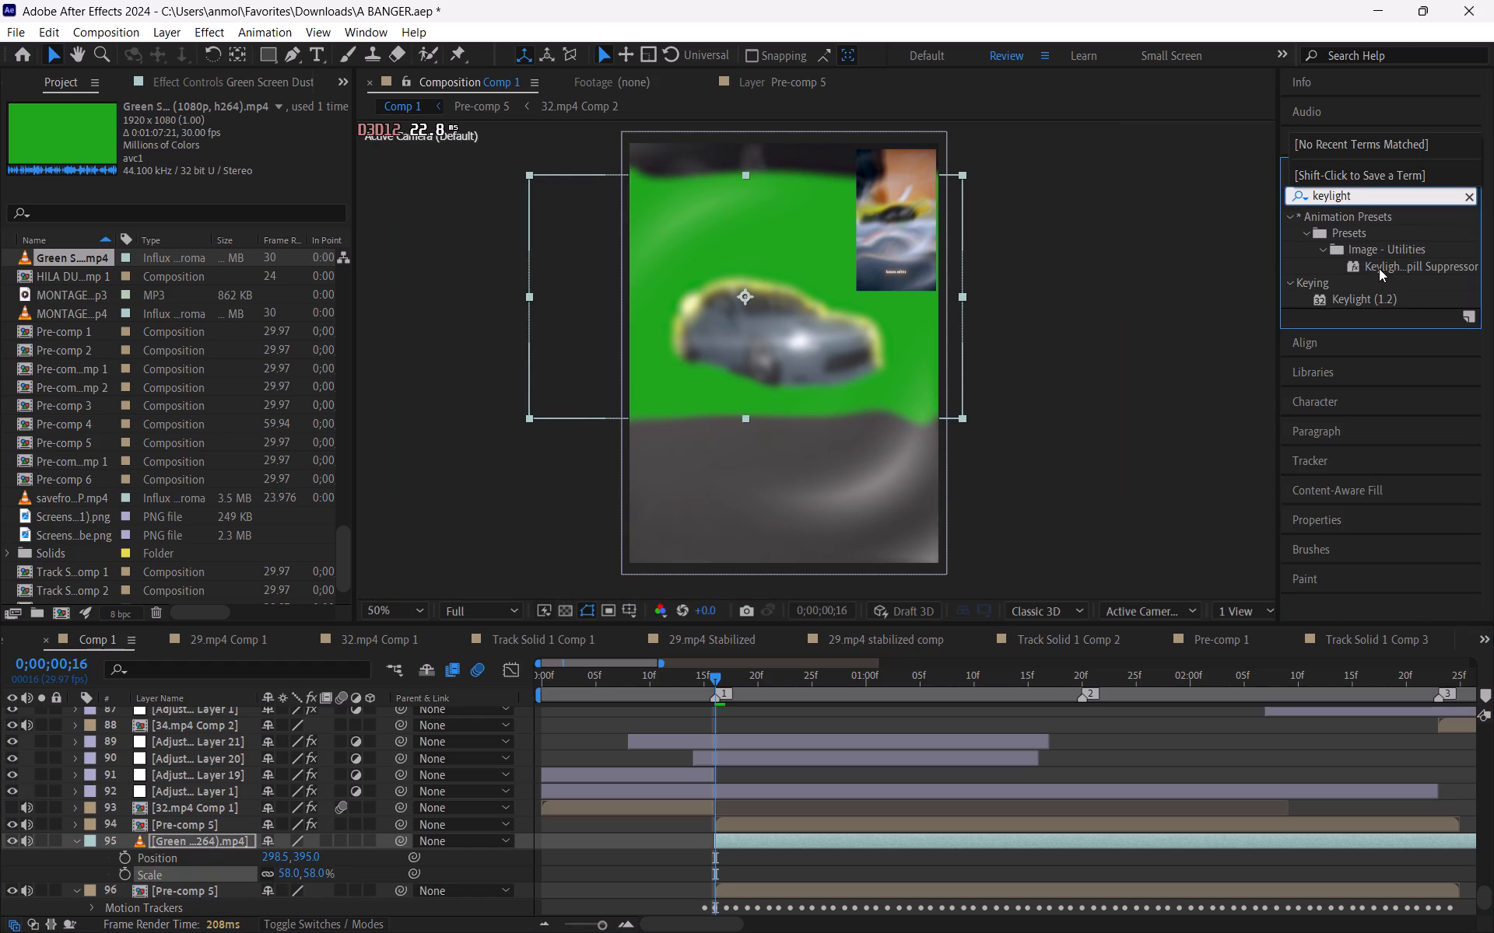
drag(1373, 295, 1015, 836)
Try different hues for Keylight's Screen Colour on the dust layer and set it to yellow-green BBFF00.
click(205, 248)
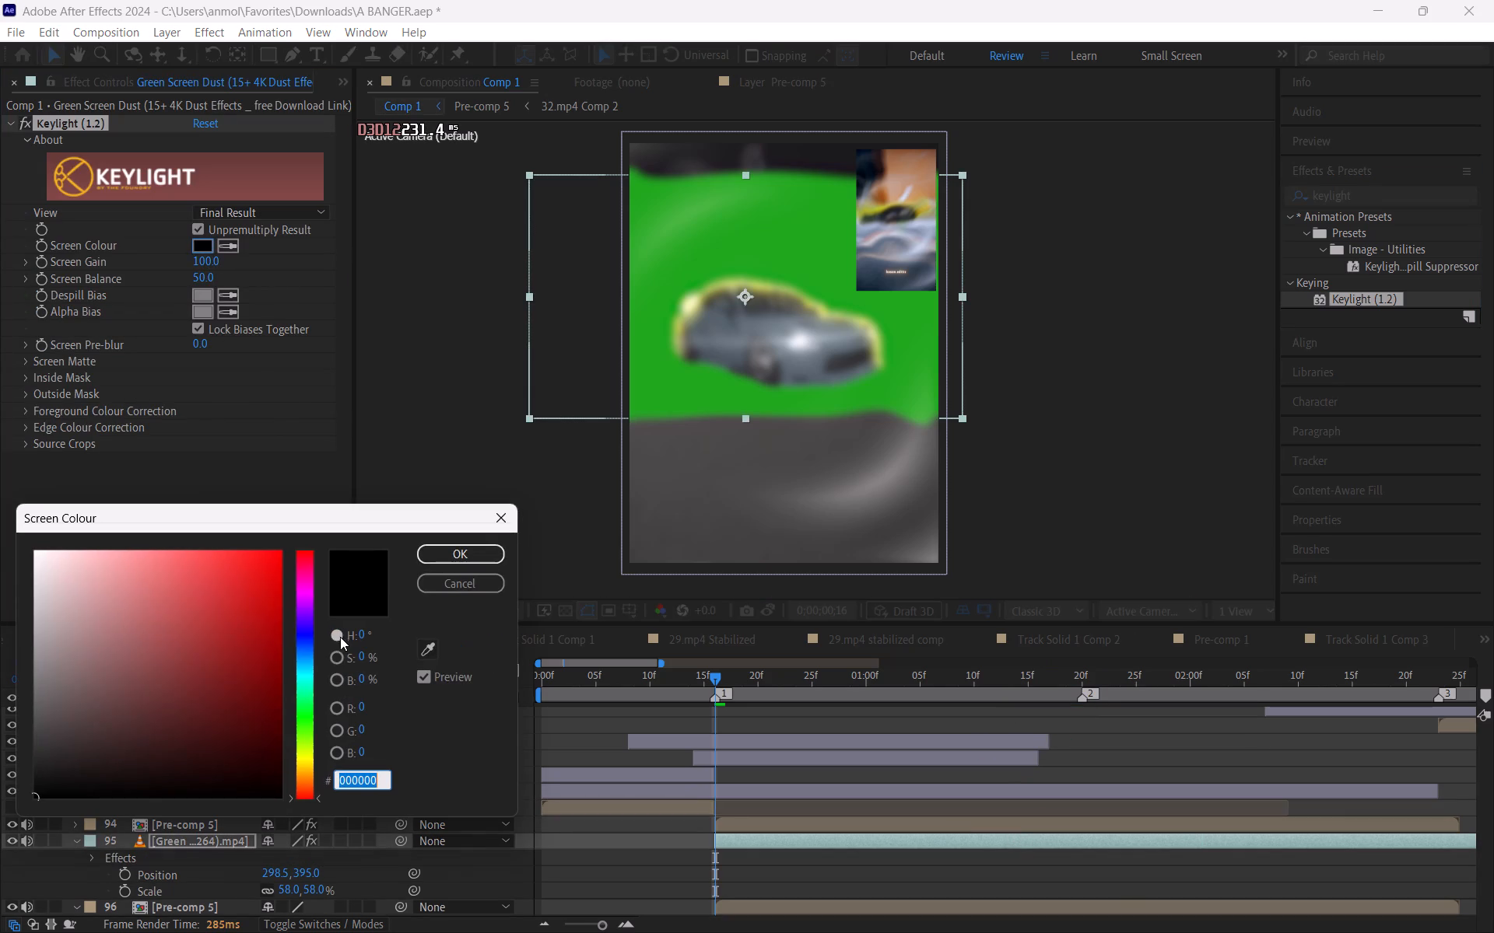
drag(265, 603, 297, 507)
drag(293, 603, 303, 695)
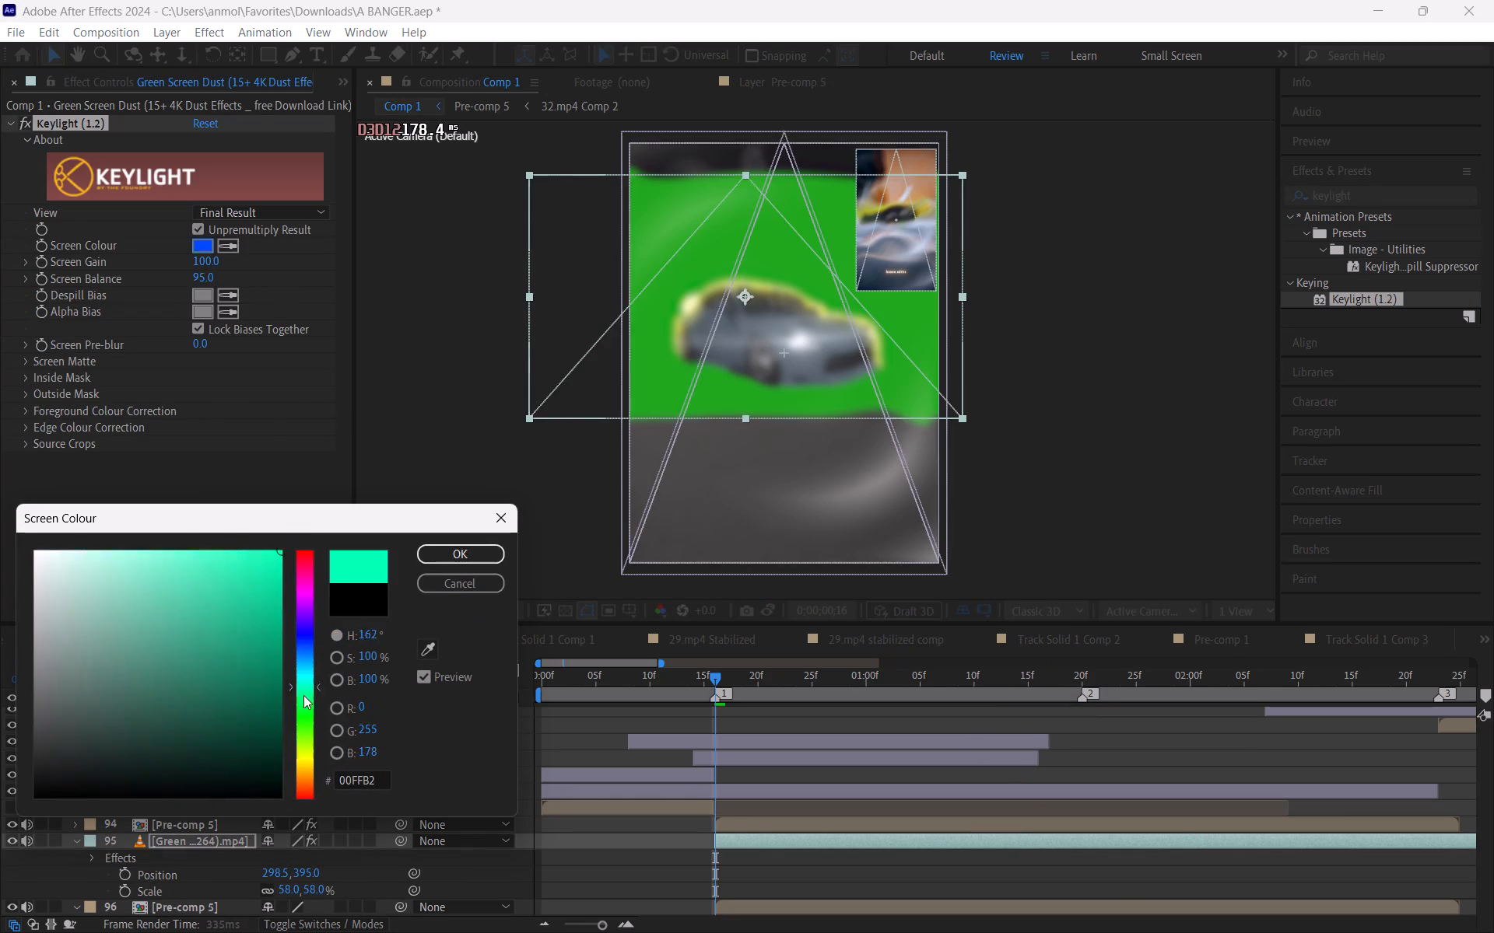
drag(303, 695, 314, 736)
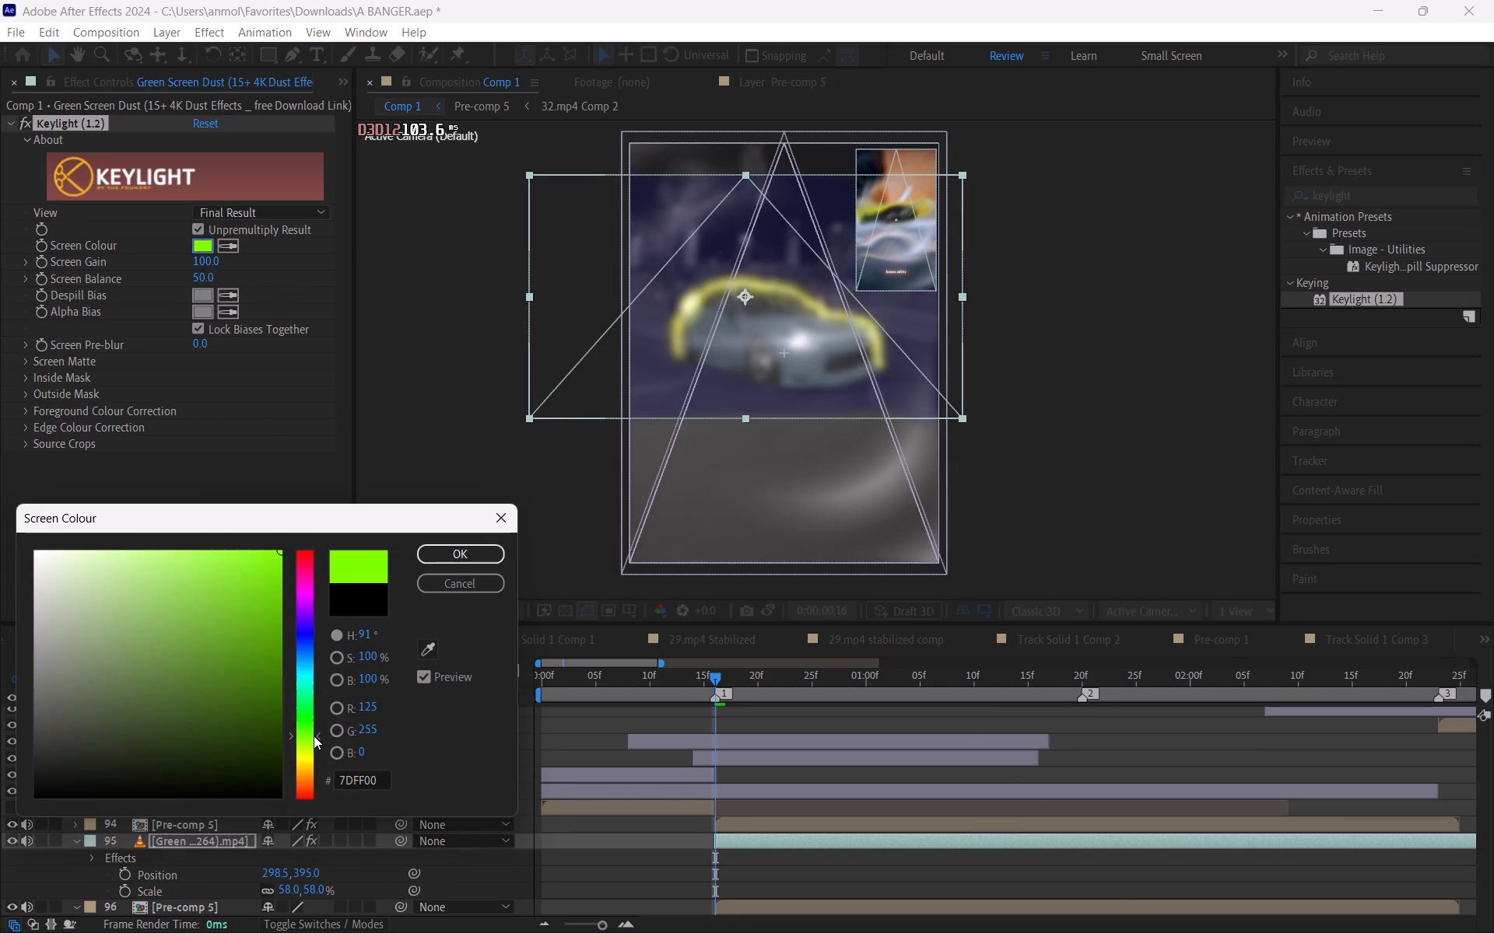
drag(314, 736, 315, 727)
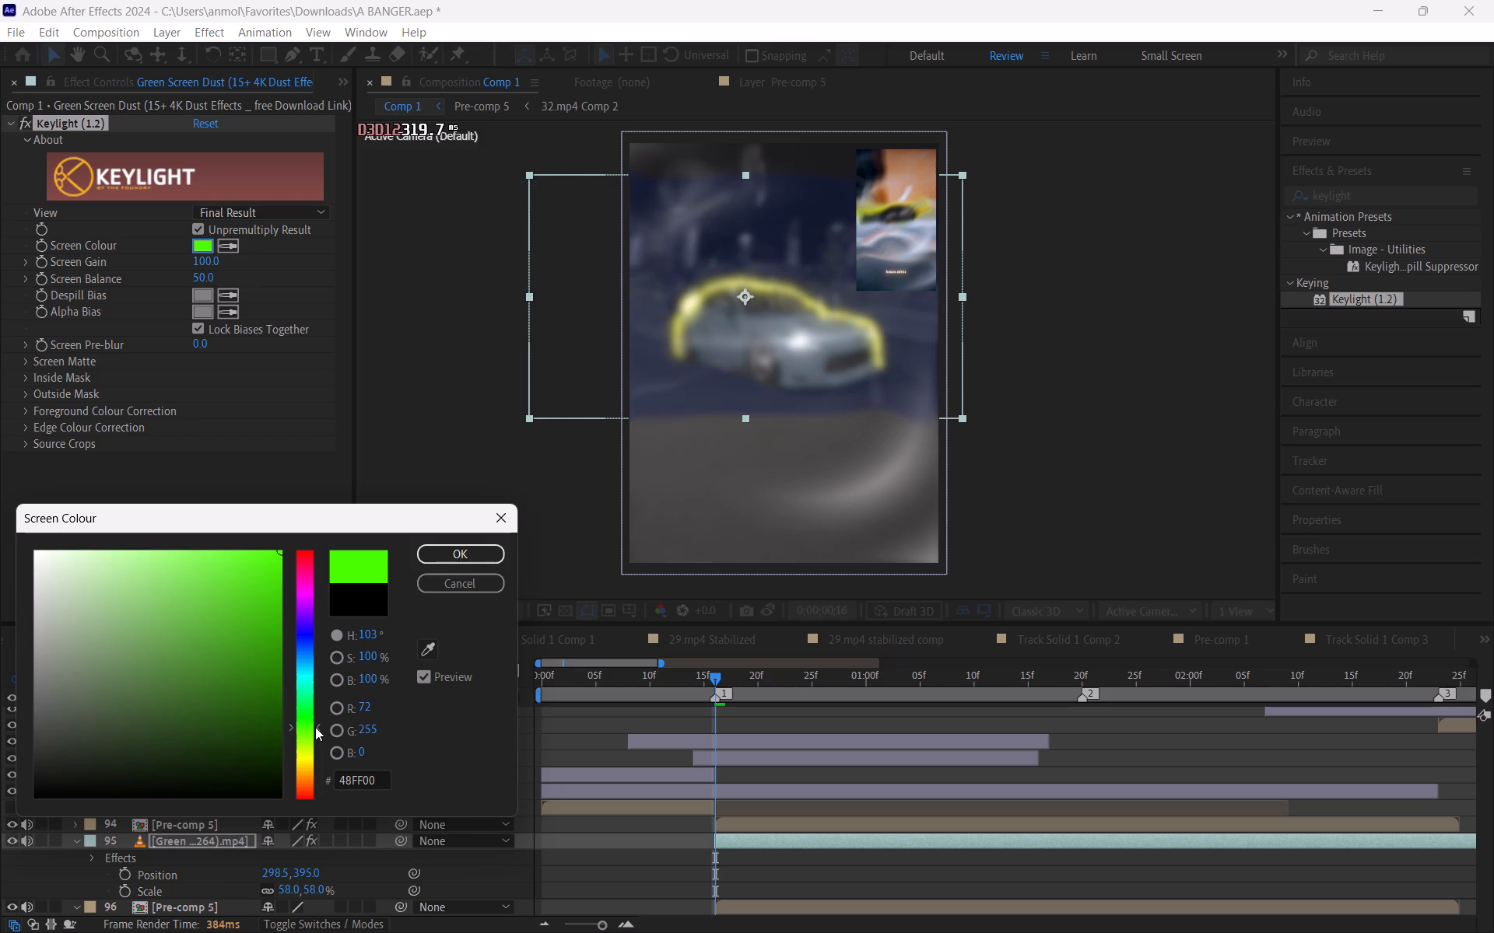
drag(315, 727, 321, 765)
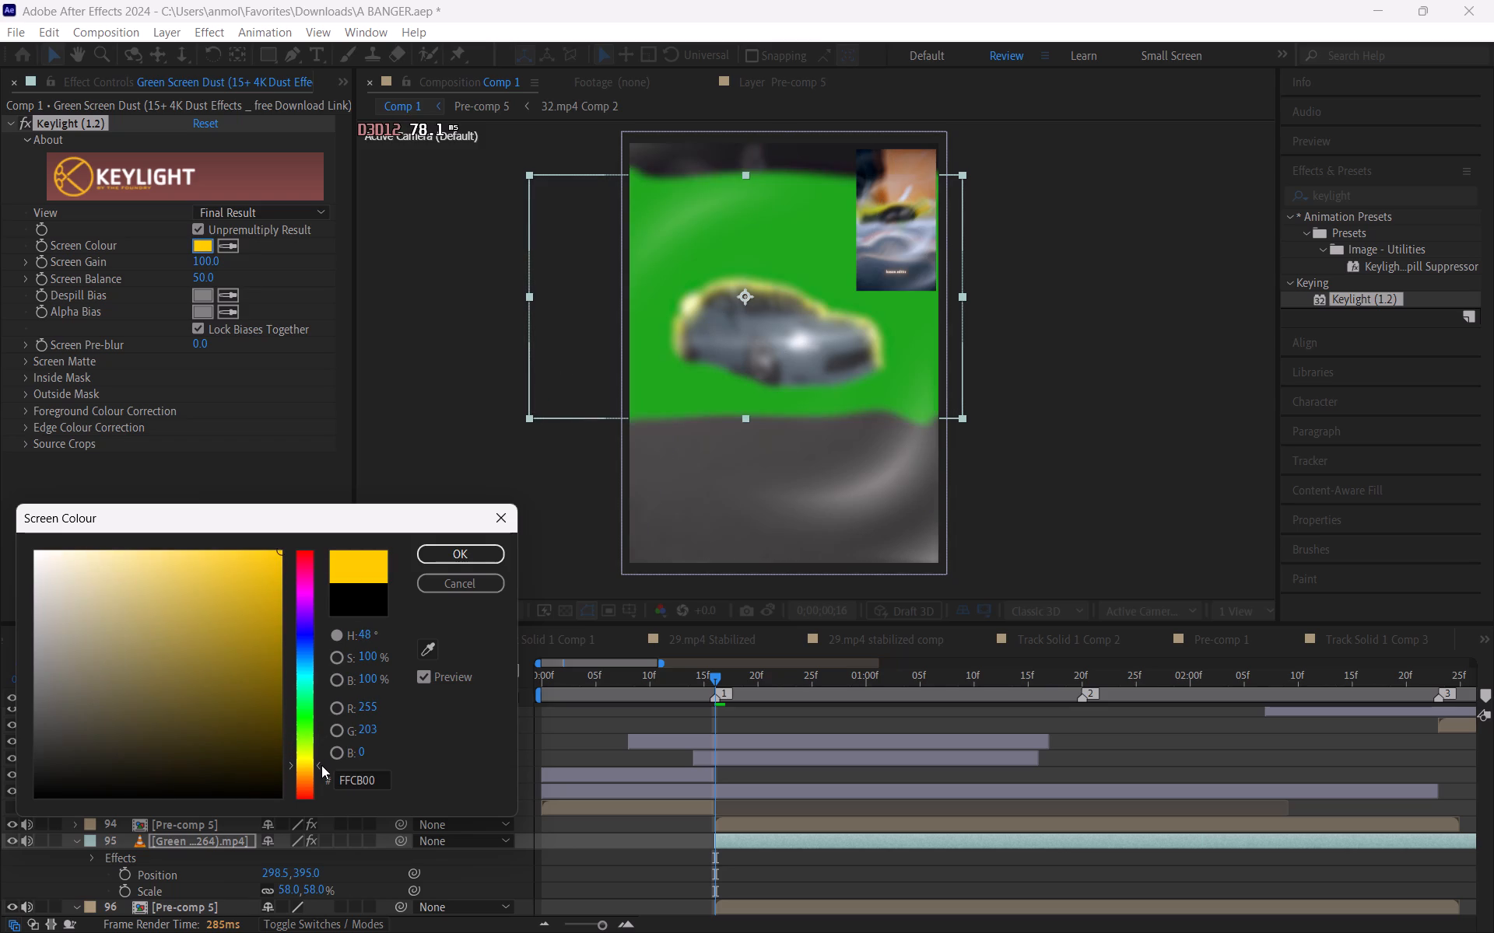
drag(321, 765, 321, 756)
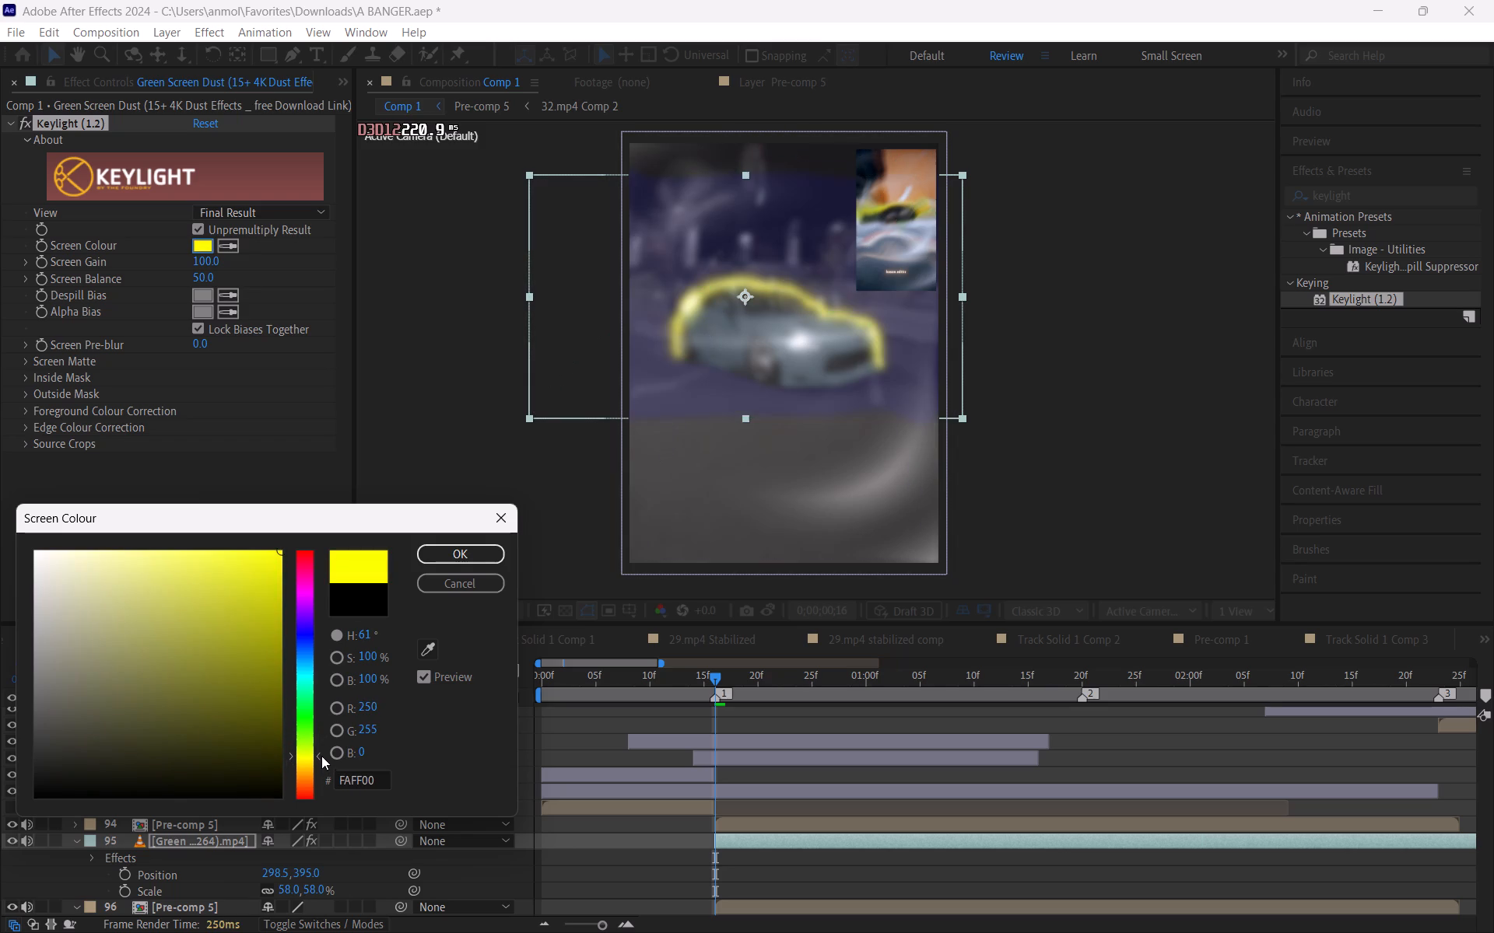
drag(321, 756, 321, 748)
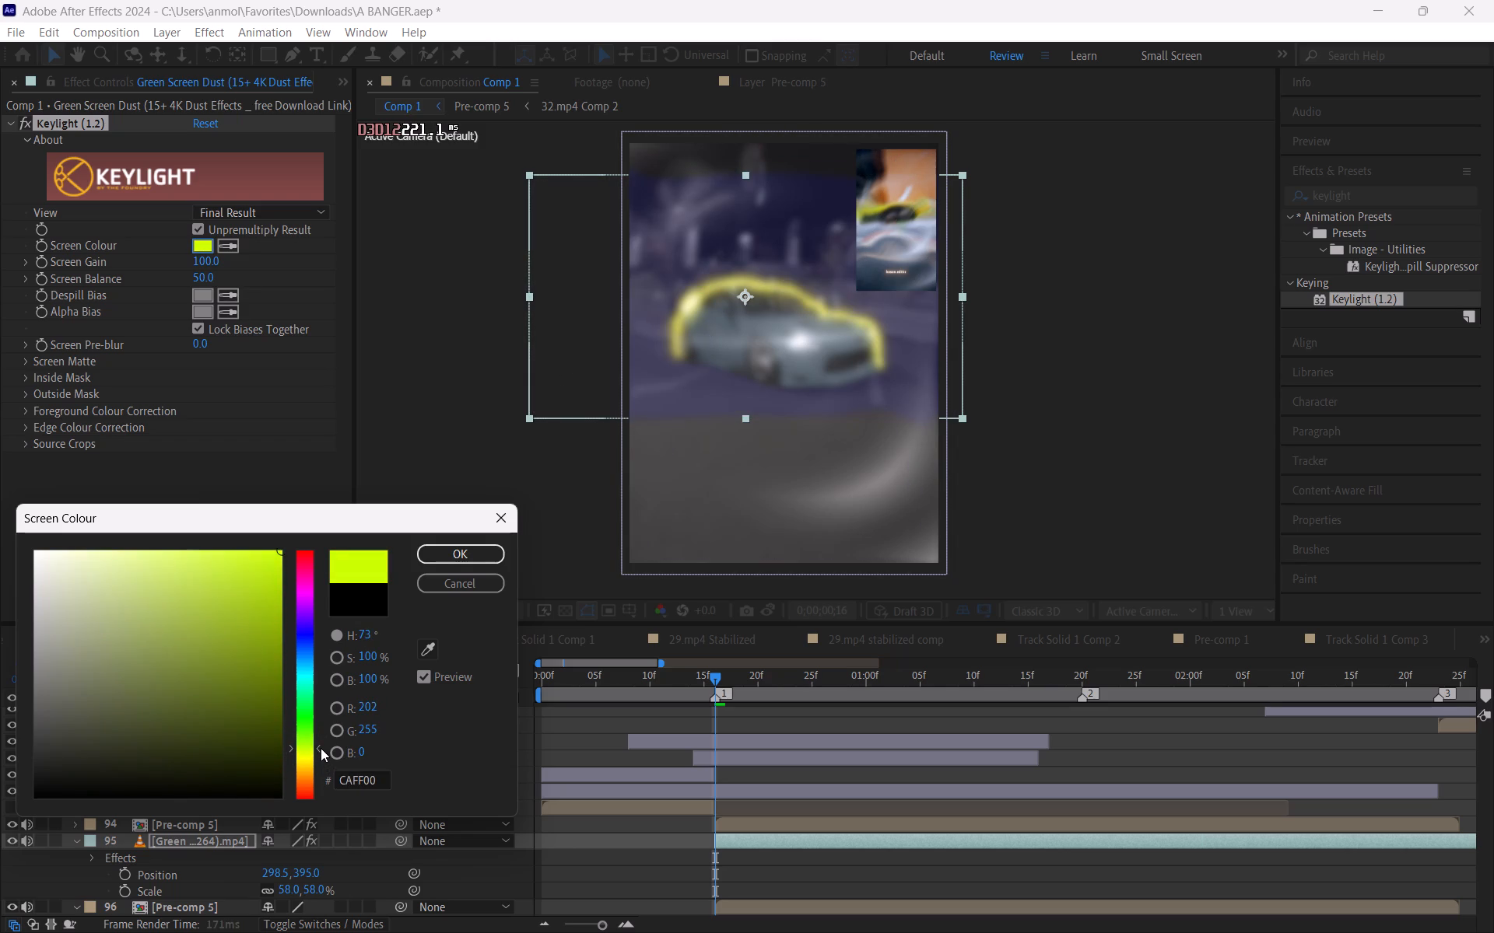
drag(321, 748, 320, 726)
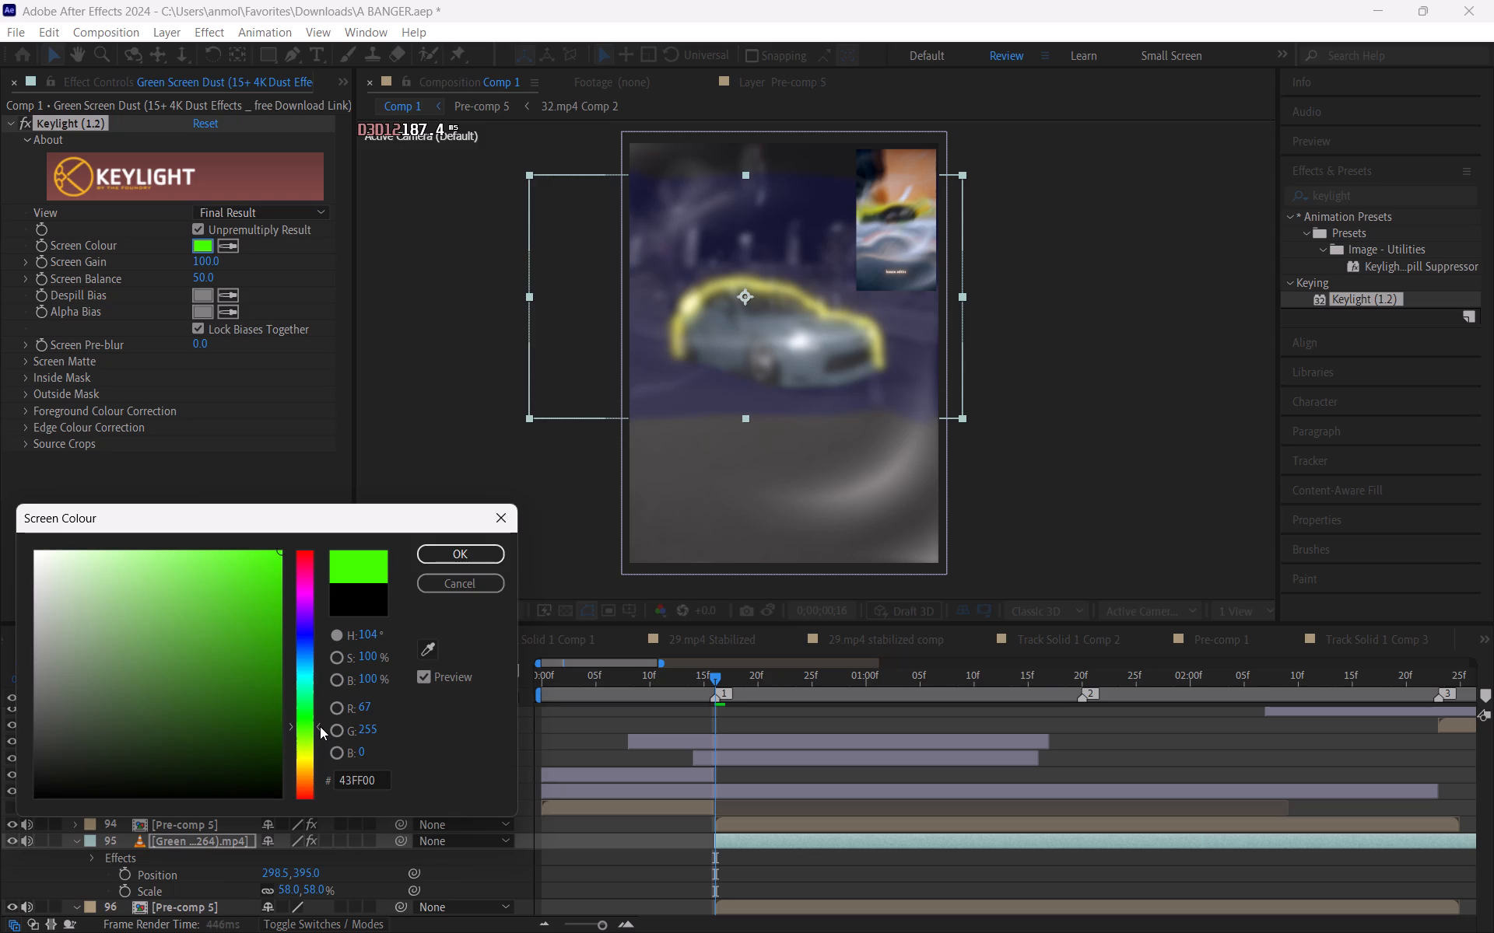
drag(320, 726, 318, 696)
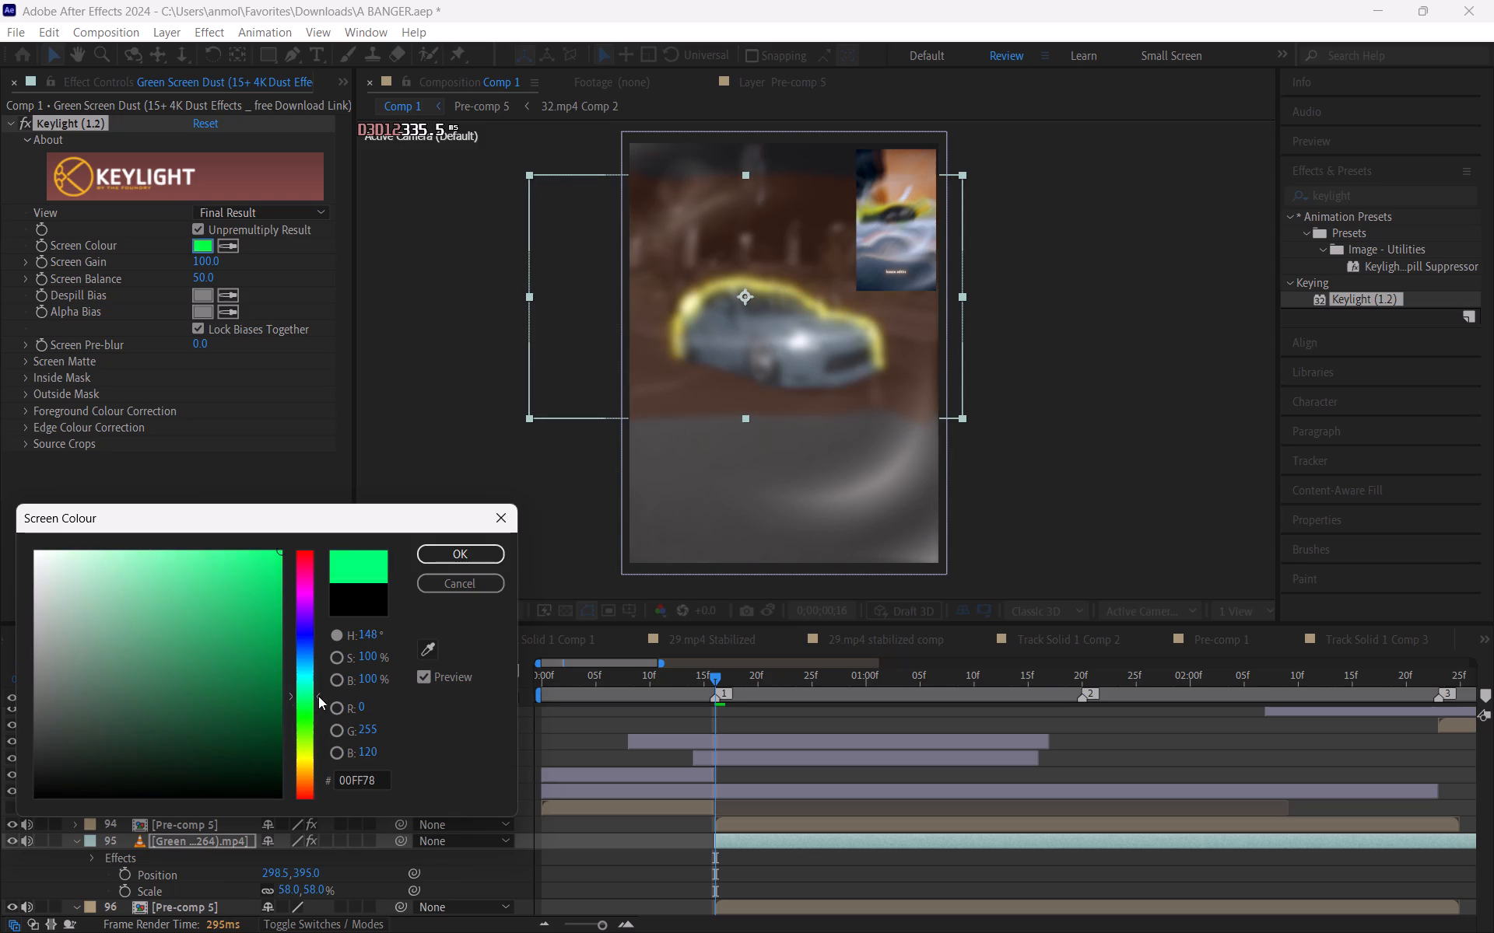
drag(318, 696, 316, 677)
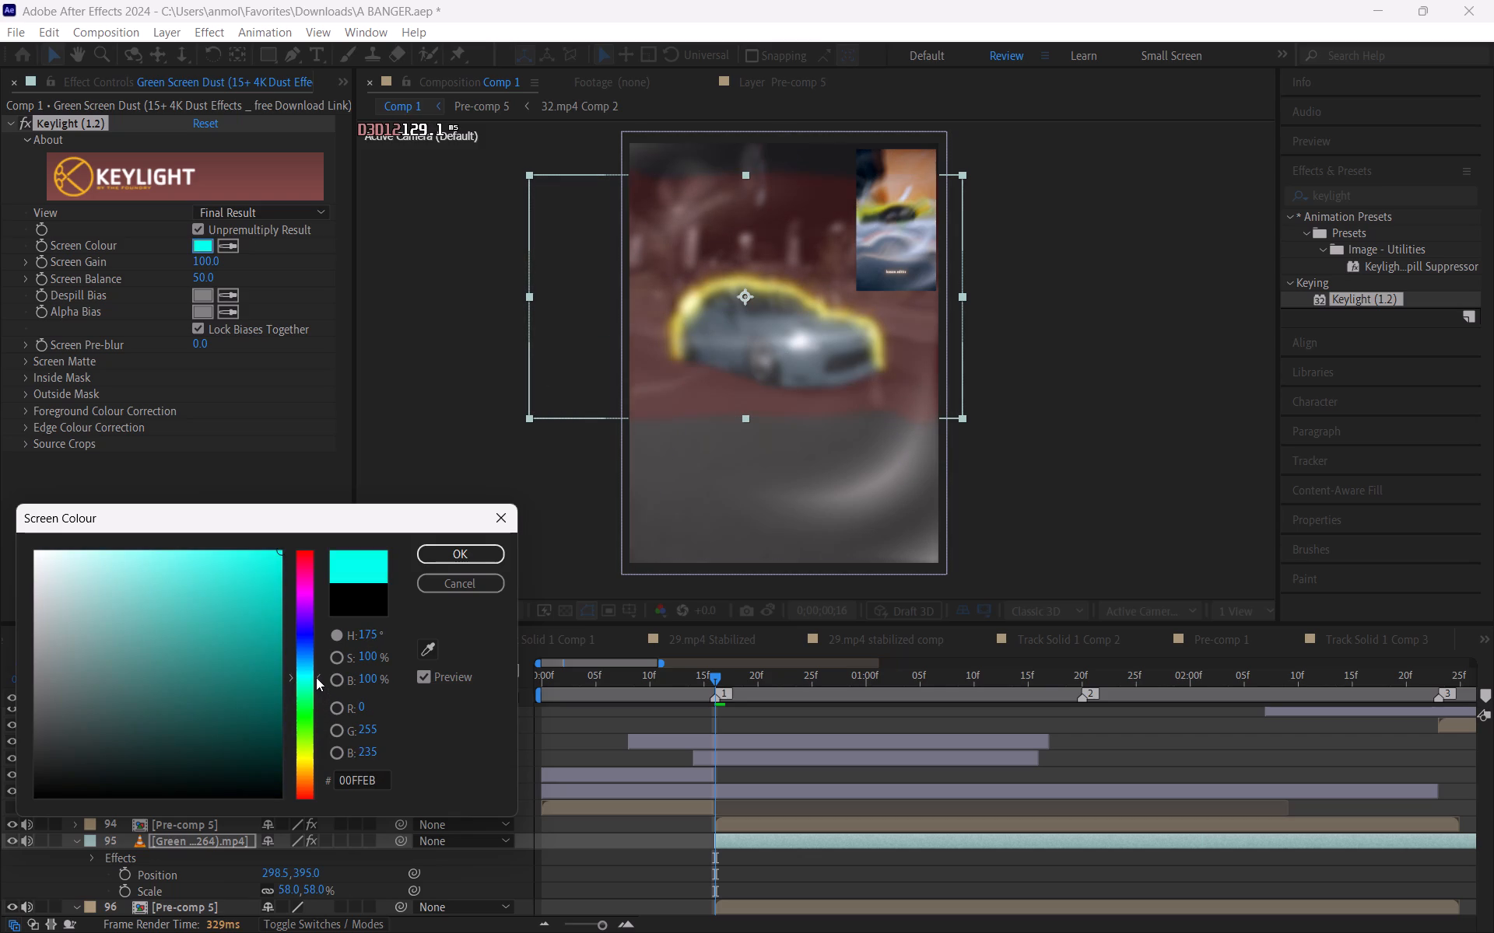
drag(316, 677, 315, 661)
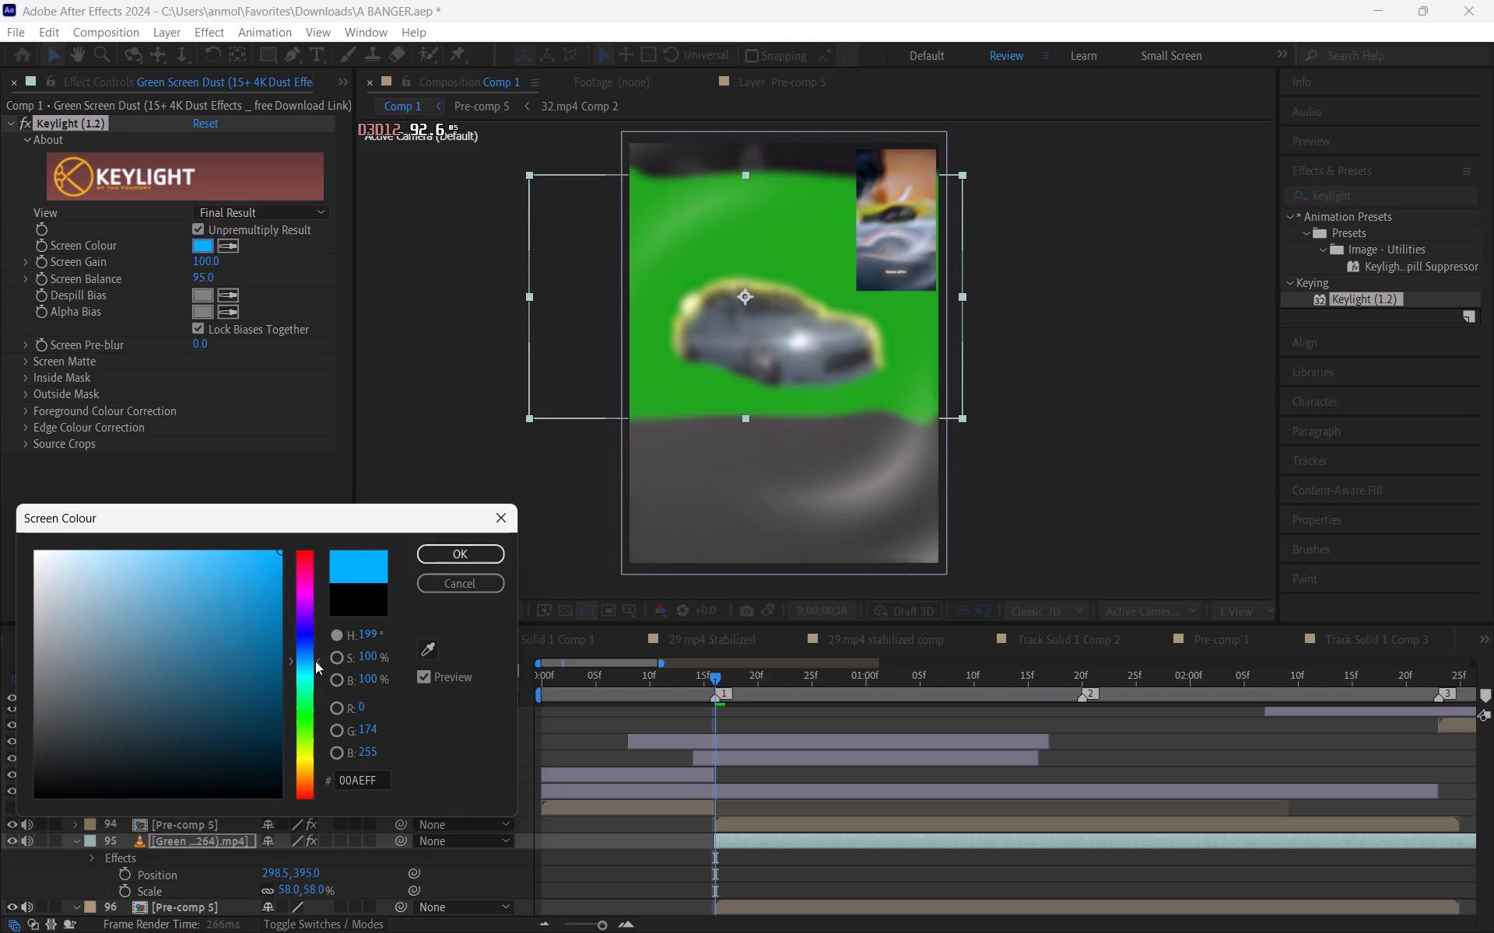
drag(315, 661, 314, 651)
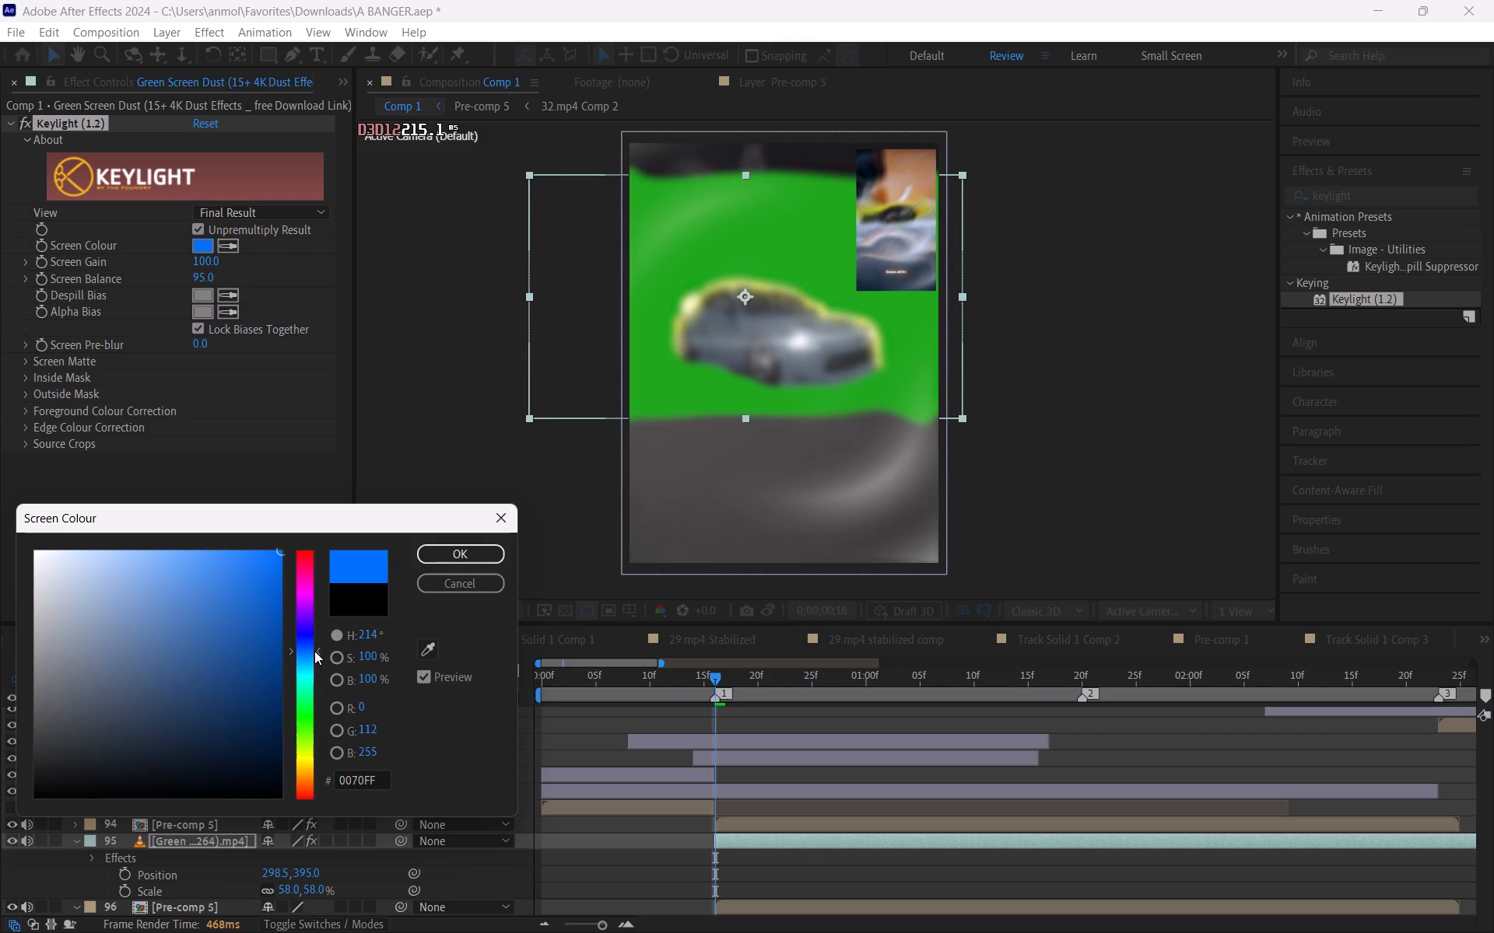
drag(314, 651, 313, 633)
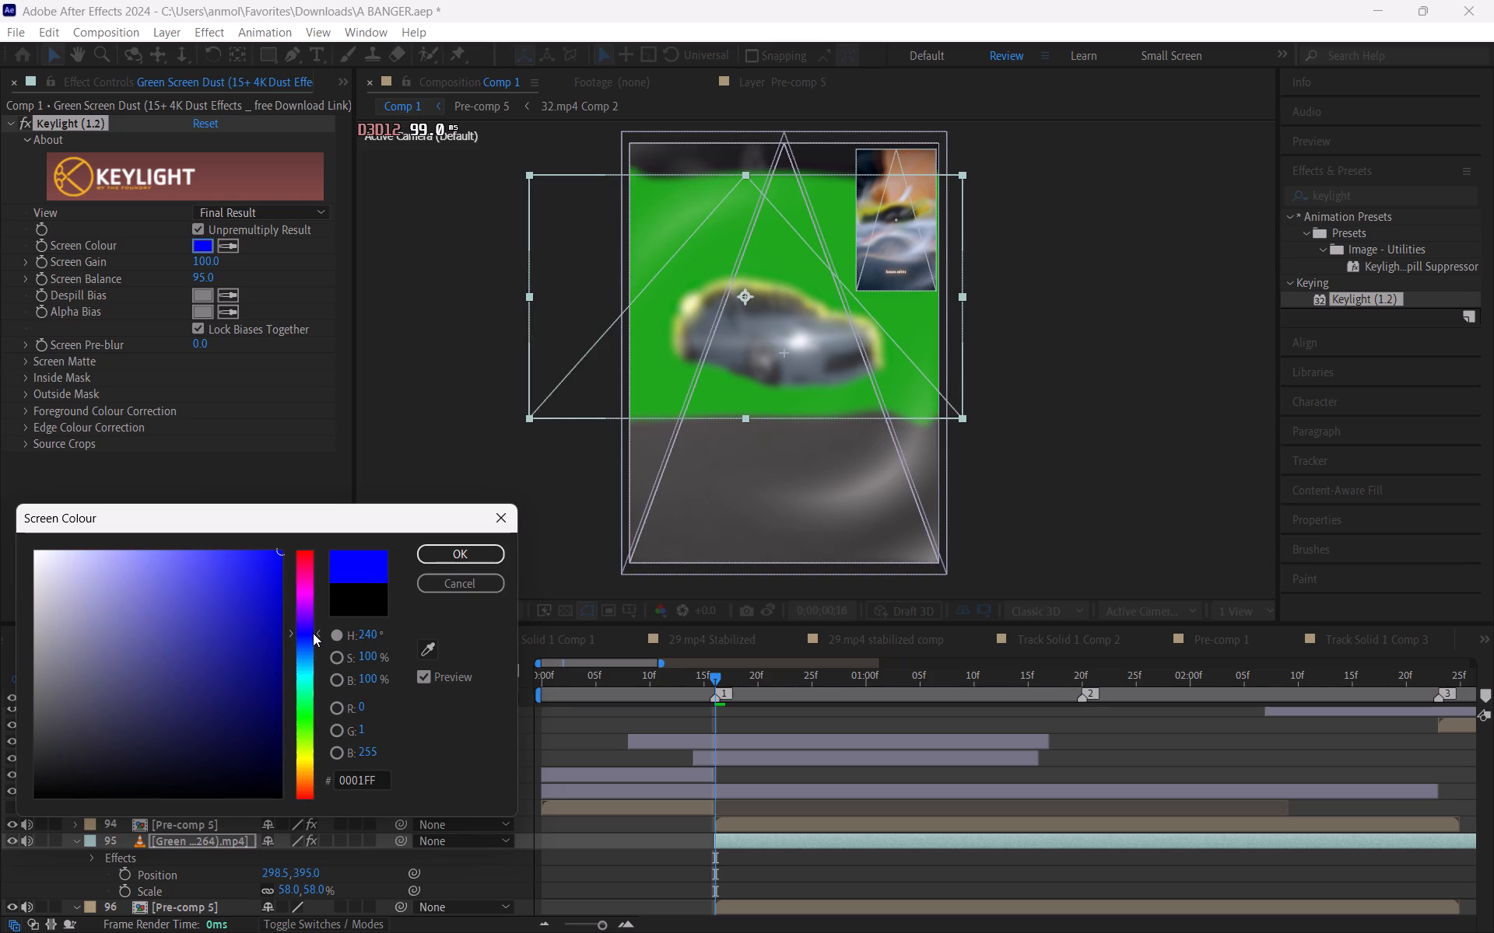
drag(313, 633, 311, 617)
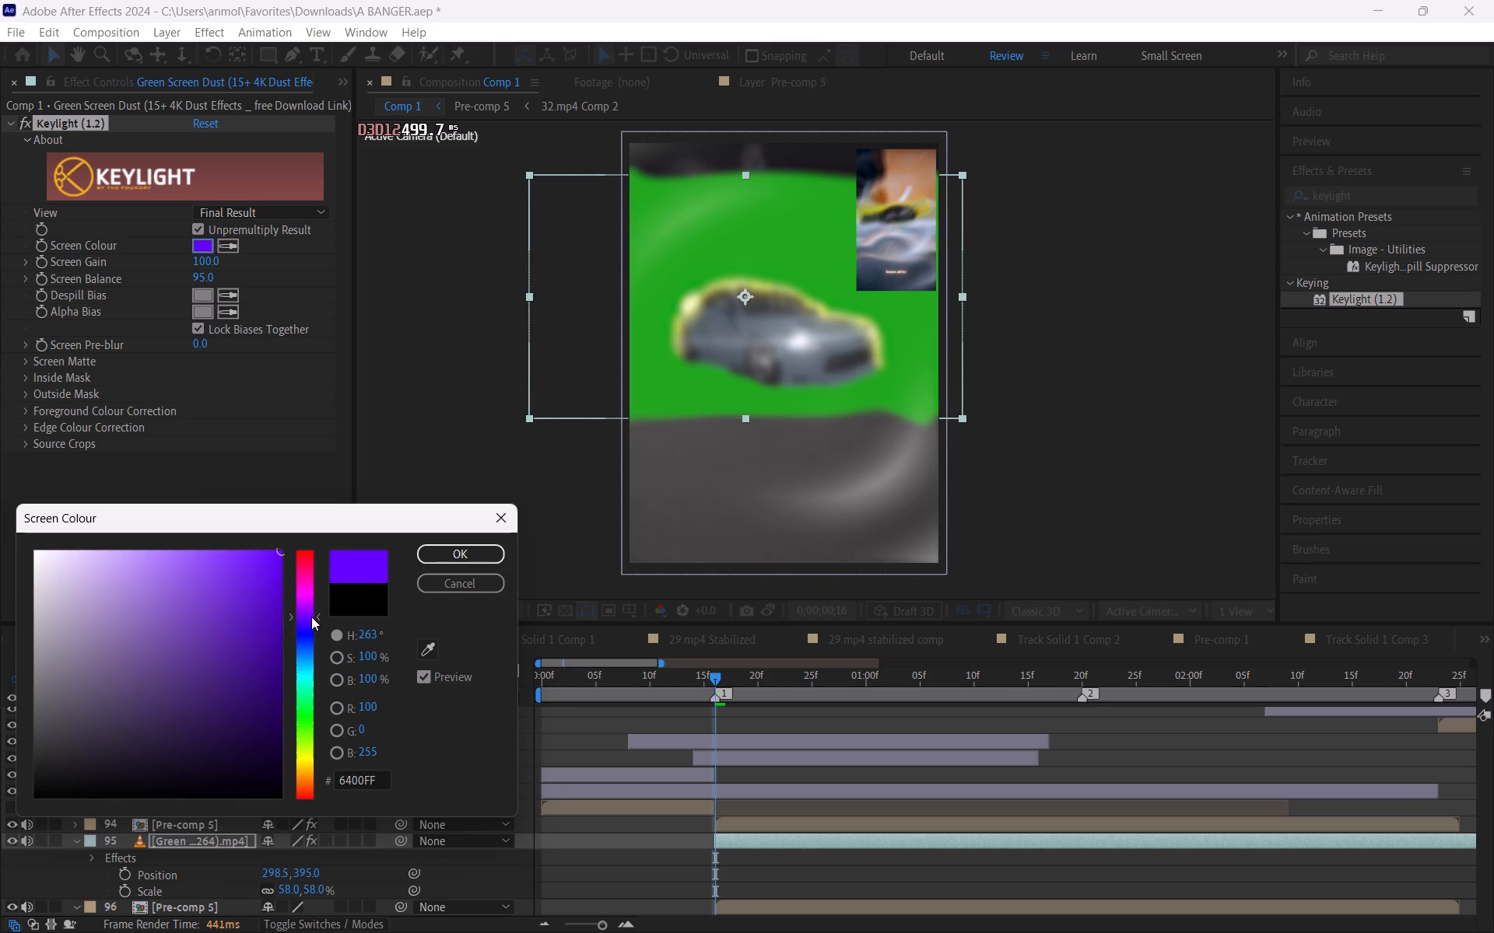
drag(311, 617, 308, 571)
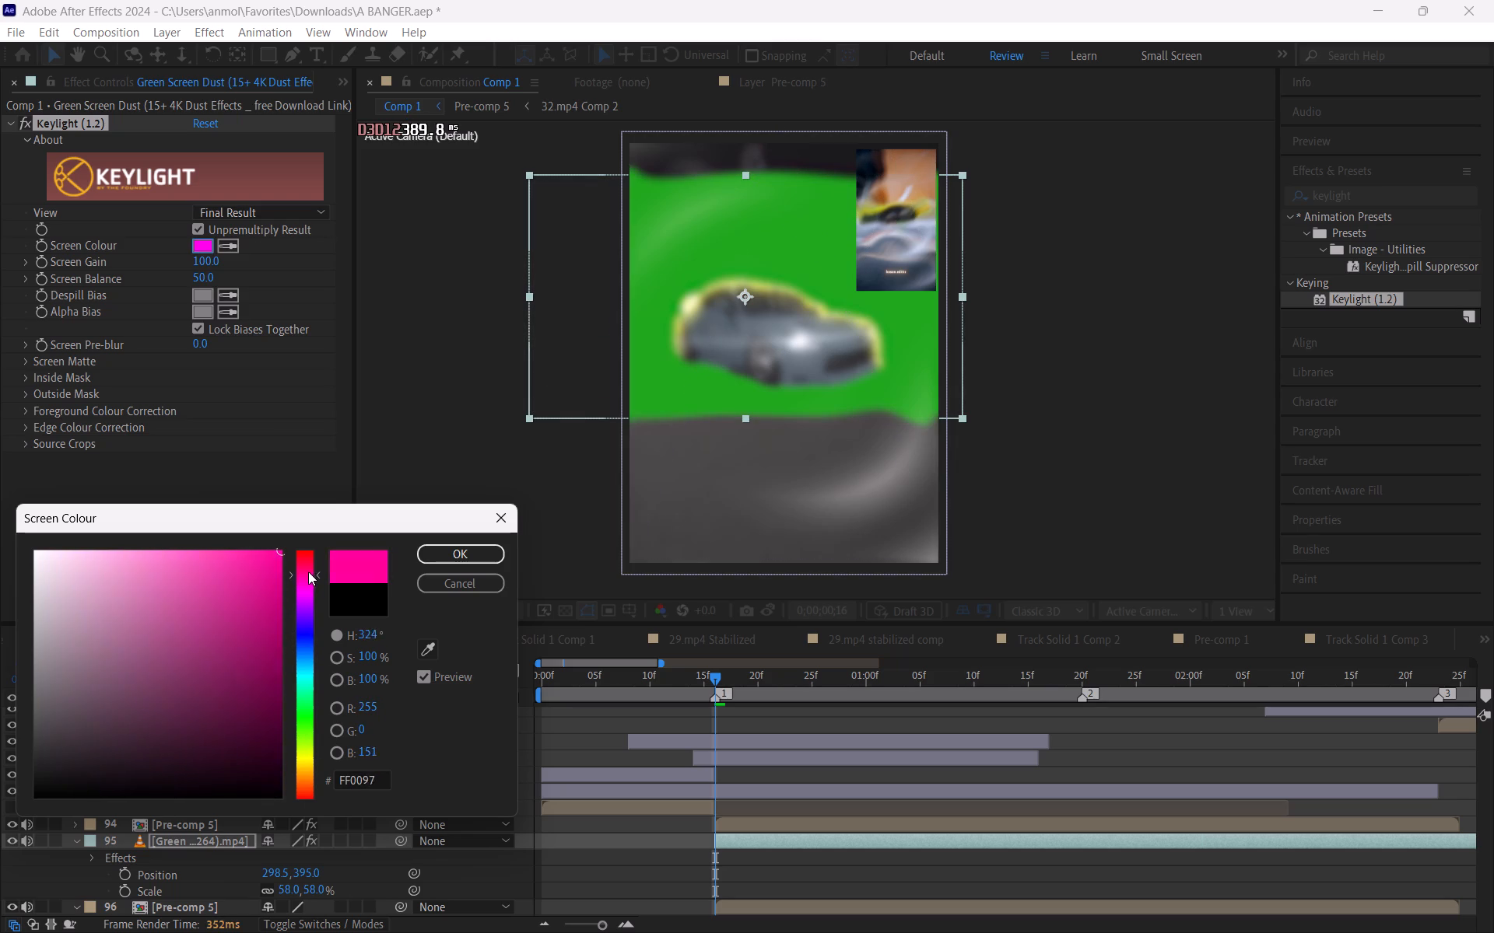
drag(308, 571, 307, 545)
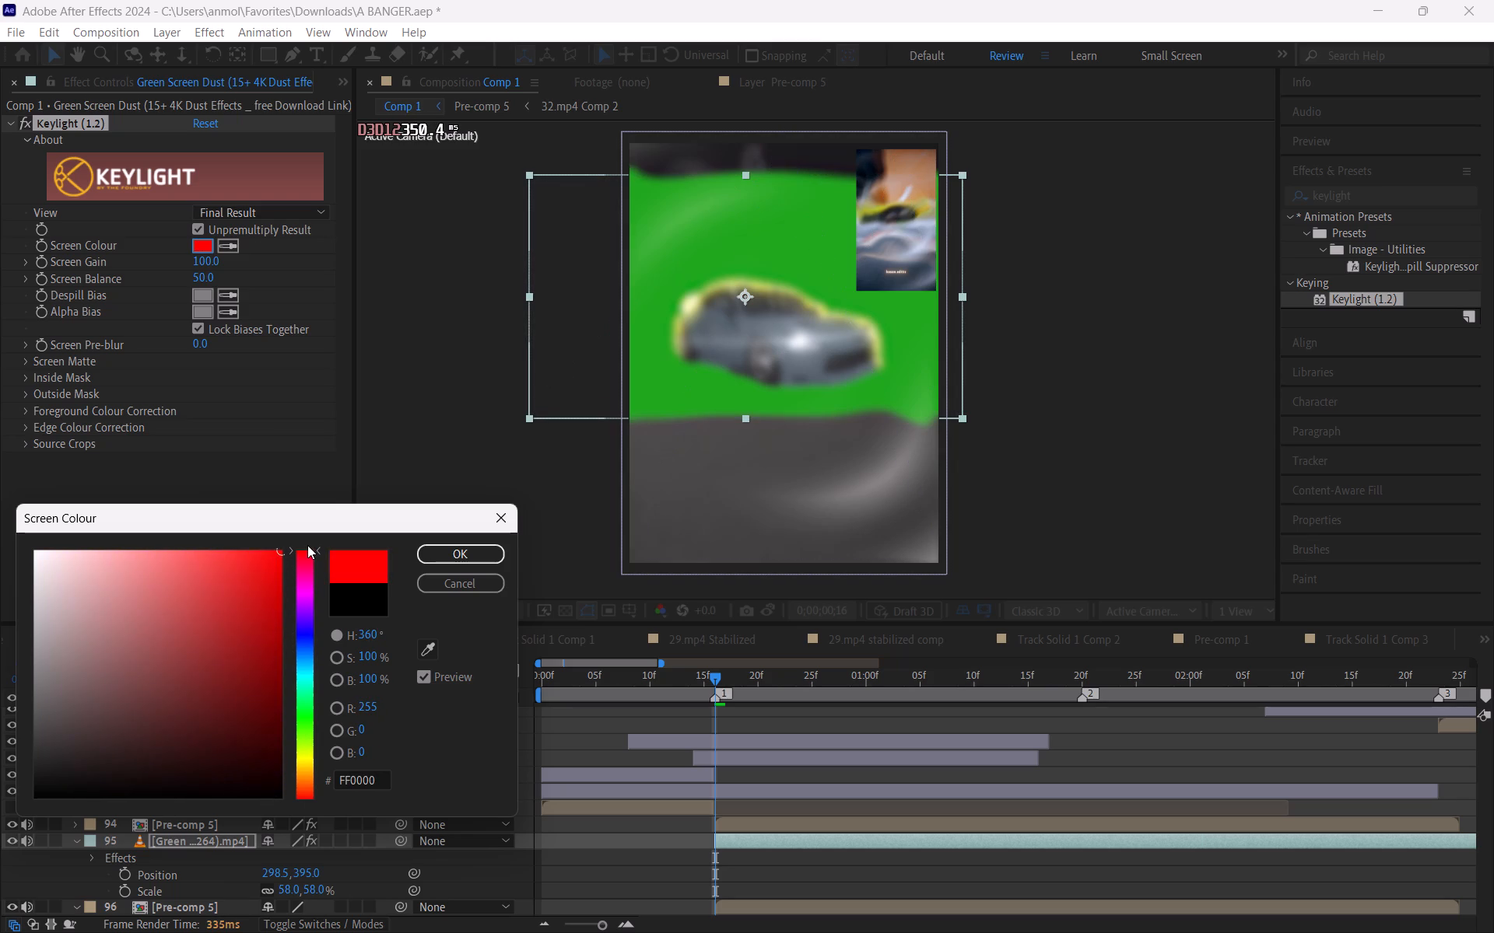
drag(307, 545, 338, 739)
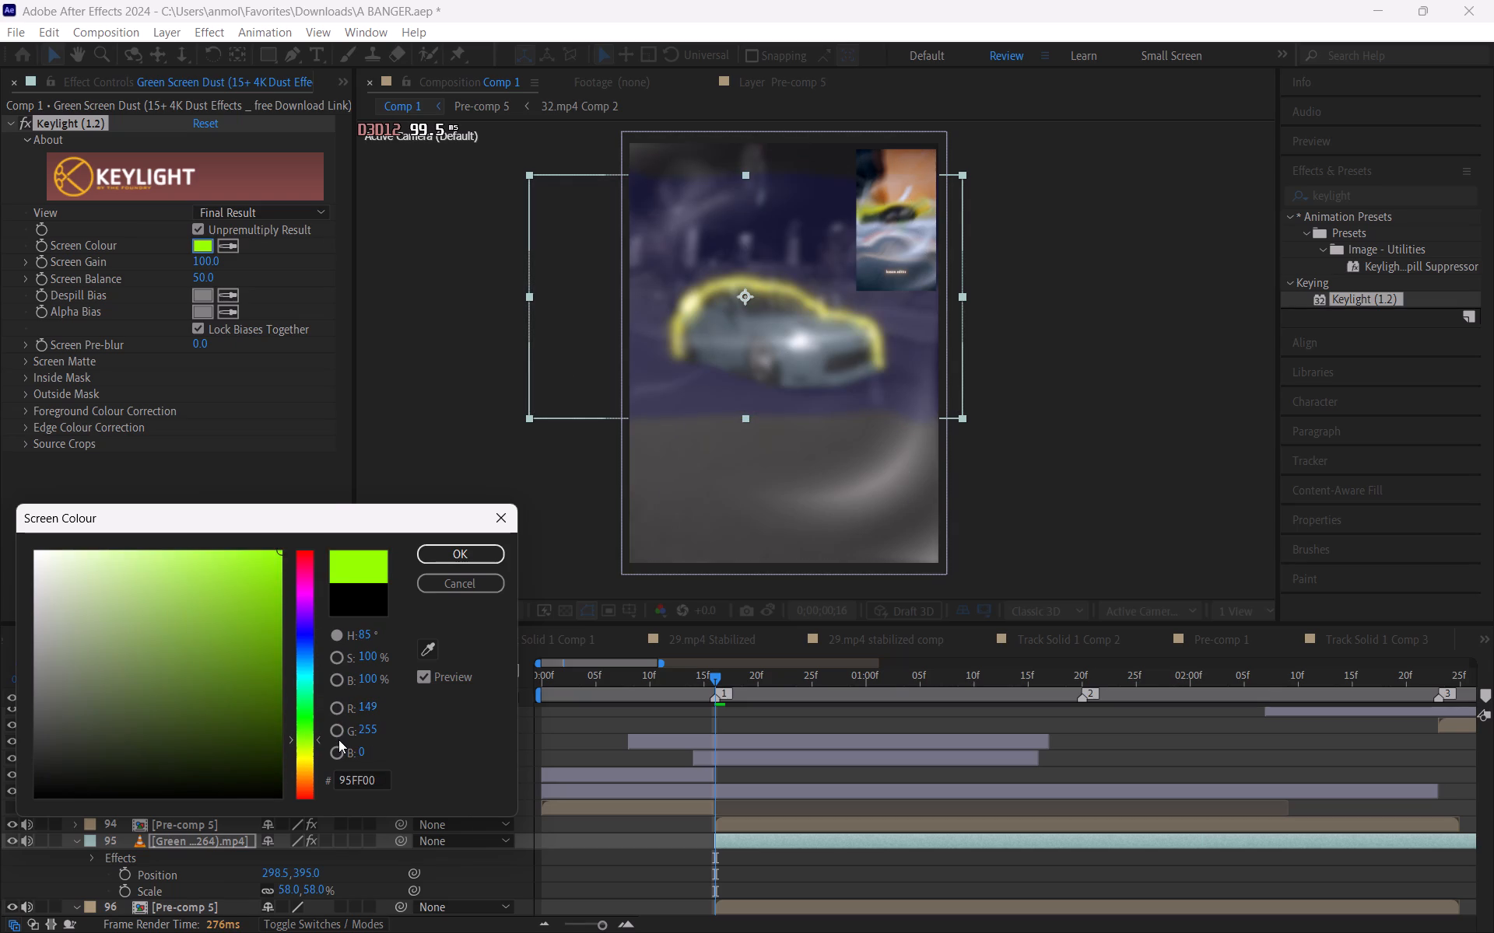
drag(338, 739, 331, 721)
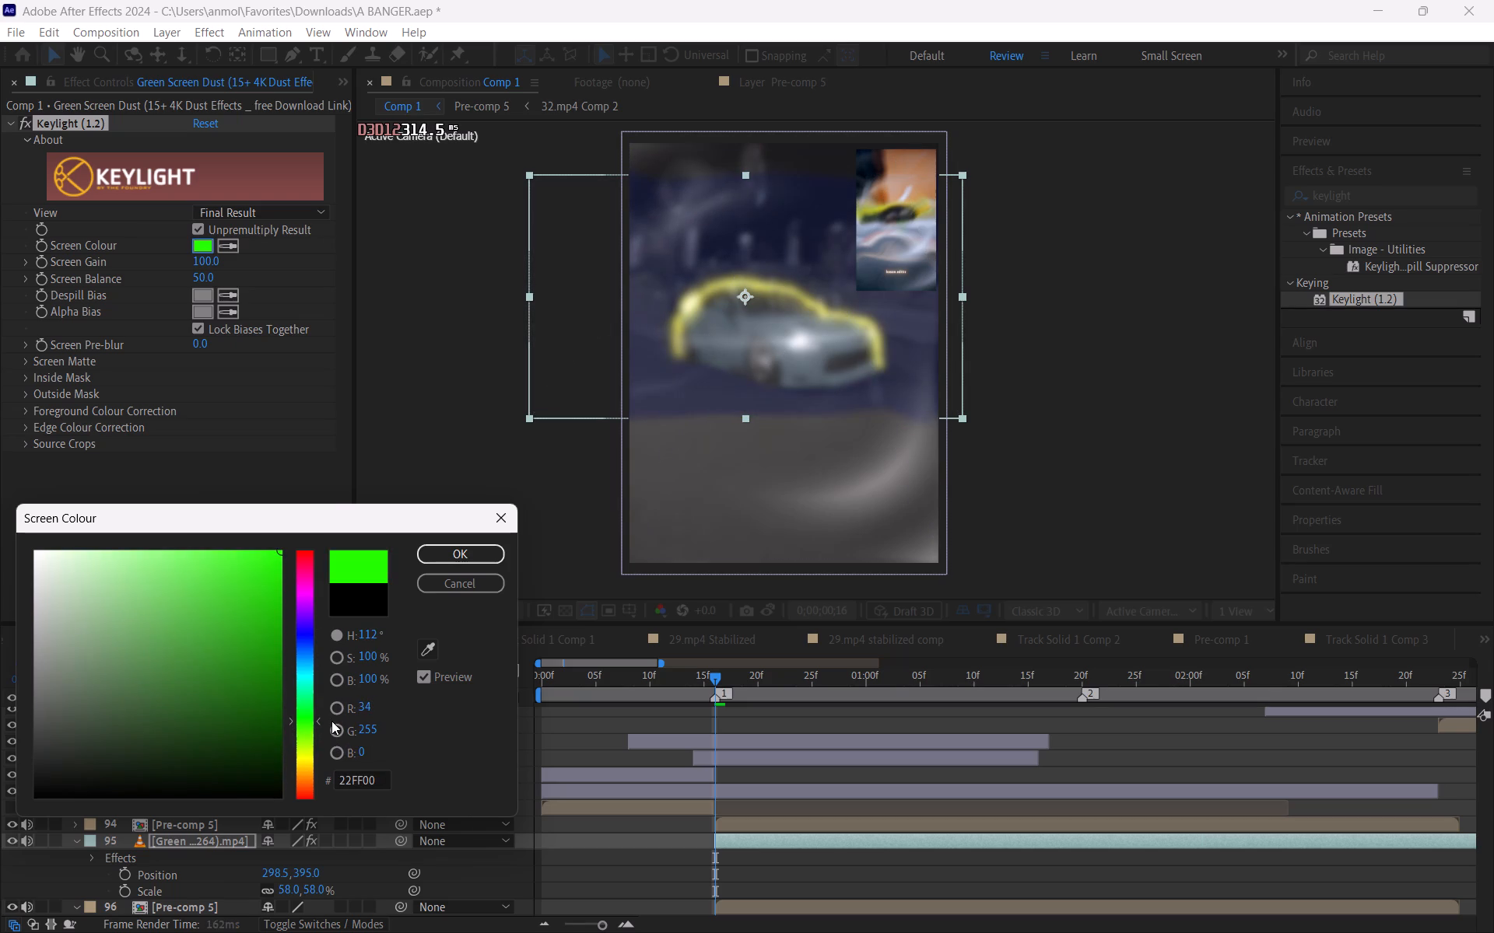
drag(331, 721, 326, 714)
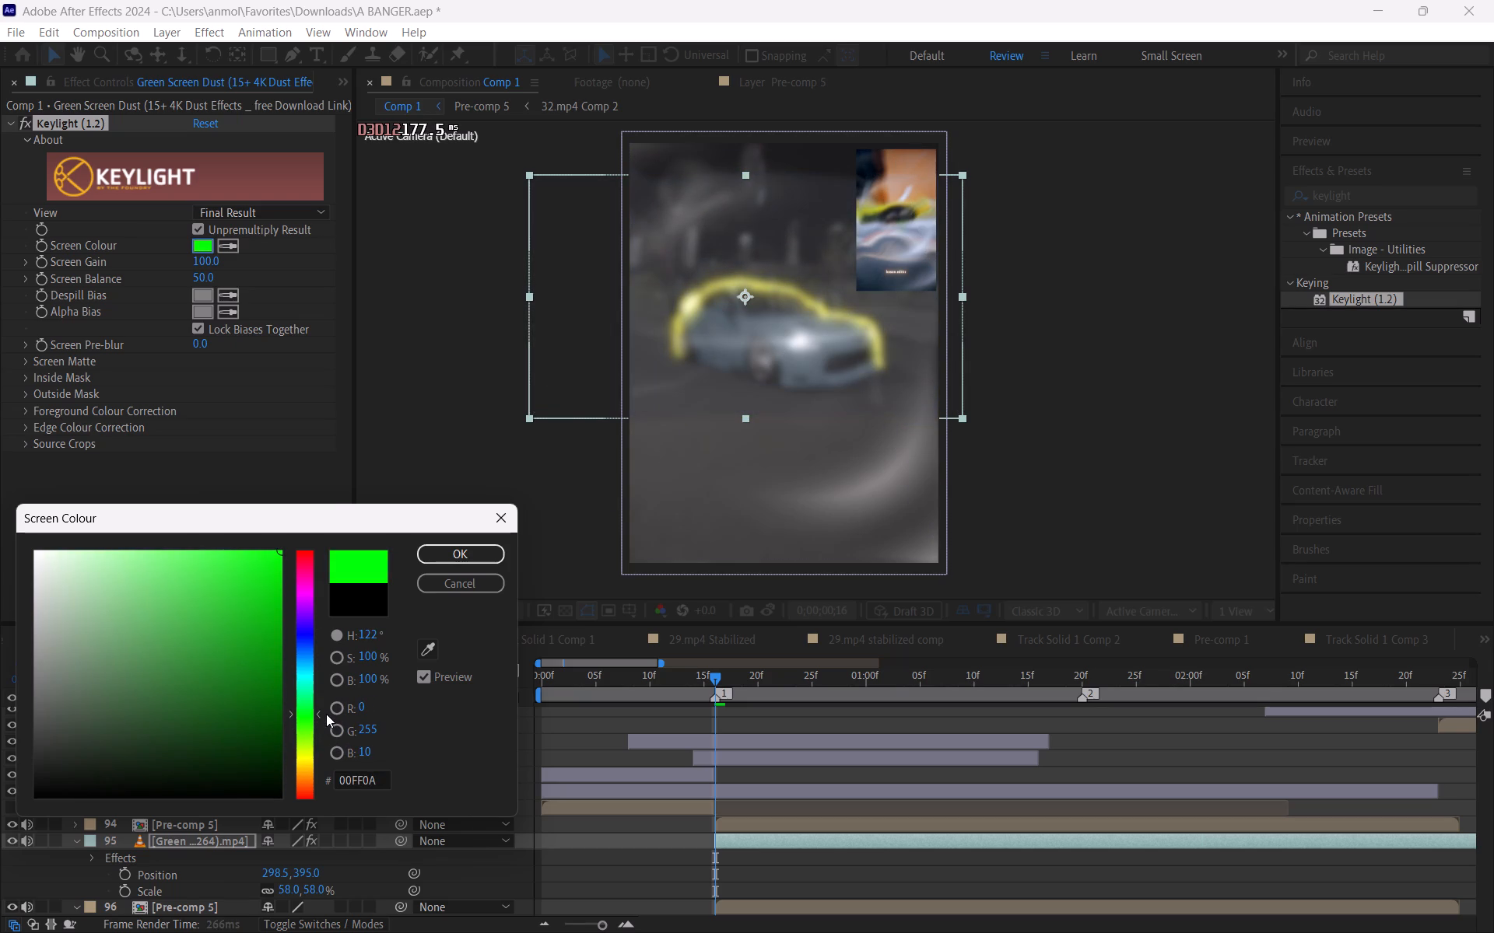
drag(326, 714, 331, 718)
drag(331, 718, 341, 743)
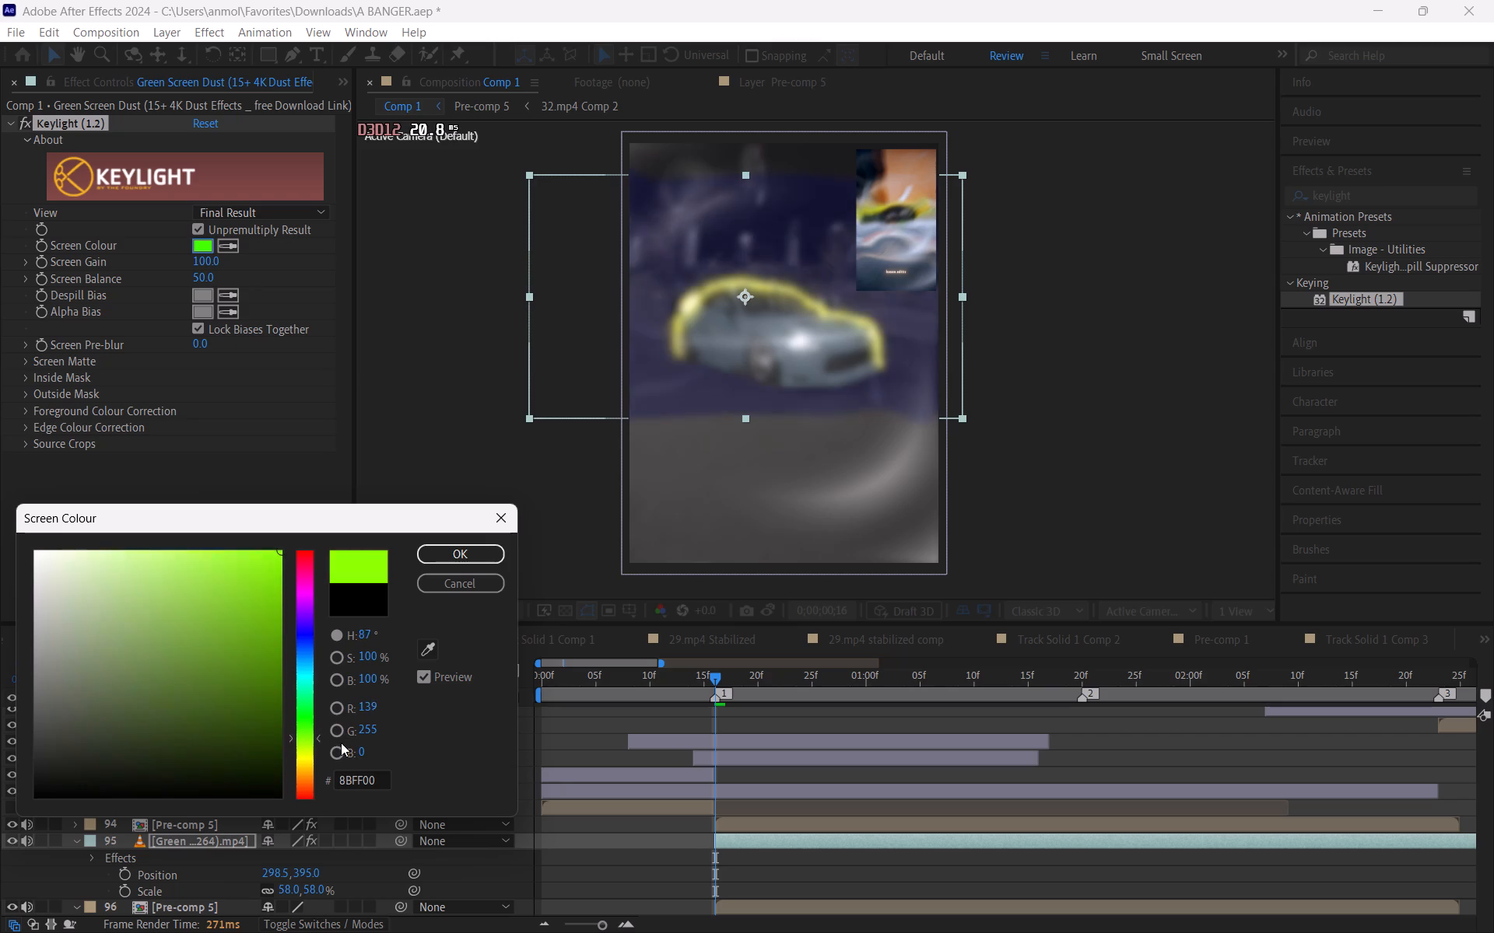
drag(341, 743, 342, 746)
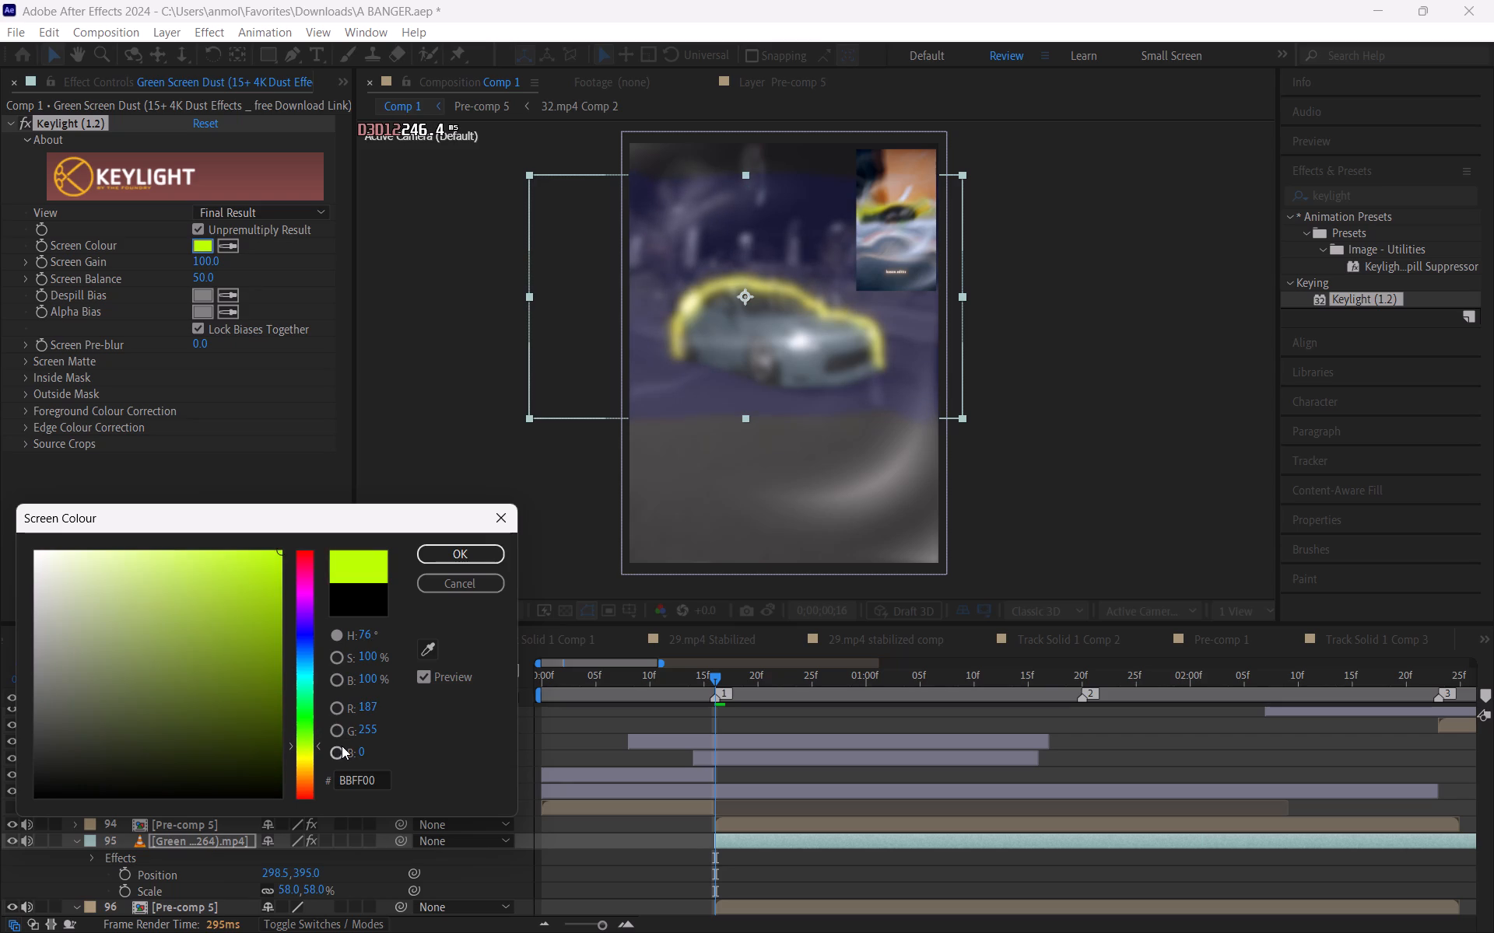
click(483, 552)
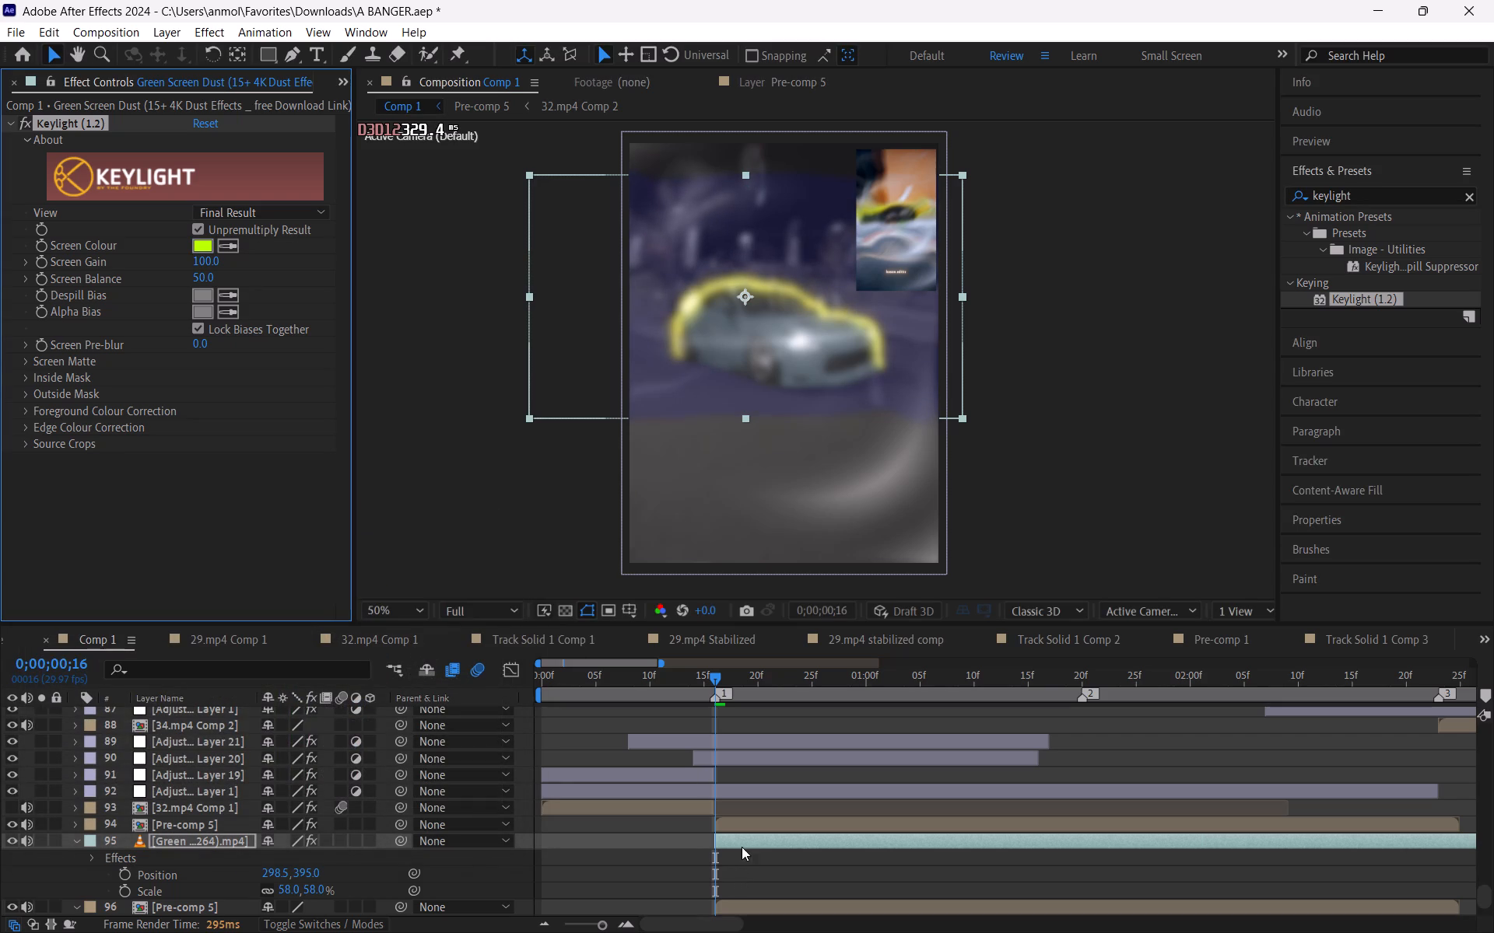
Check the key at 0;00;00;20 and set the dust layer's Keylight Screen Colour to lime green A8FF00.
click(744, 865)
click(747, 834)
click(761, 673)
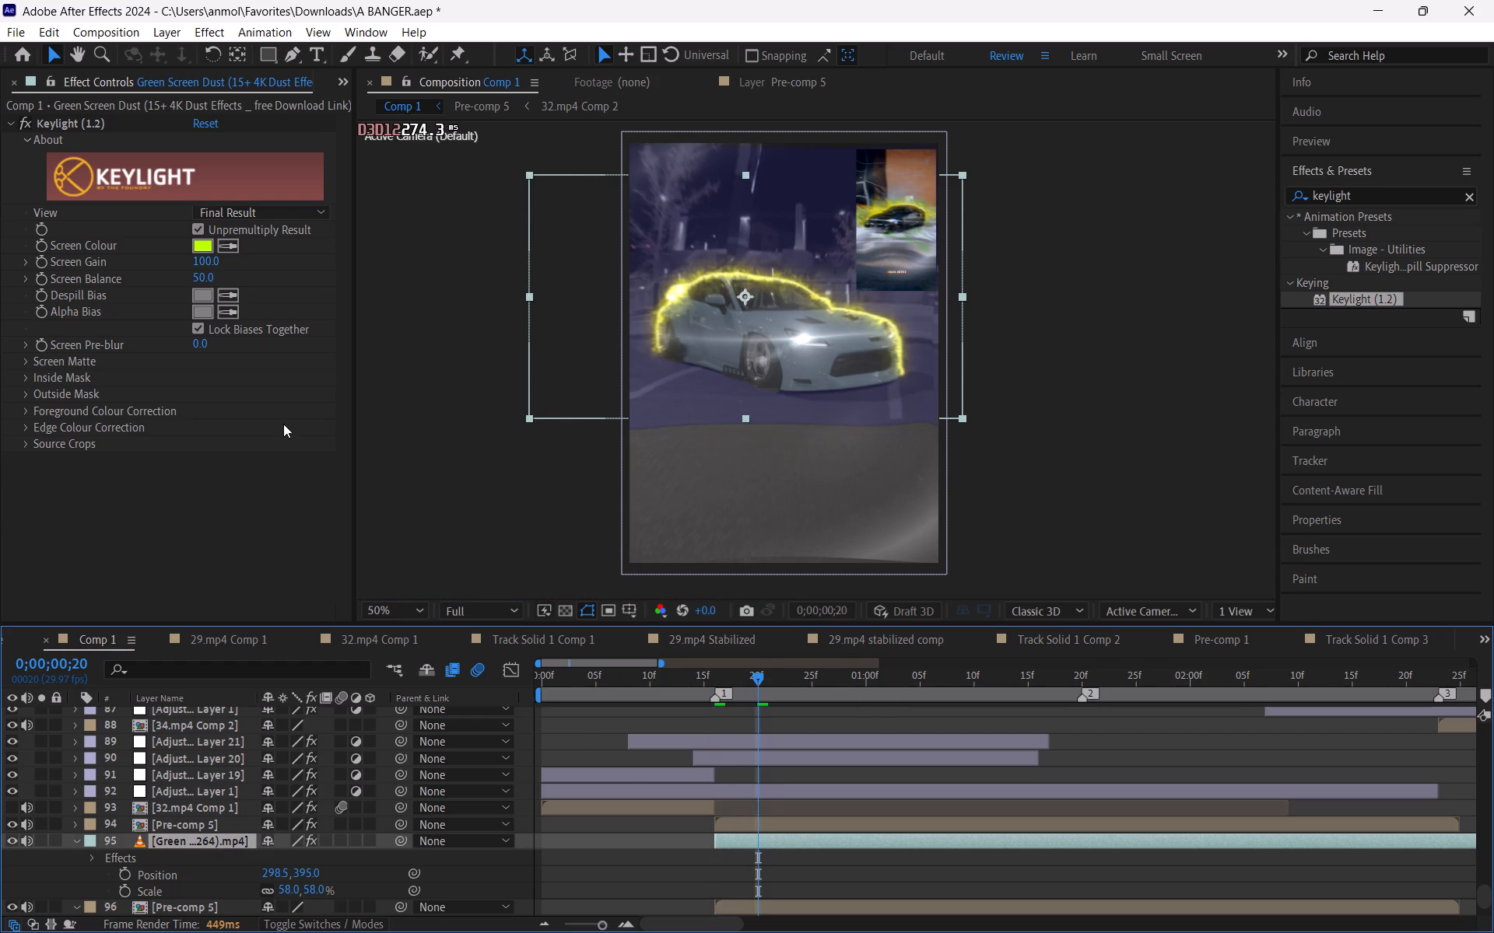
click(208, 250)
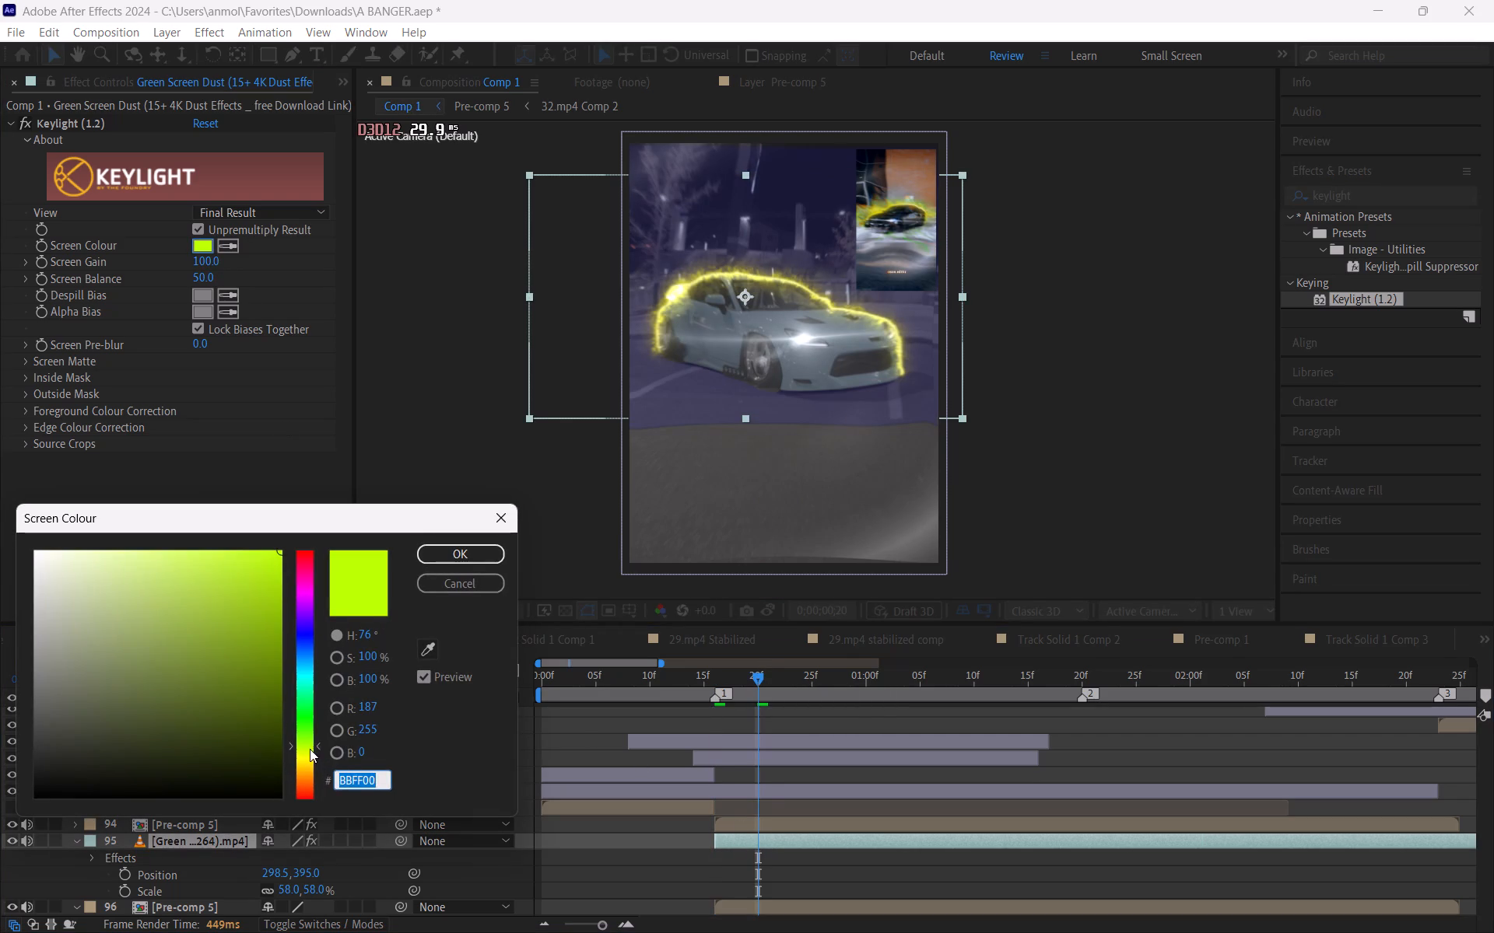
drag(308, 746, 308, 723)
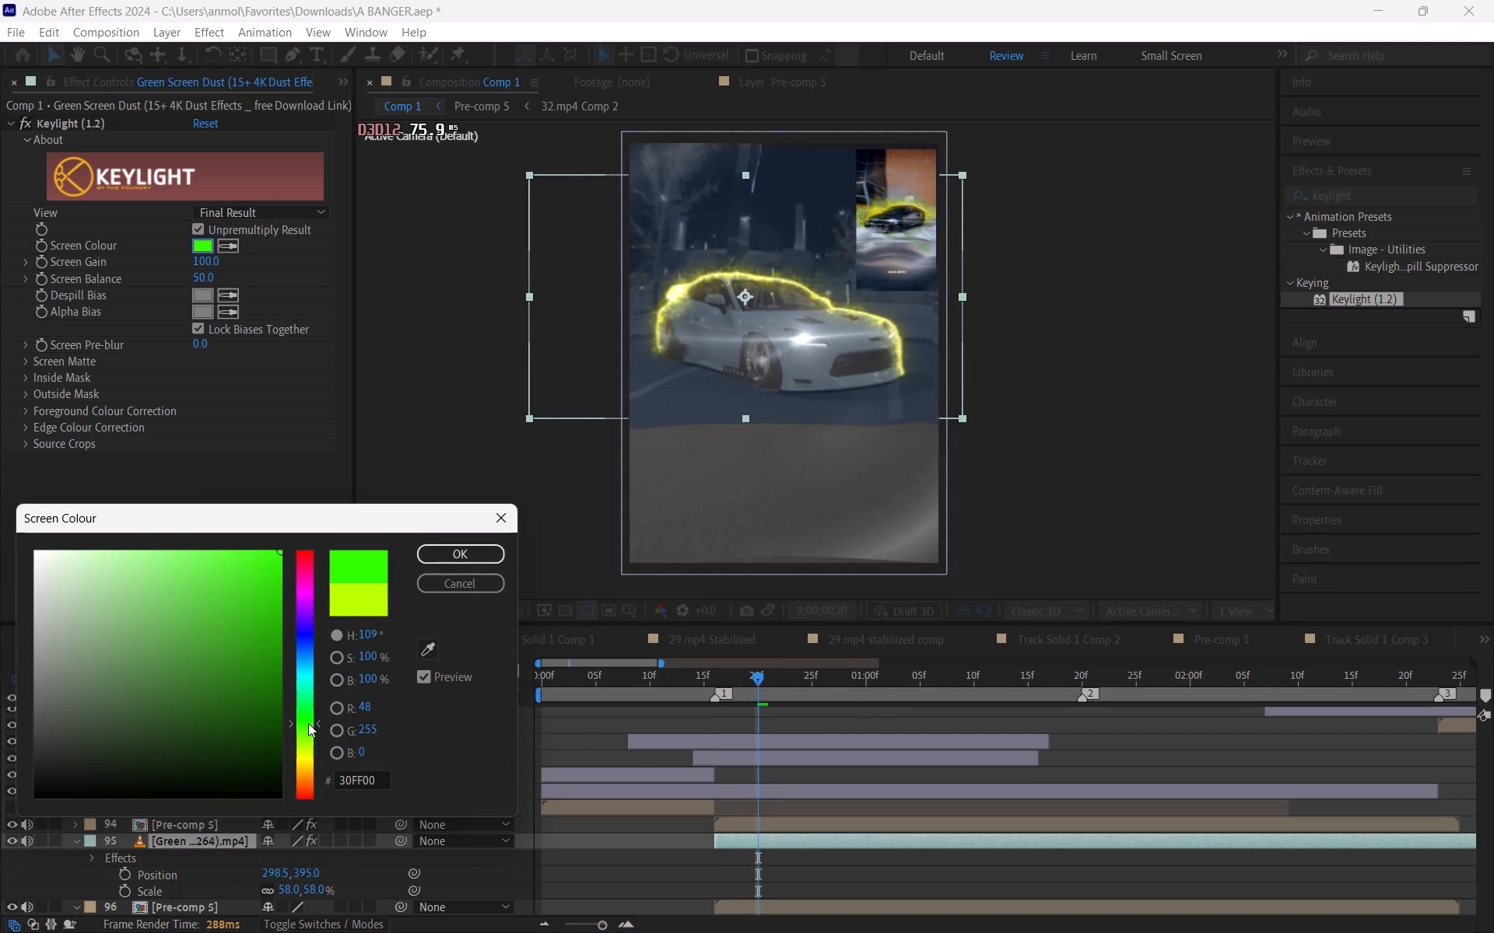
drag(308, 723, 310, 755)
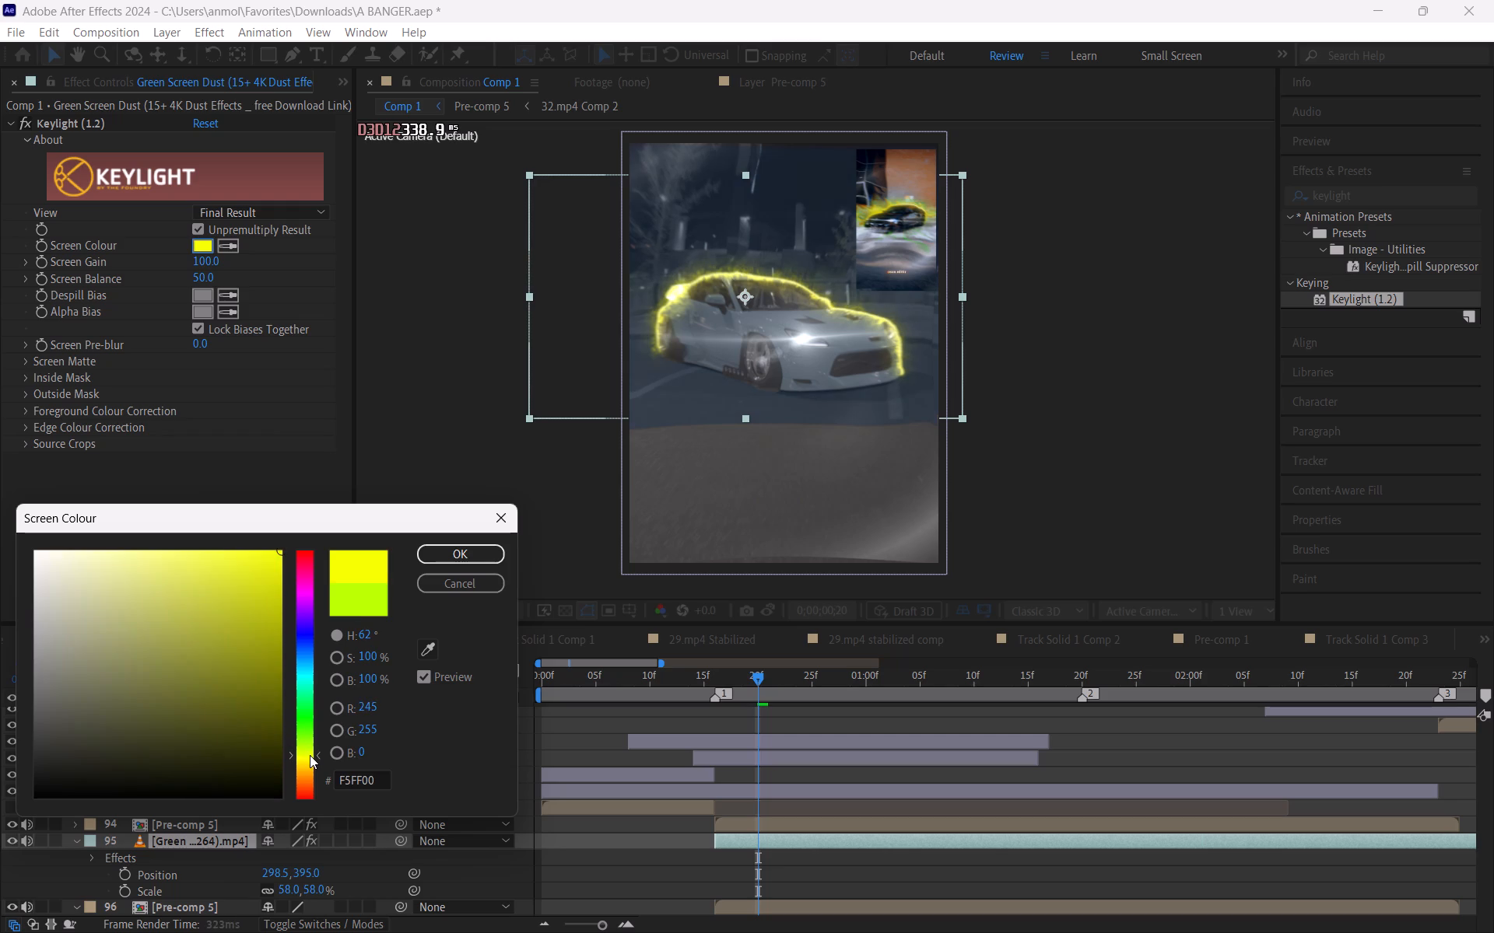
drag(310, 755, 312, 767)
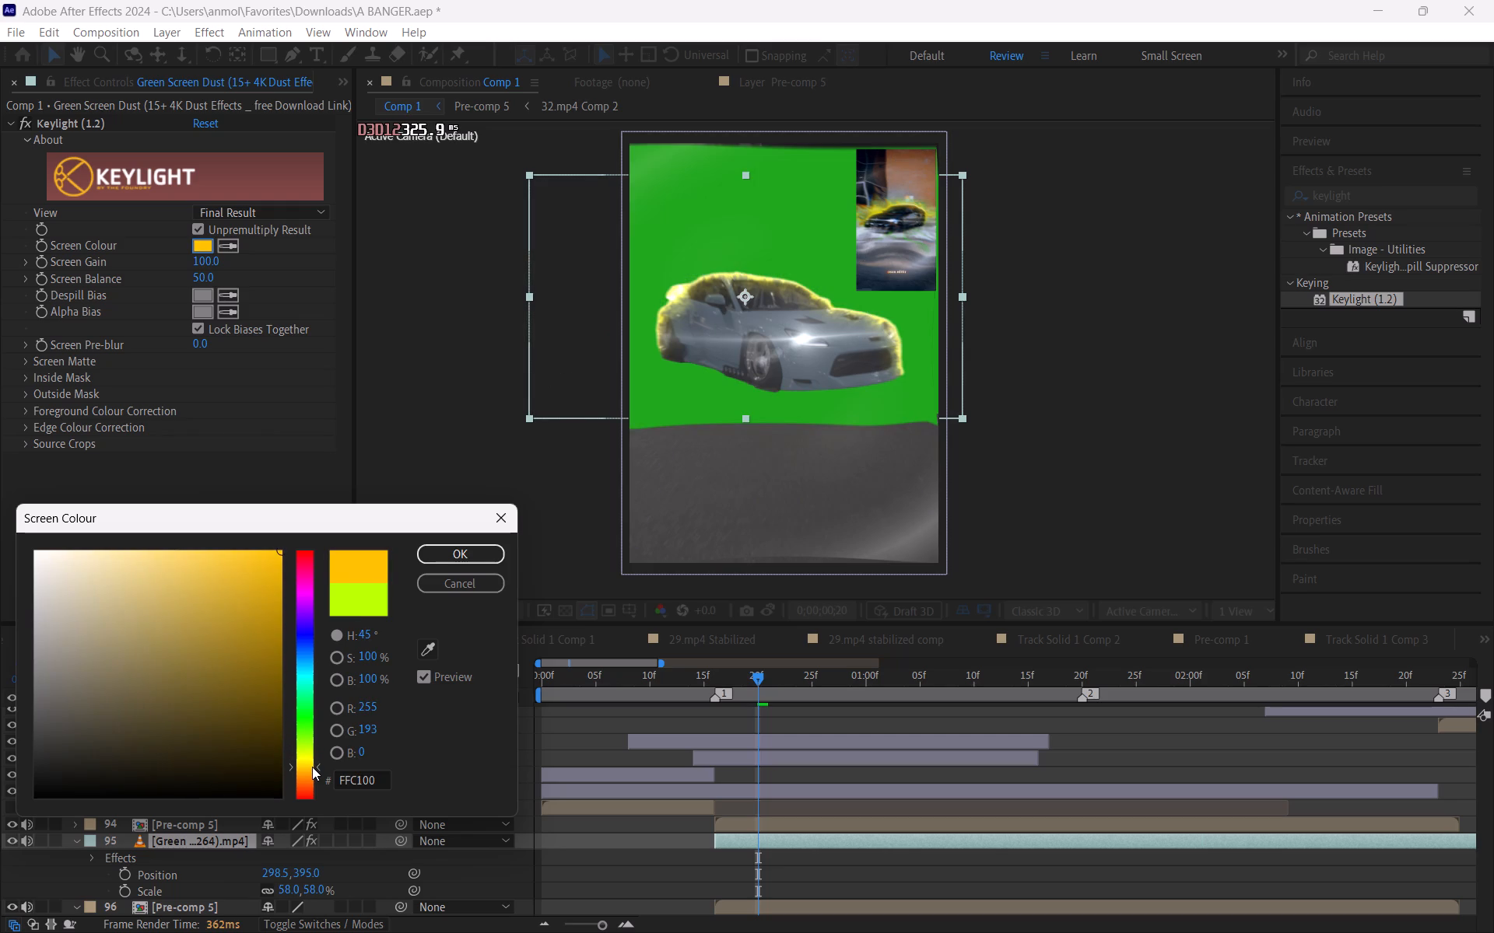
drag(312, 767, 312, 629)
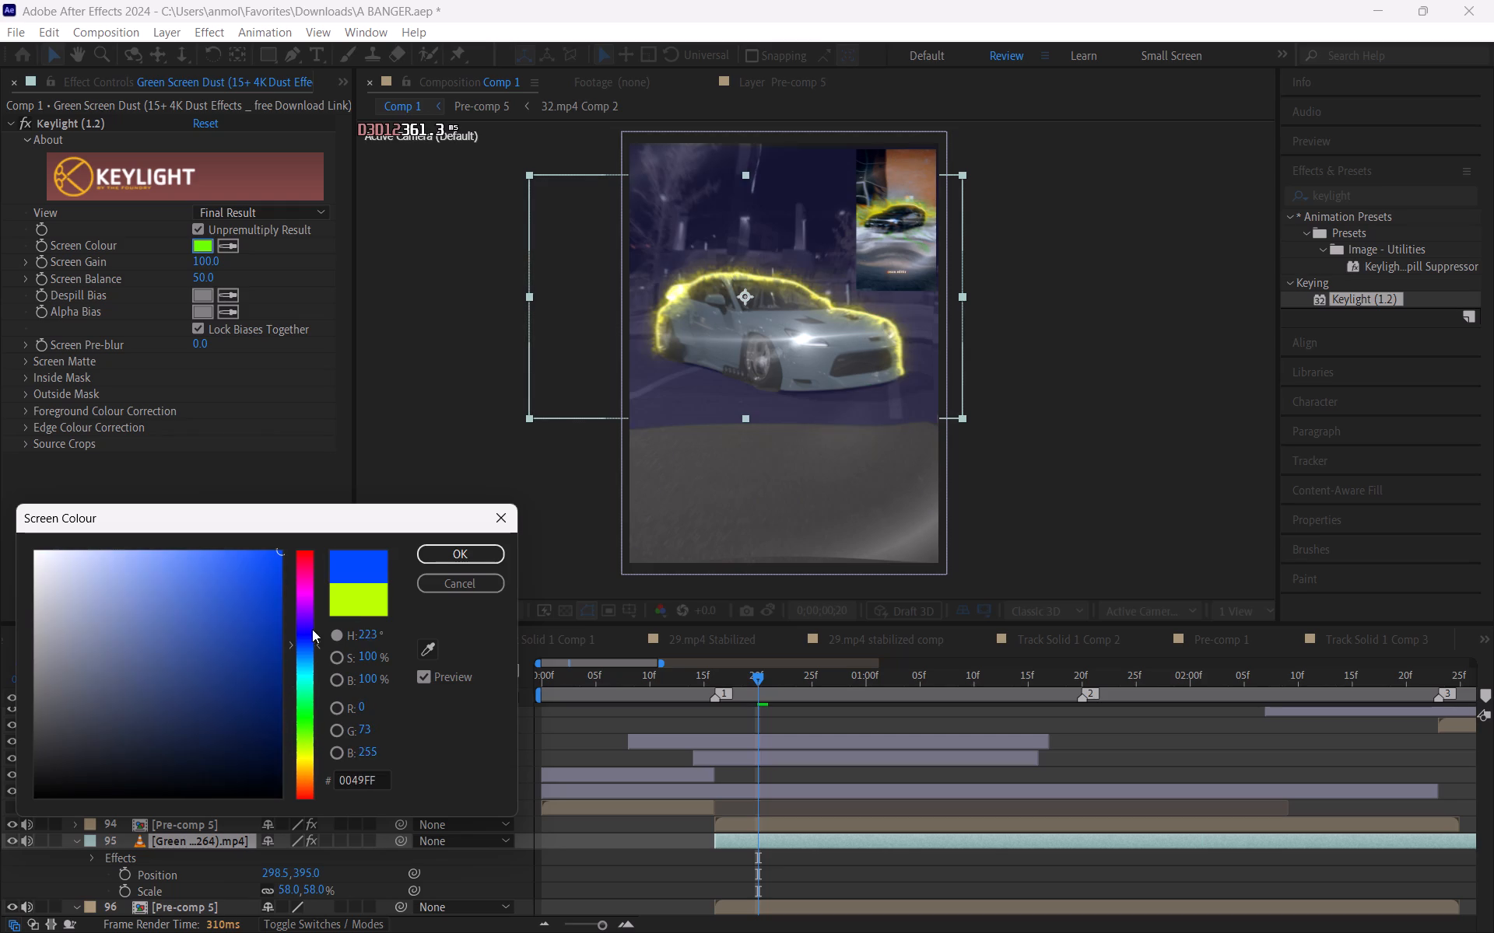
drag(312, 629, 318, 631)
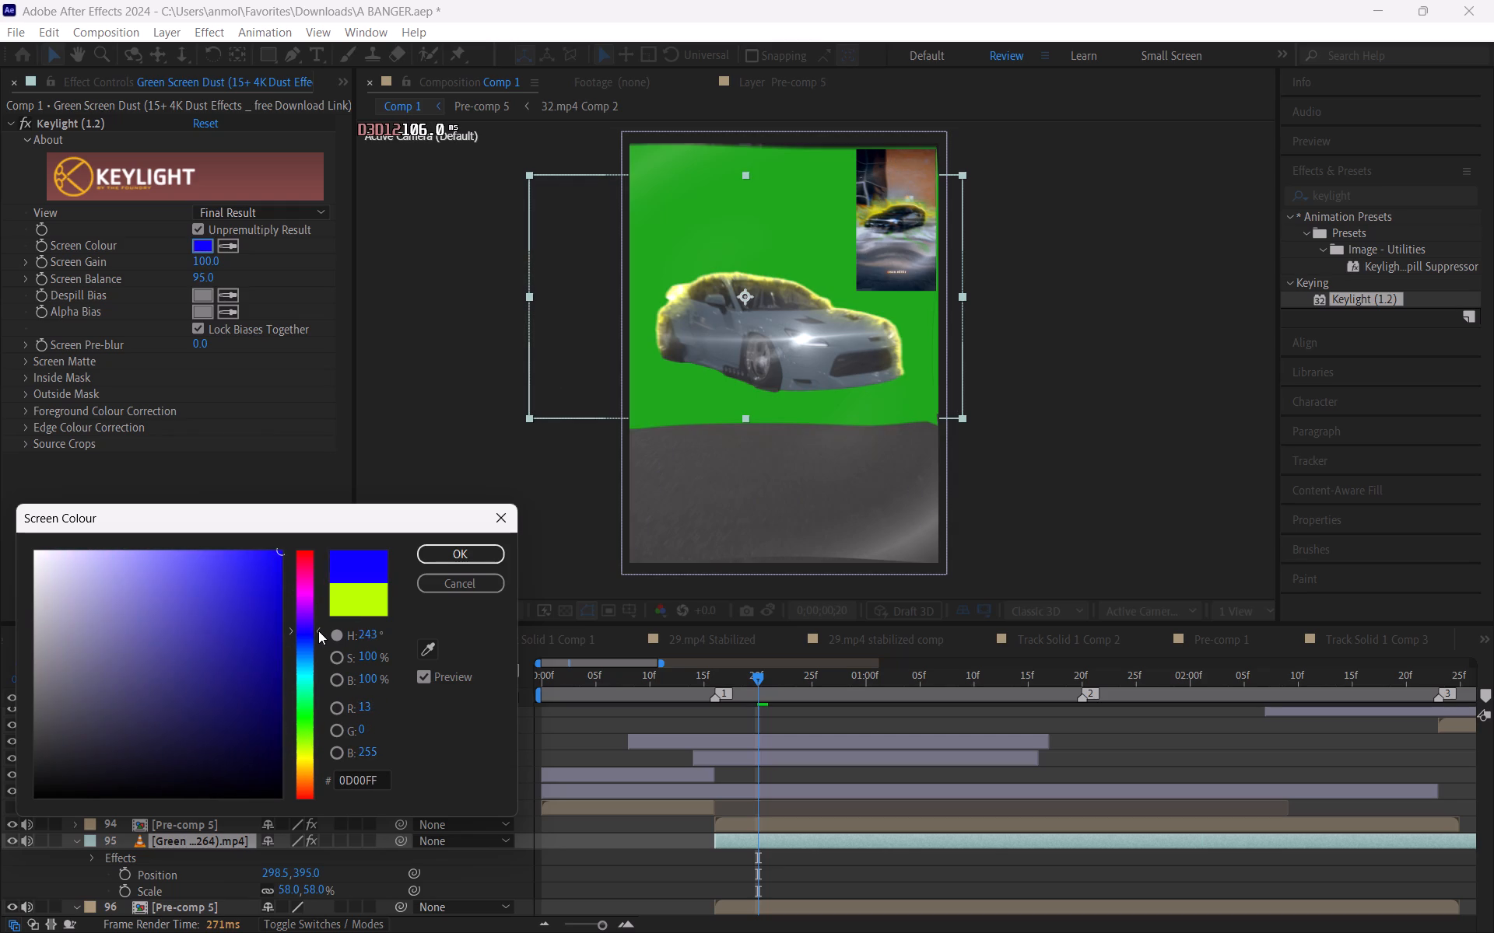
drag(318, 631, 329, 682)
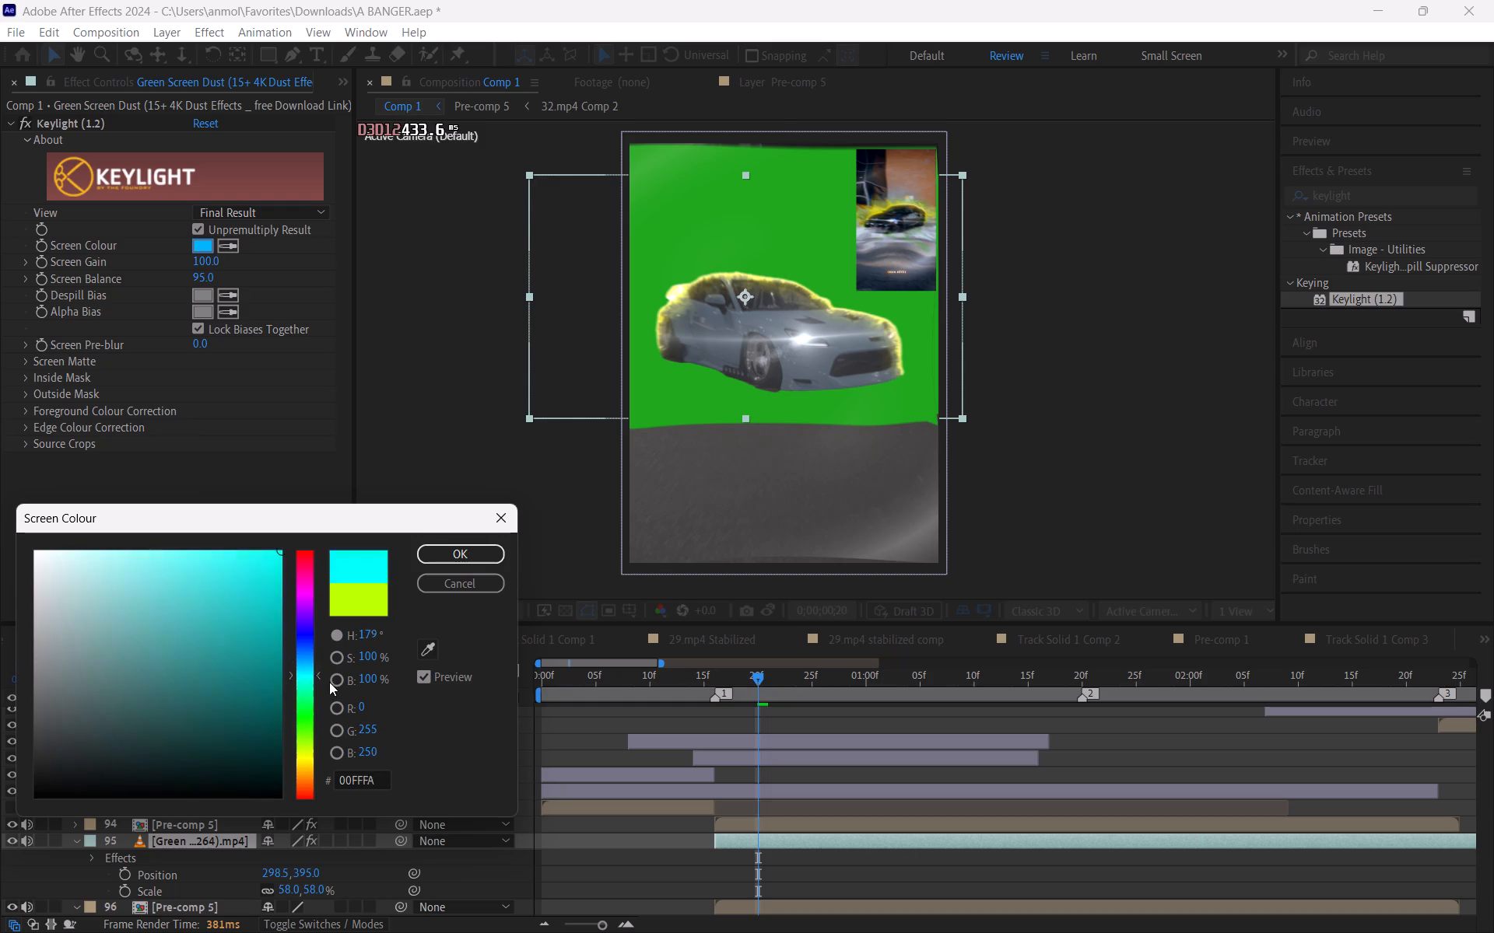
drag(329, 682, 328, 687)
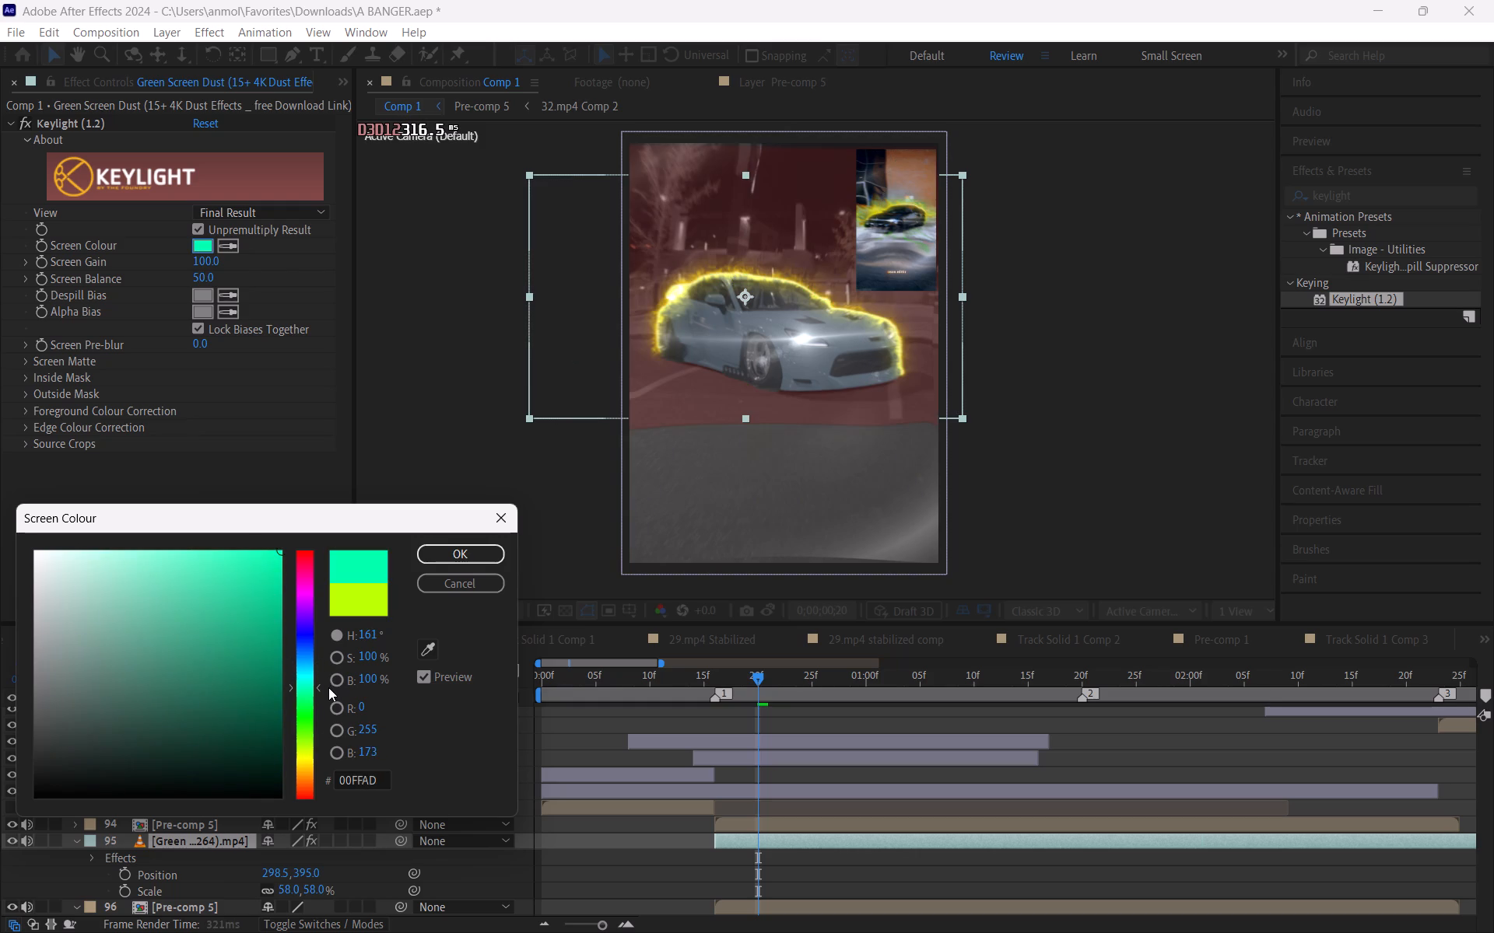
drag(328, 687, 334, 729)
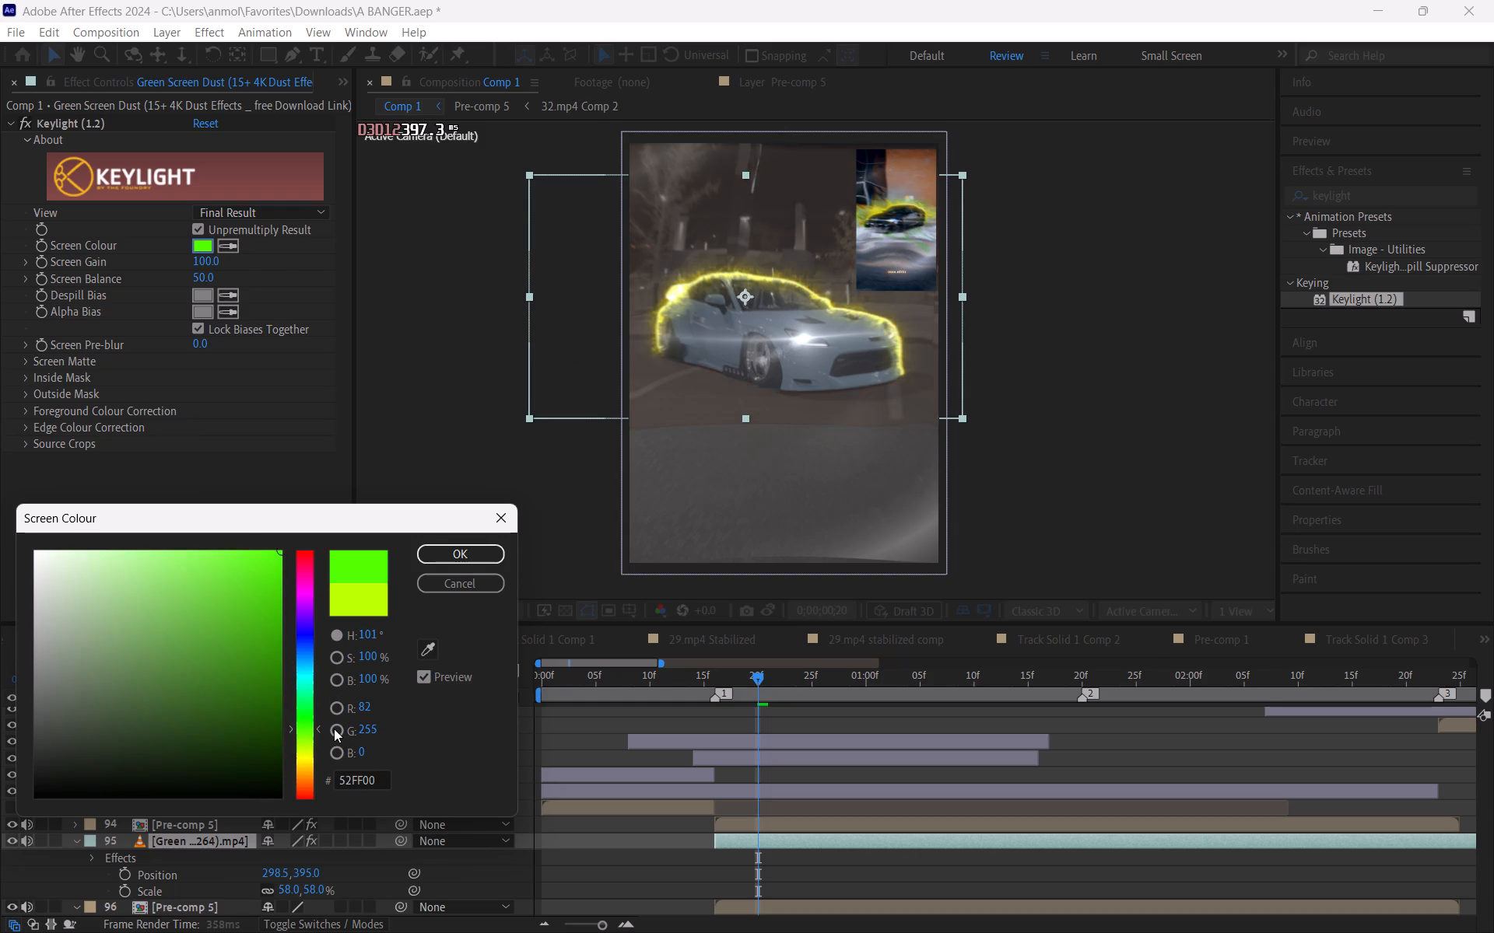
drag(334, 729, 340, 743)
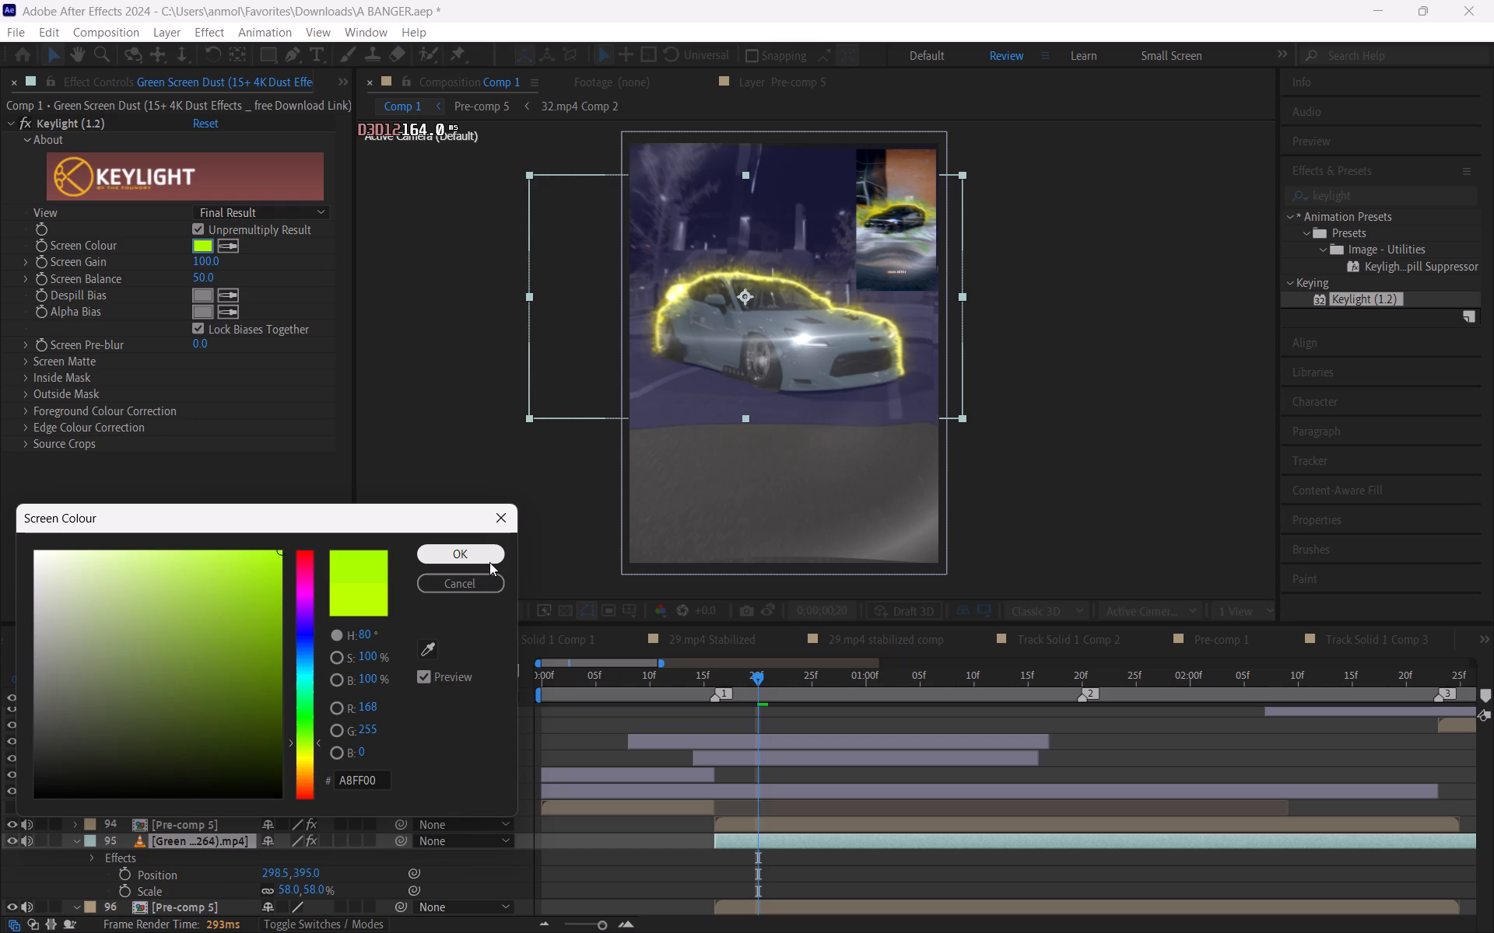
click(489, 562)
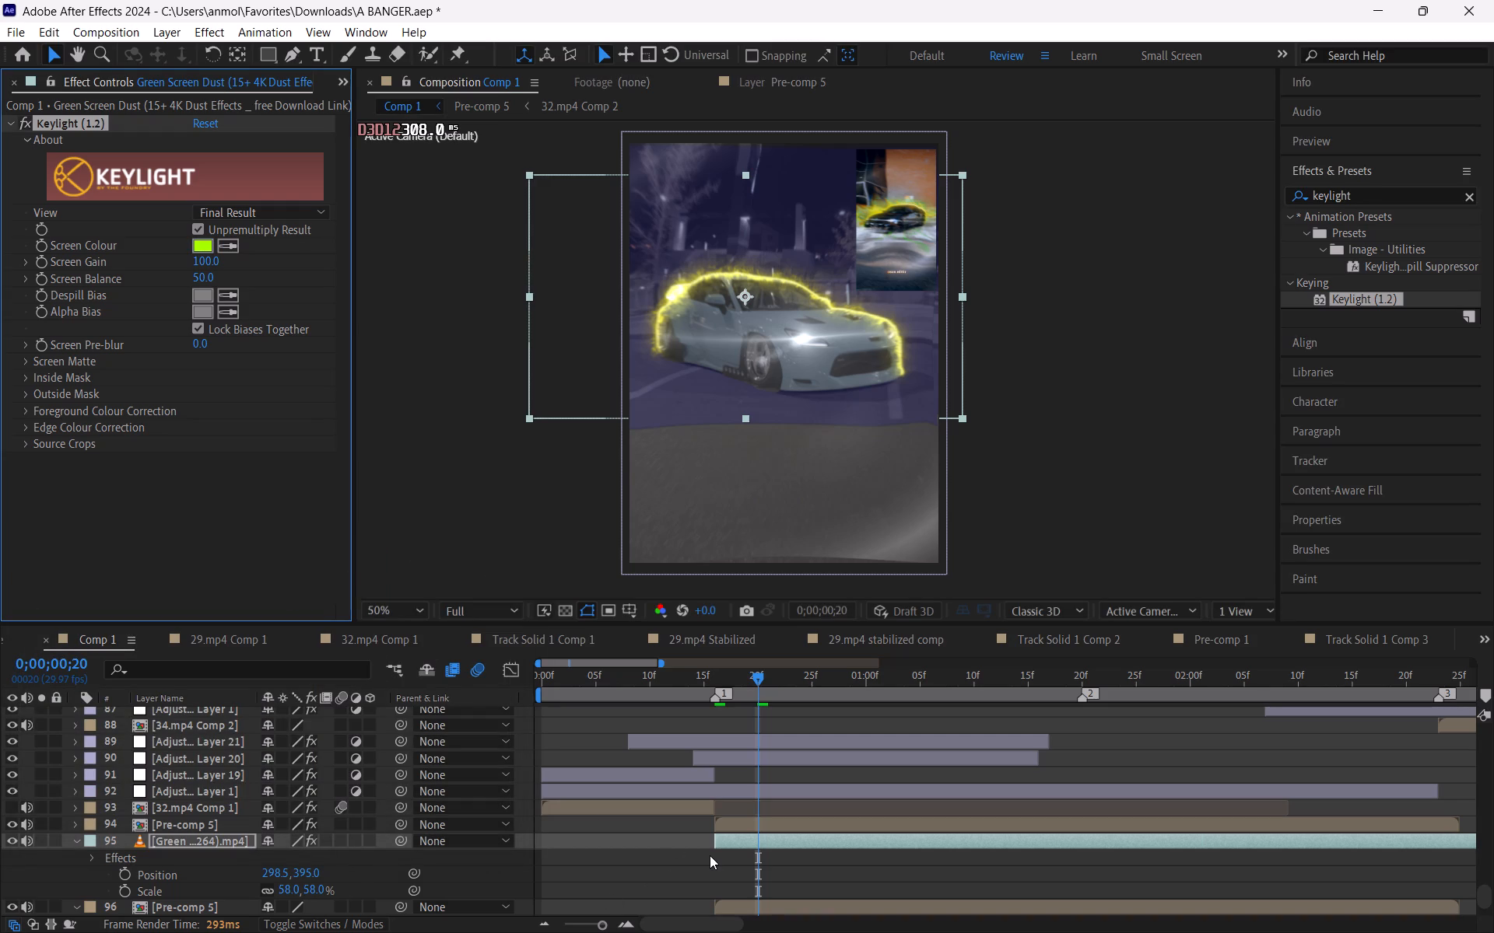
Save the project.
click(710, 855)
key(ctrl+s)
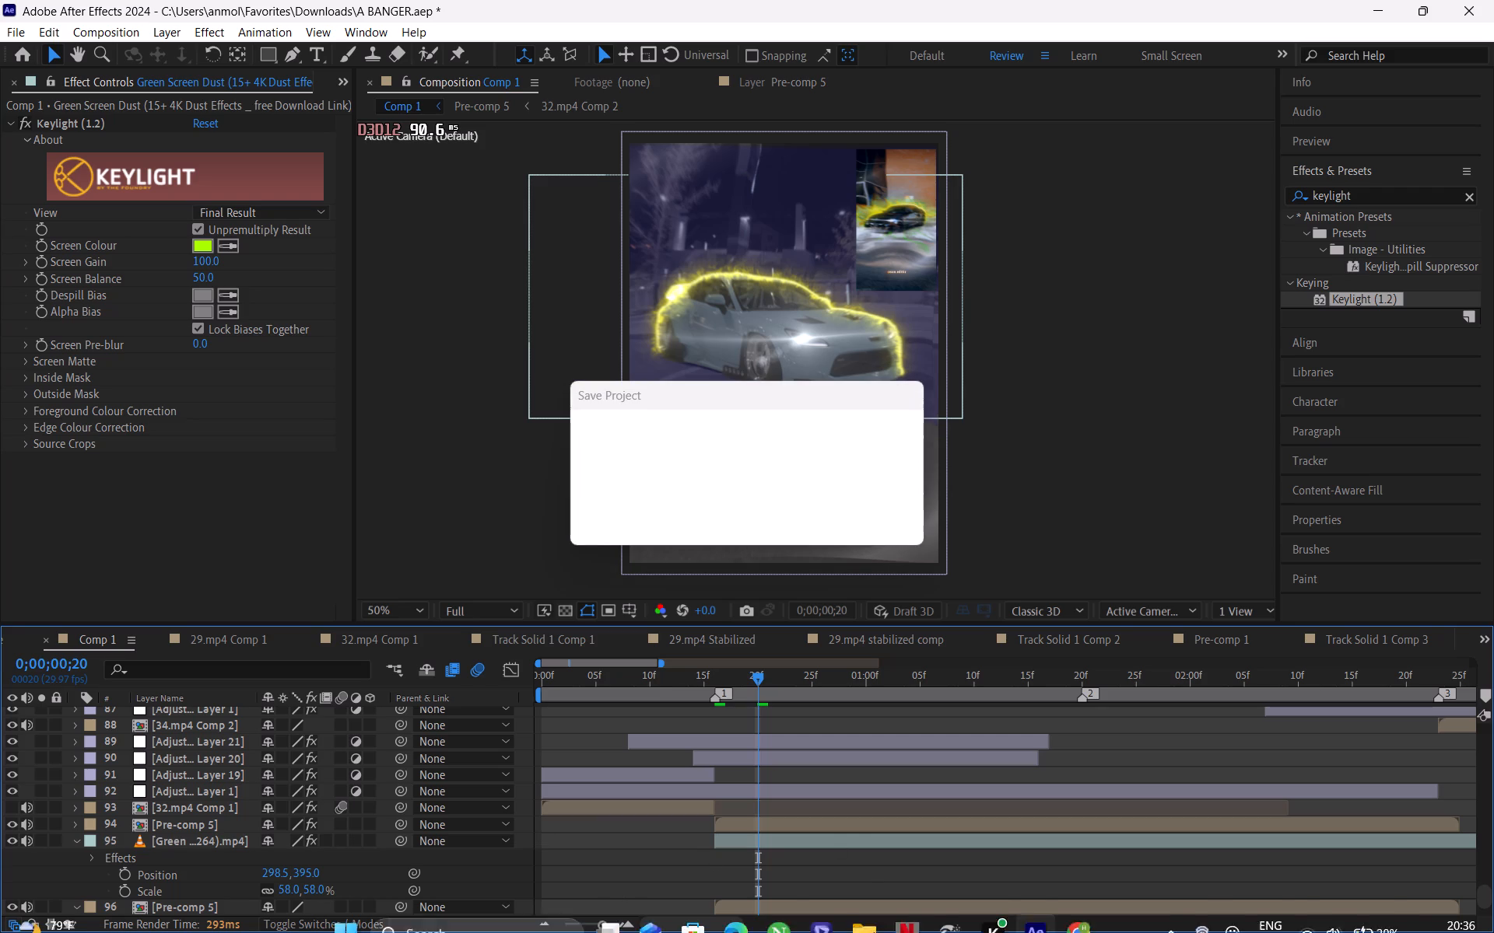
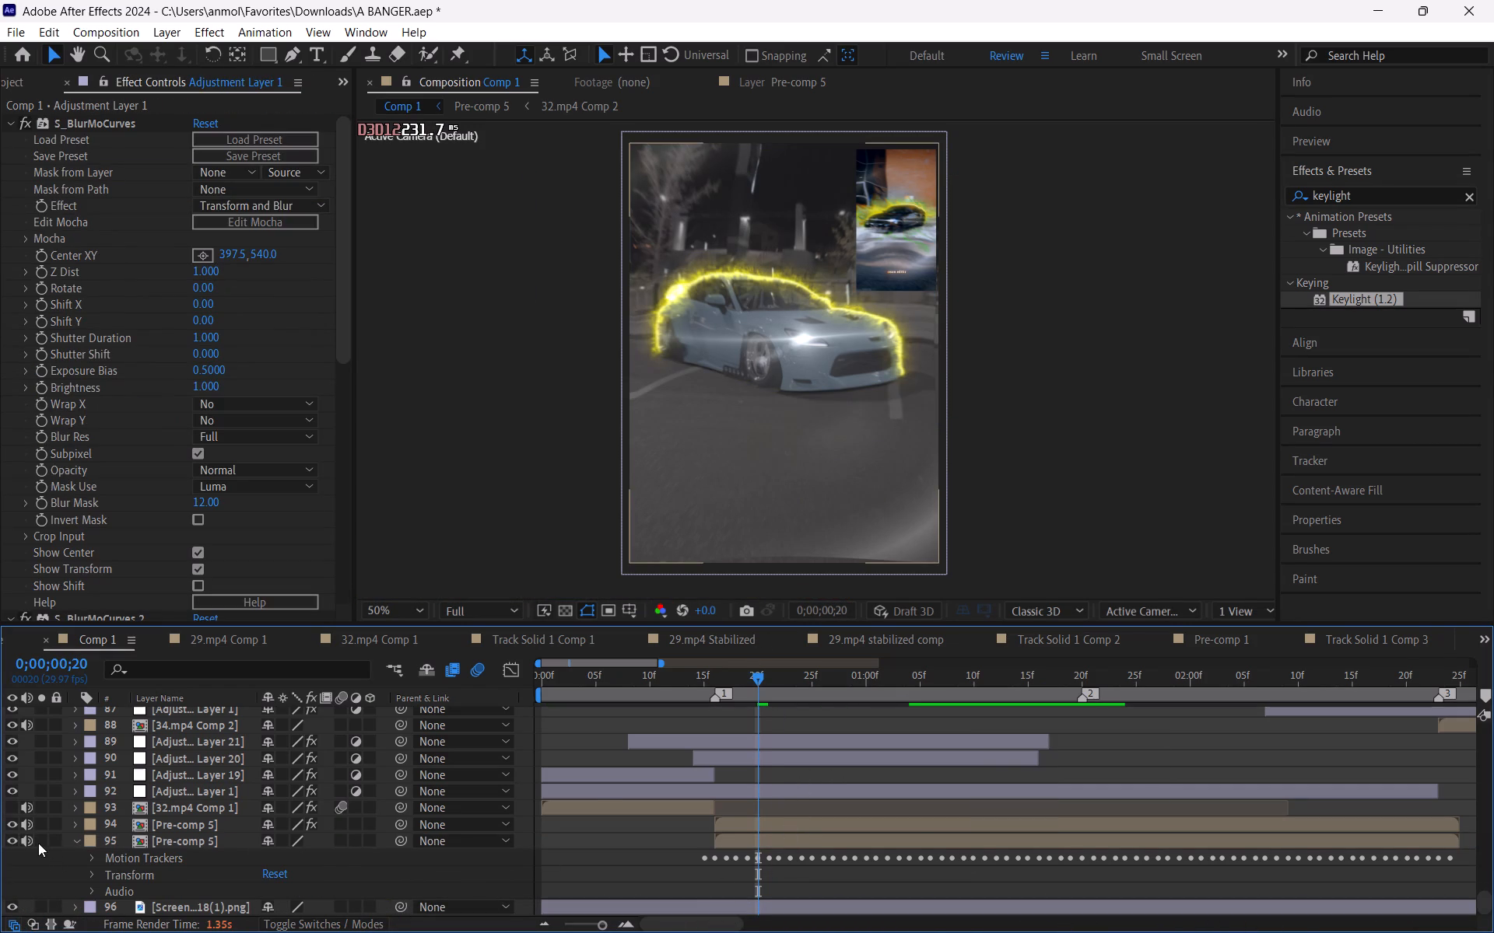
Toggle the visibility of the two Pre-comp 5 layers to check what each contributes, and collapse the lower one's properties.
click(12, 827)
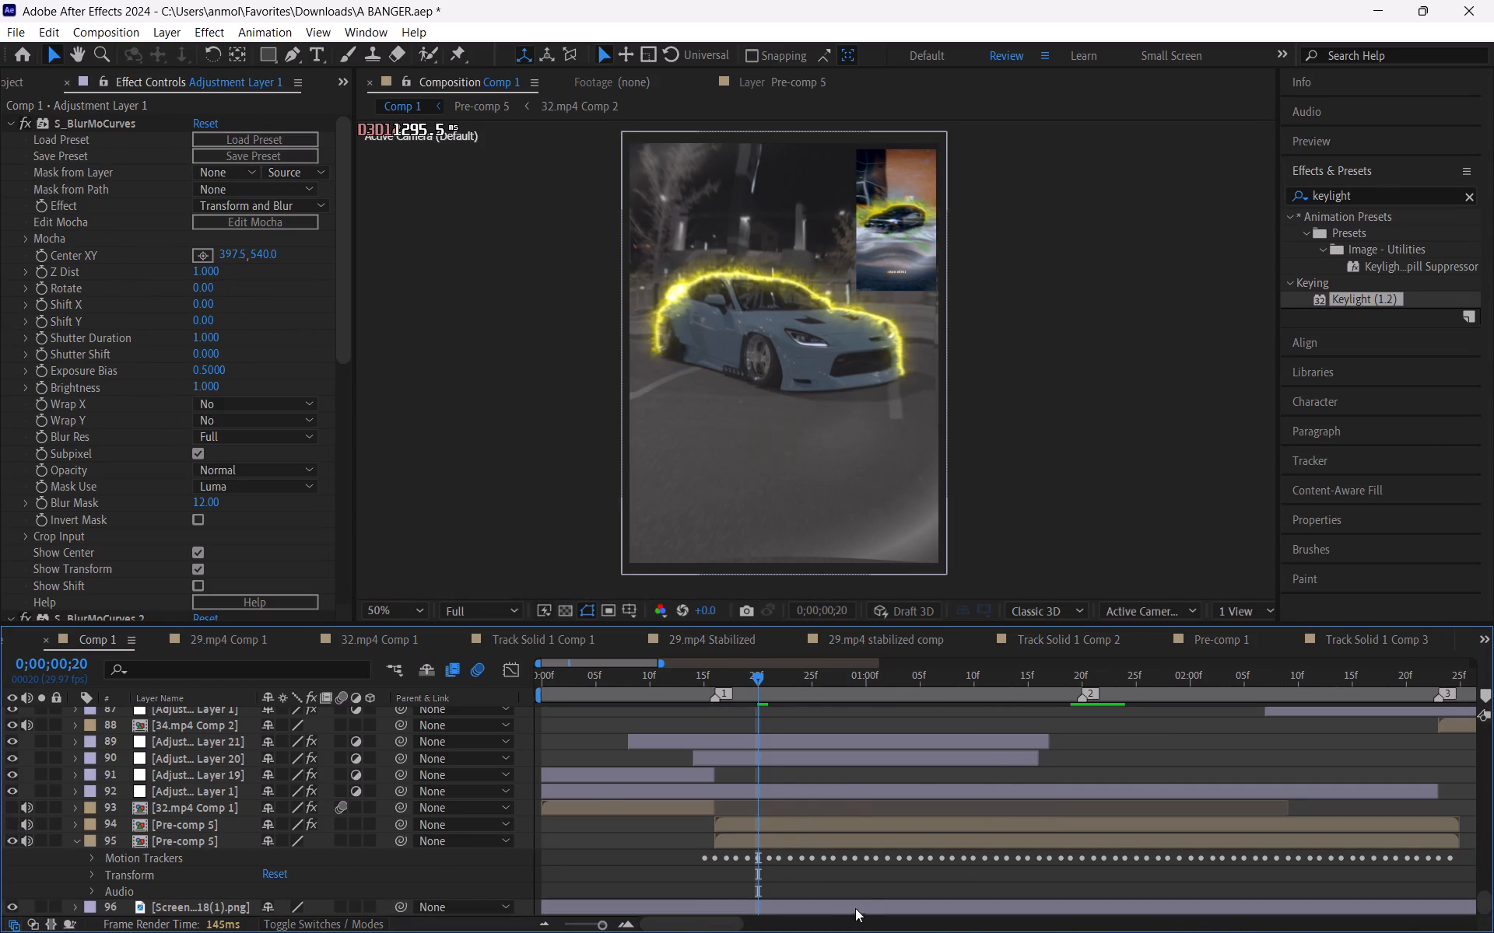
click(738, 830)
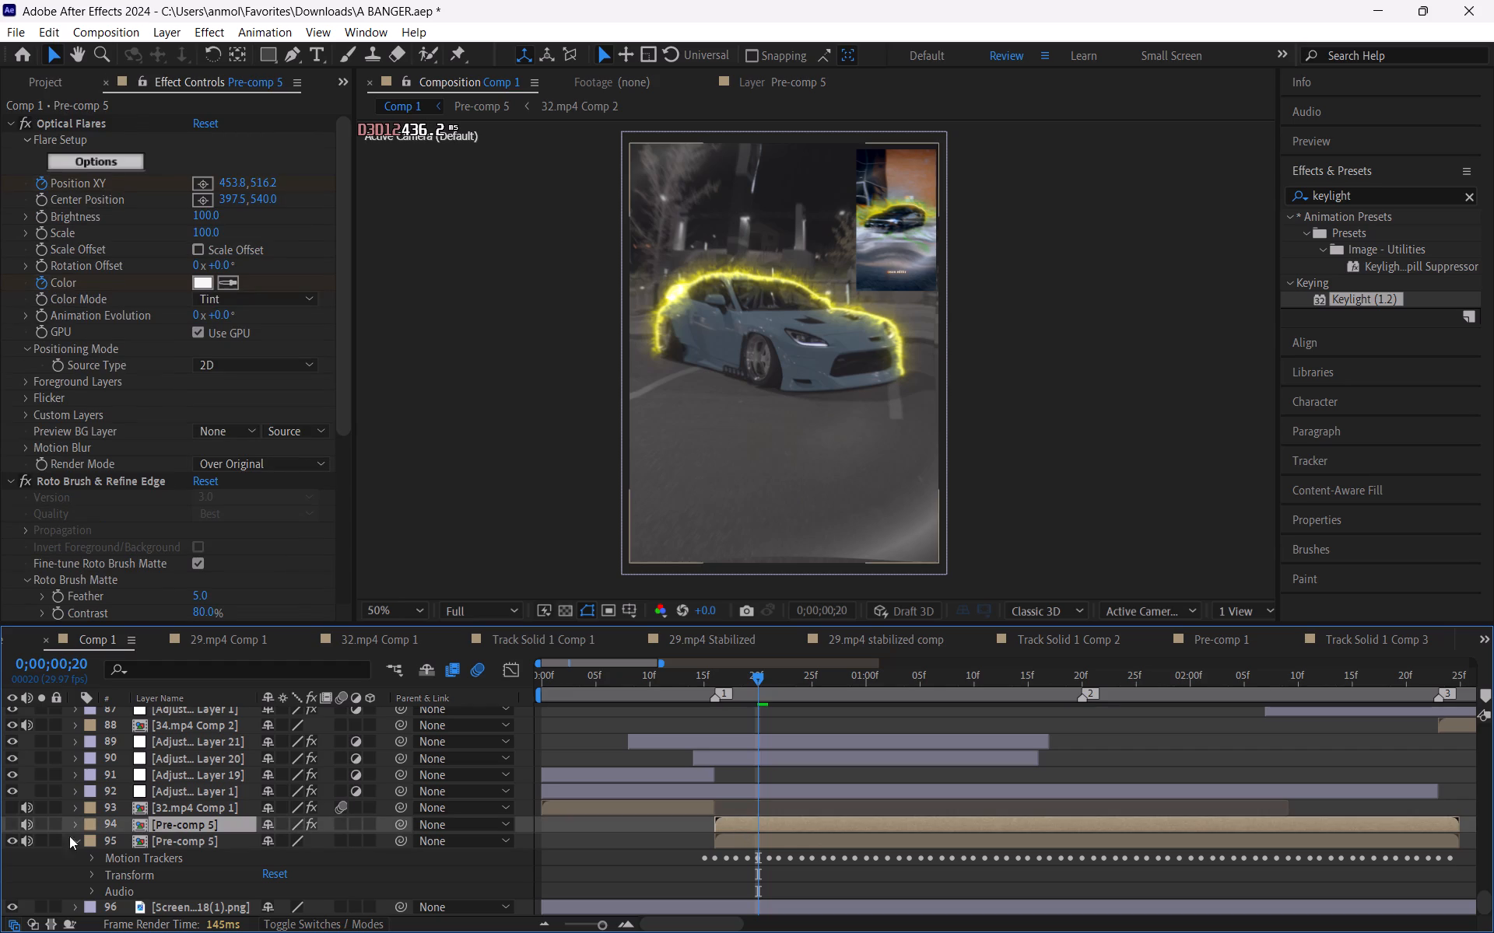
click(12, 826)
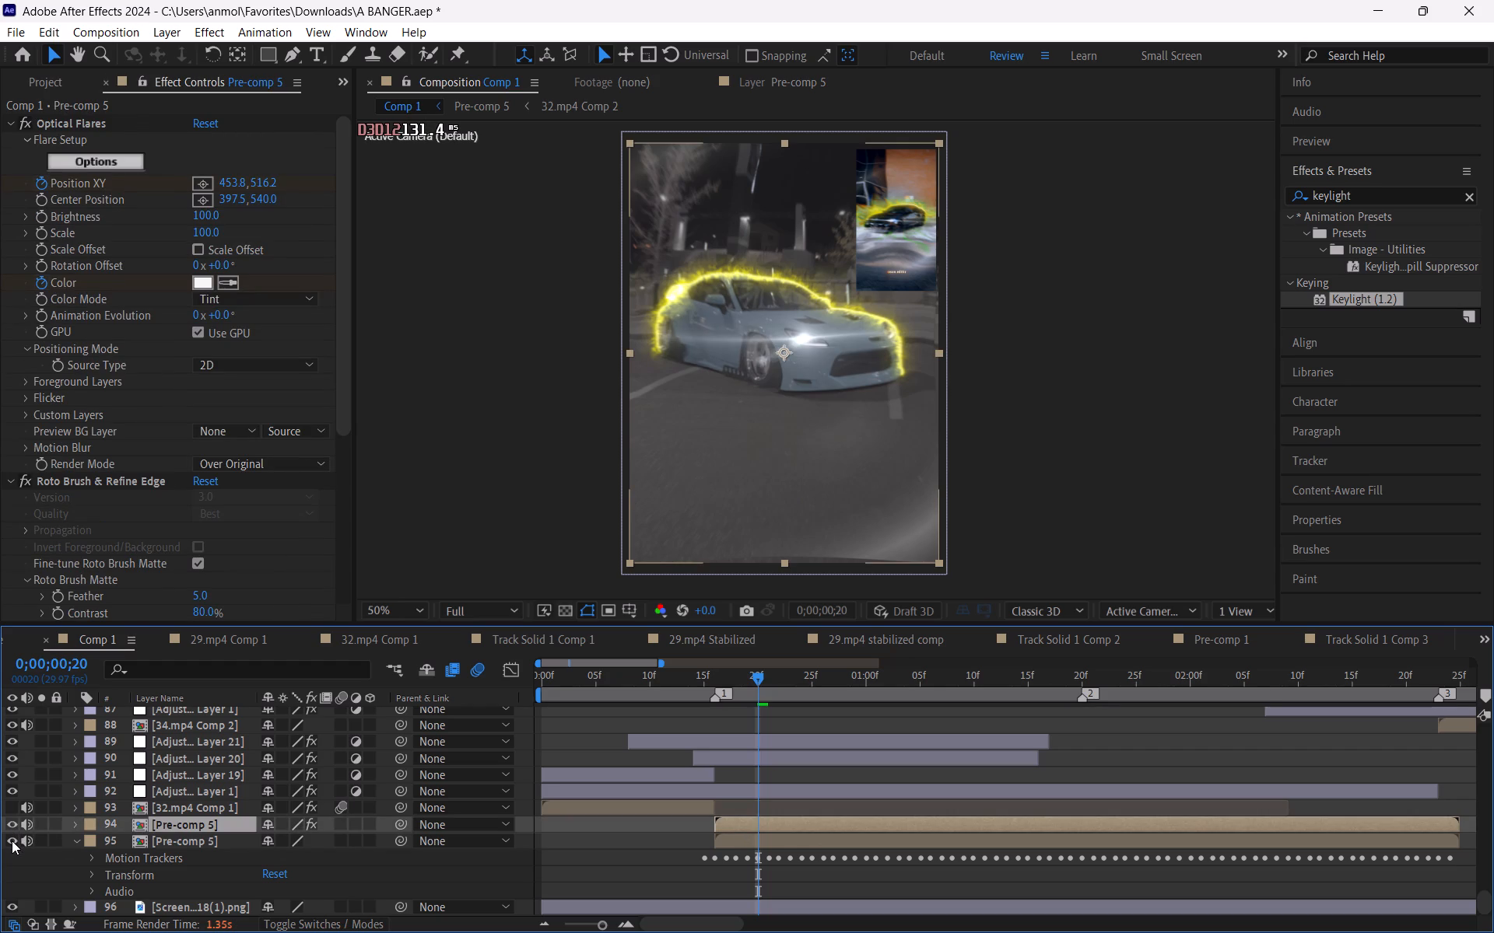
click(12, 840)
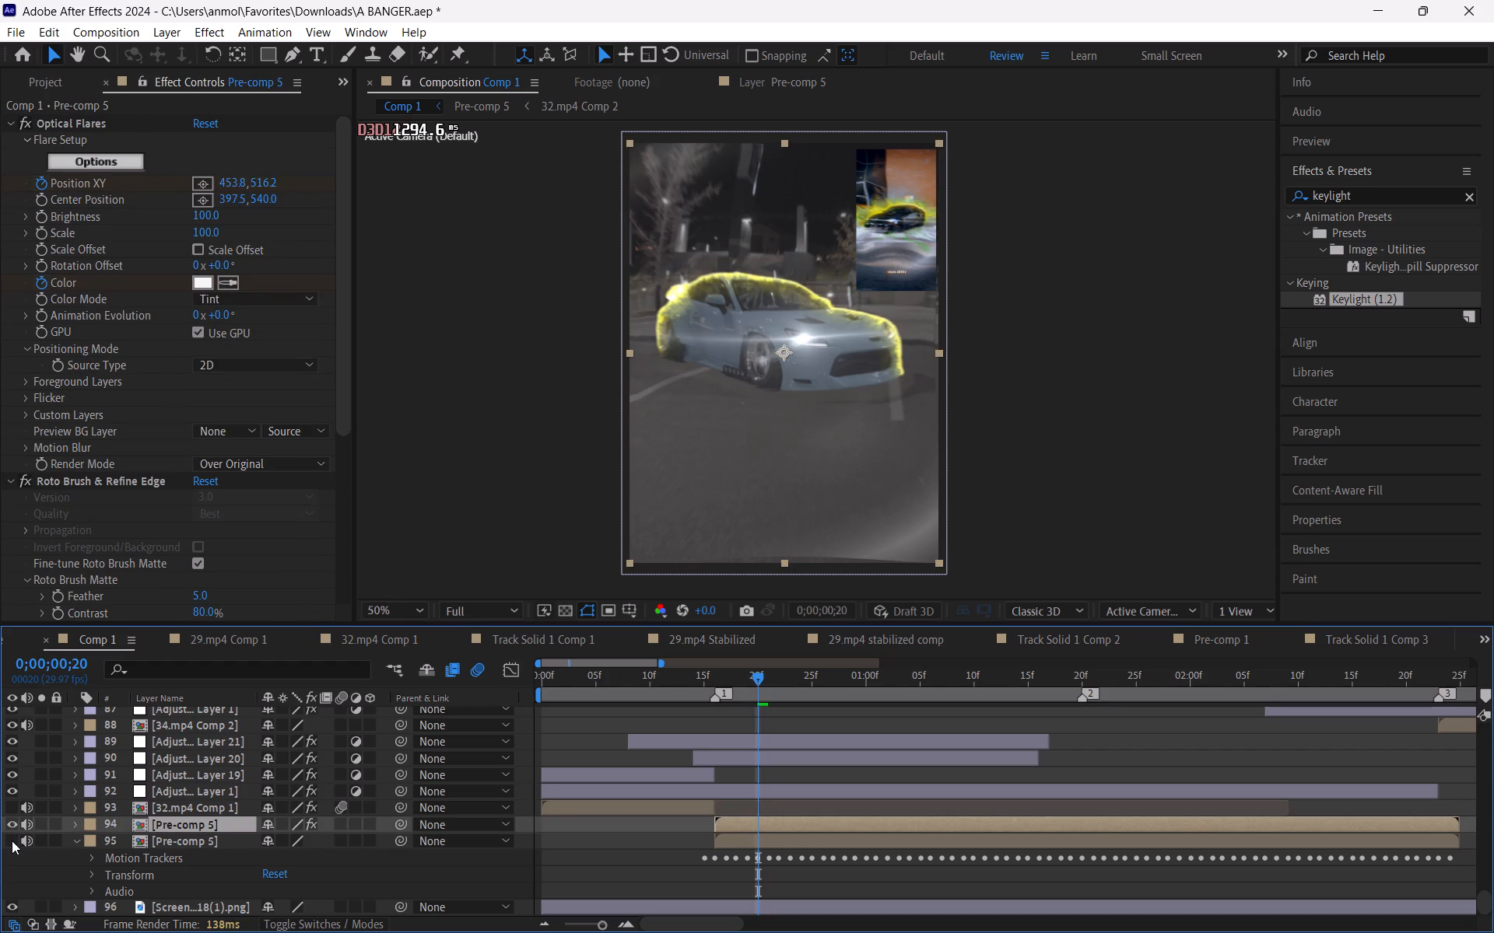
click(12, 840)
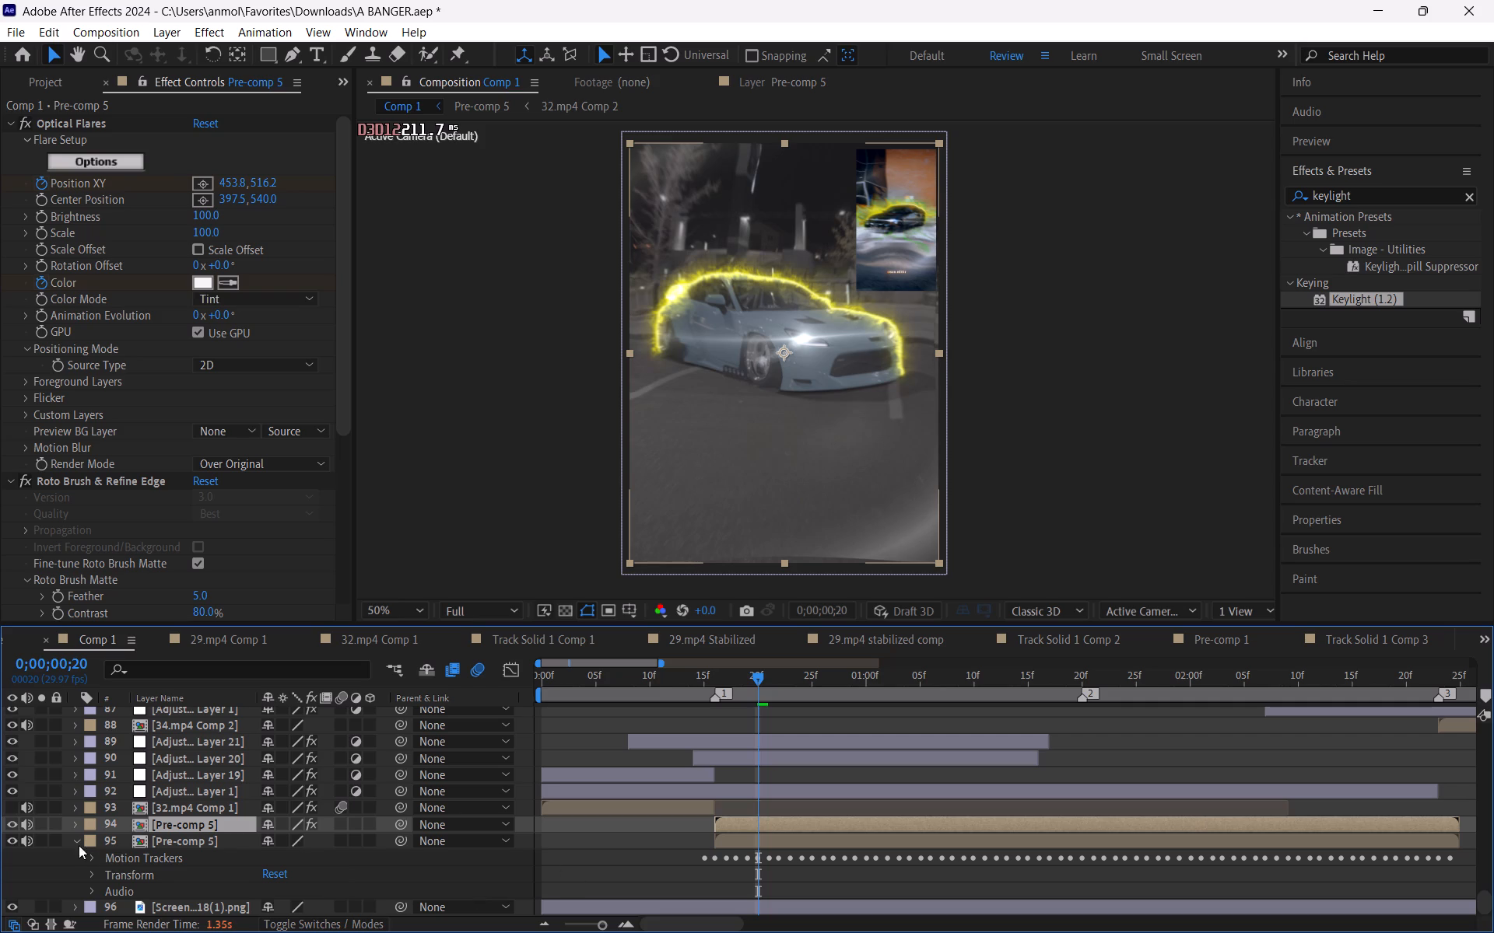
click(70, 844)
click(995, 770)
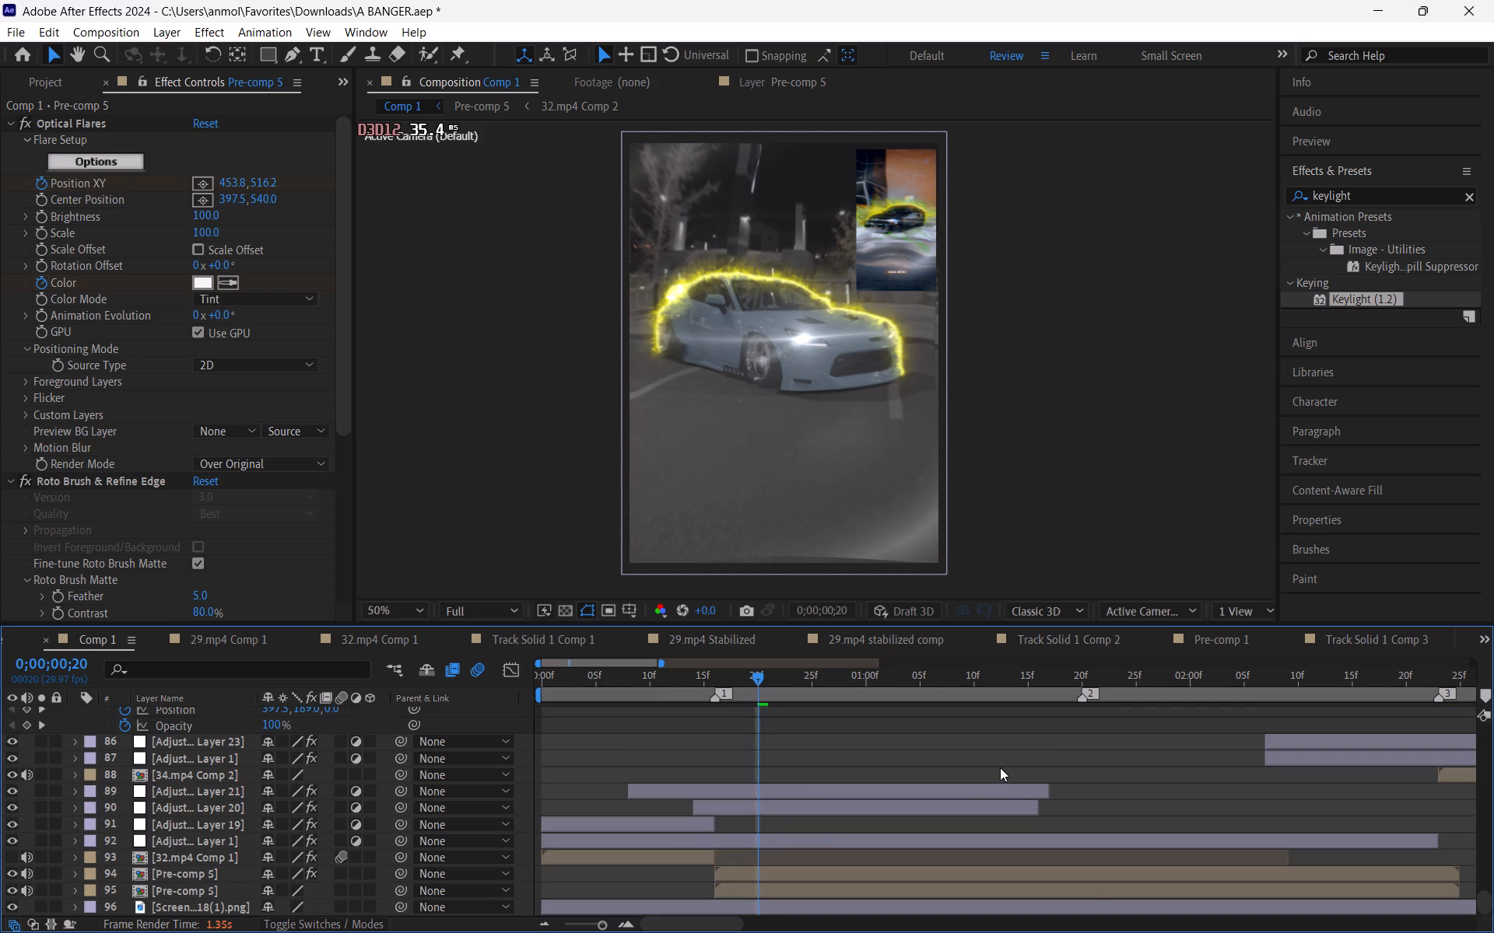
Scrub through Comp 1 from the opening car shot to the wheel transition around 0;00;04;25 and examine it.
key(minus)
key(minus)
drag(795, 677, 882, 744)
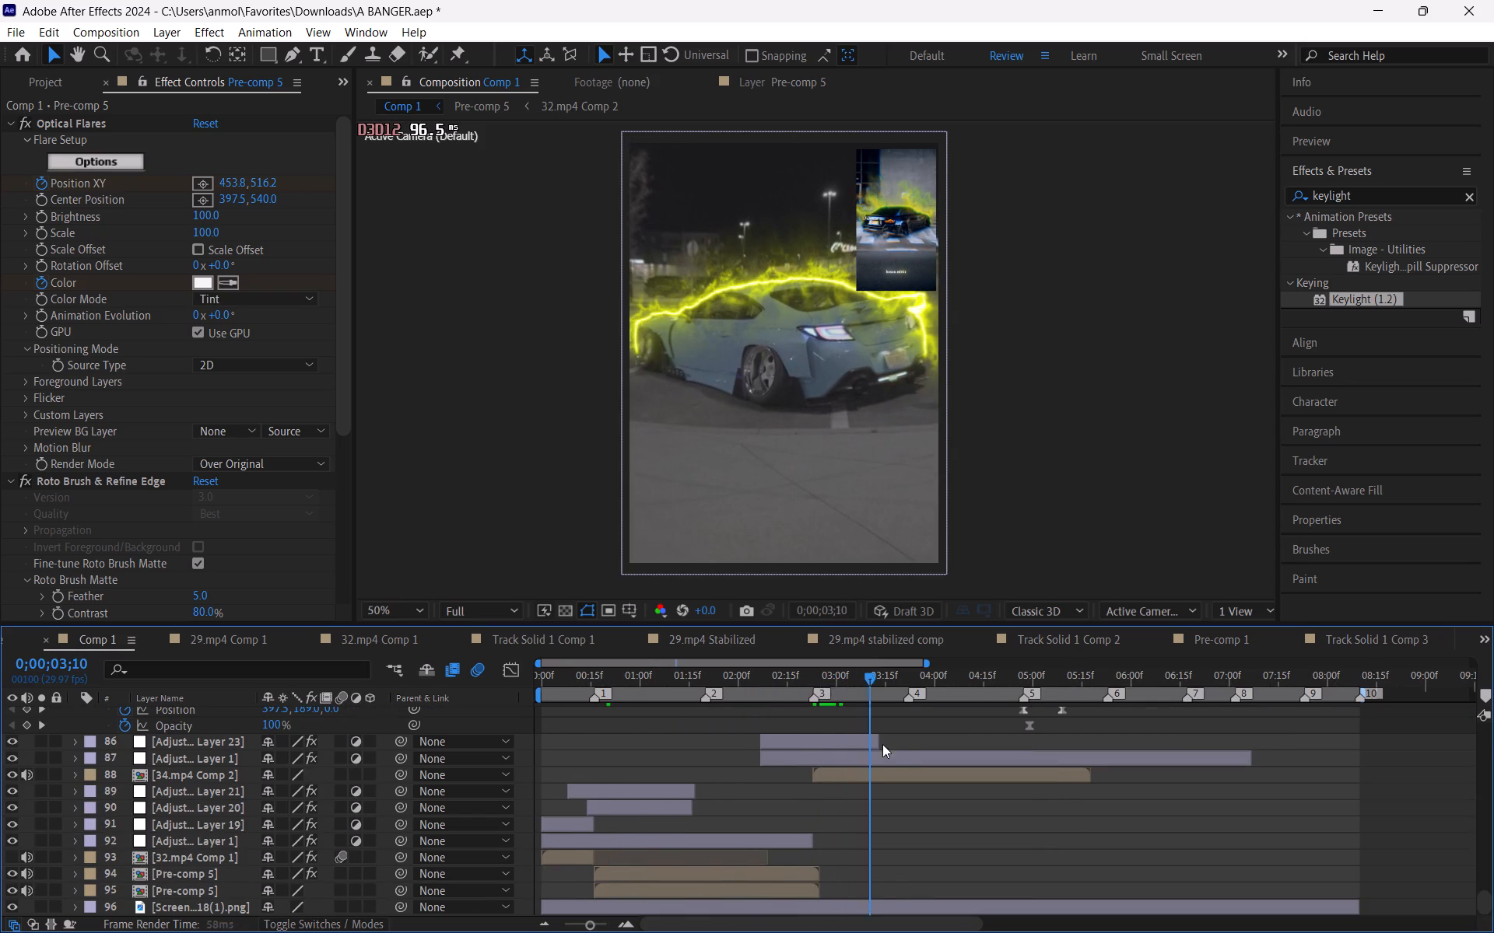
drag(882, 744, 1013, 792)
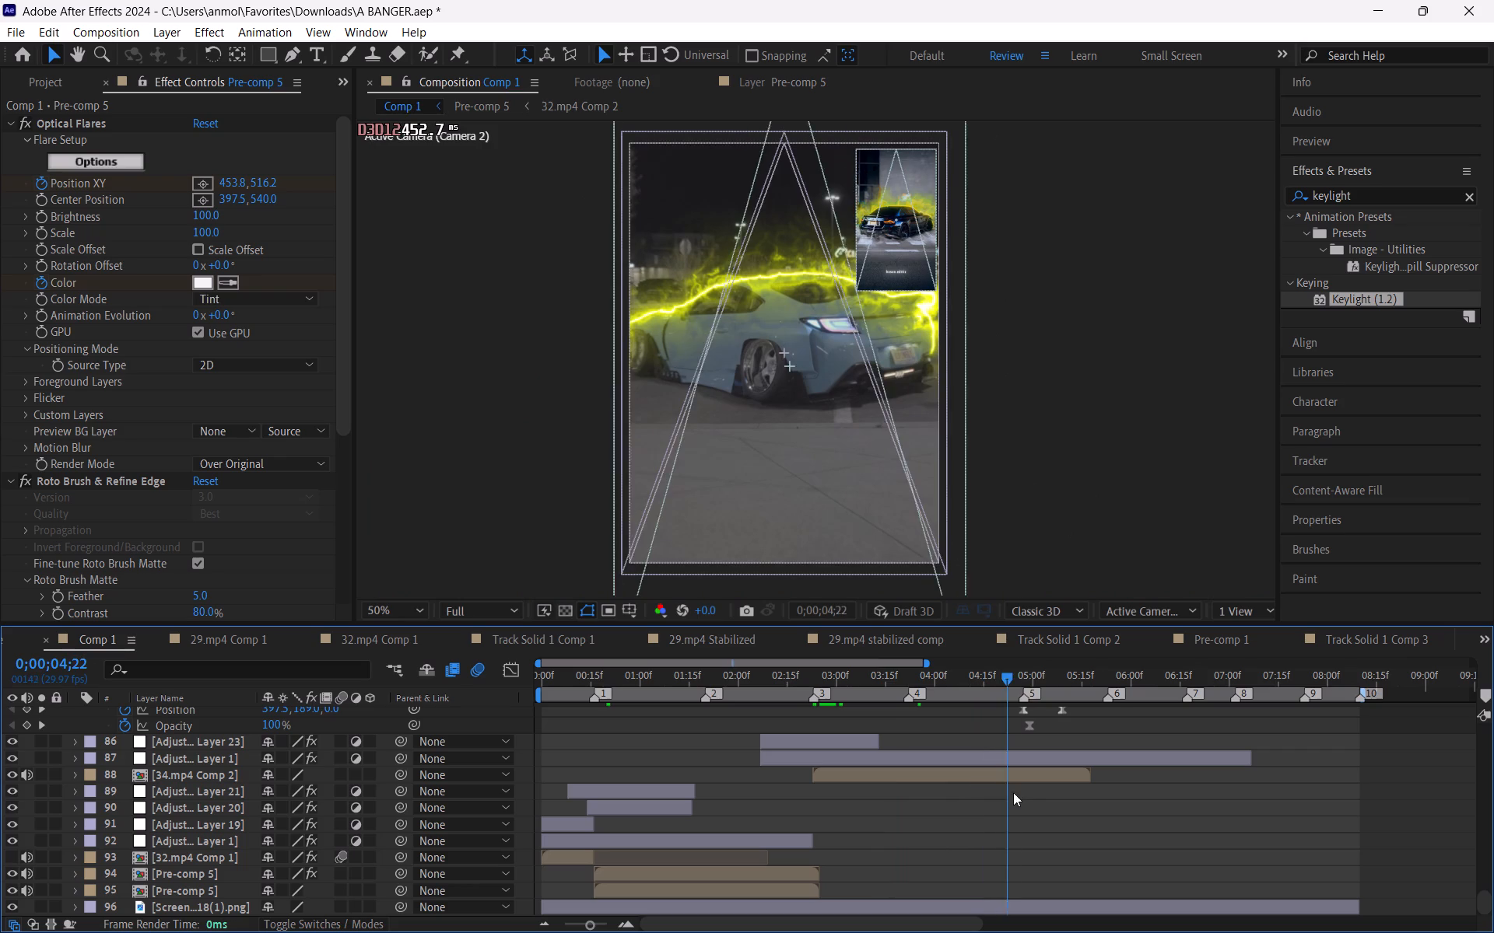
drag(1013, 792, 1031, 804)
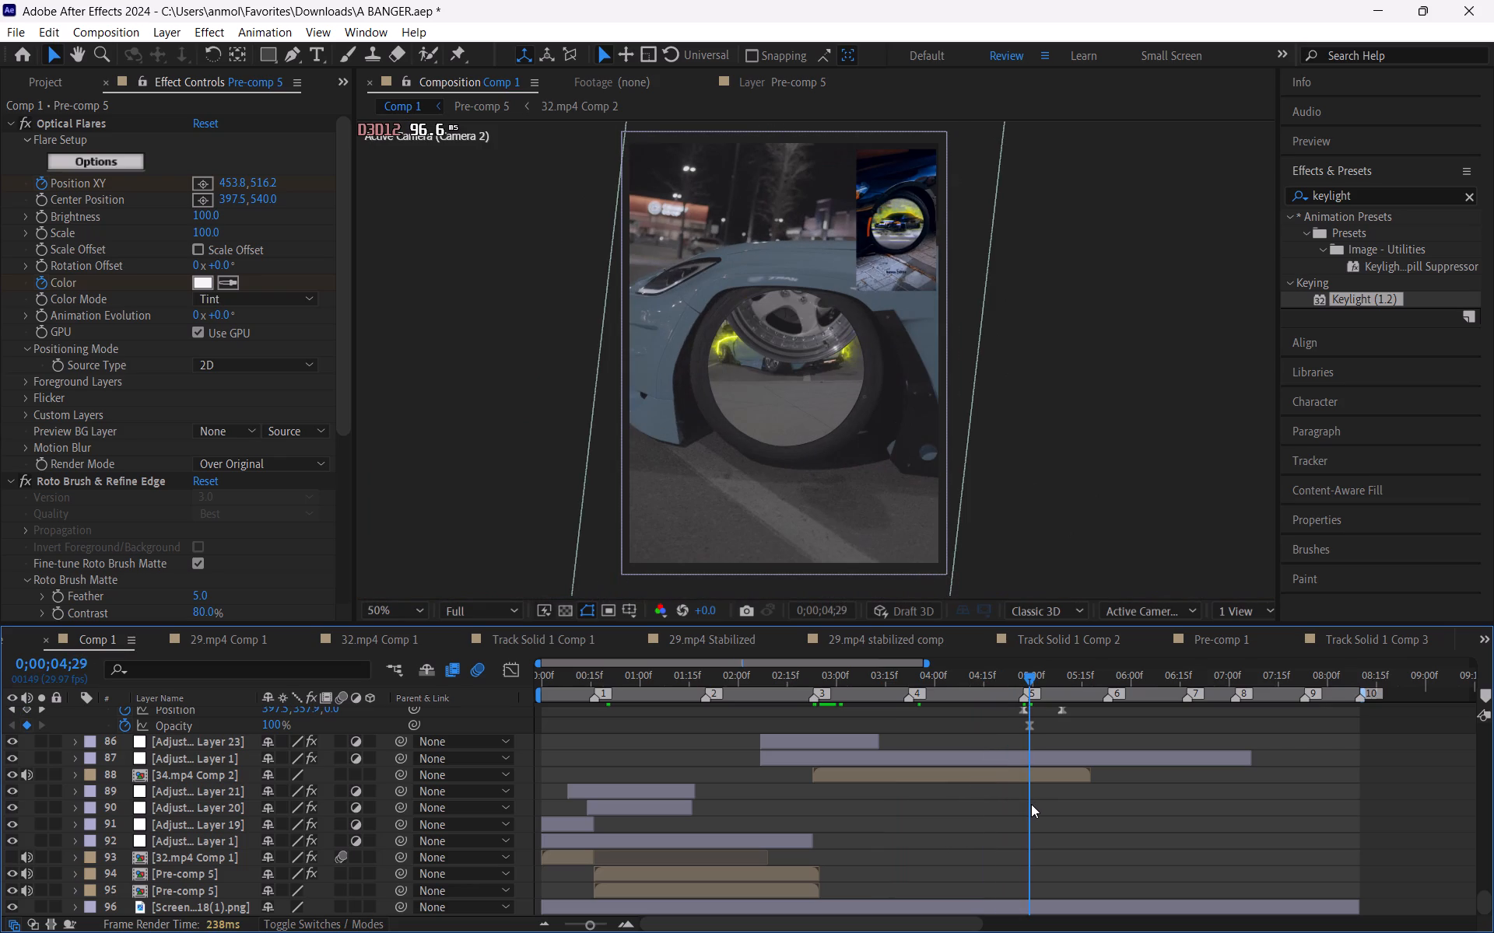
drag(1031, 804, 1019, 809)
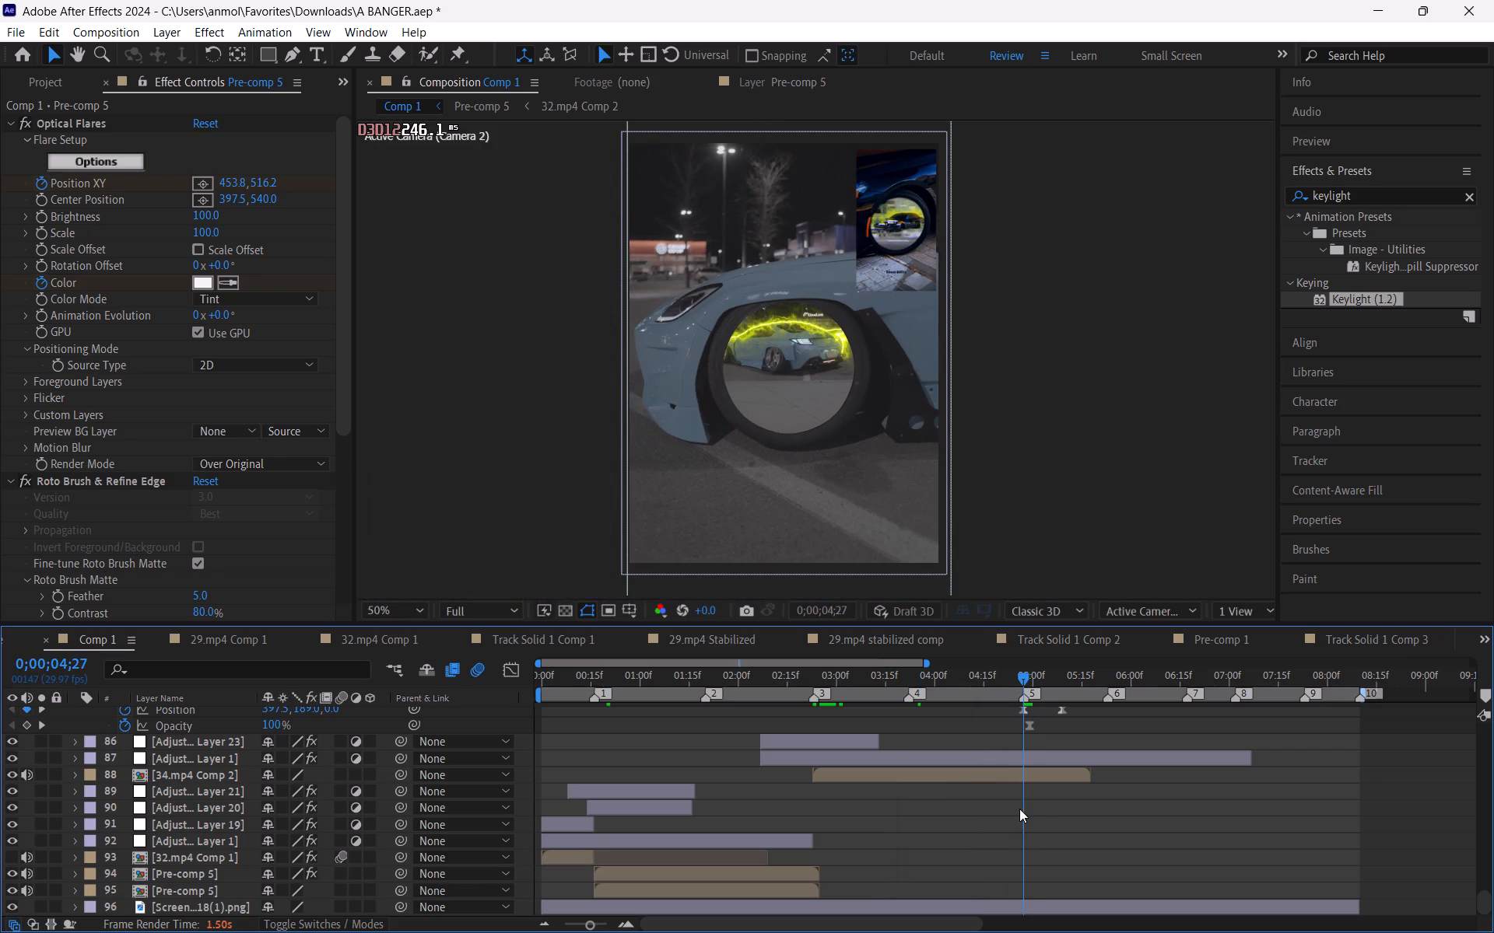
drag(1019, 809, 1017, 810)
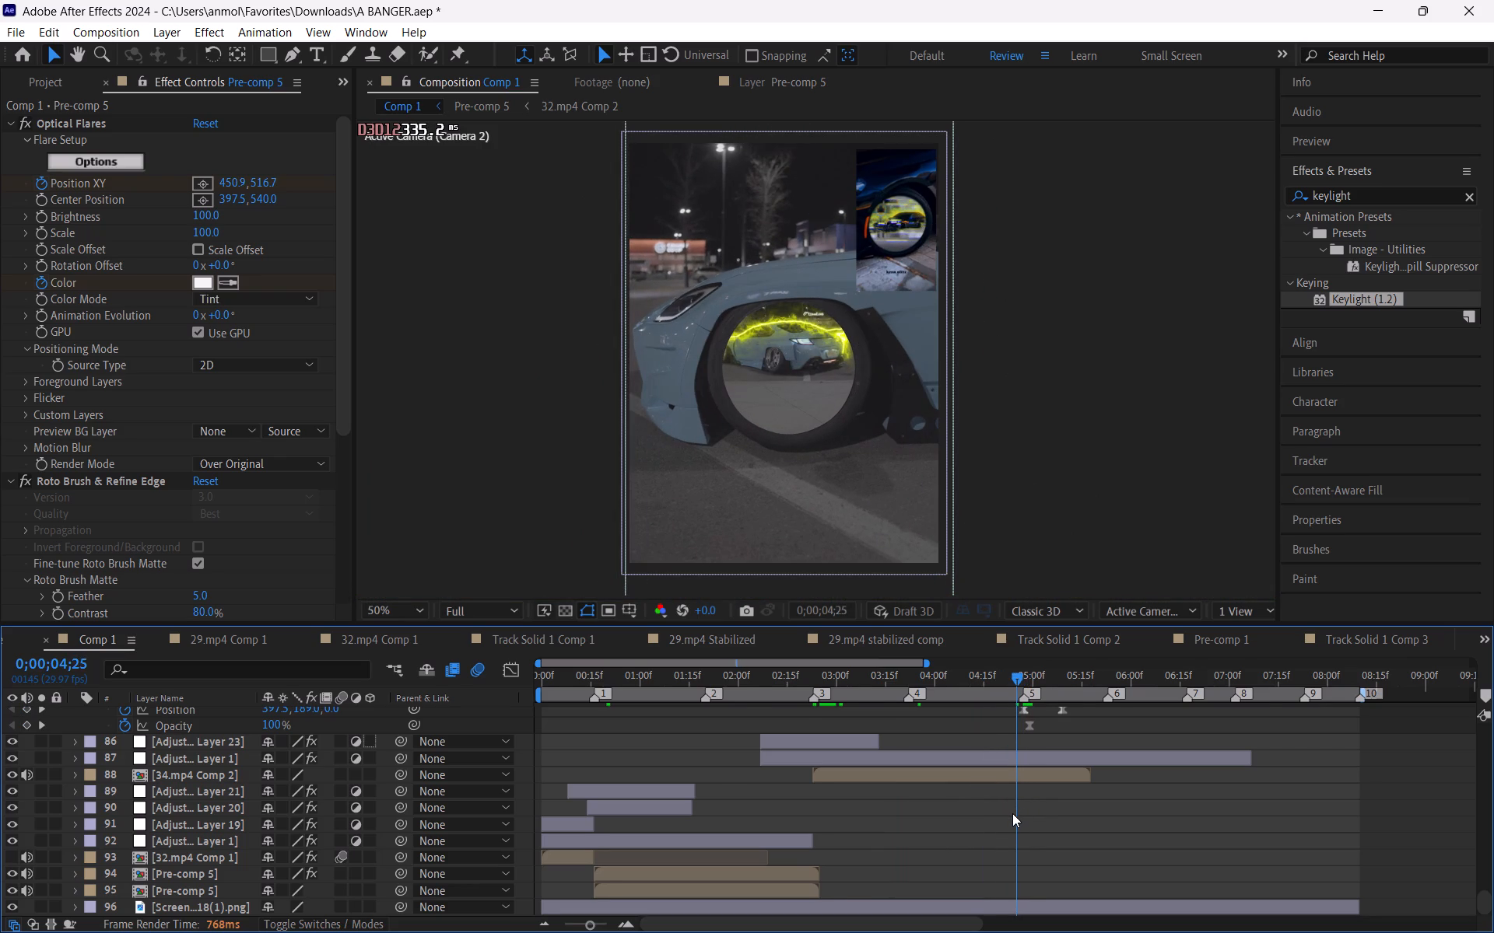
text(==)
key(space)
key(space)
key(space)
key(space)
key(space)
key(space)
key(space)
key(space)
key(space)
key(space)
key(space)
key(space)
key(space)
key(space)
key(space)
key(space)
key(space)
key(space)
key(space)
key(space)
drag(1011, 802, 826, 890)
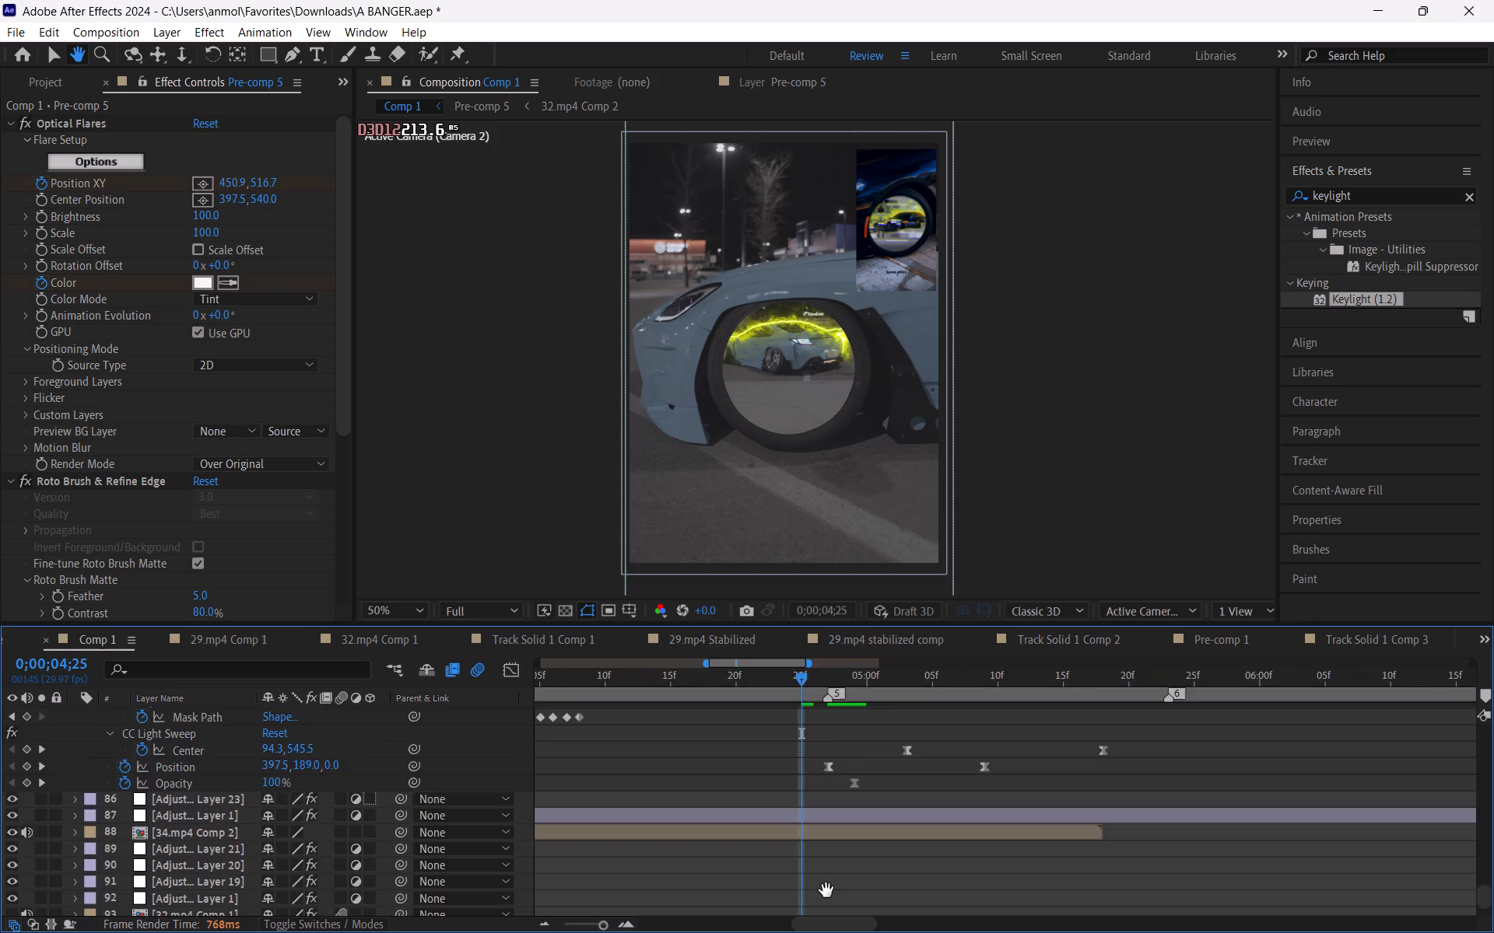
drag(826, 890, 818, 900)
Find the start of the wheel zoom on the 35.mp4 layer and add a composition marker at 0;00;04;23.
text(--)
scroll(836, 792, up, 2)
click(849, 844)
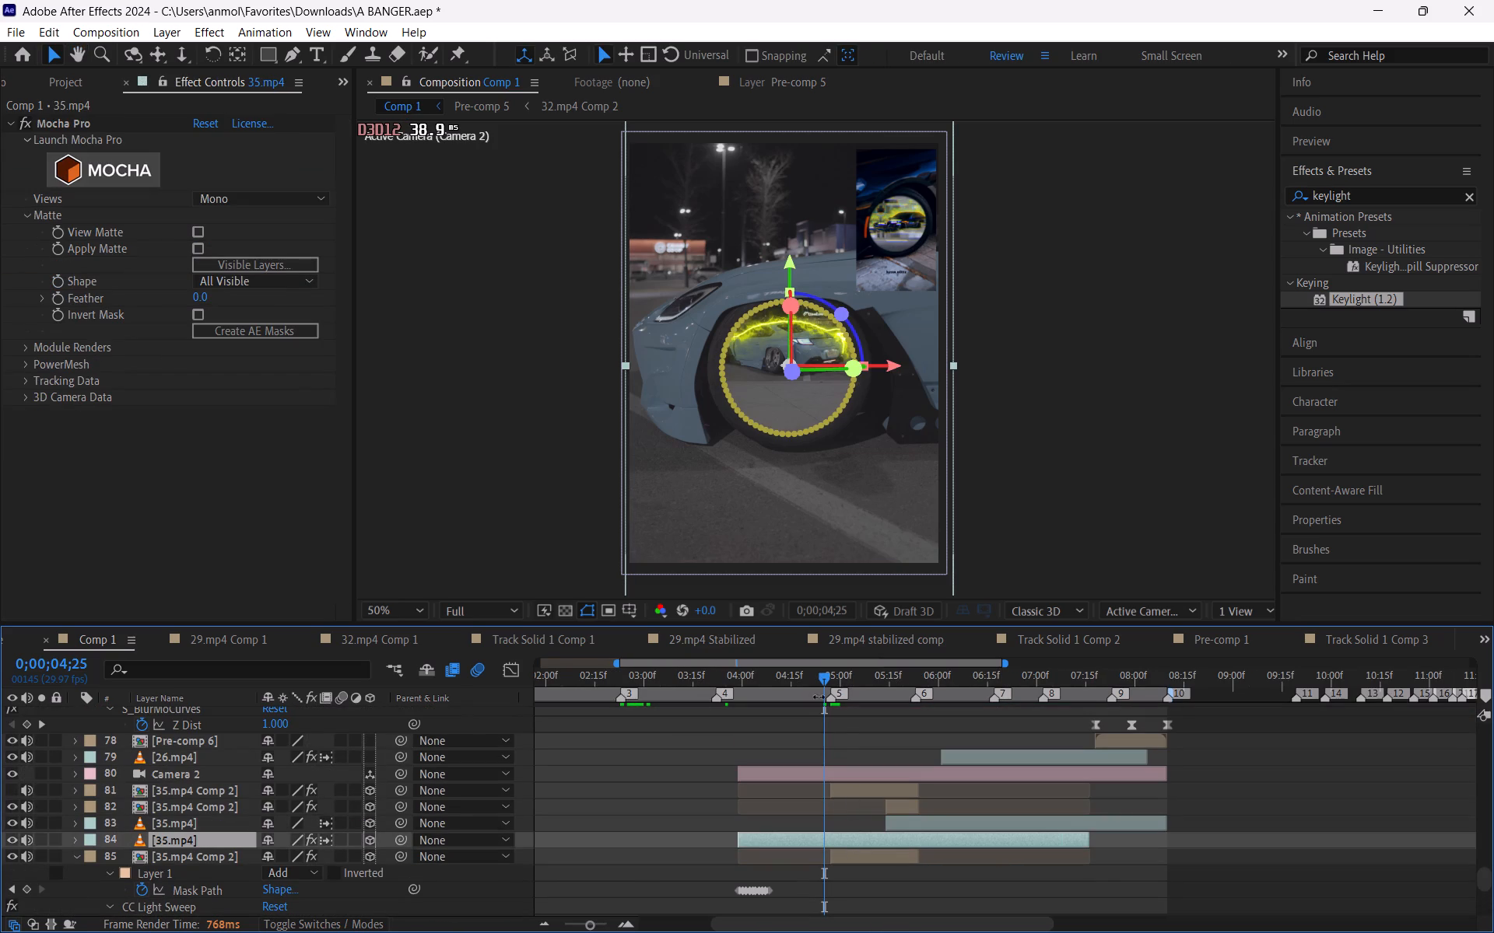
drag(822, 679, 830, 680)
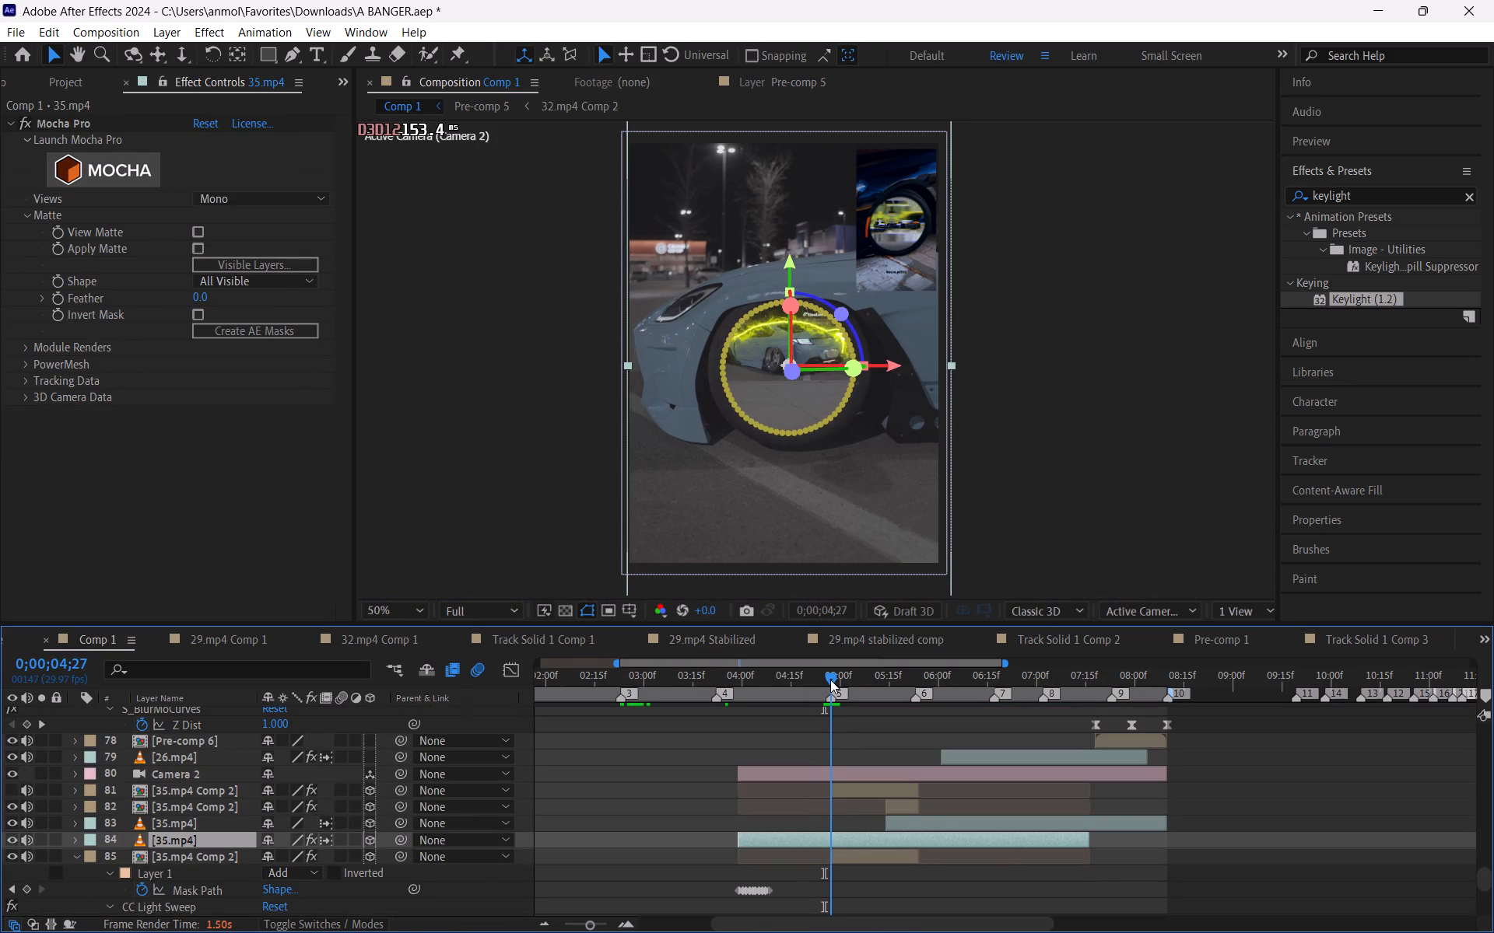
drag(830, 680, 850, 683)
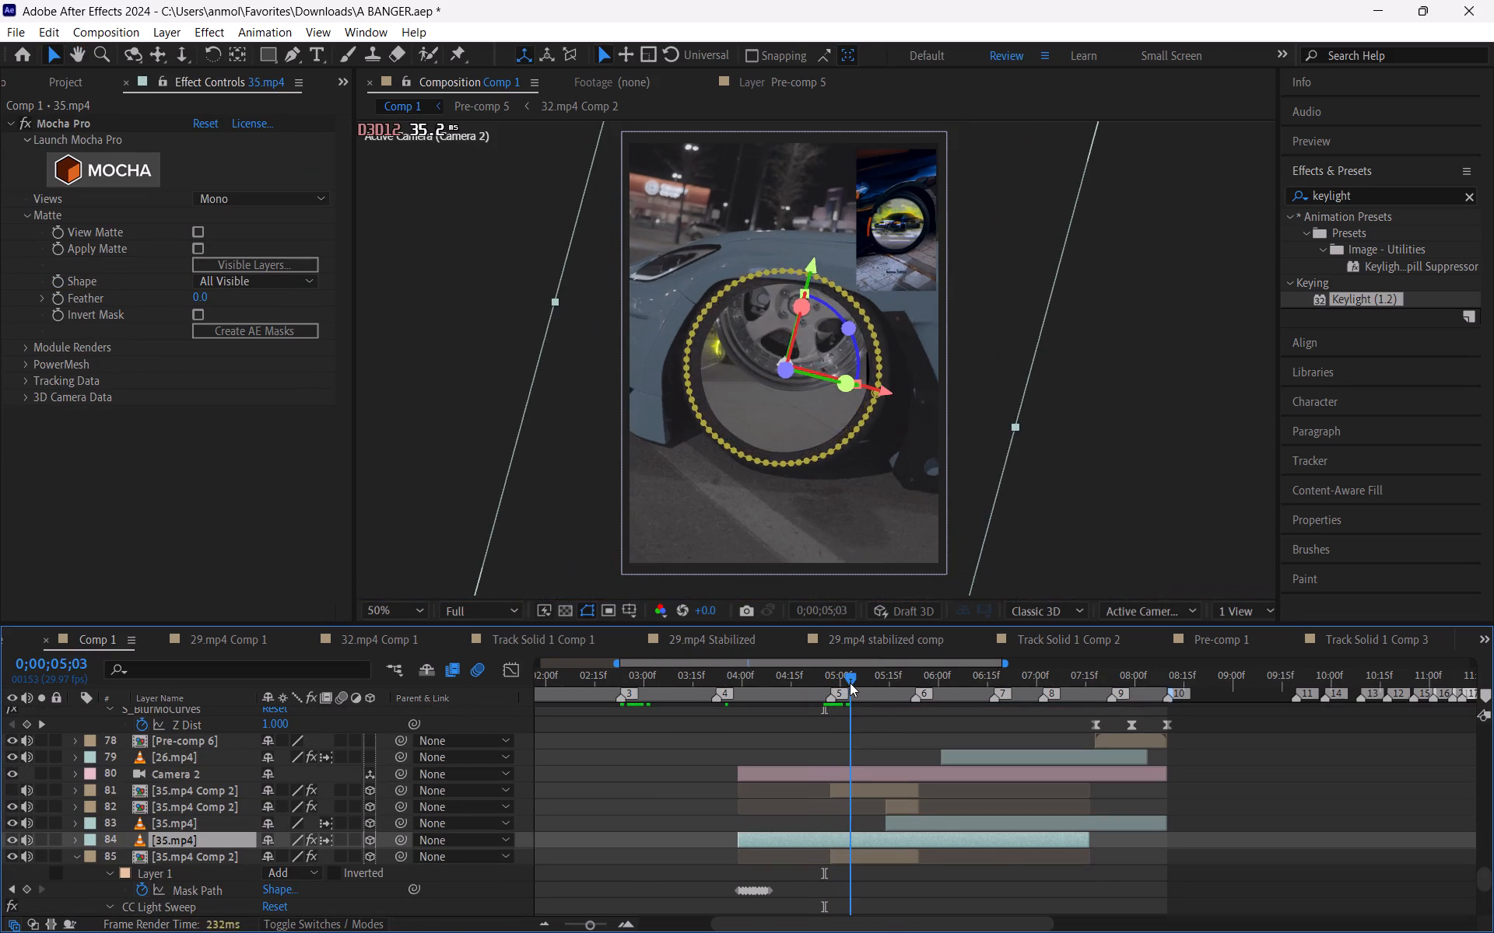
drag(850, 683, 838, 687)
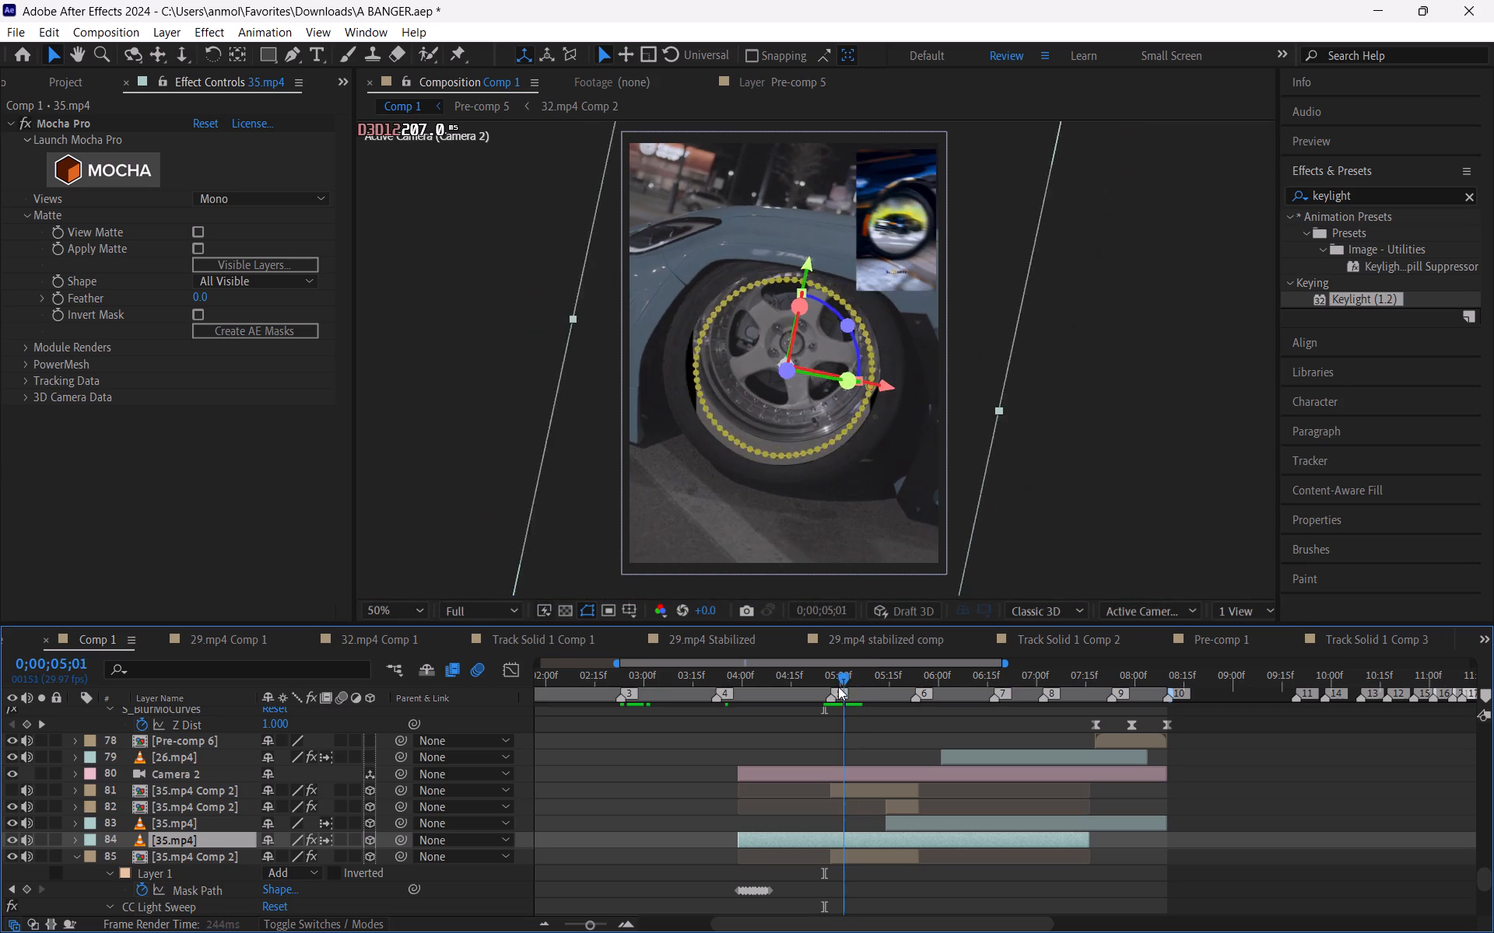
drag(838, 687, 813, 681)
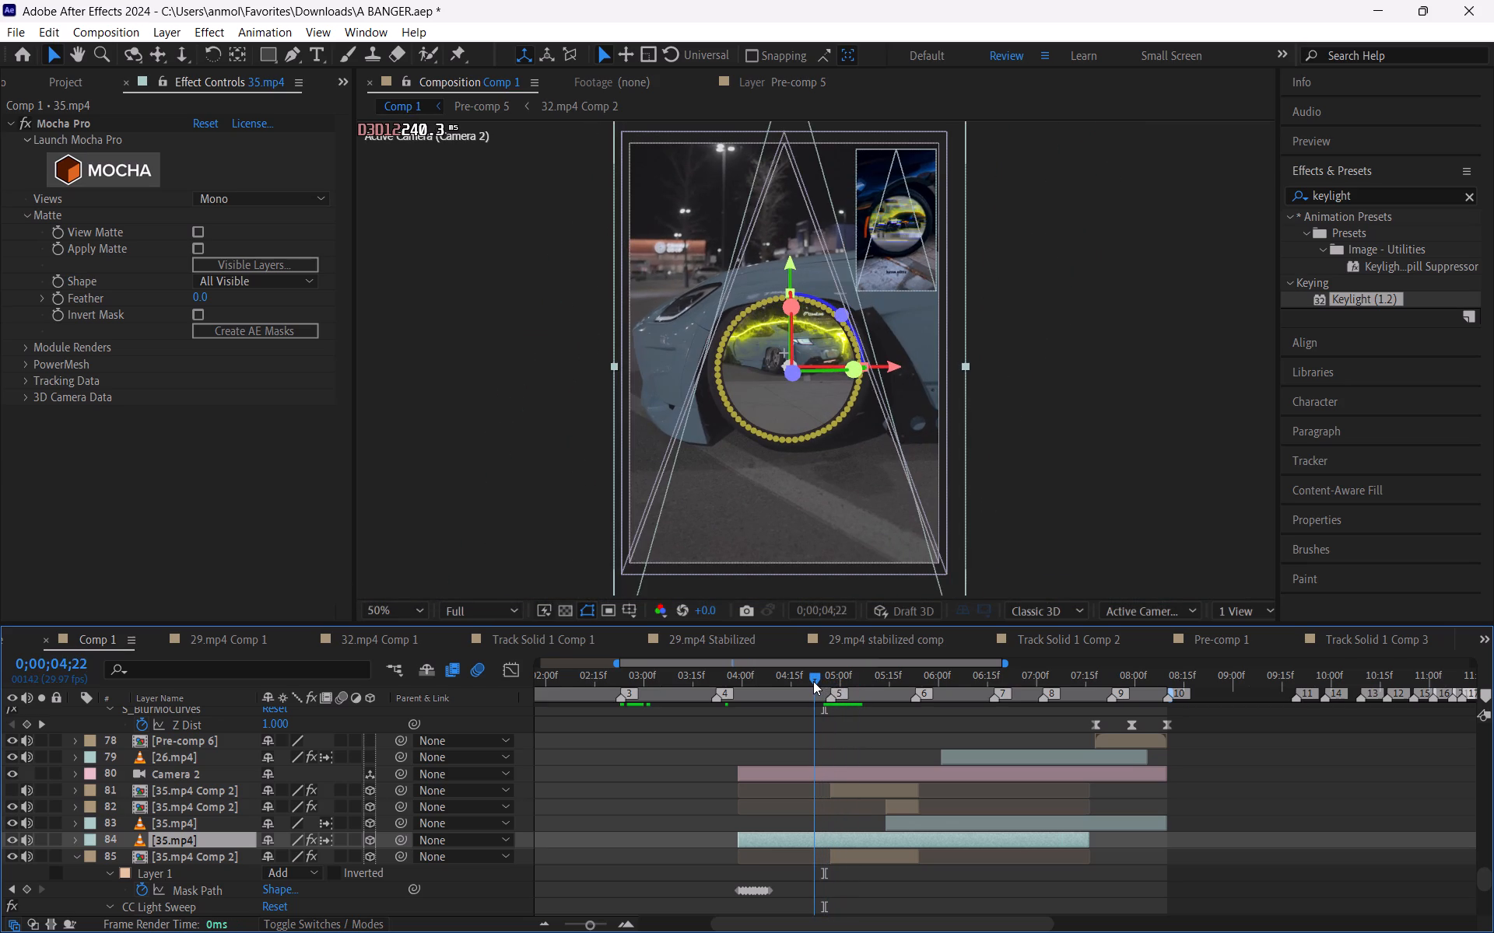
drag(813, 681, 816, 681)
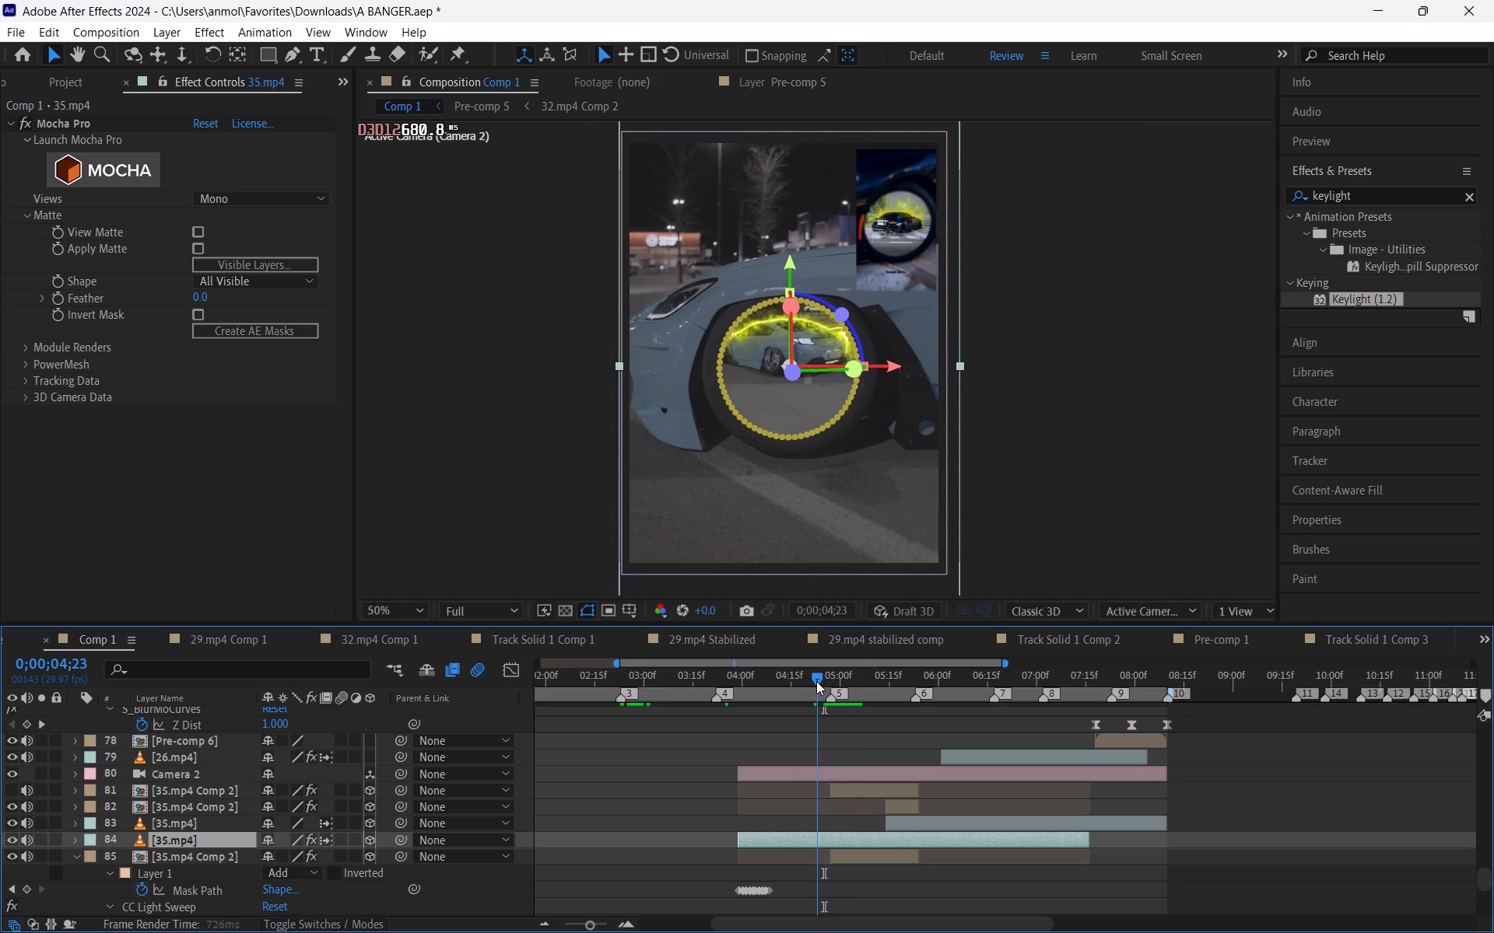
drag(816, 681, 814, 681)
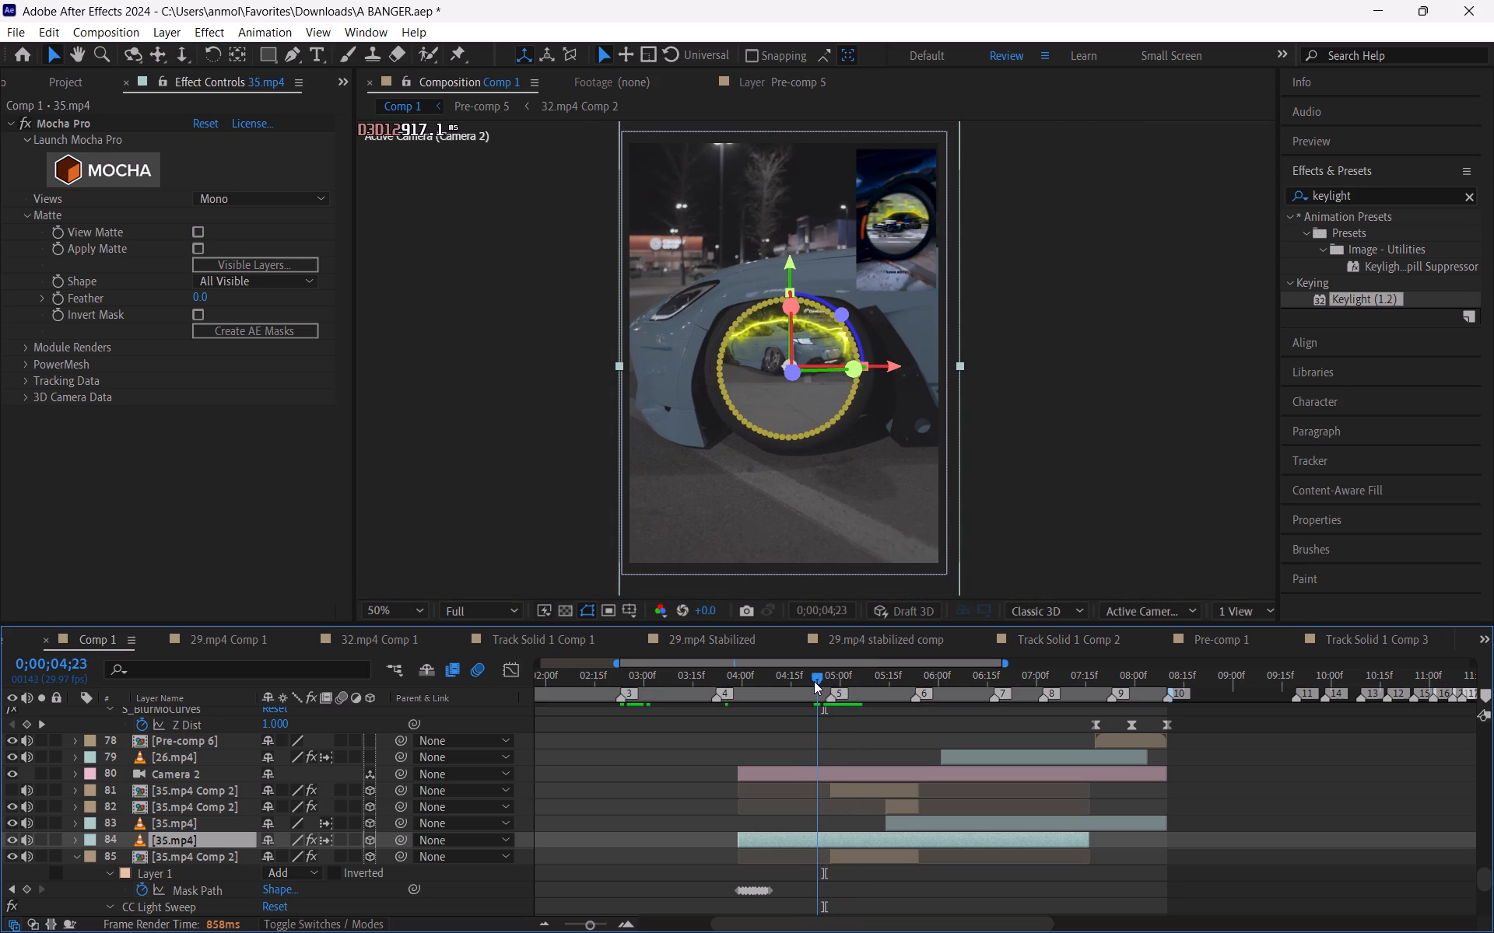
drag(814, 681, 815, 683)
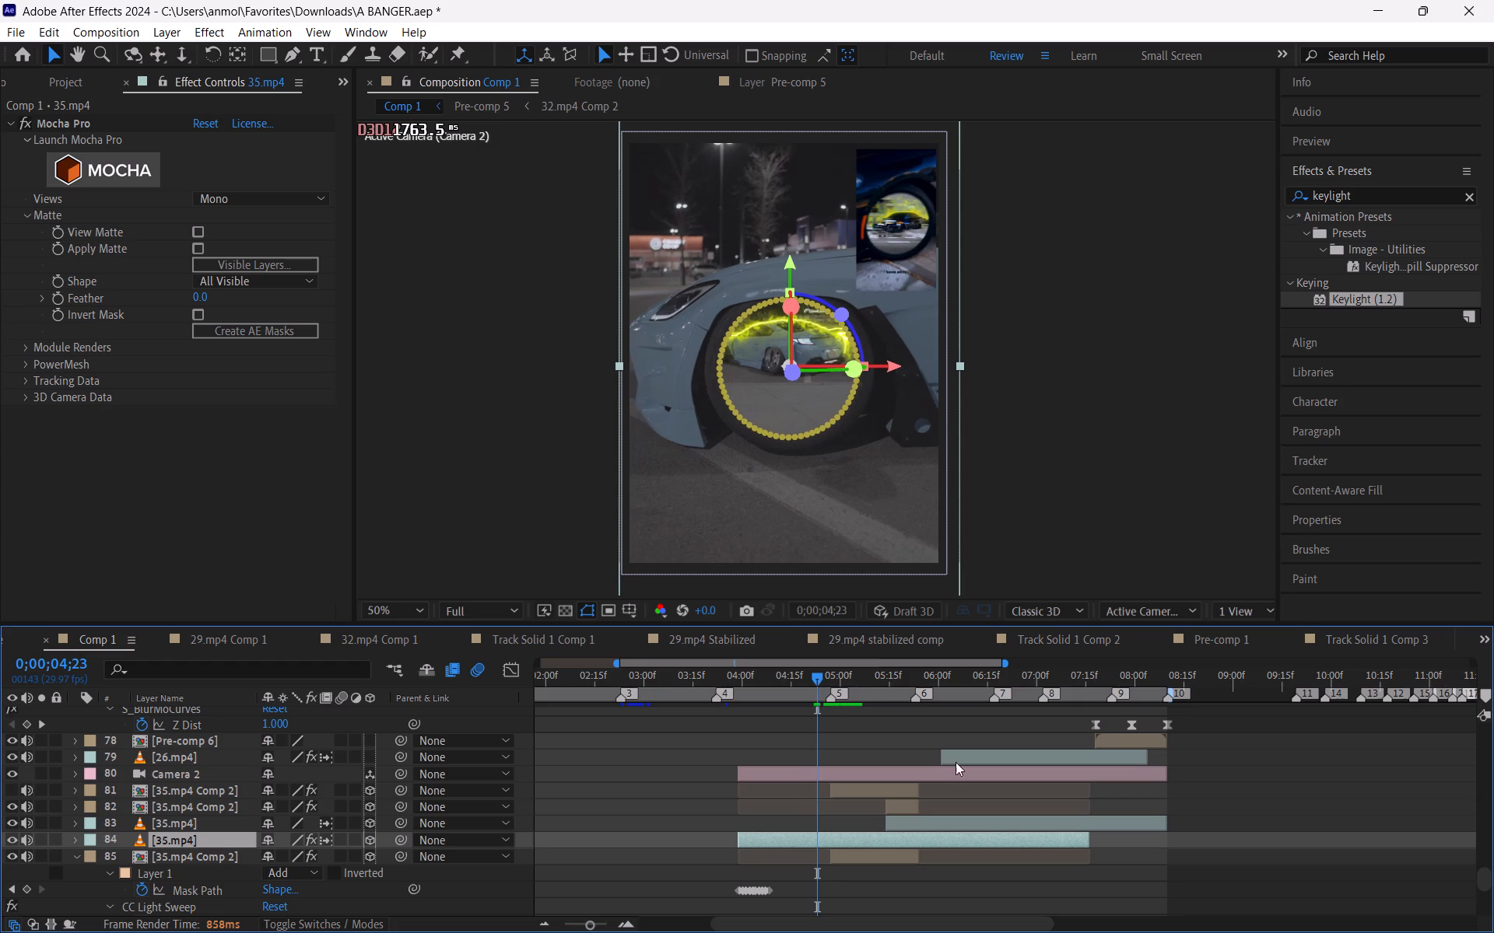
click(1490, 699)
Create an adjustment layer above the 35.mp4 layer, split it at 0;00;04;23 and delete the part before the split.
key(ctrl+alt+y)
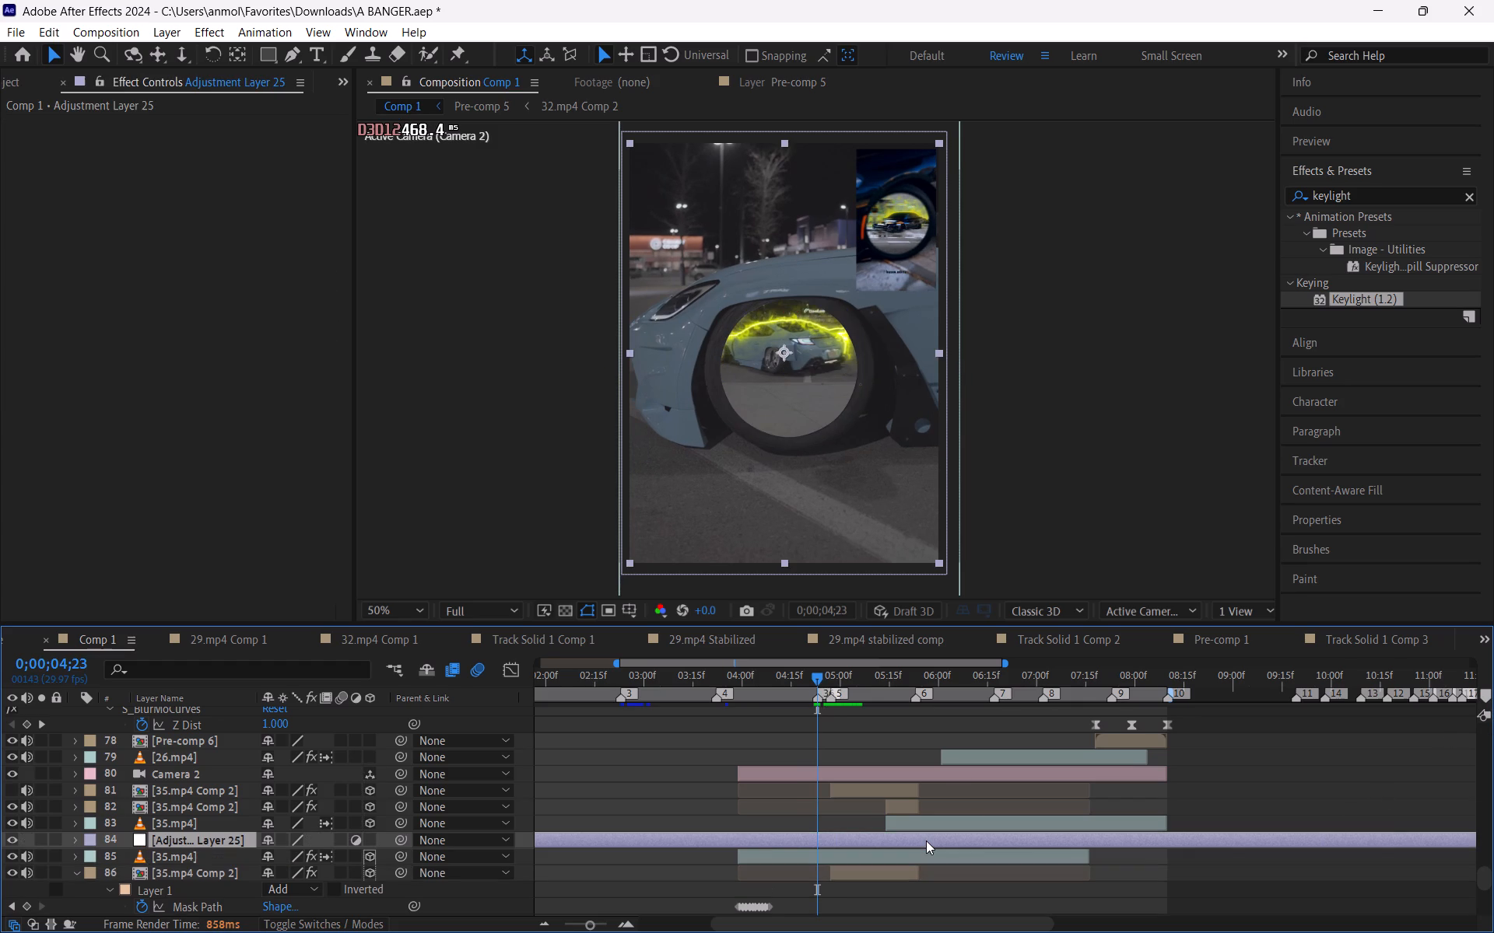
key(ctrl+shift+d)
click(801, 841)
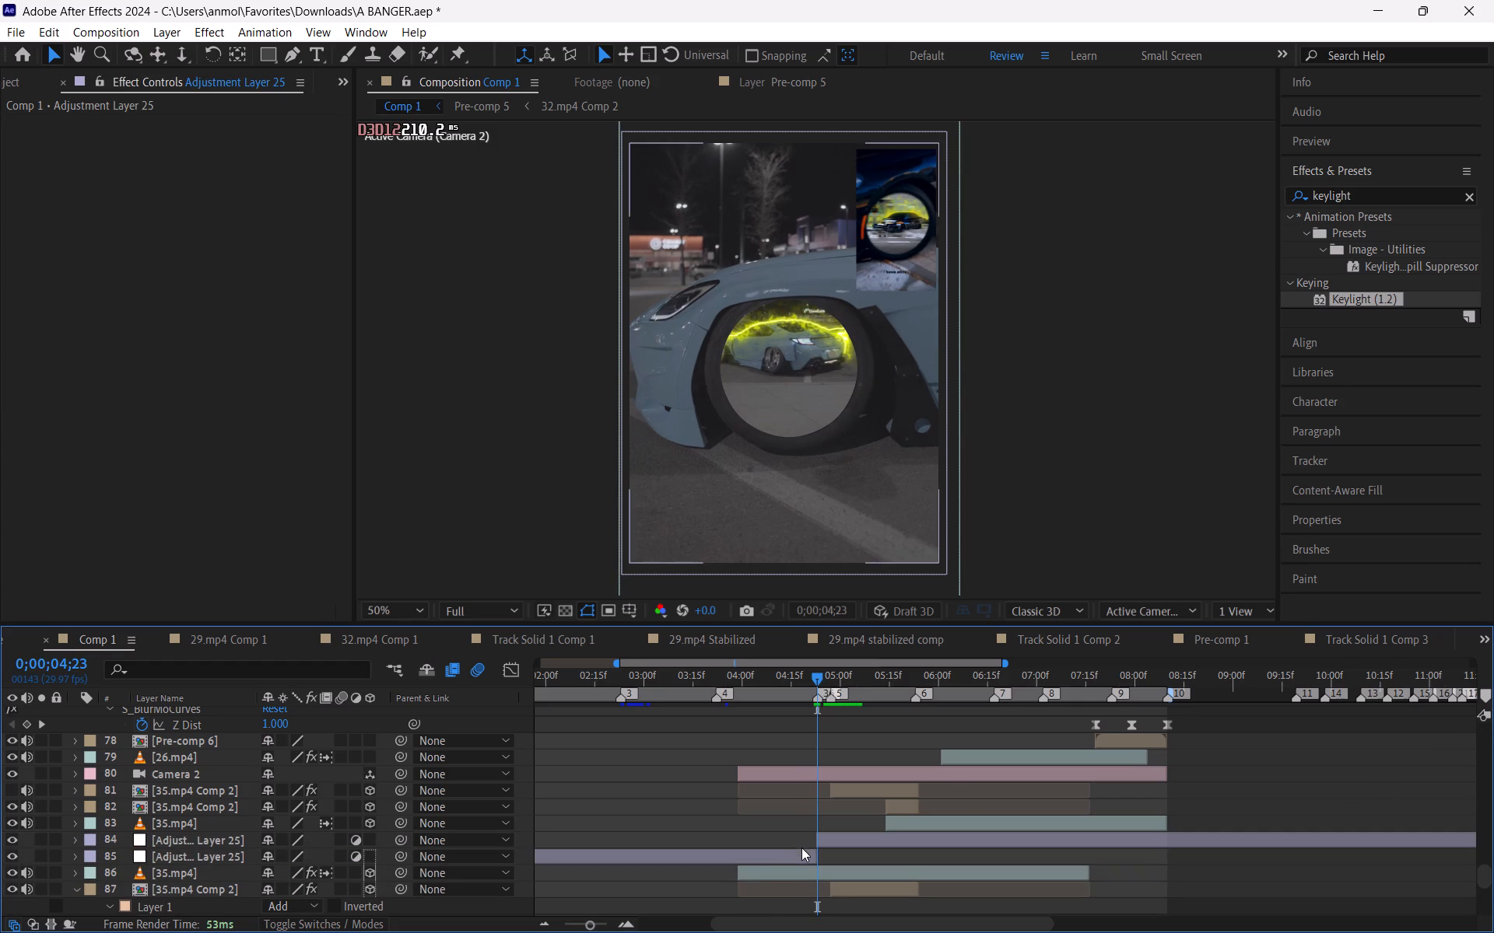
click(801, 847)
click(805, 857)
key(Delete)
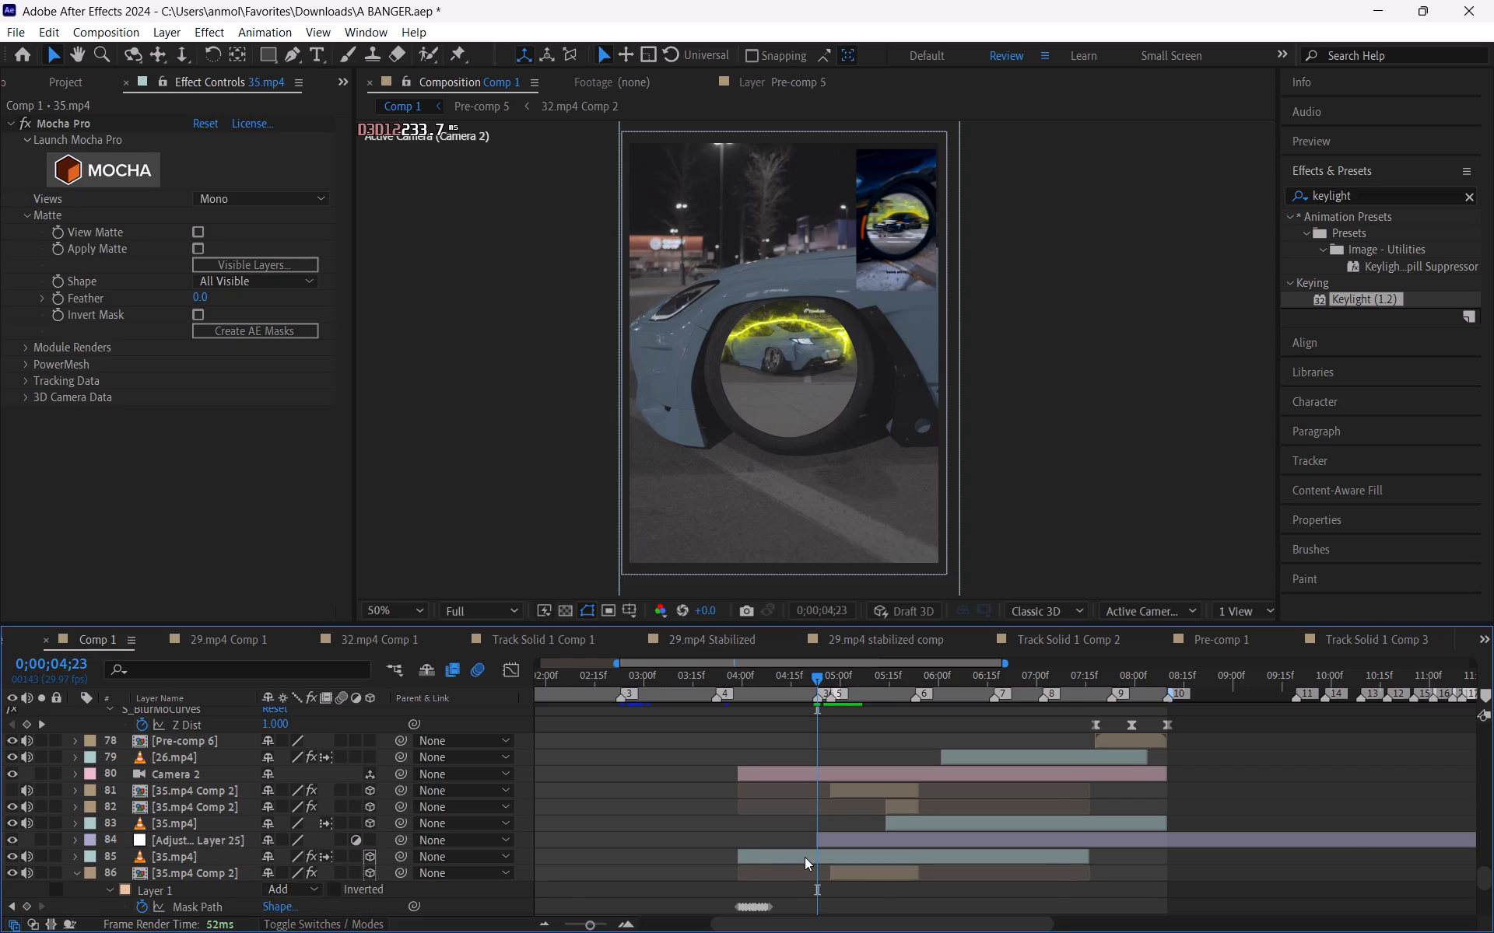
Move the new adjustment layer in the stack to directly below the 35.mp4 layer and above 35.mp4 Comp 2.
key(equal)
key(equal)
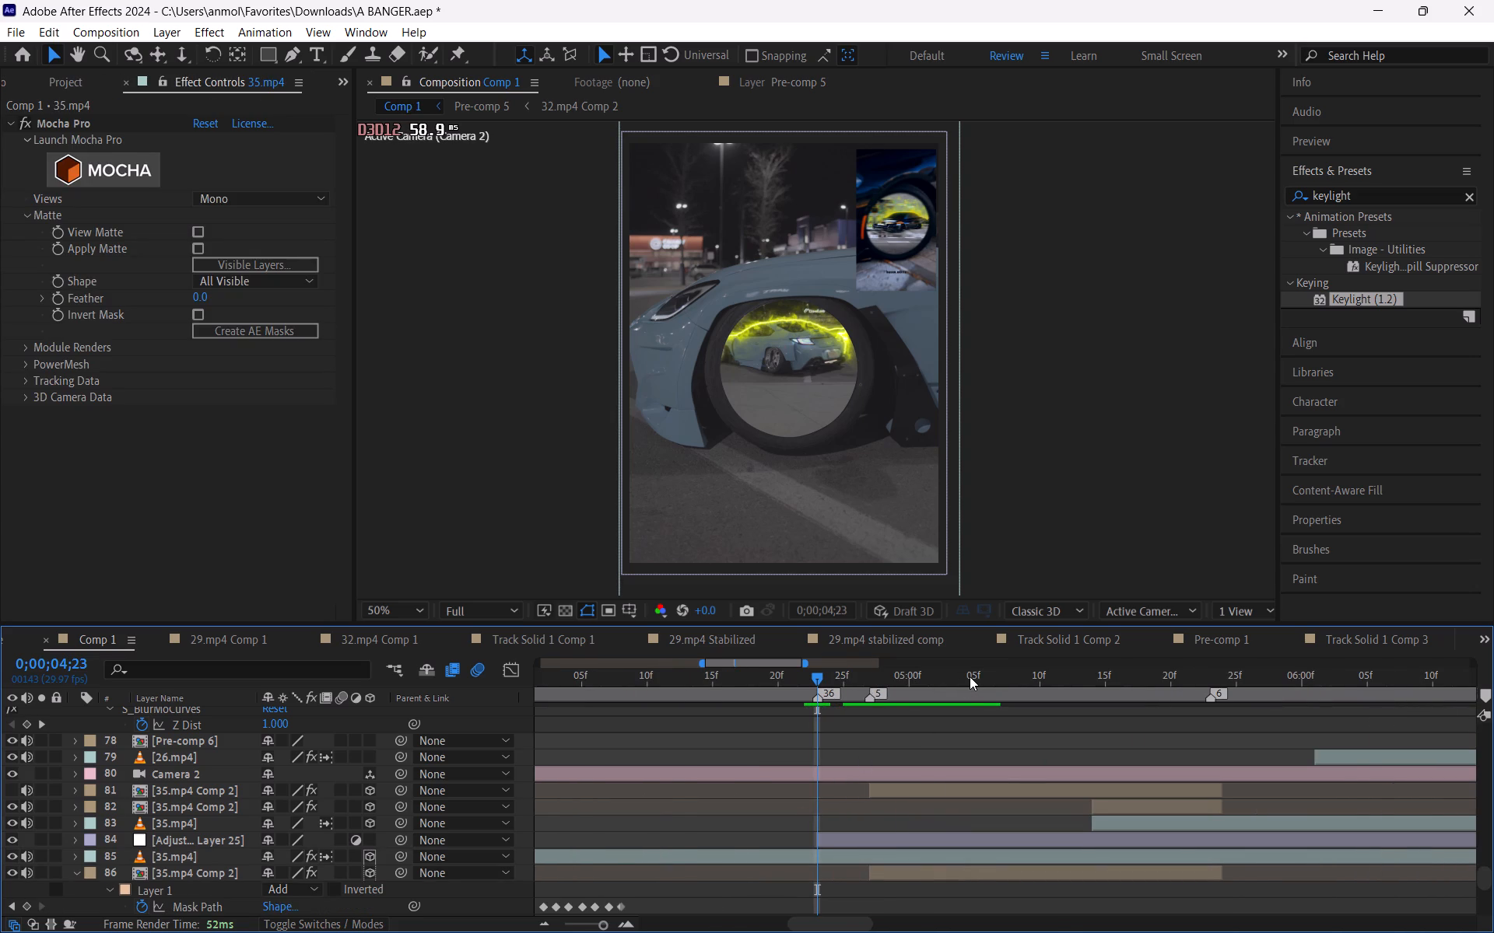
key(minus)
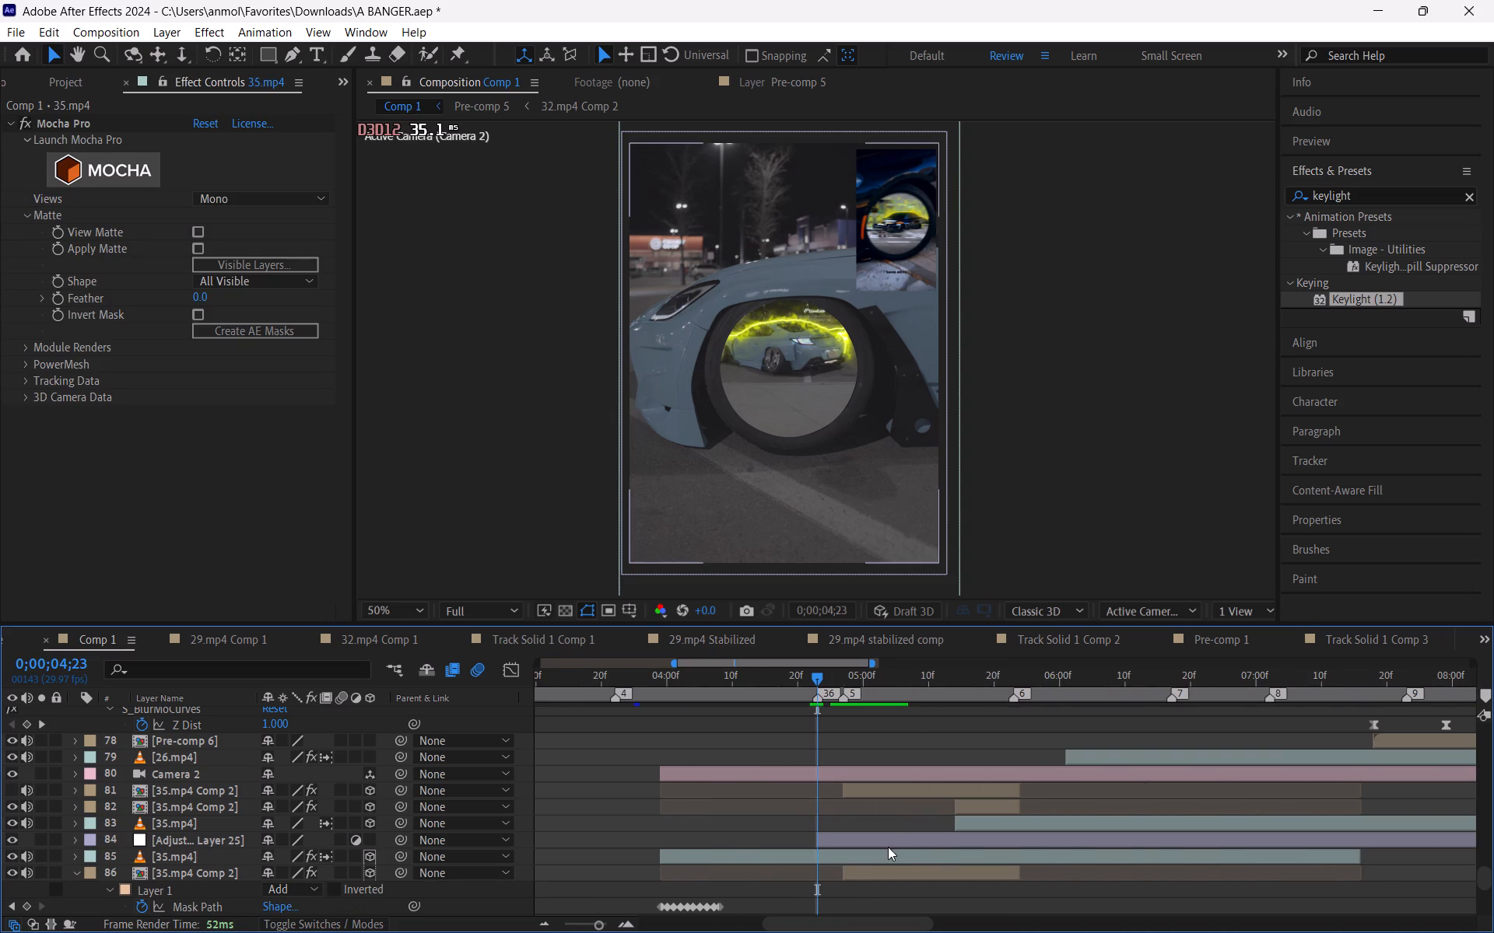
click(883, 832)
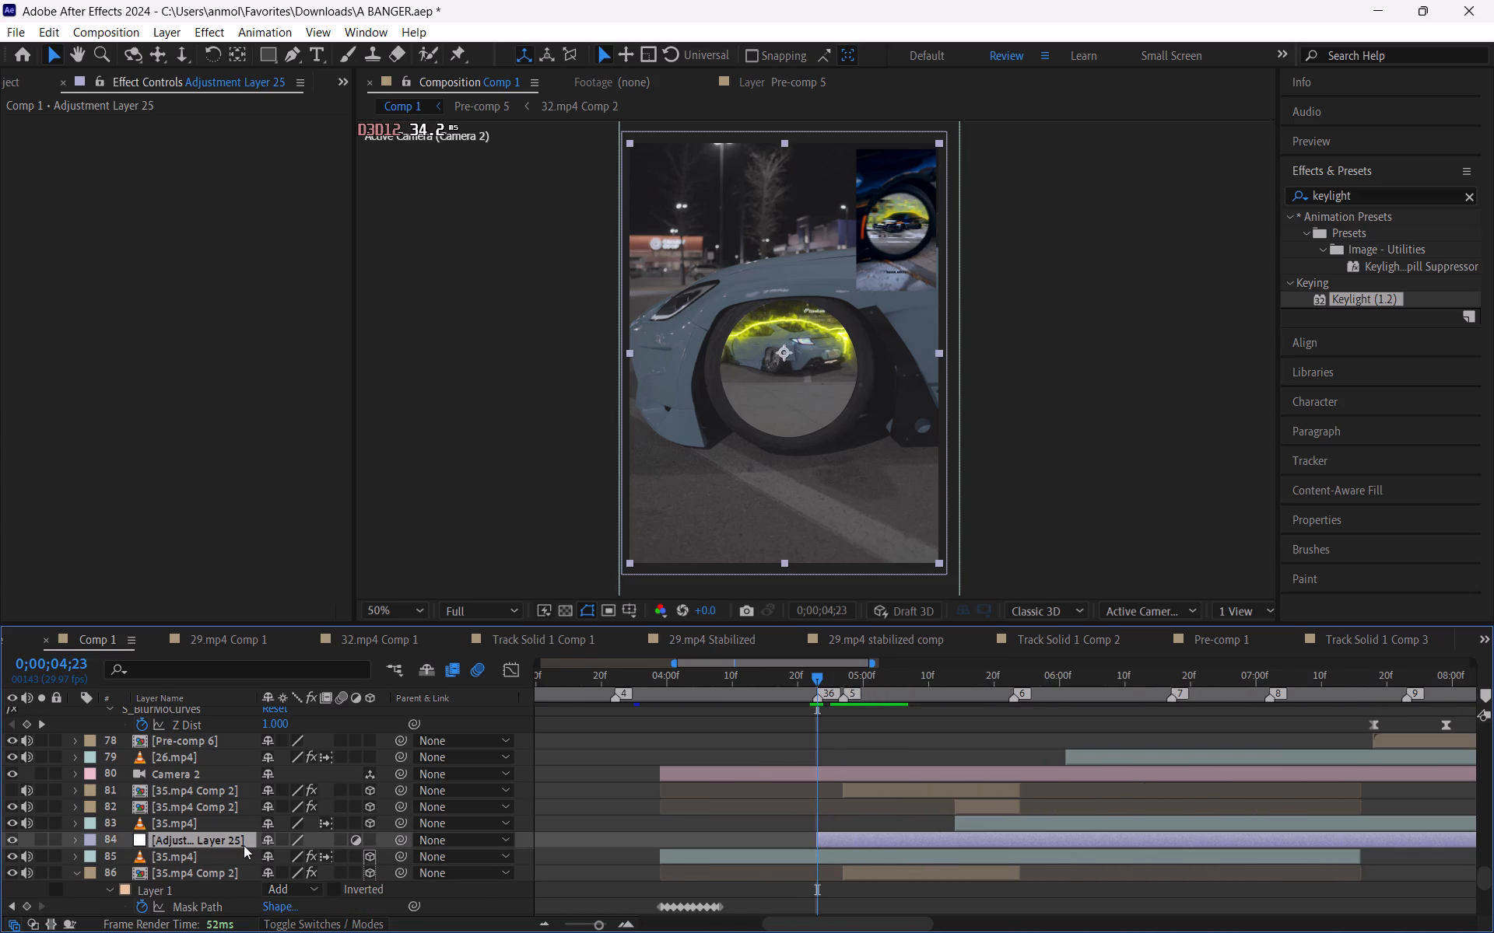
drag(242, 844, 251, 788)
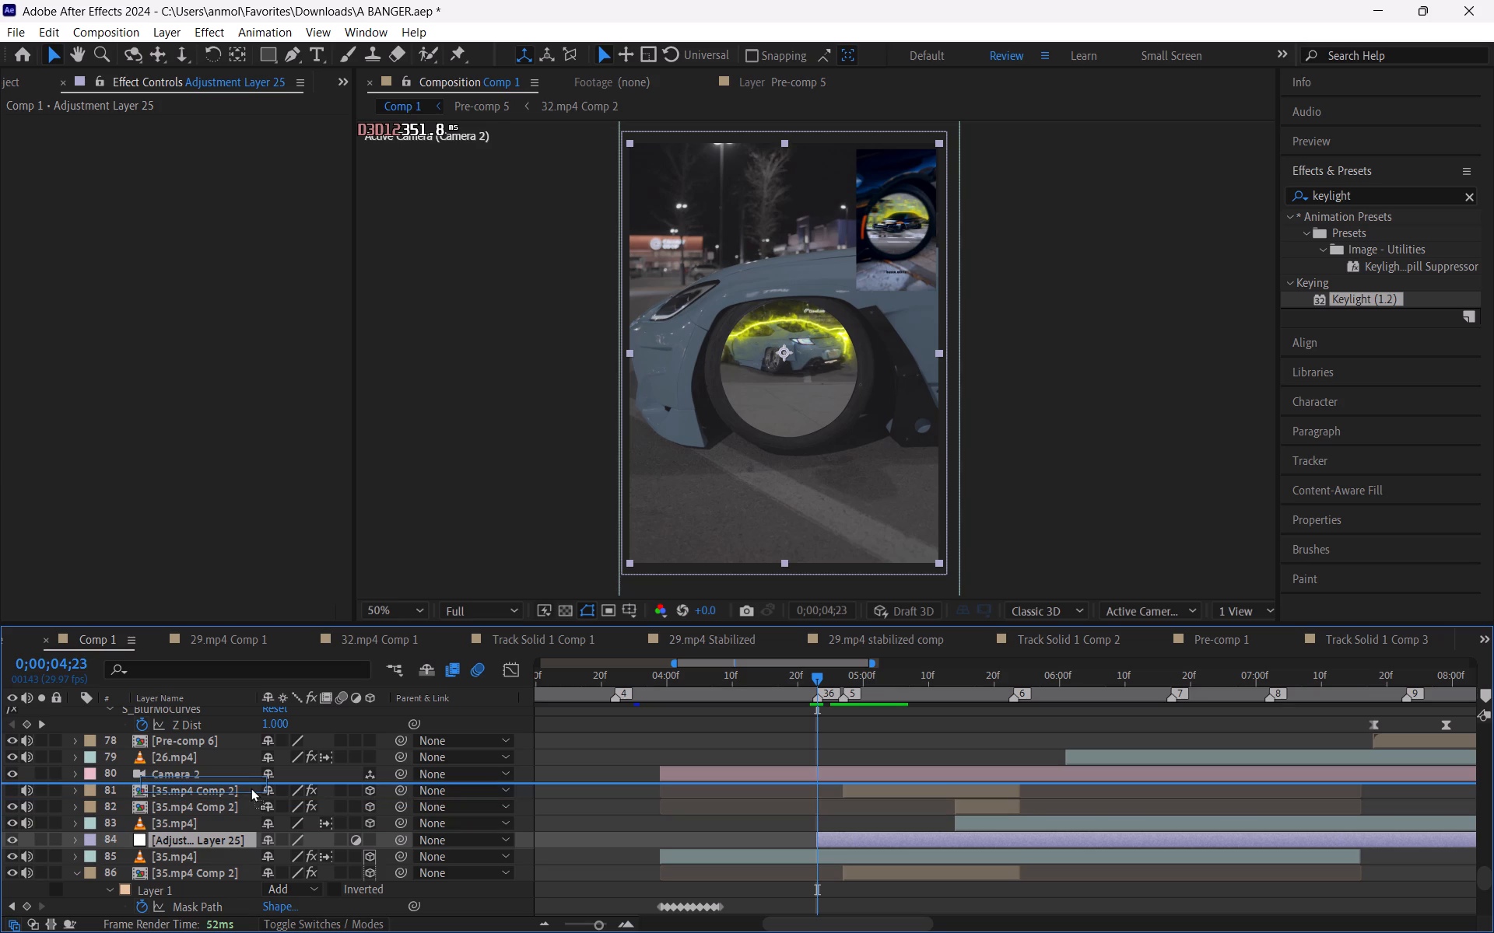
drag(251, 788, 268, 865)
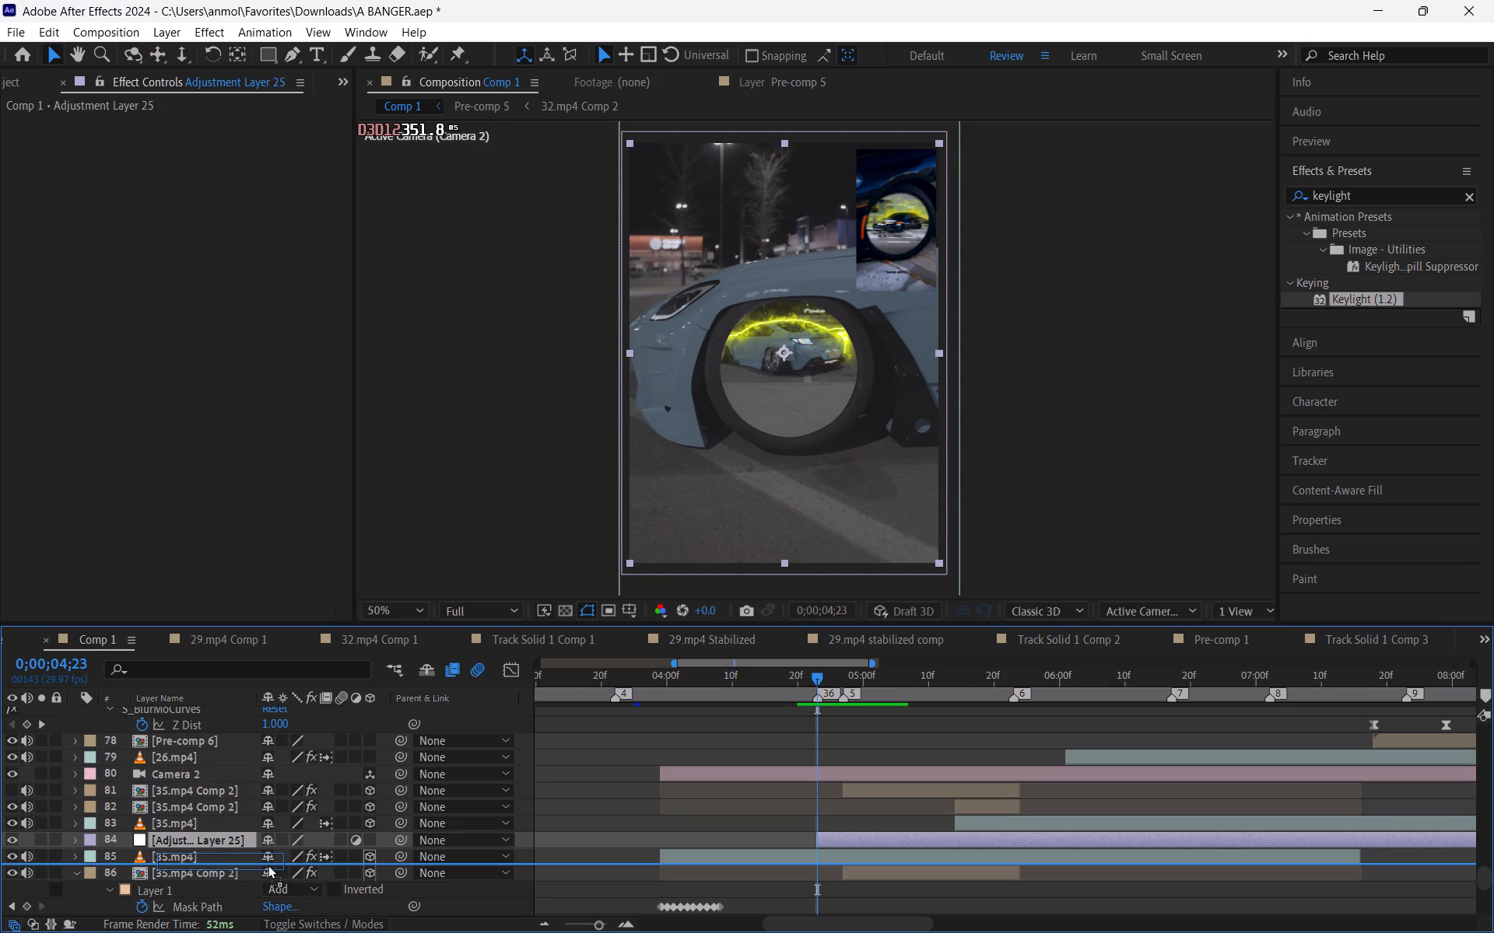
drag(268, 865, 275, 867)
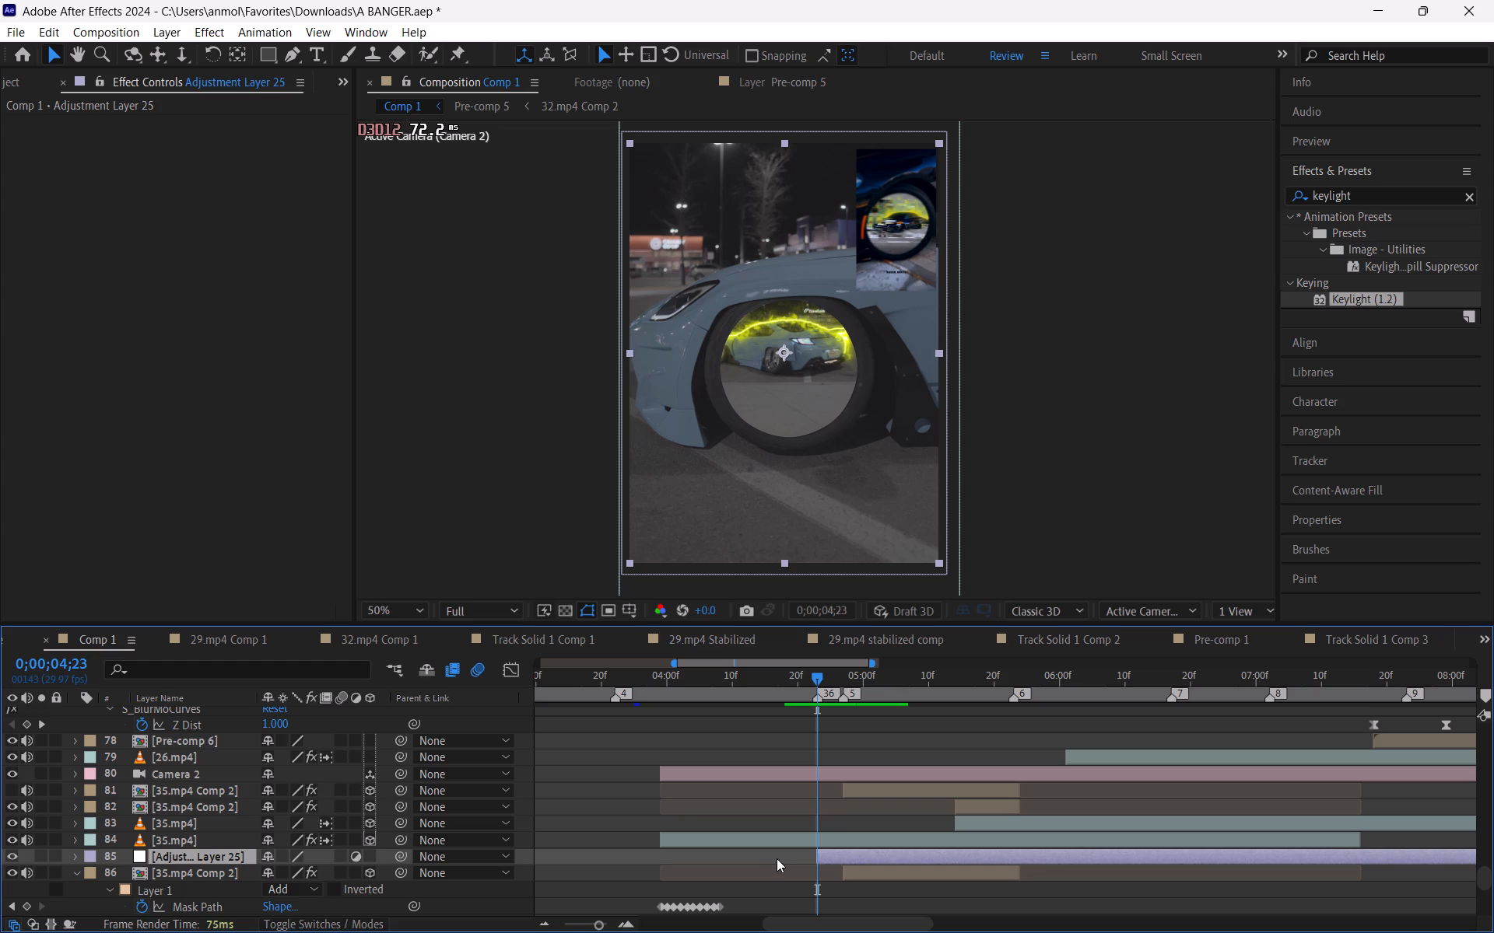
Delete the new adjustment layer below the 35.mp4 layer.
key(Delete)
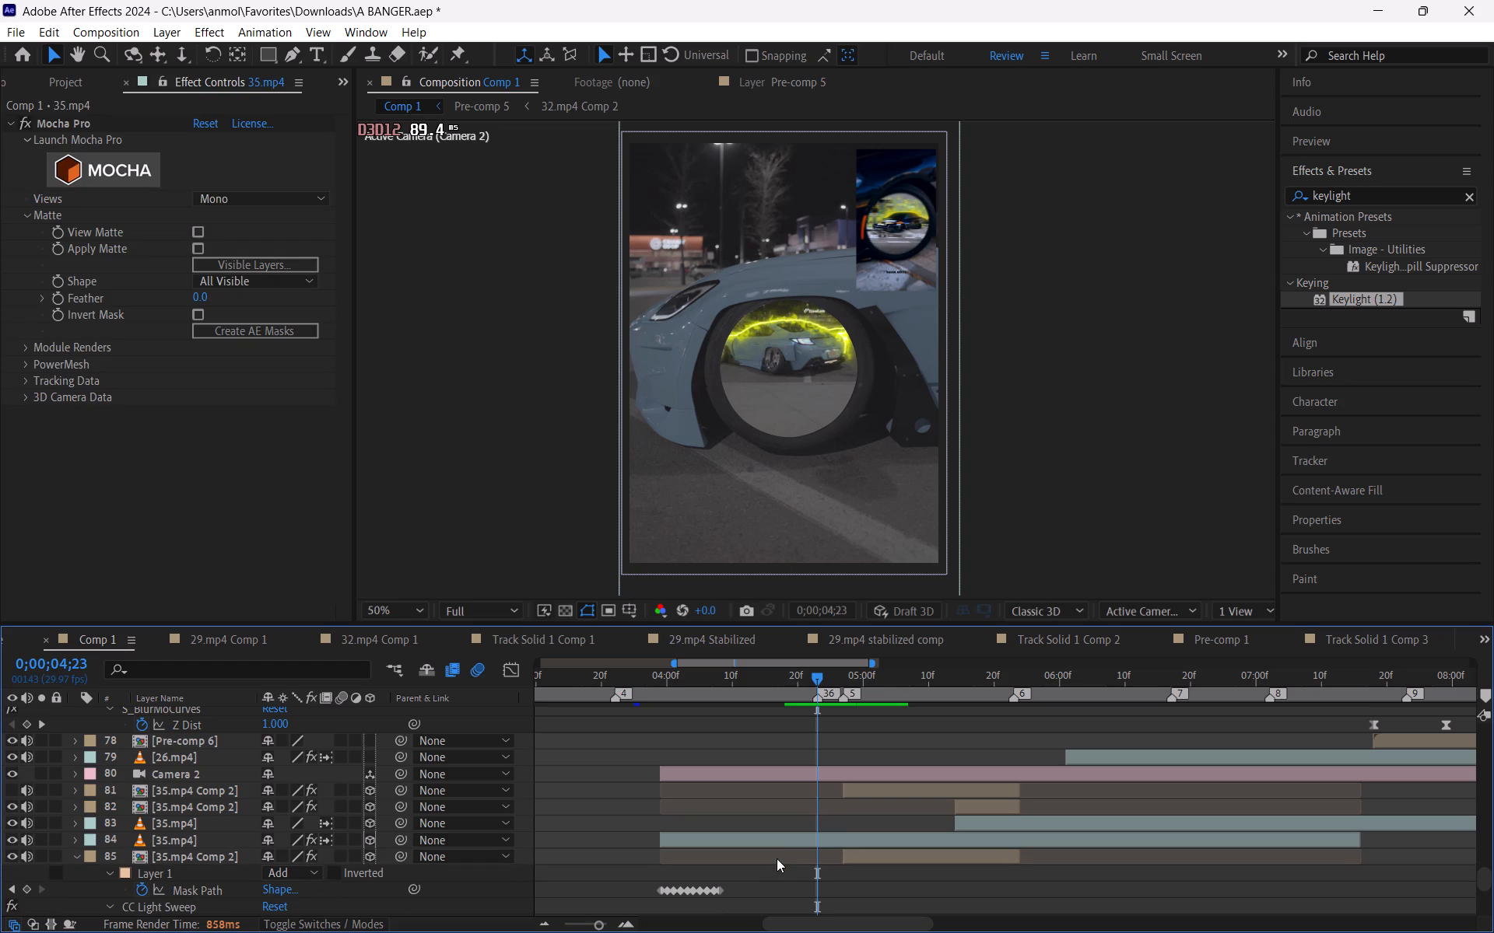
Search the effects and presets for "cros".
click(843, 670)
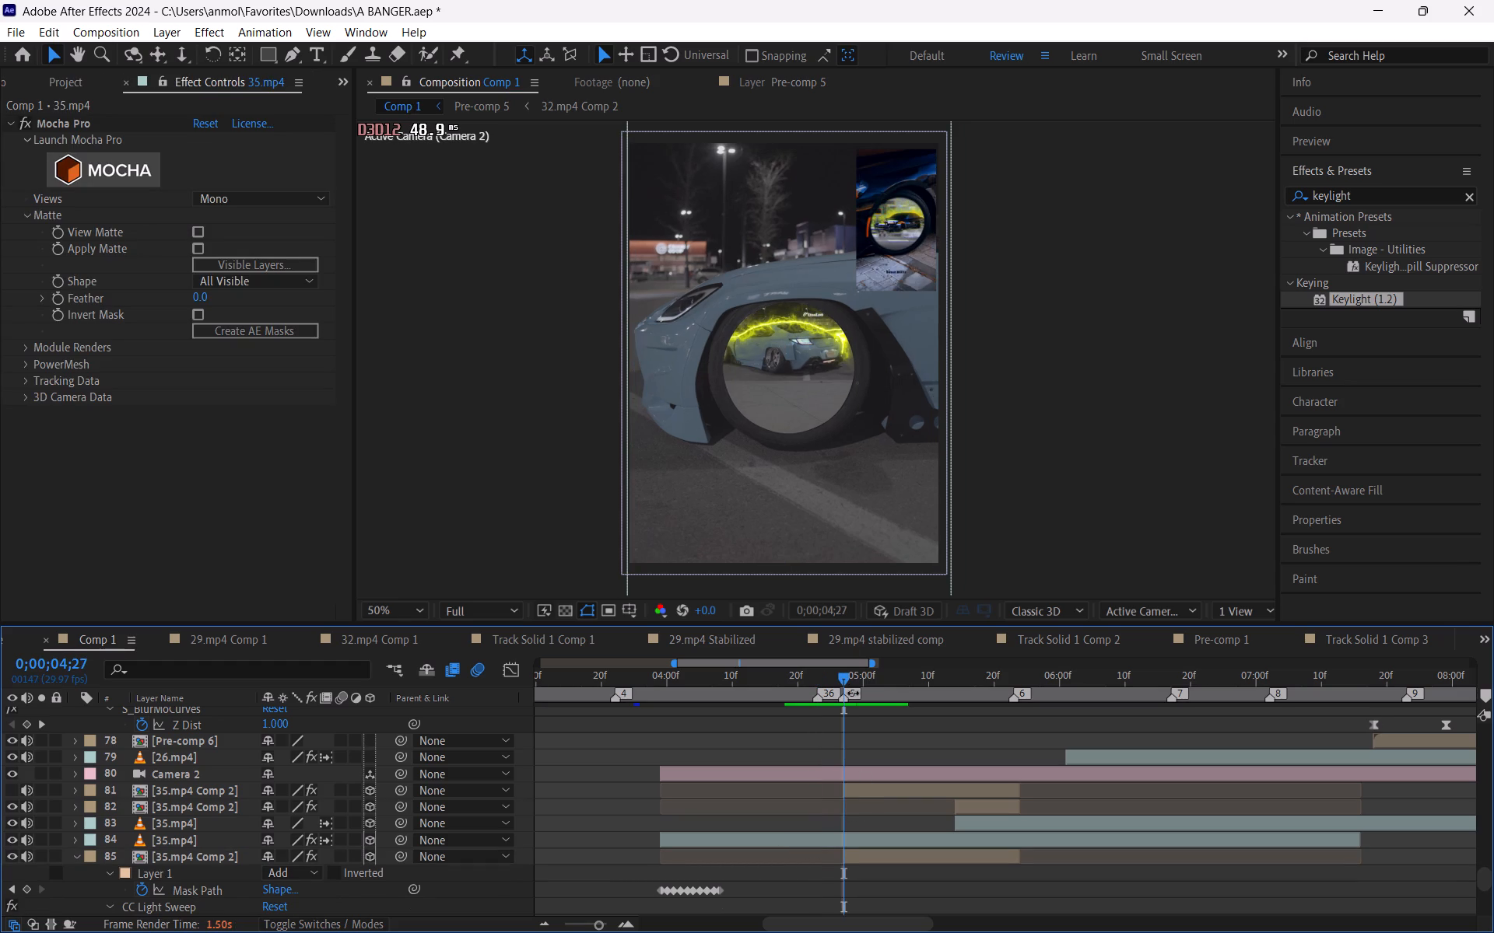
click(887, 861)
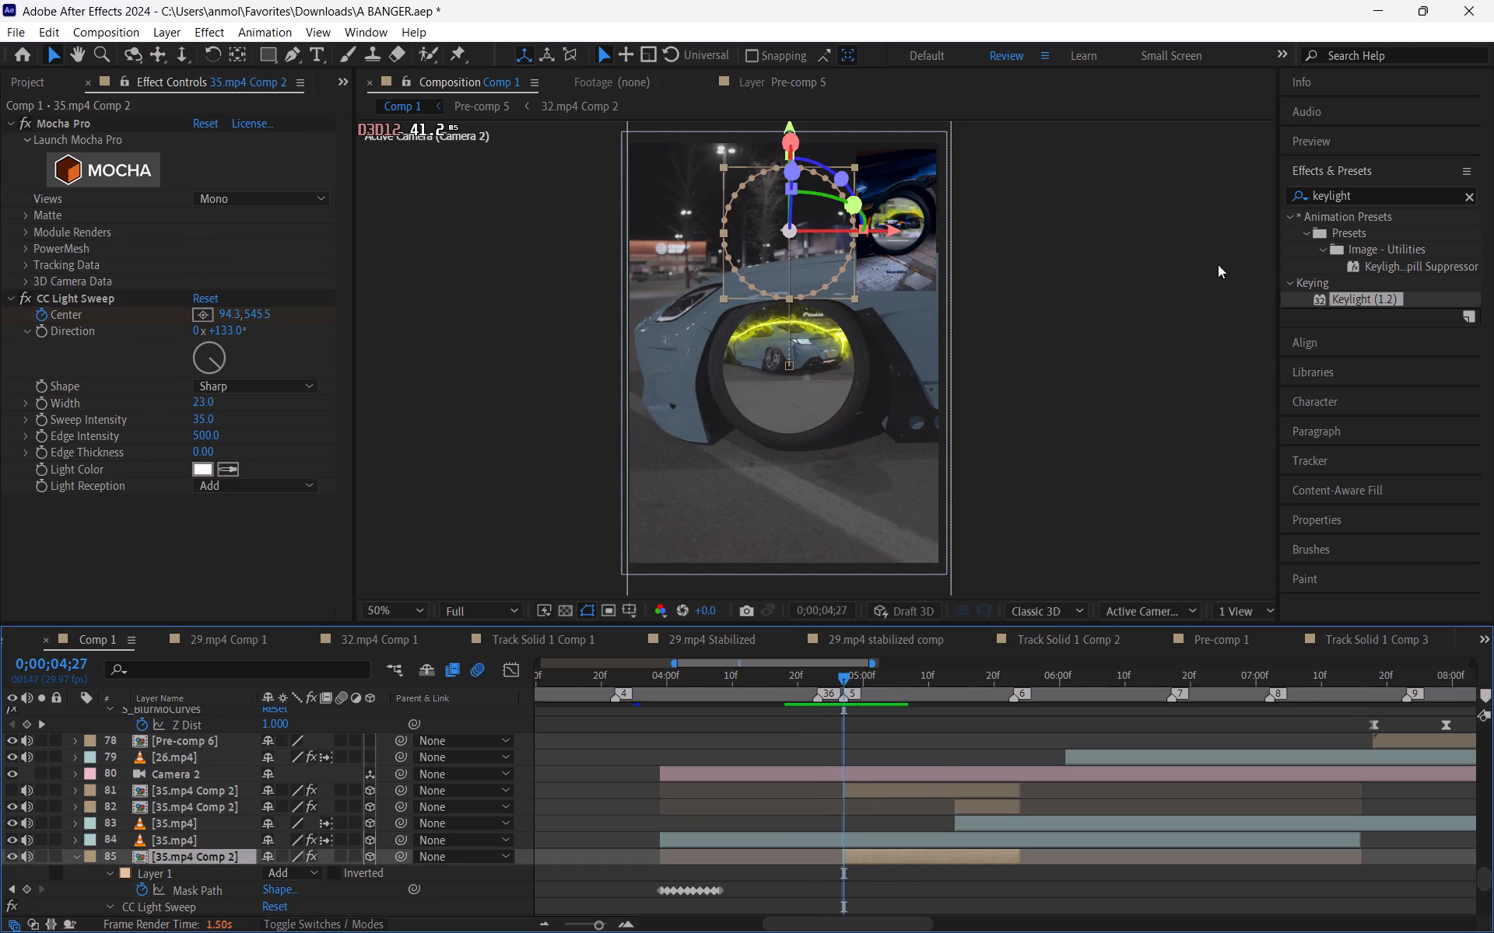
double_click(1352, 201)
text(cros)
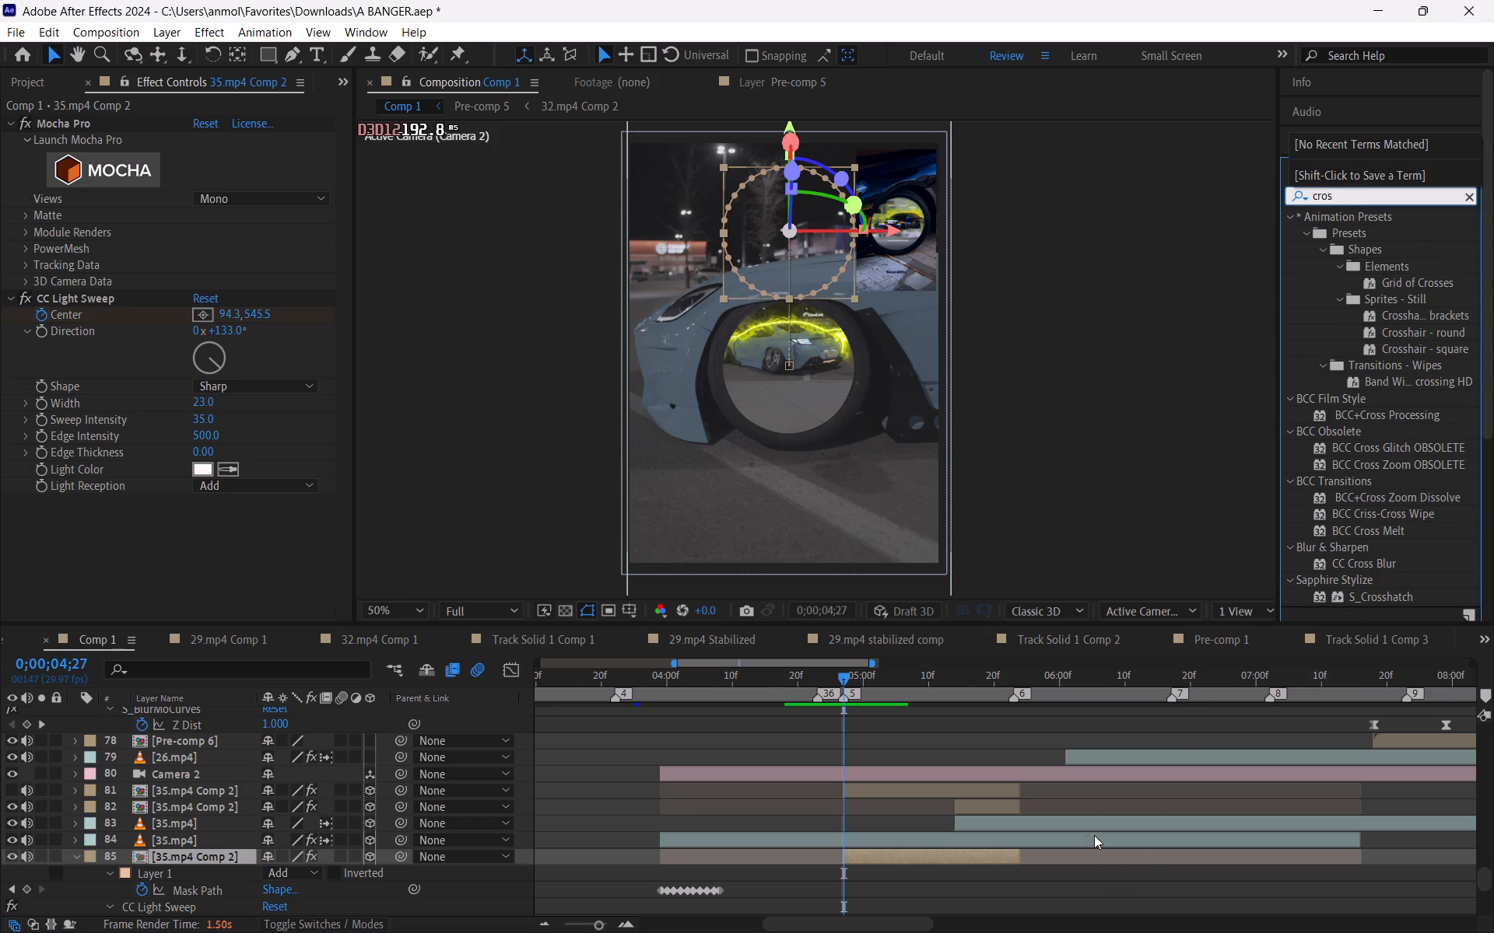
Check which layer supplies the footage inside the wheel by toggling the visibility of 34.mp4 Comp 2.
click(1091, 807)
drag(846, 673, 828, 676)
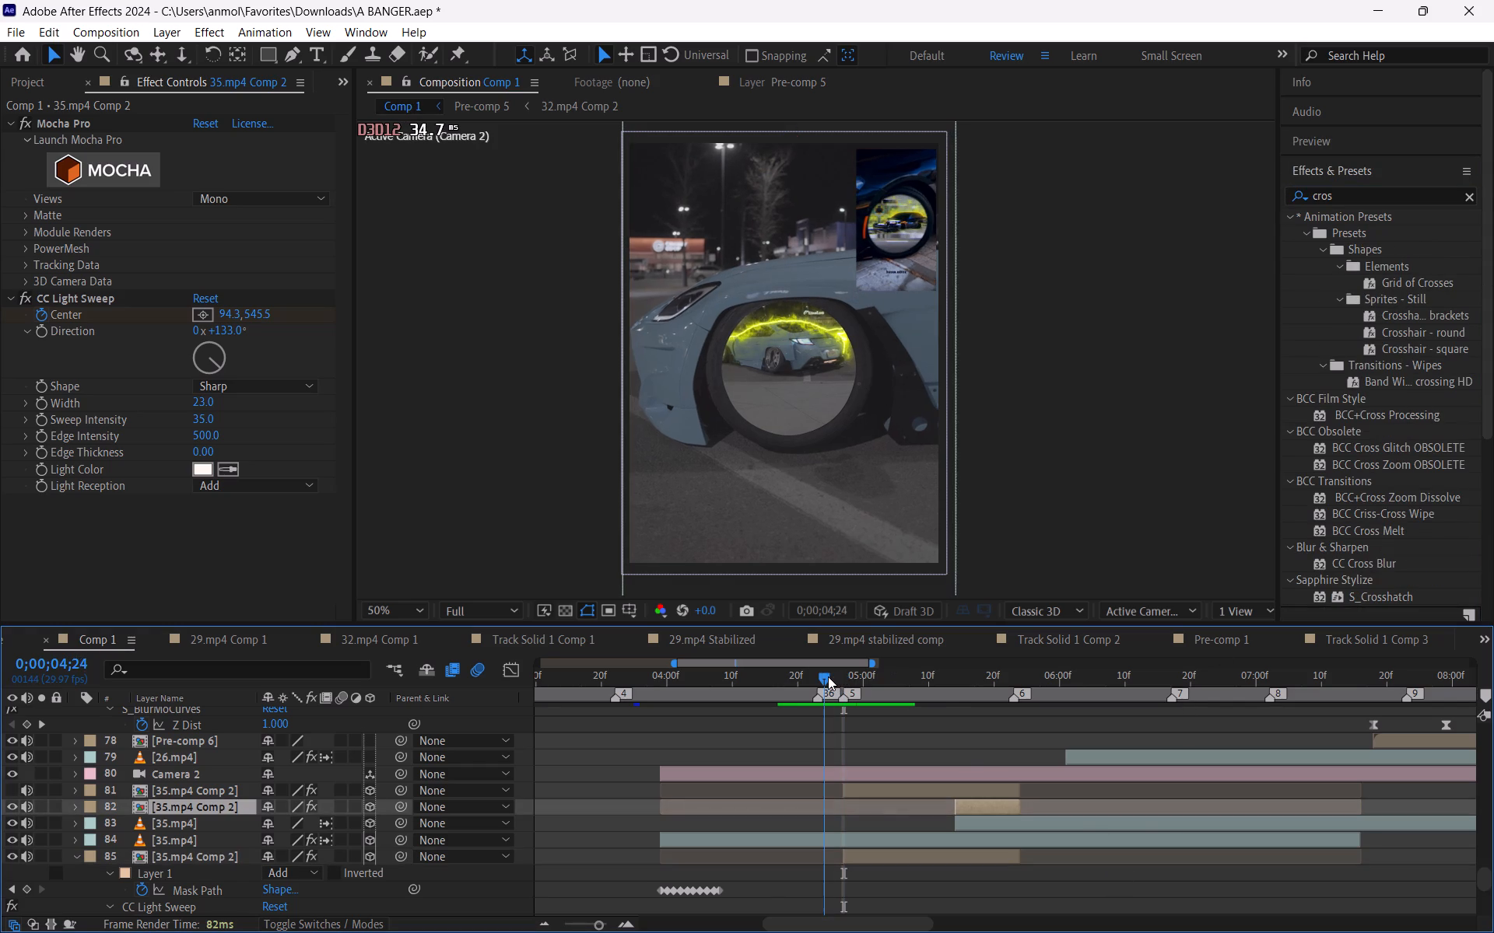
drag(828, 676, 830, 679)
click(861, 838)
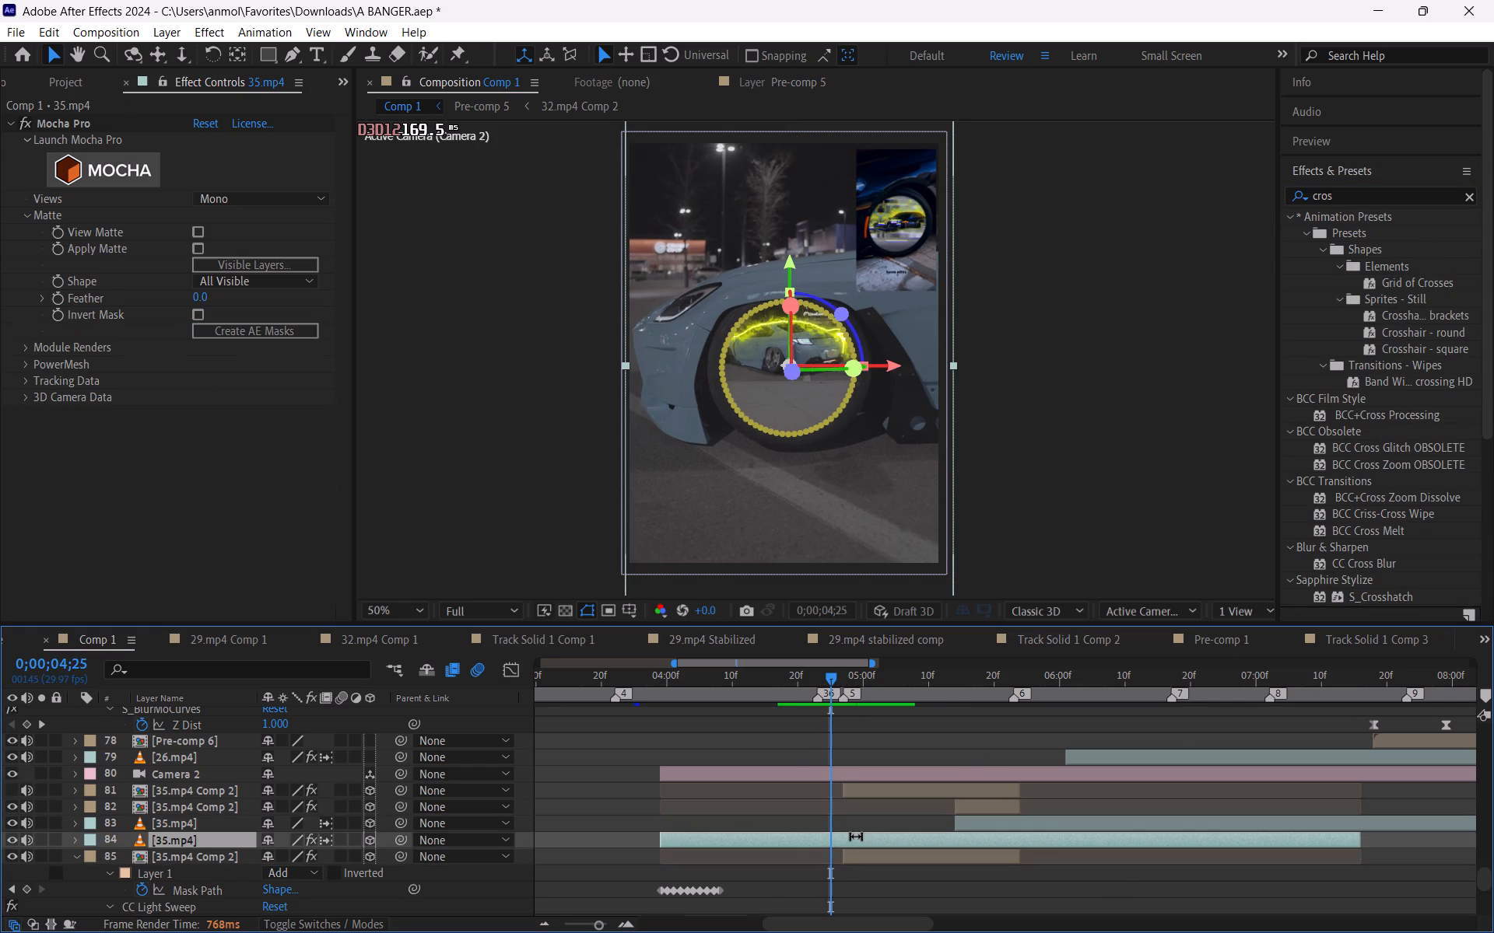
scroll(787, 750, down, 2)
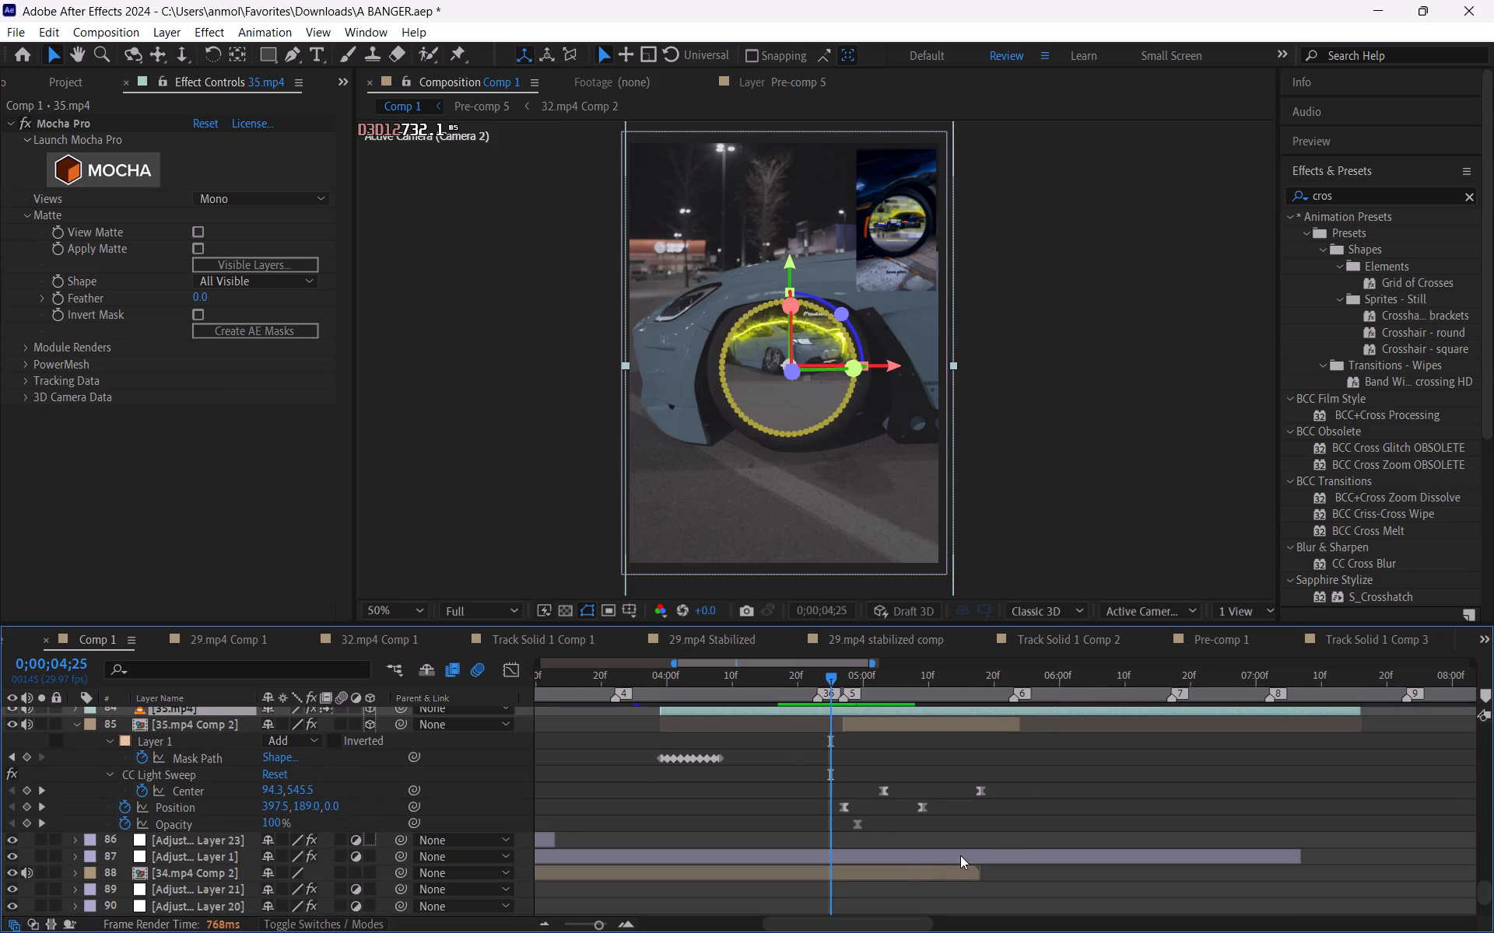
click(921, 867)
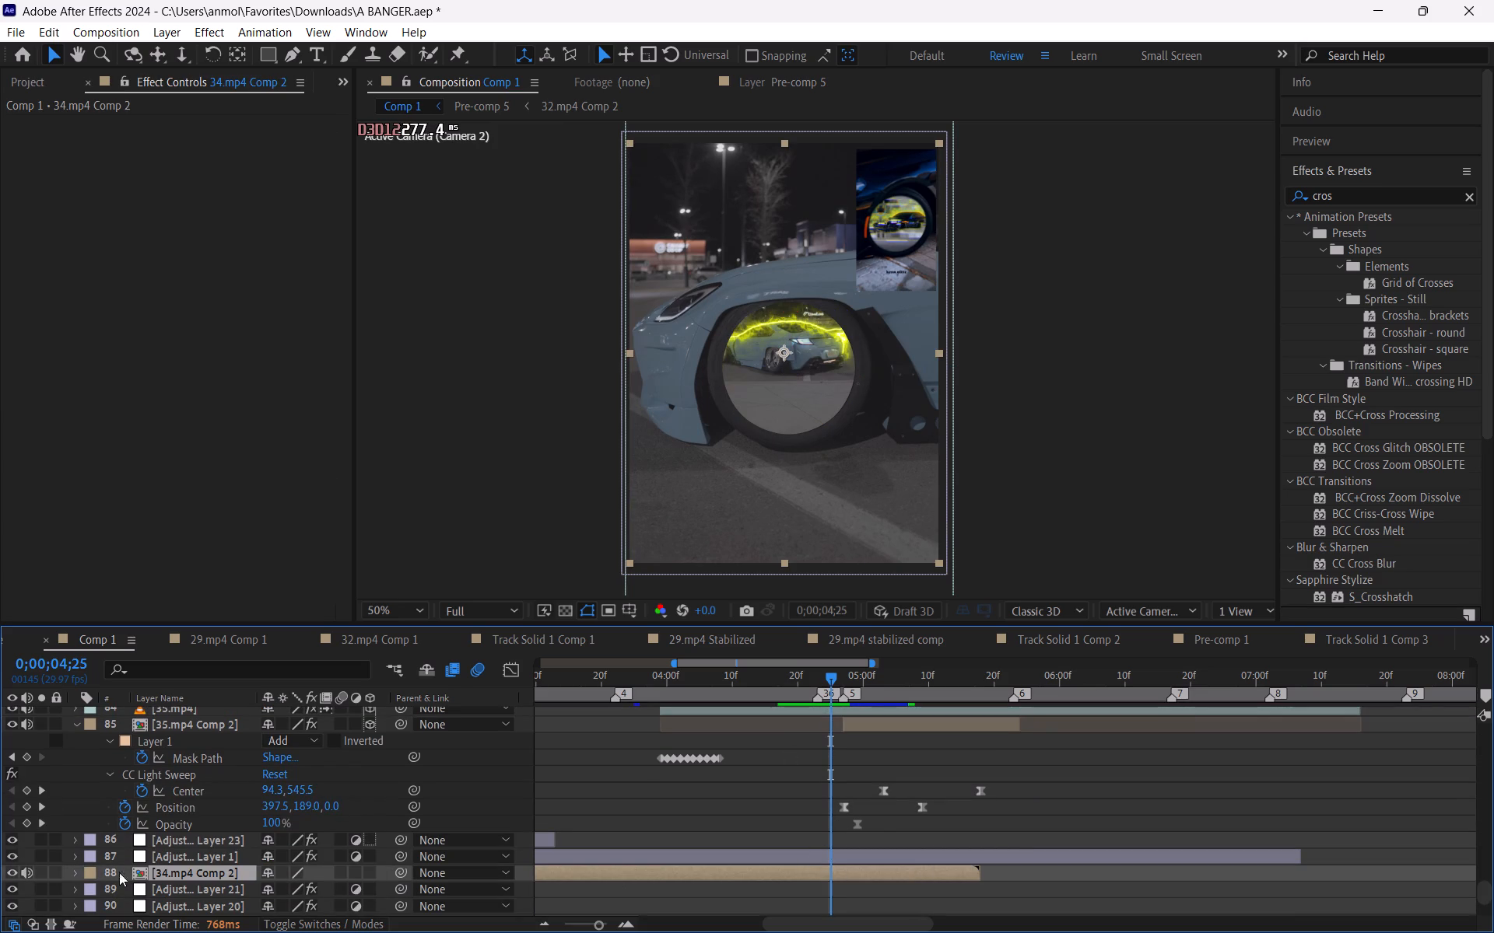
click(2, 872)
click(12, 872)
click(12, 872)
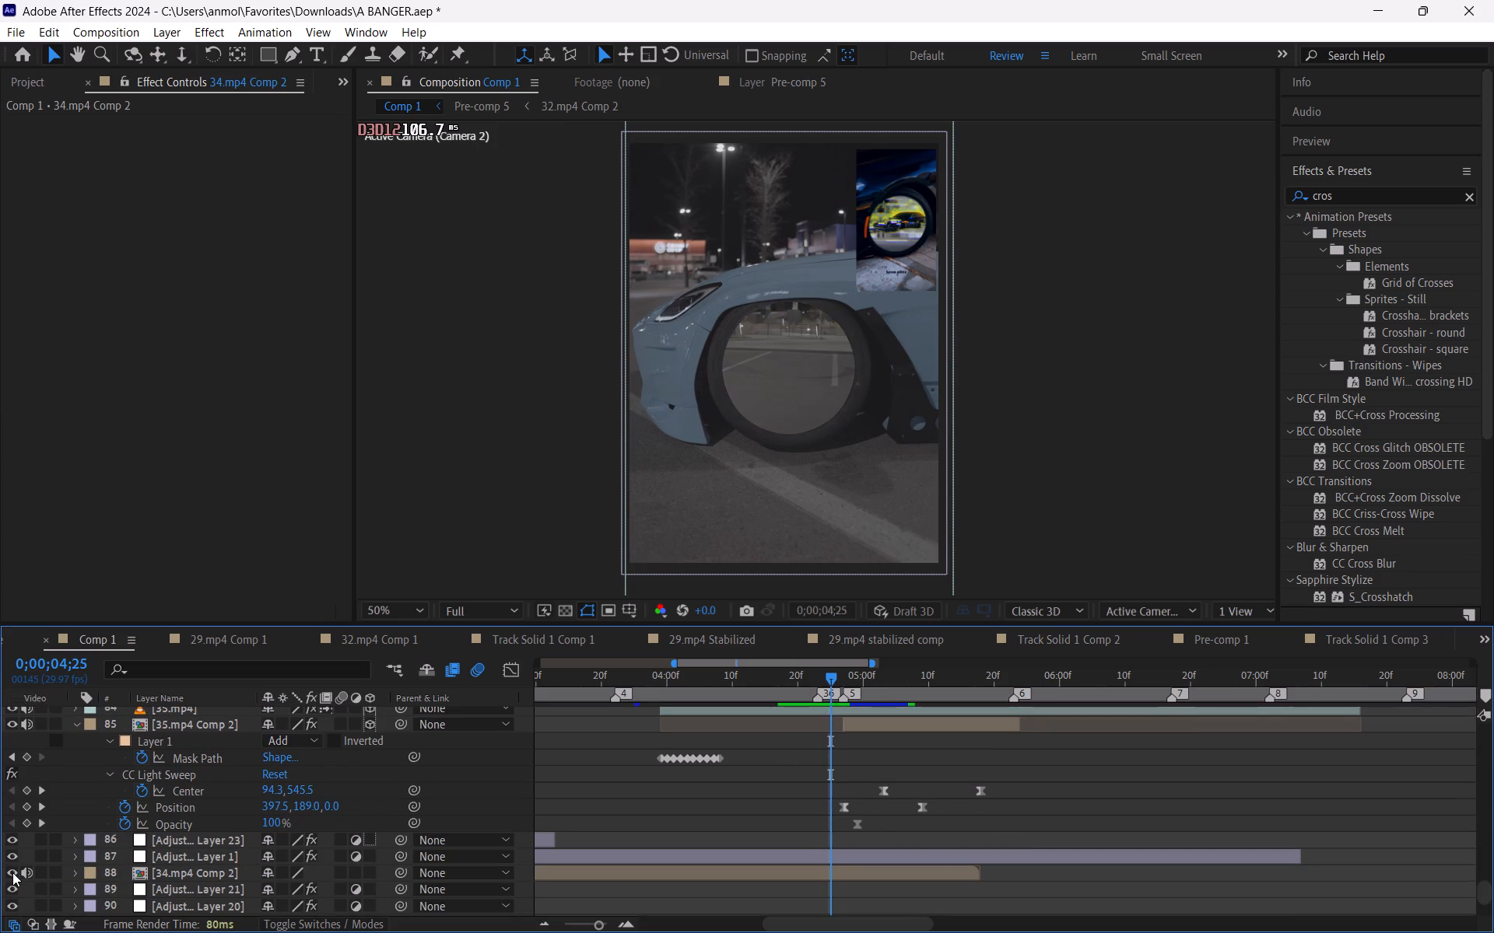
Create an adjustment layer directly above 34.mp4 Comp 2, split it at 0;00;04;23 and delete the part before the split.
click(833, 874)
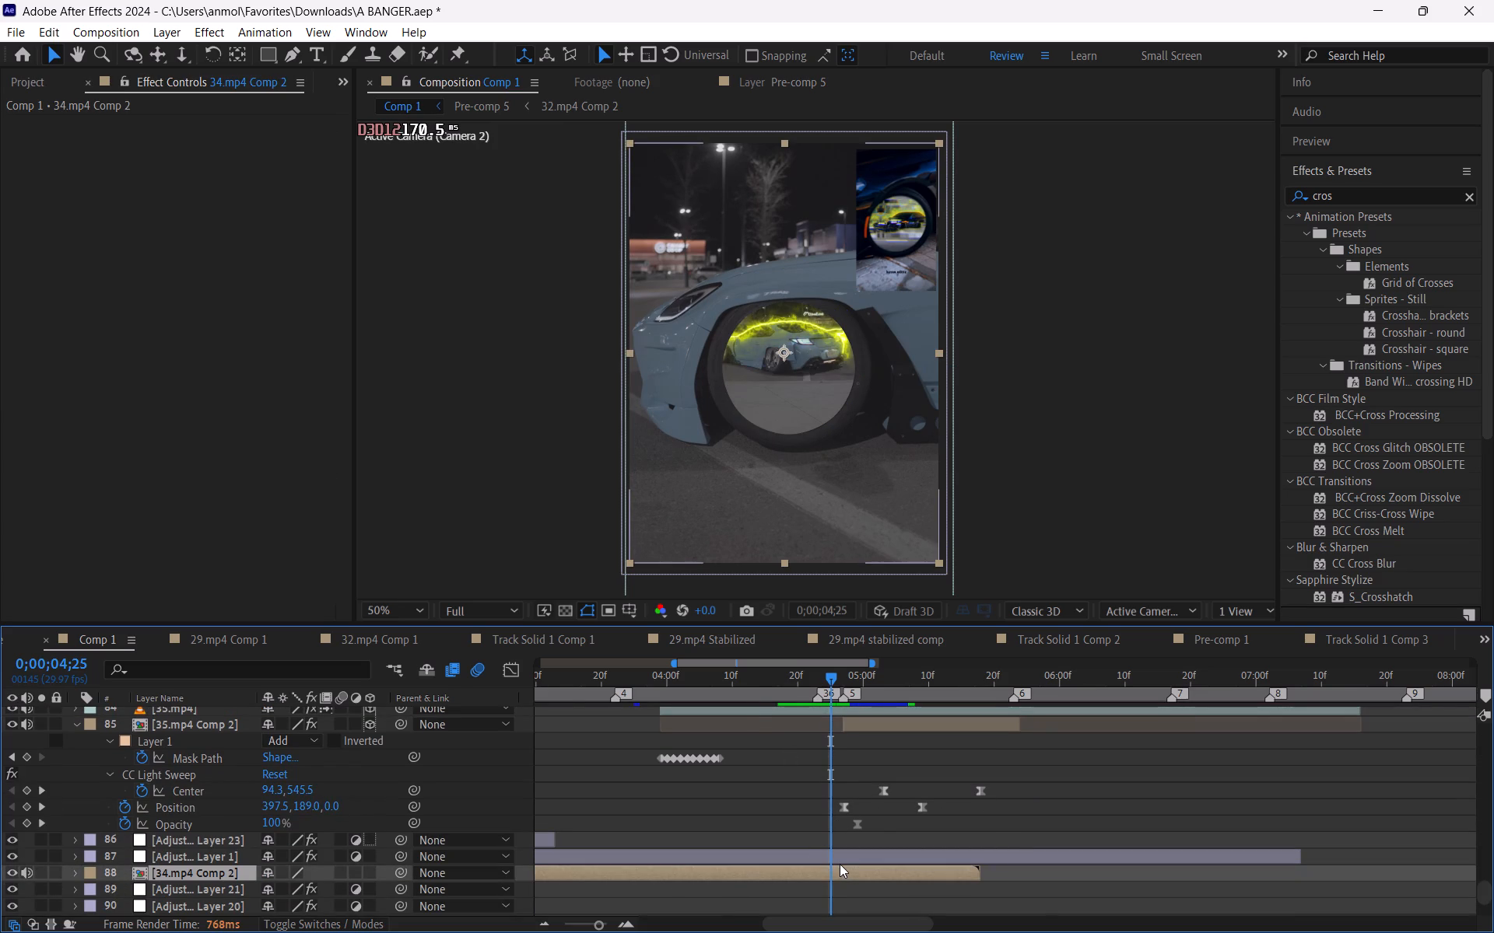
text(--)
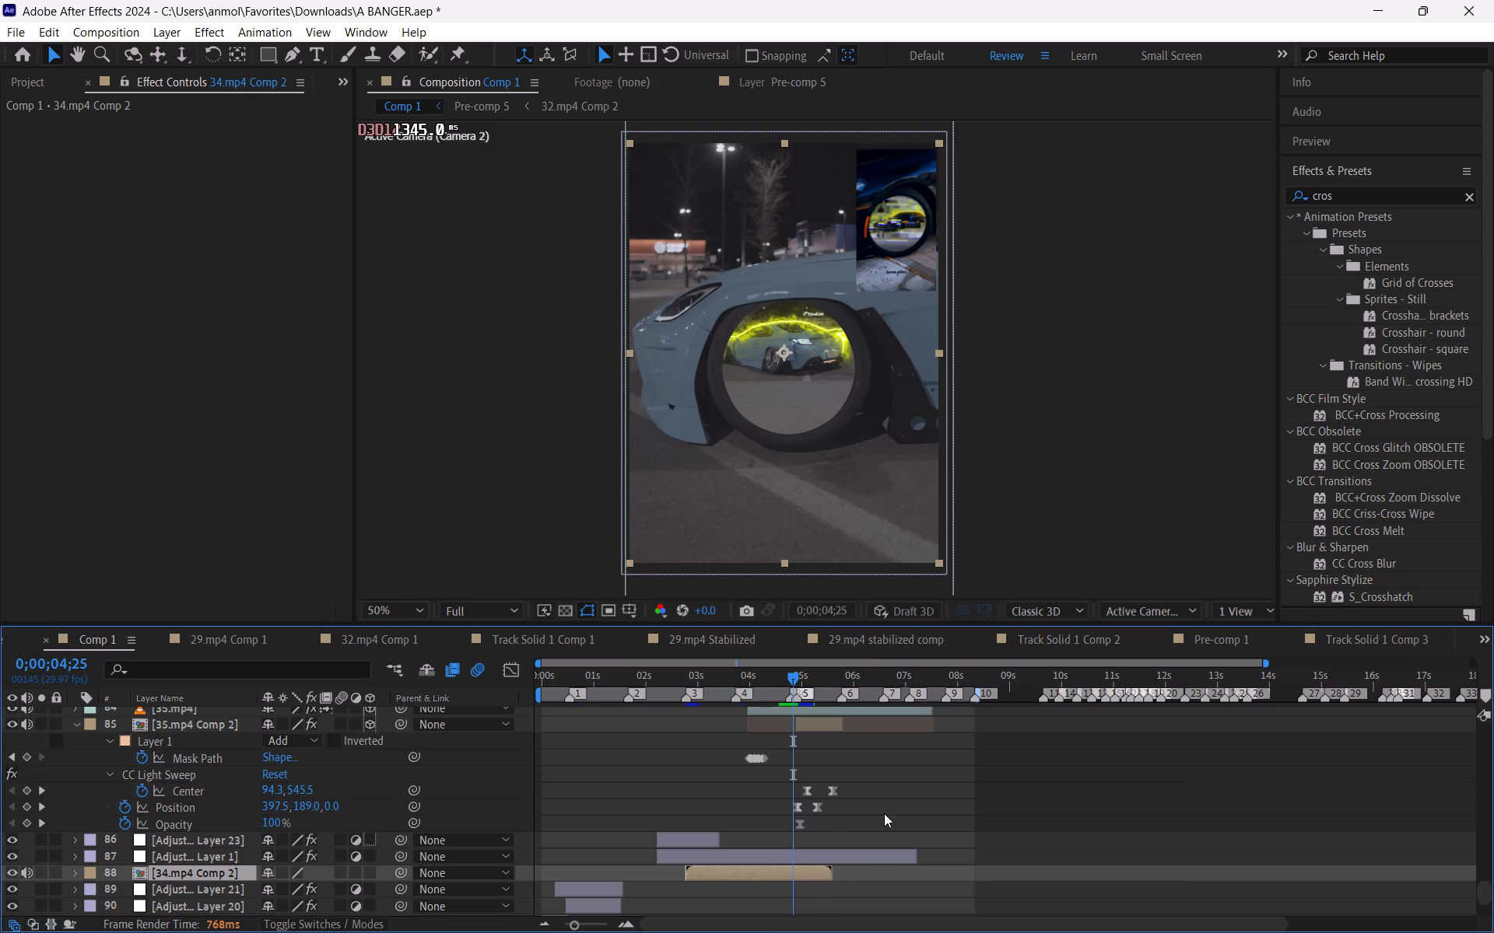
key(ctrl+alt+y)
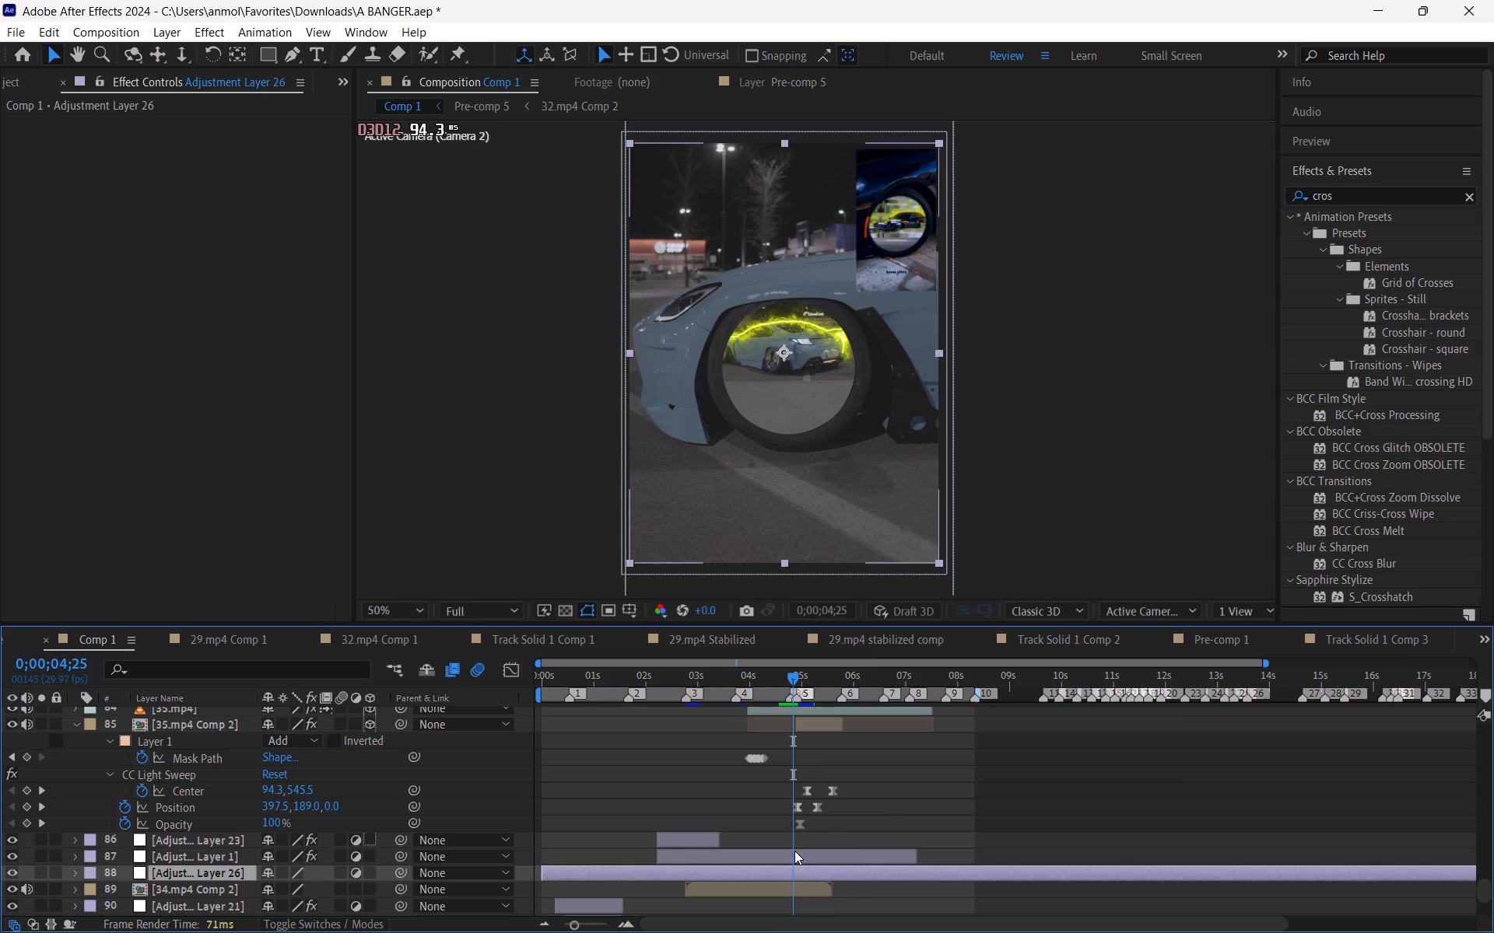
key(equal)
key(equal)
key(equal)
click(771, 676)
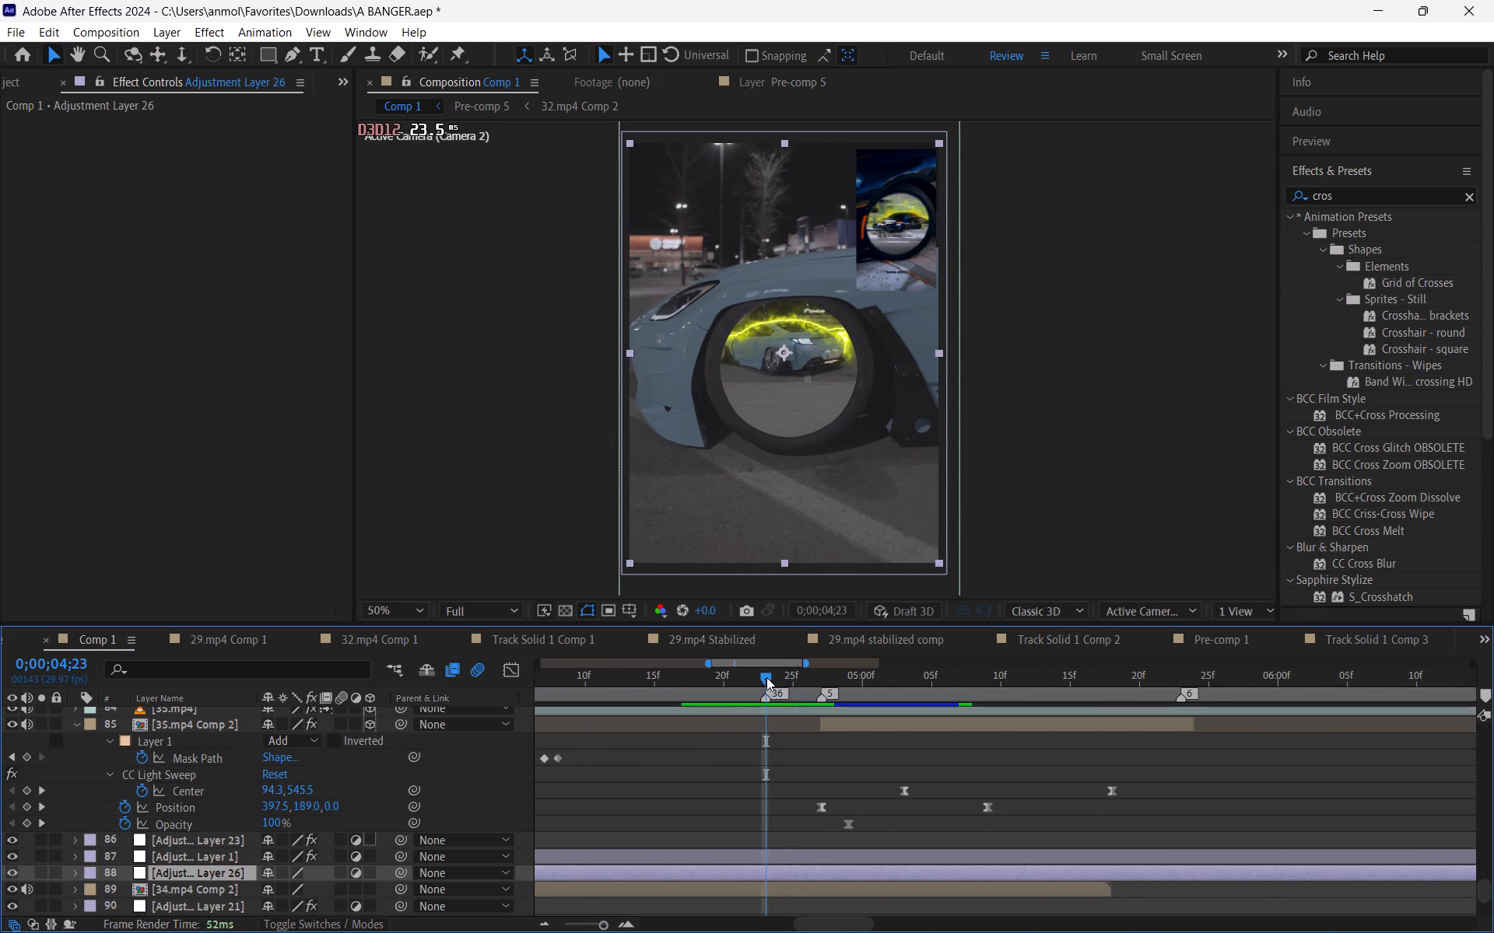
key(ctrl+shift+d)
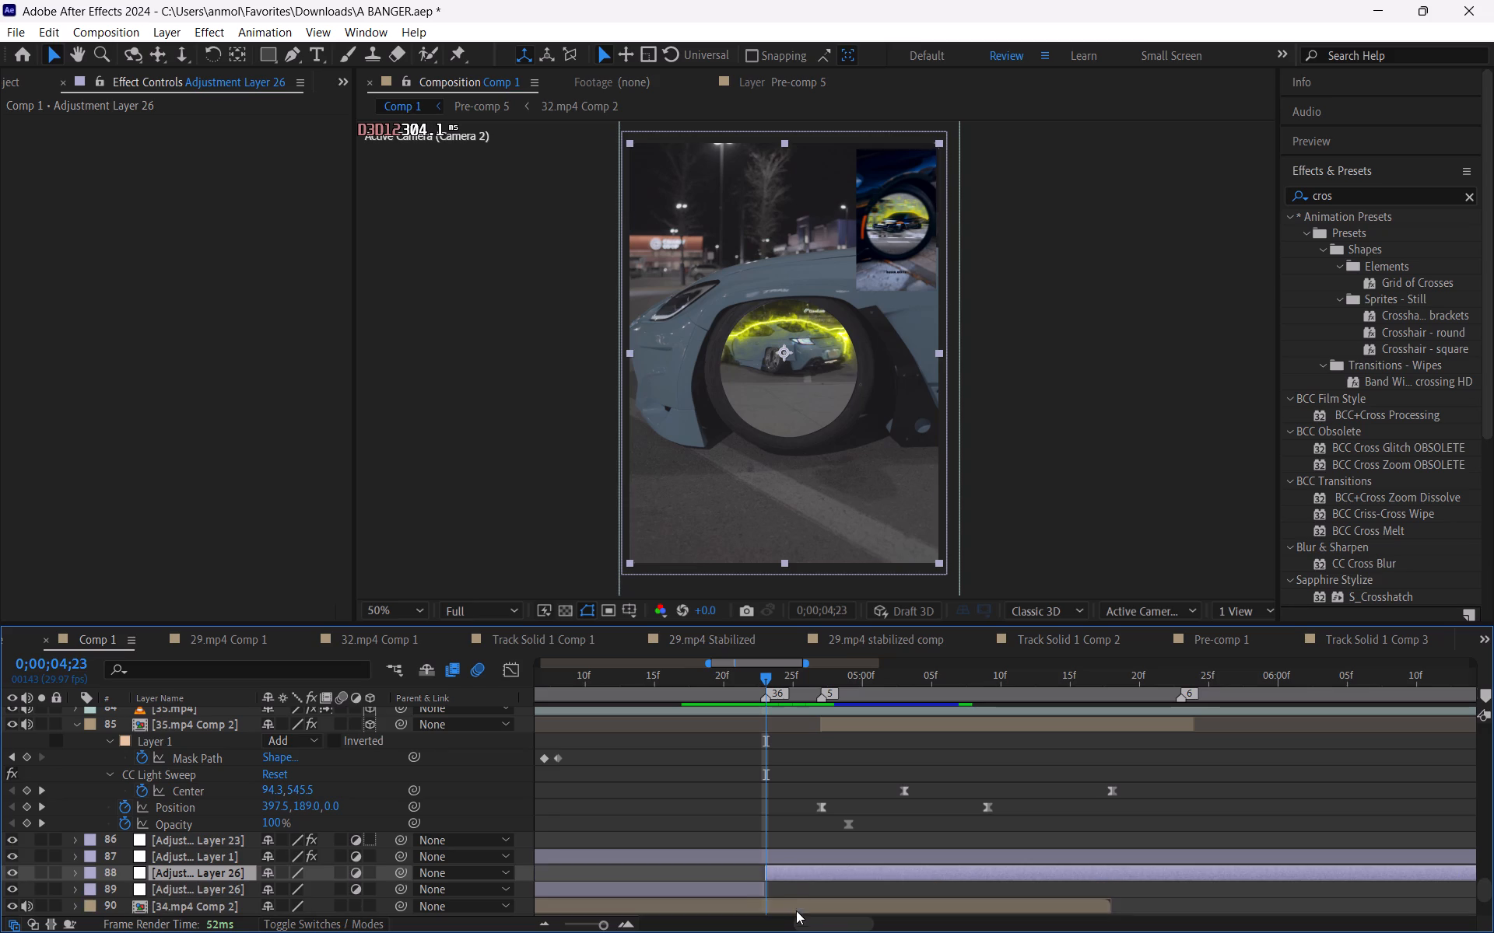
click(764, 889)
key(Delete)
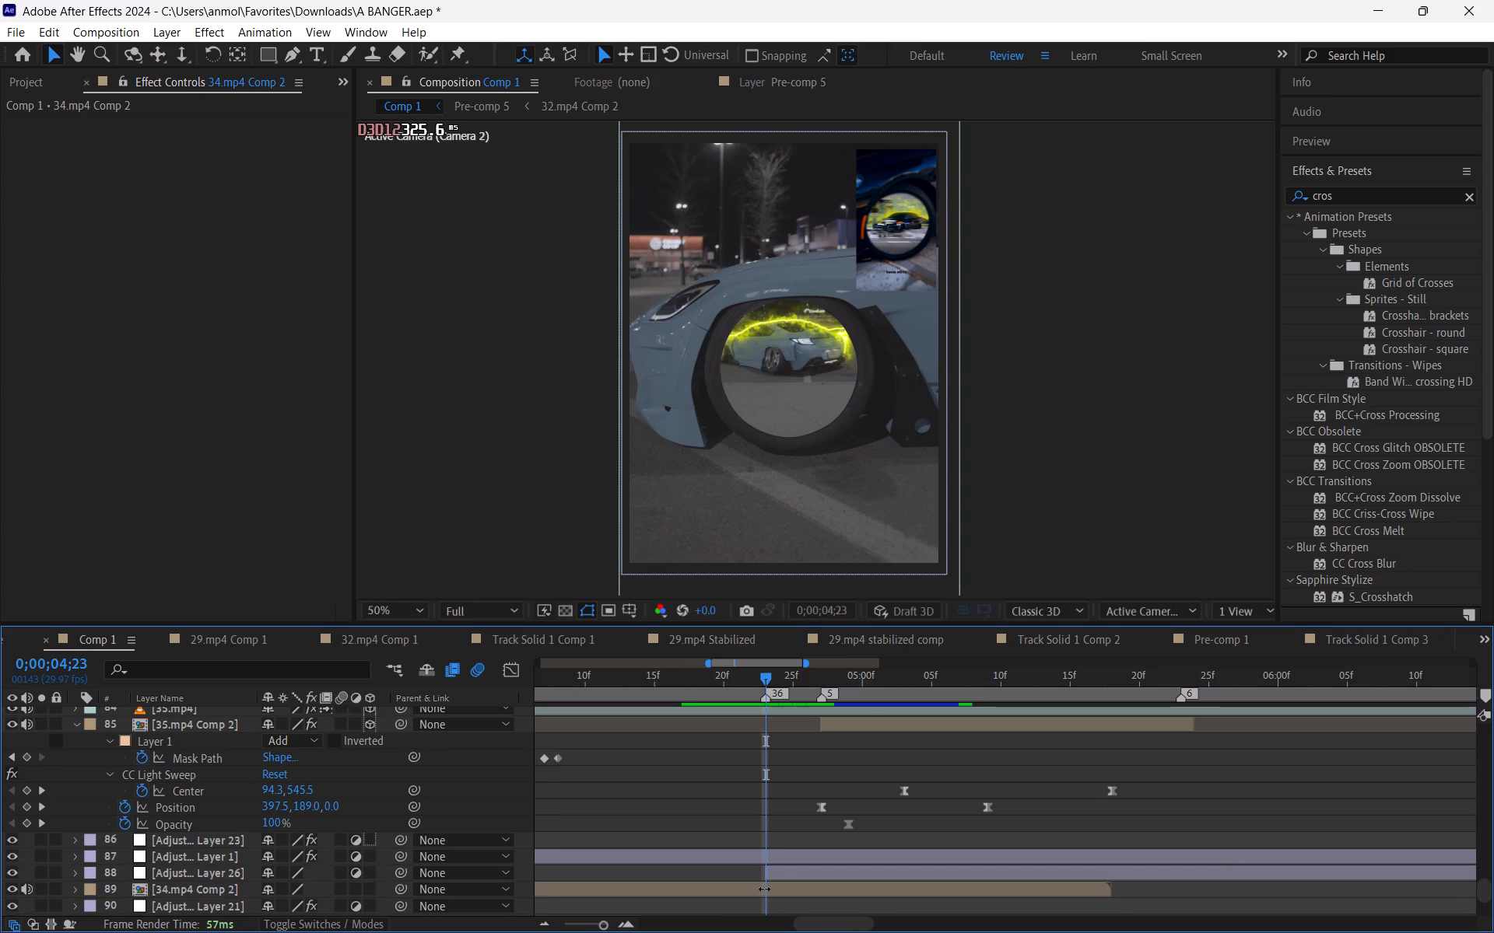
Find the frame where the rim fills the wheel opening and add a composition marker at 0;00;05;03.
key(equal)
drag(778, 680, 844, 701)
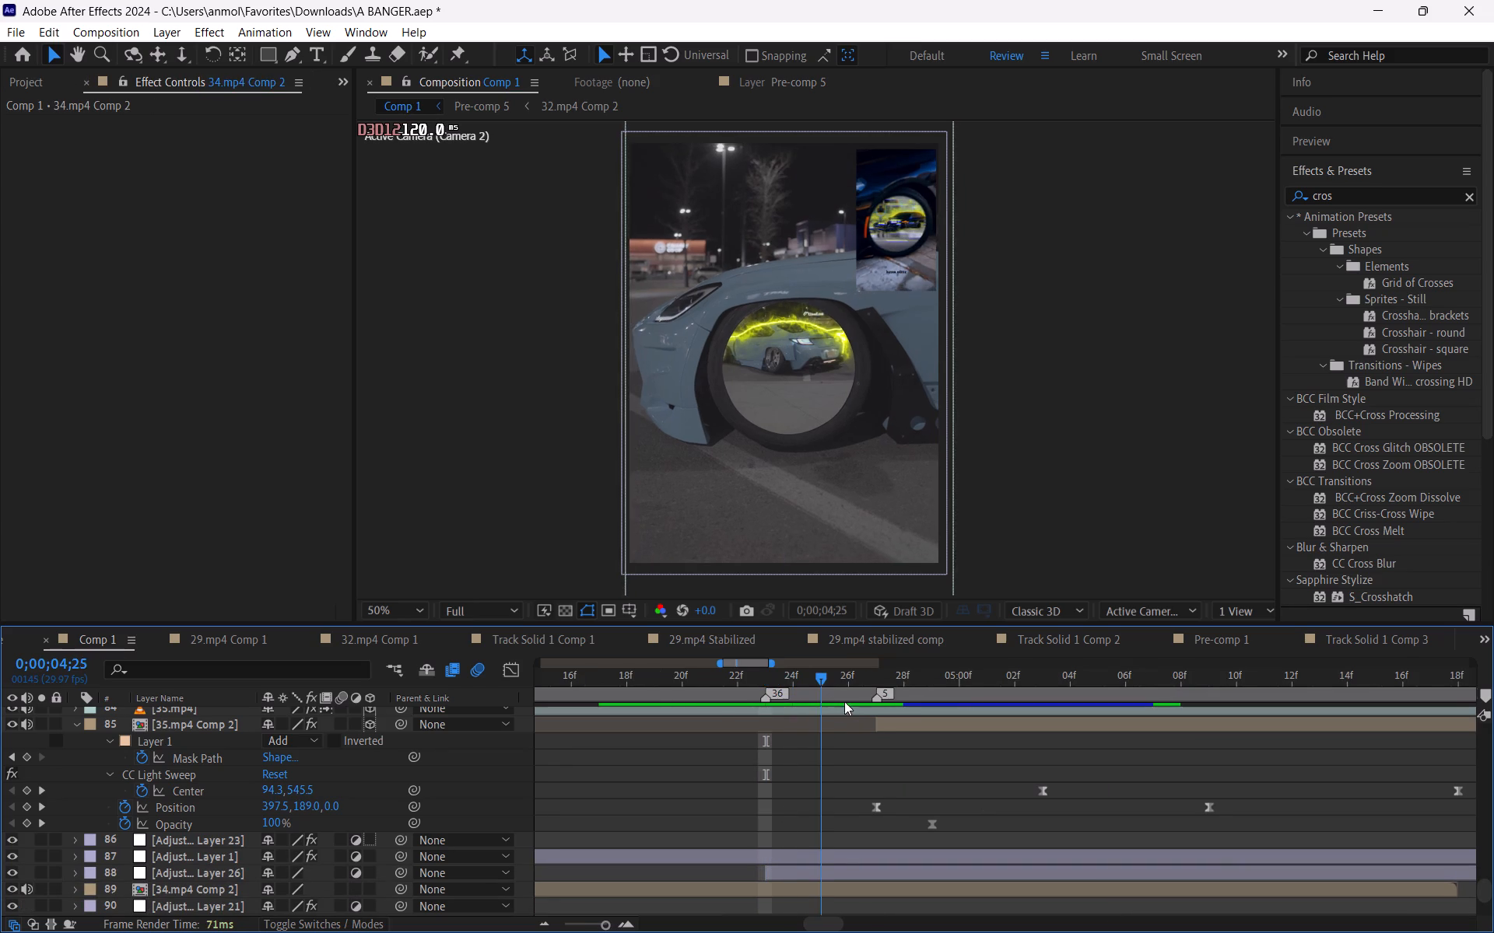
drag(844, 701, 920, 740)
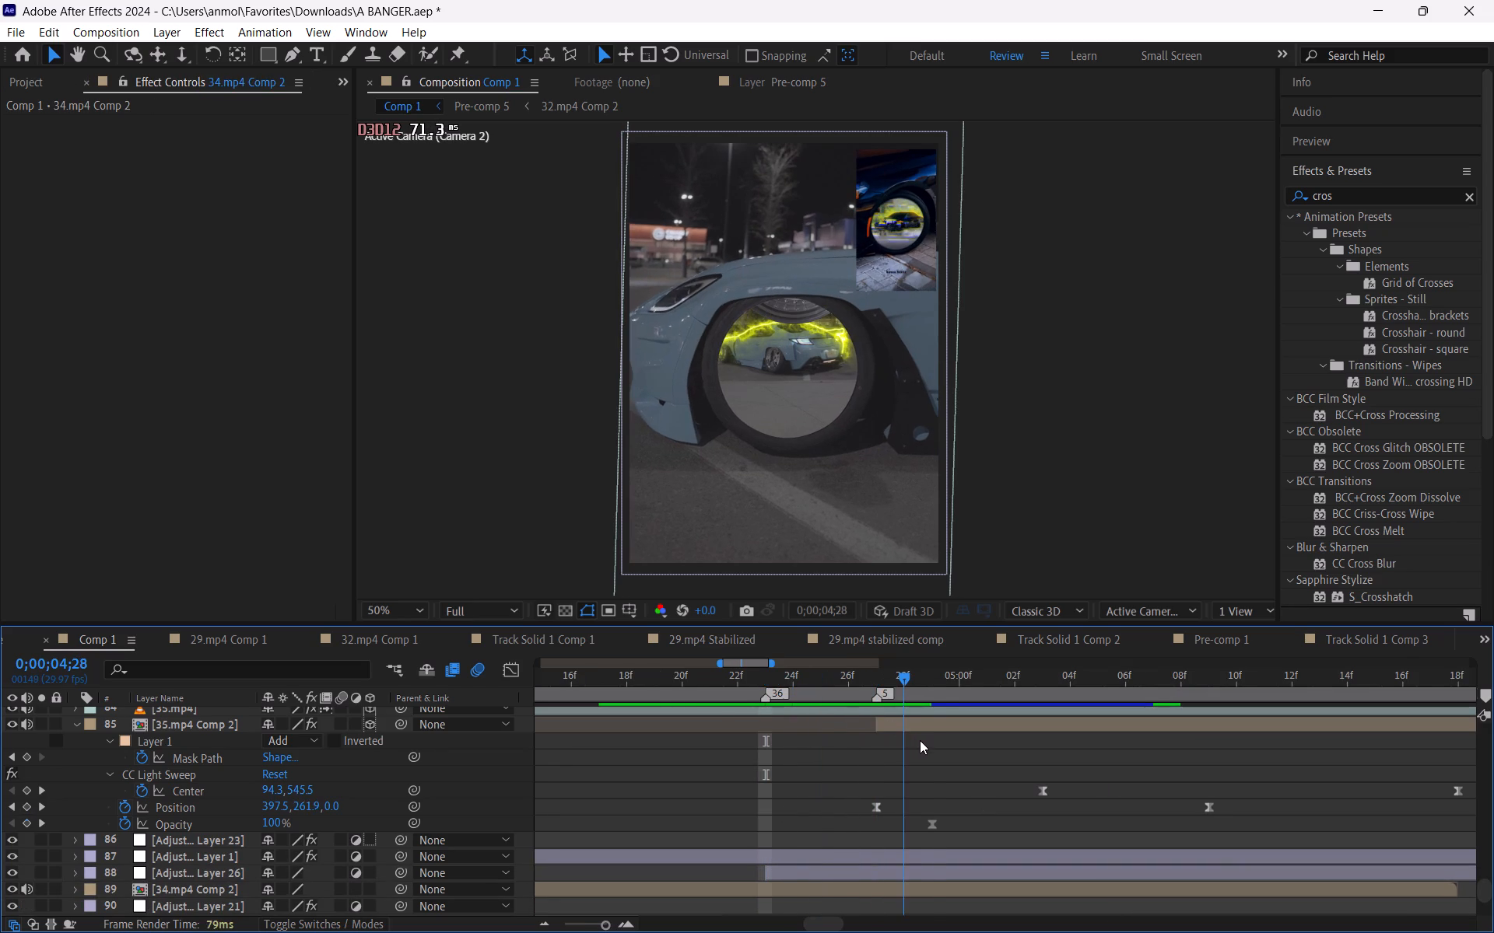
drag(920, 740, 960, 770)
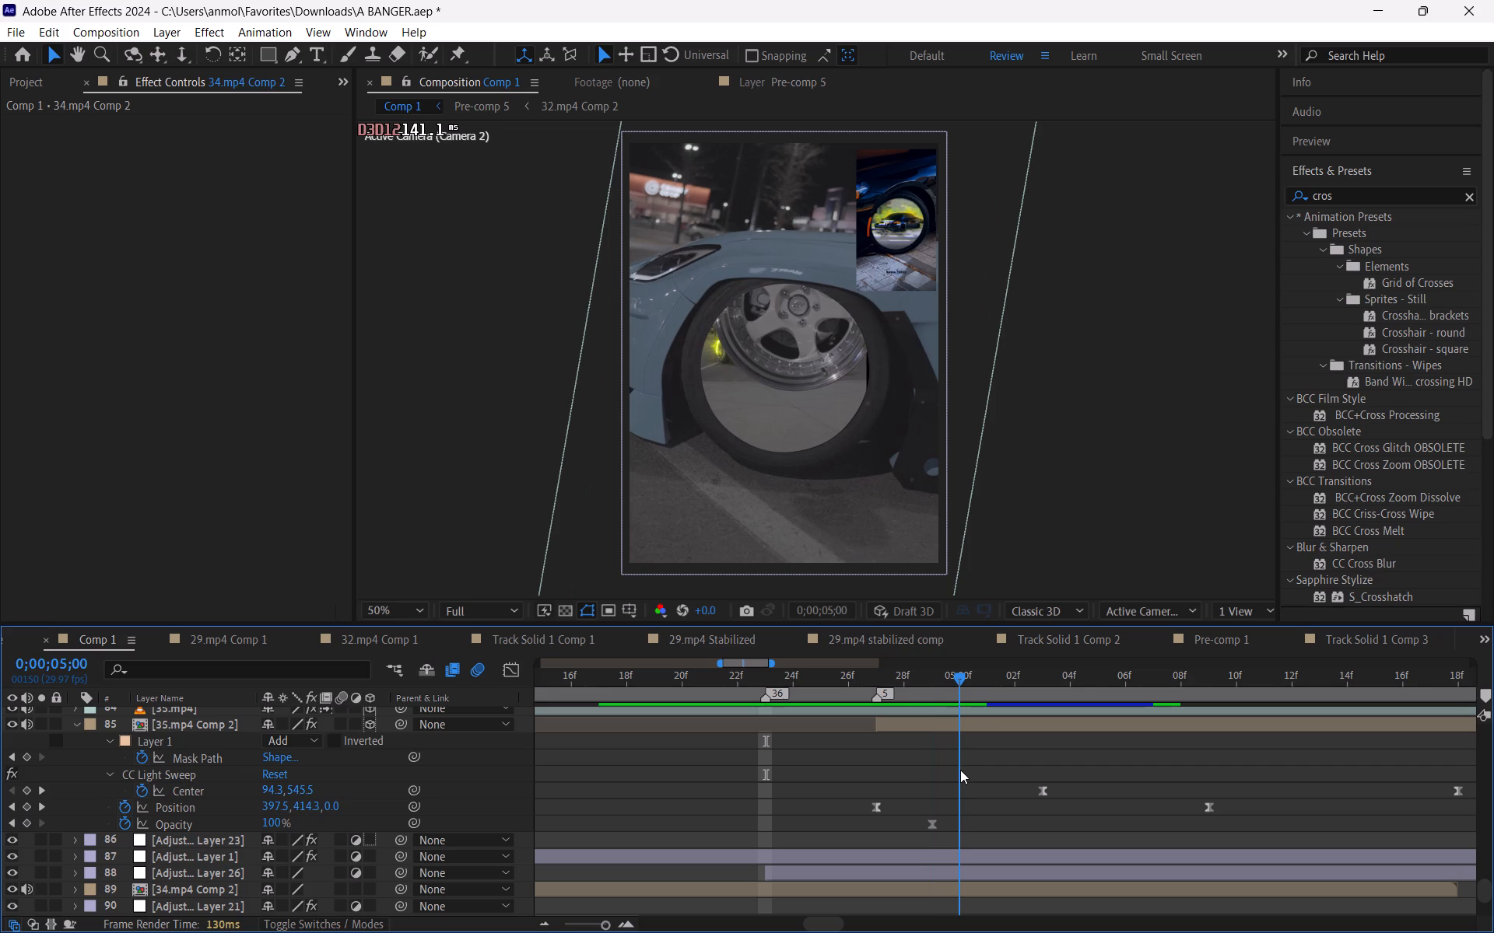
drag(960, 770, 987, 792)
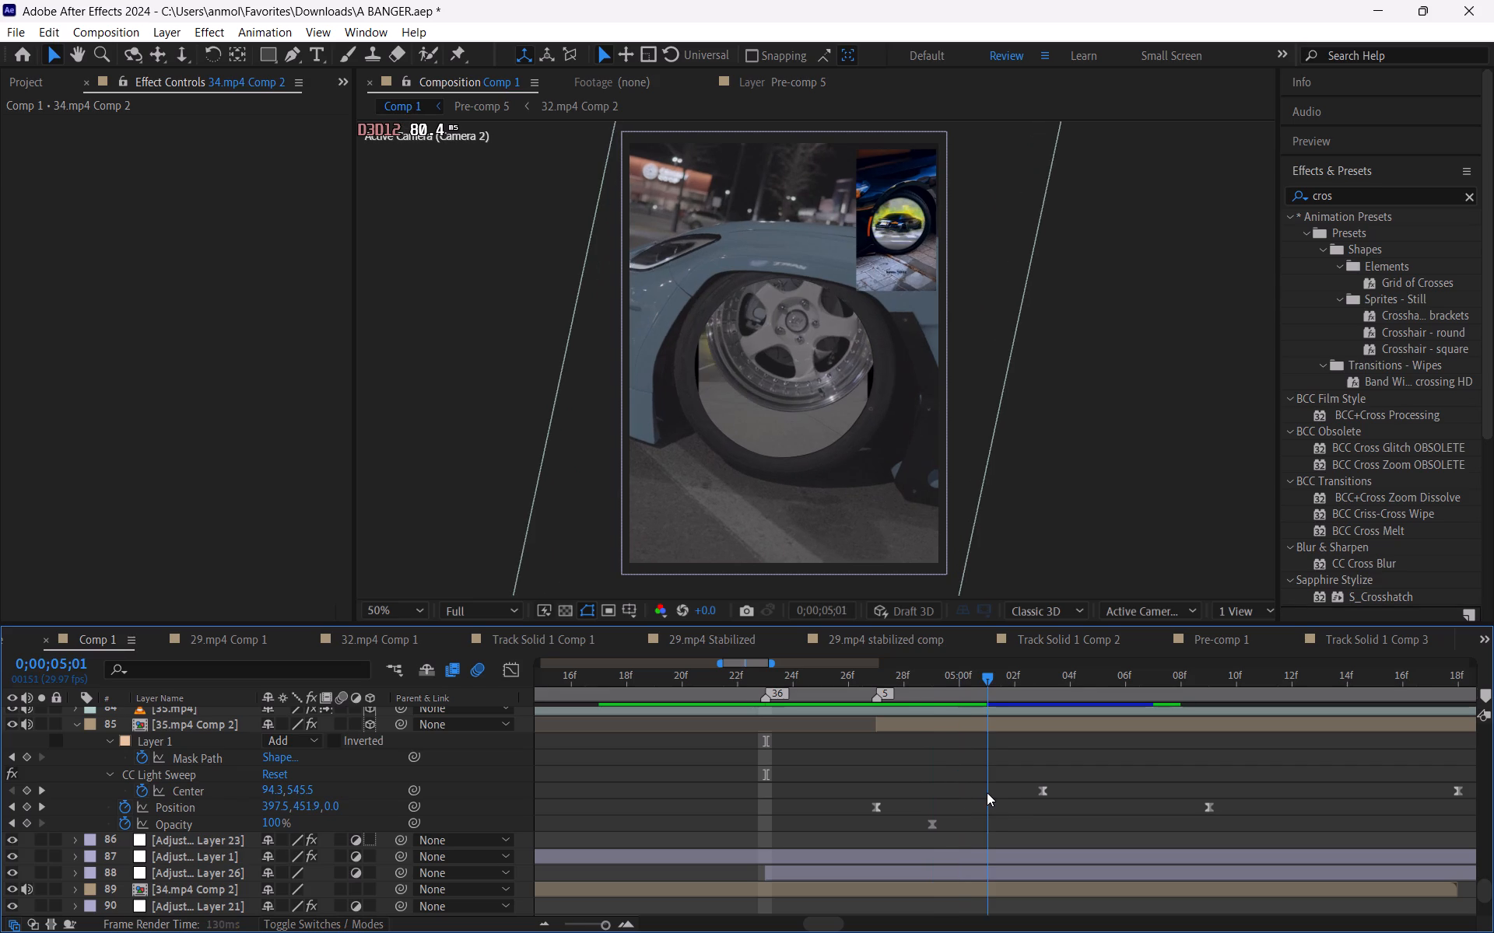
drag(987, 792, 1034, 816)
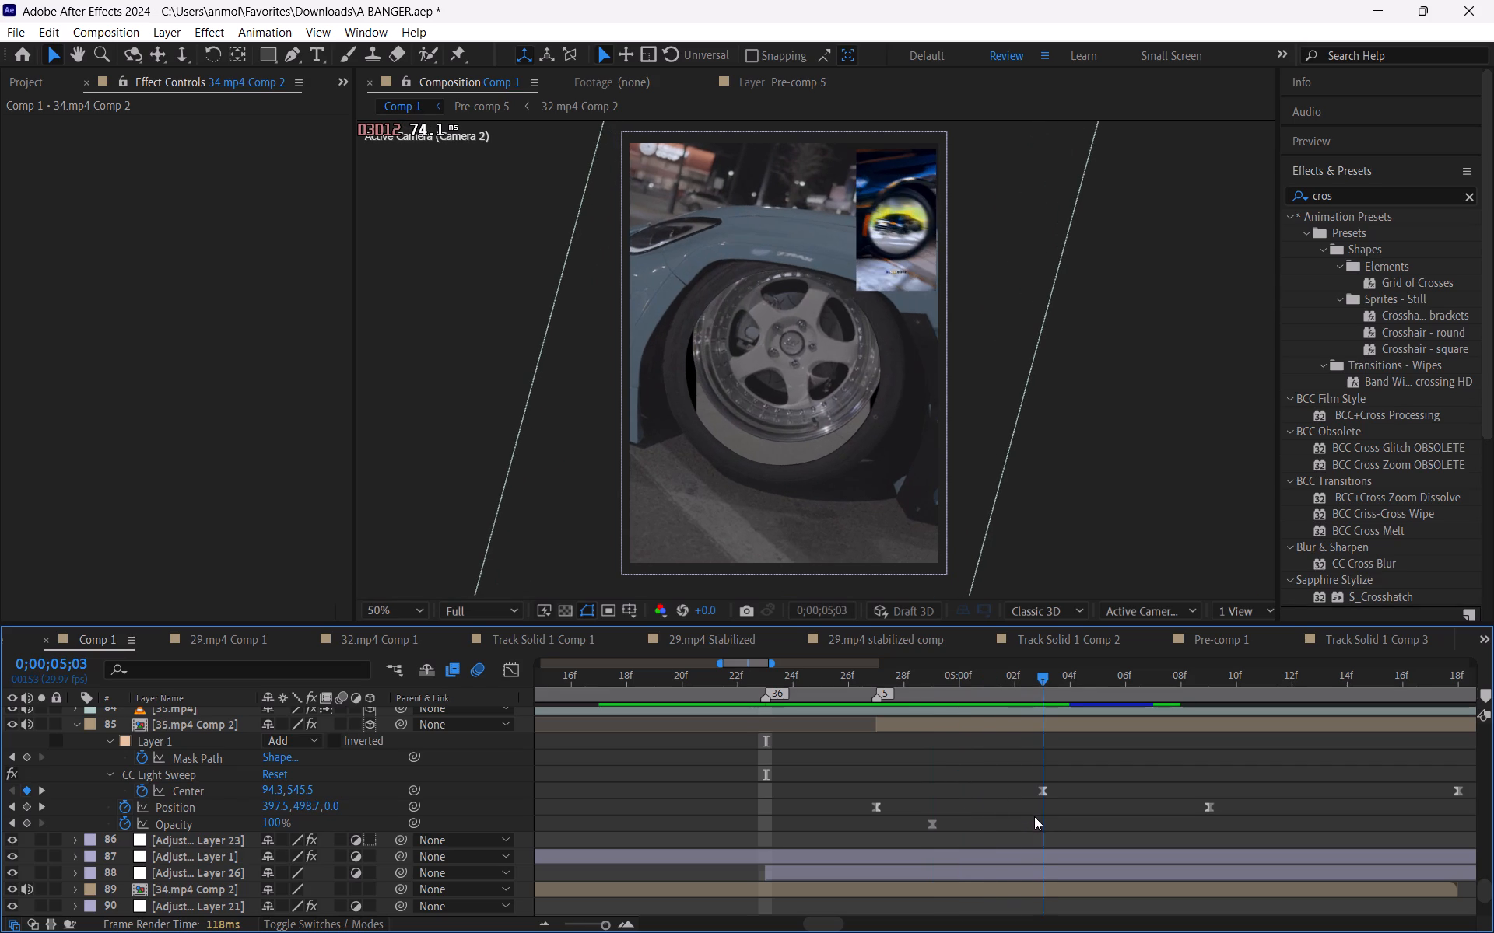
click(1483, 700)
Split the adjustment layer above 34.mp4 Comp 2 at 0;00;05;03 and delete the part after the split.
click(1145, 868)
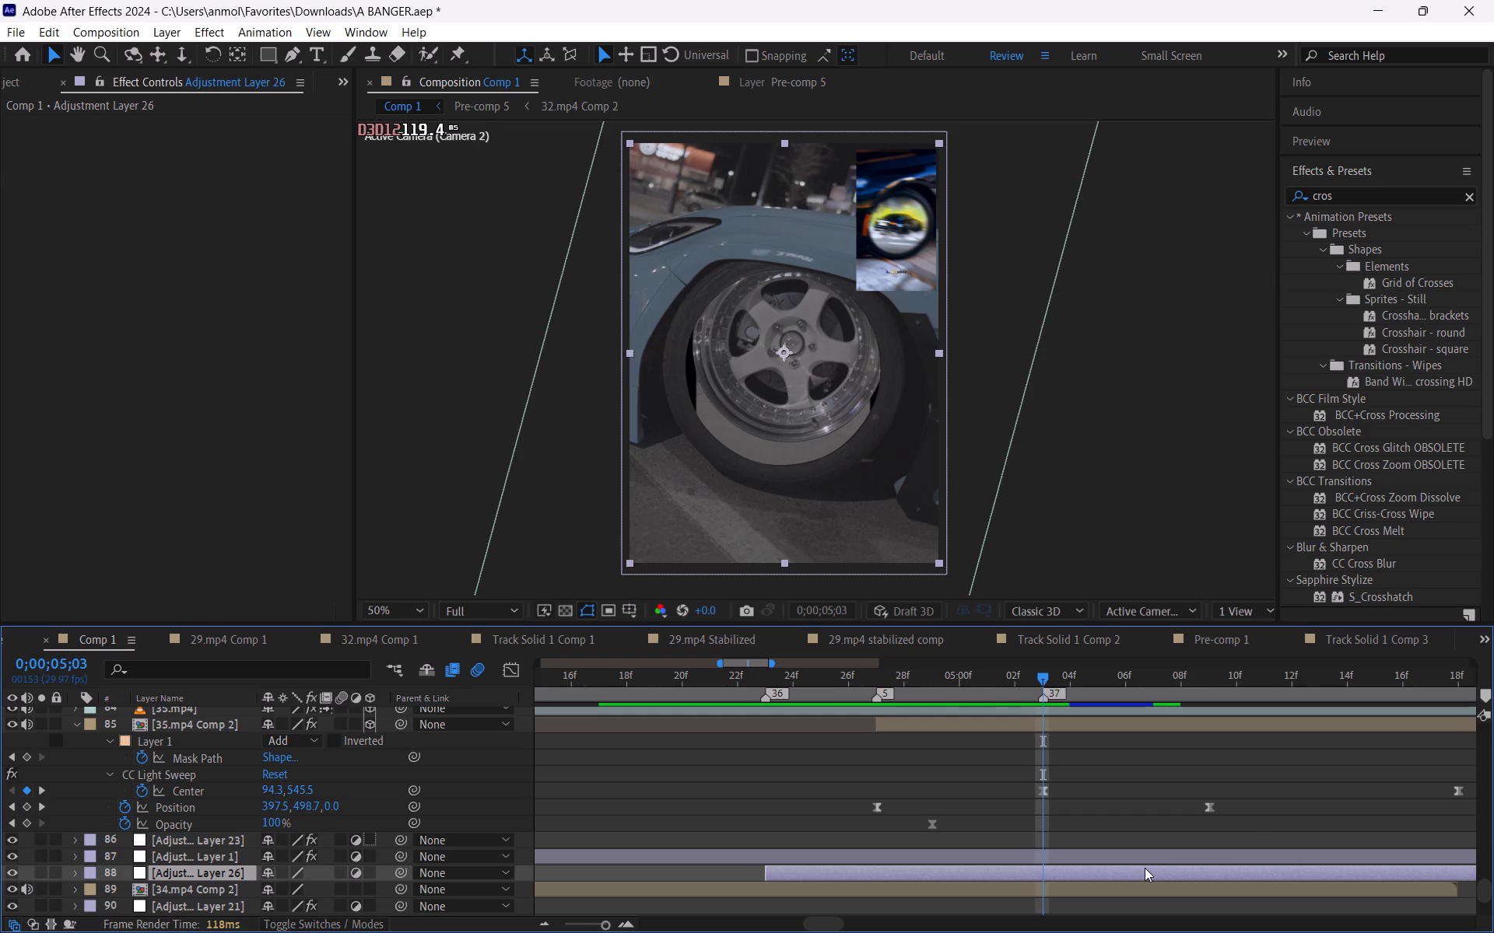
key(ctrl+shift+d)
key(Delete)
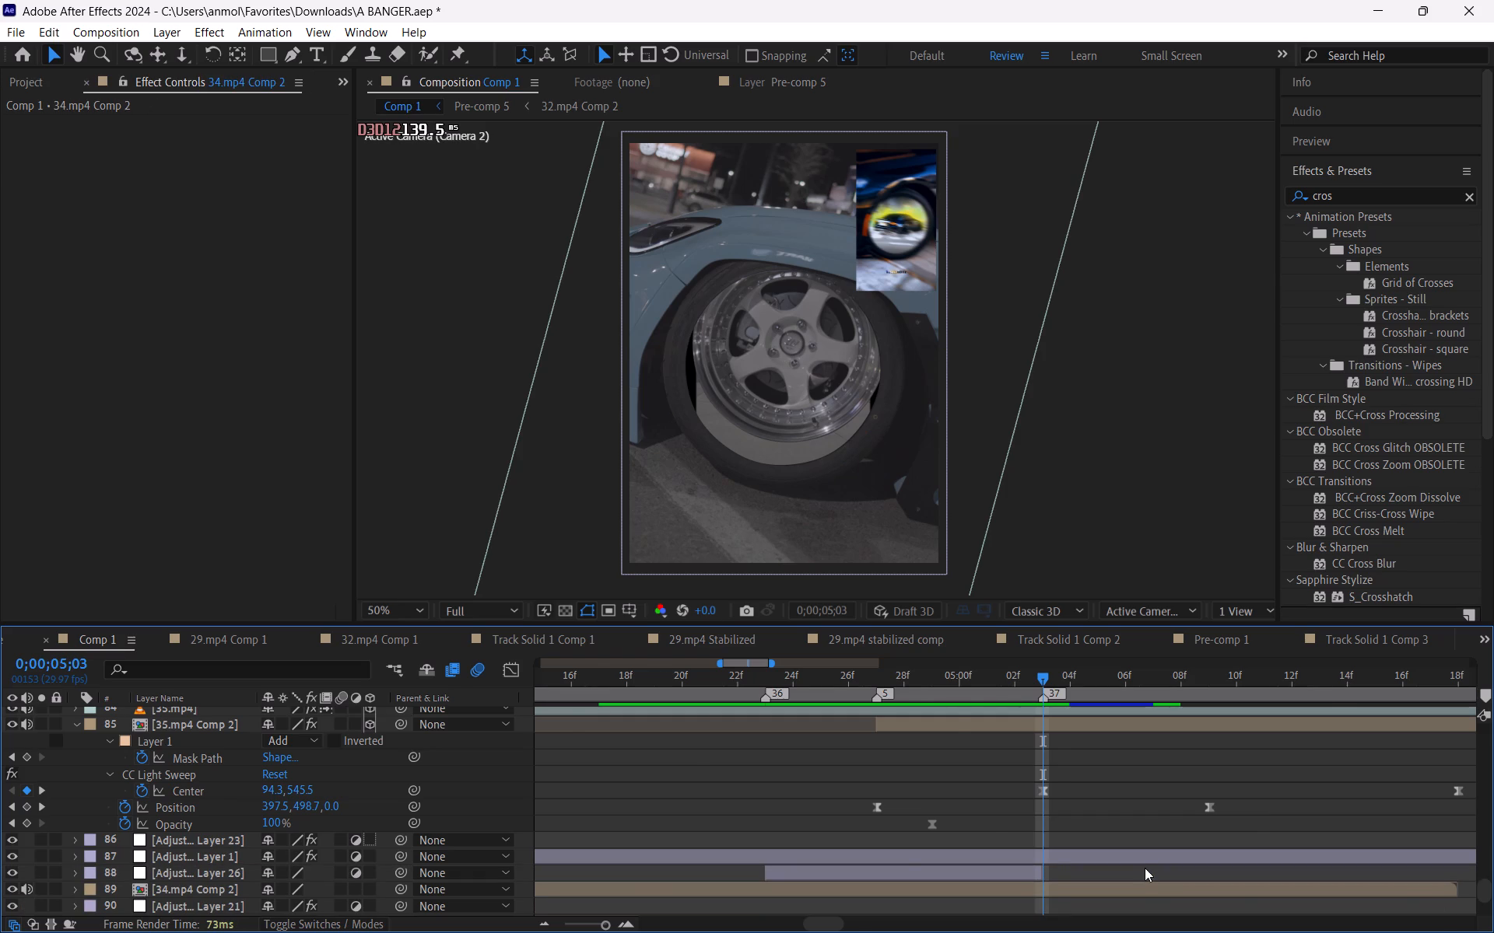
Apply the BCC Cross Glitch OBSOLETE effect to the short adjustment layer above 34.mp4 Comp 2.
key(minus)
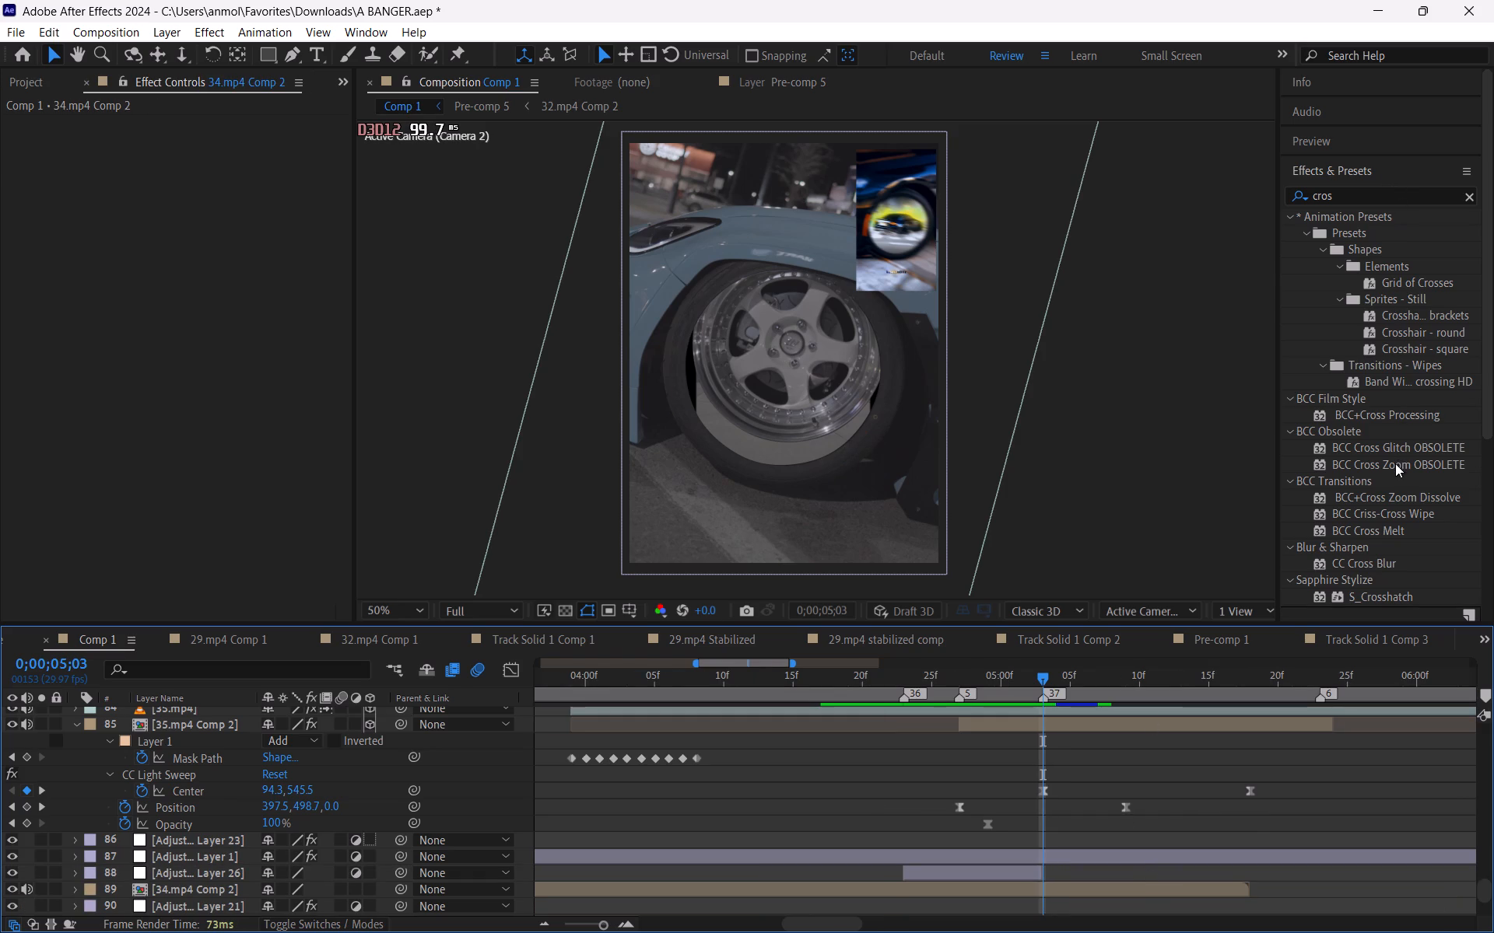
drag(1395, 452, 986, 873)
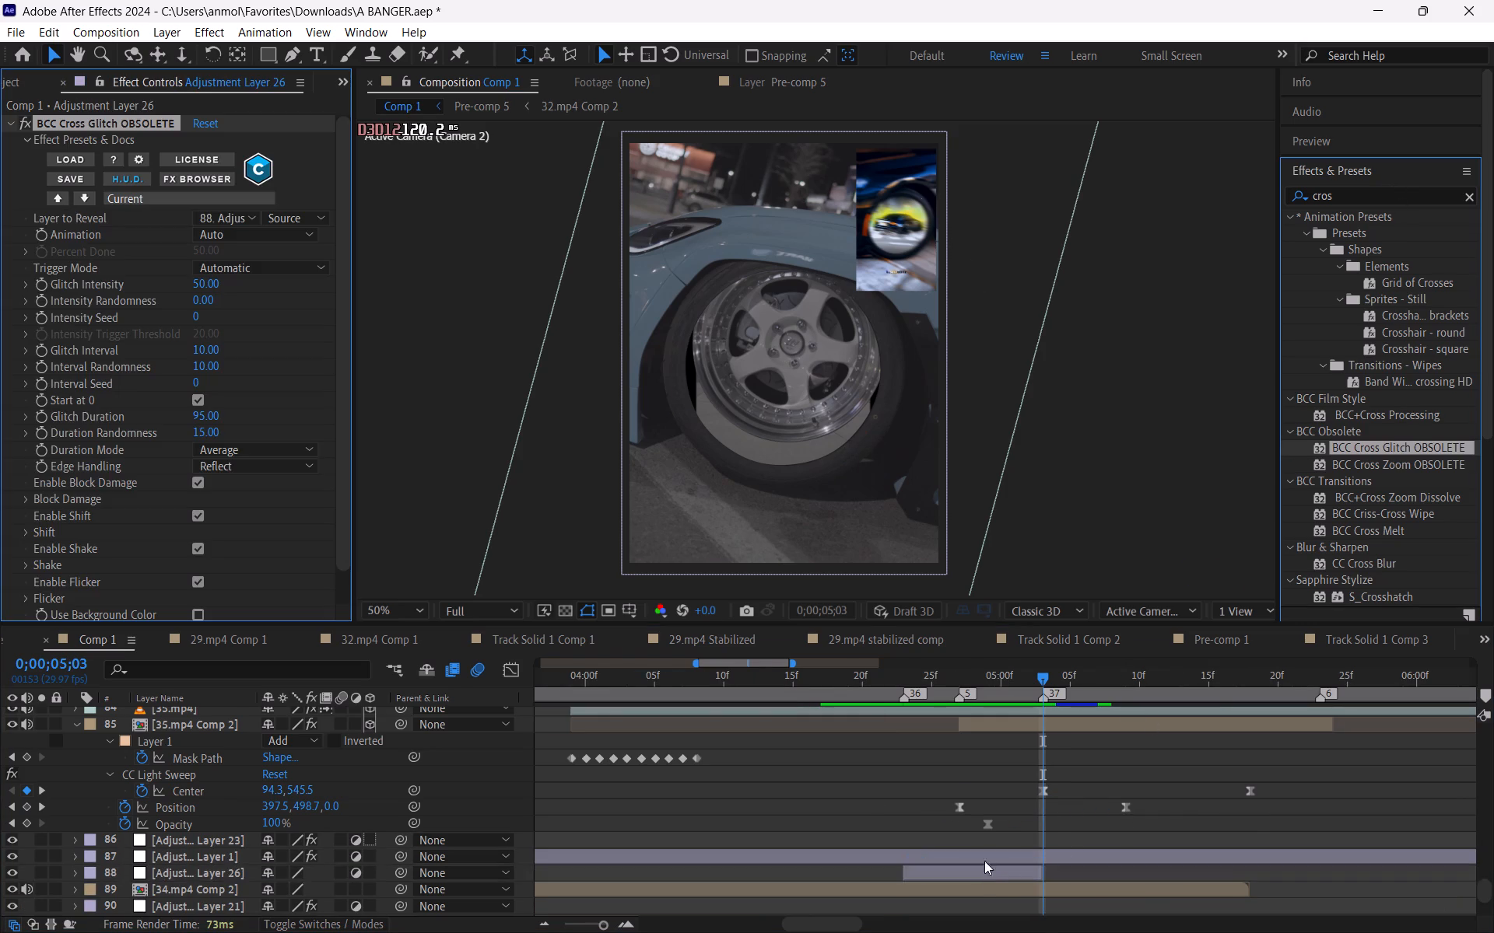
Review the glitch from 0;00;04;23 to 0;00;04;28 and set its Glitch Intensity to 20.
click(909, 676)
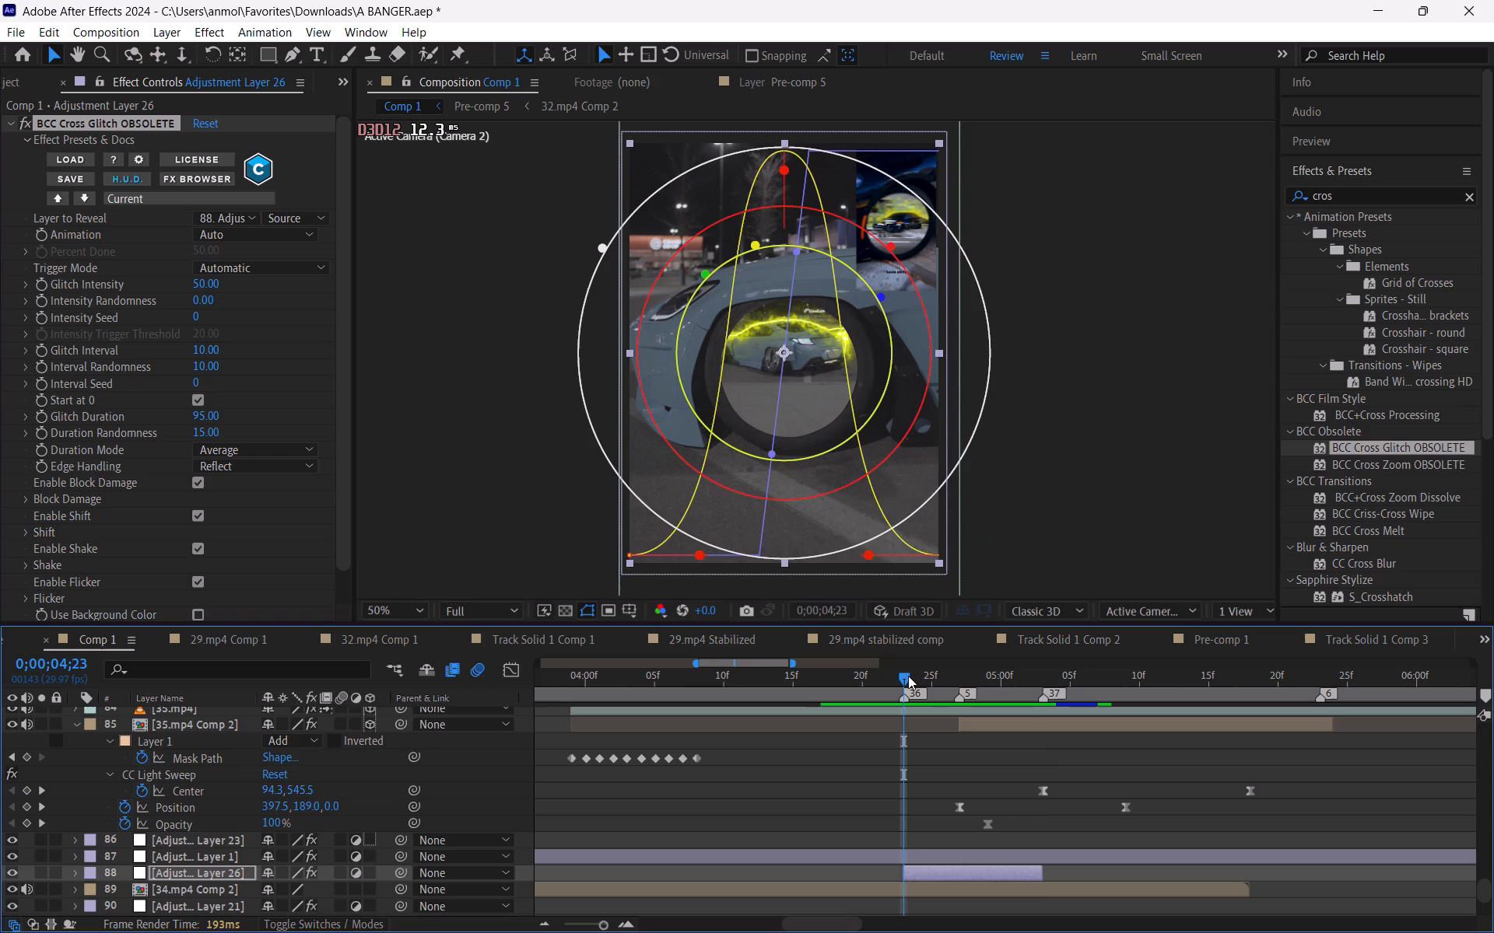
drag(908, 676, 924, 679)
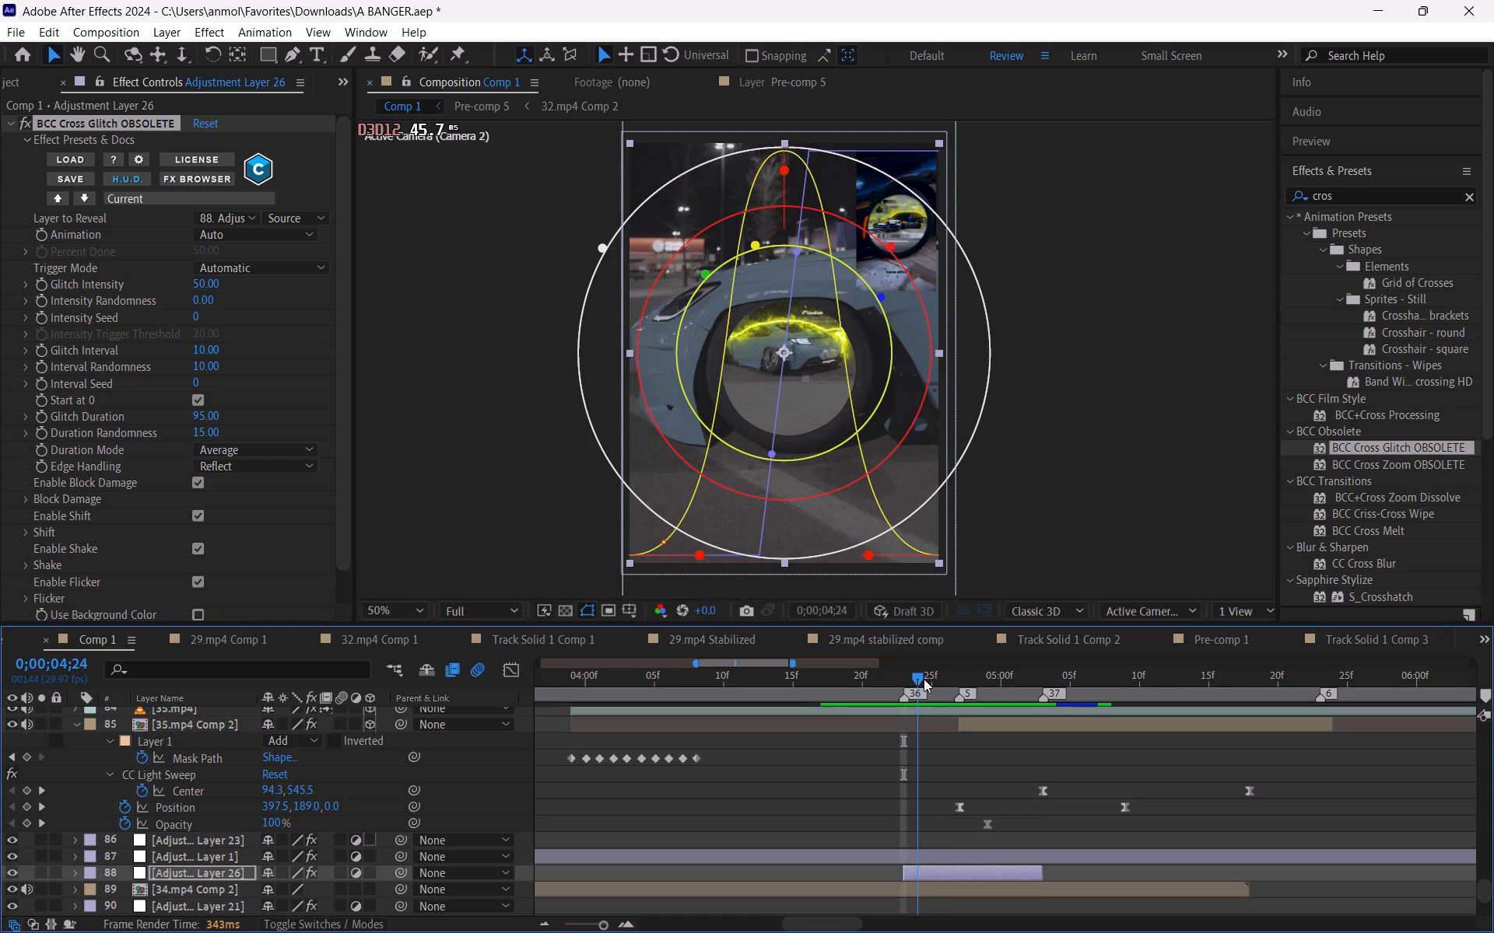
drag(924, 679, 955, 693)
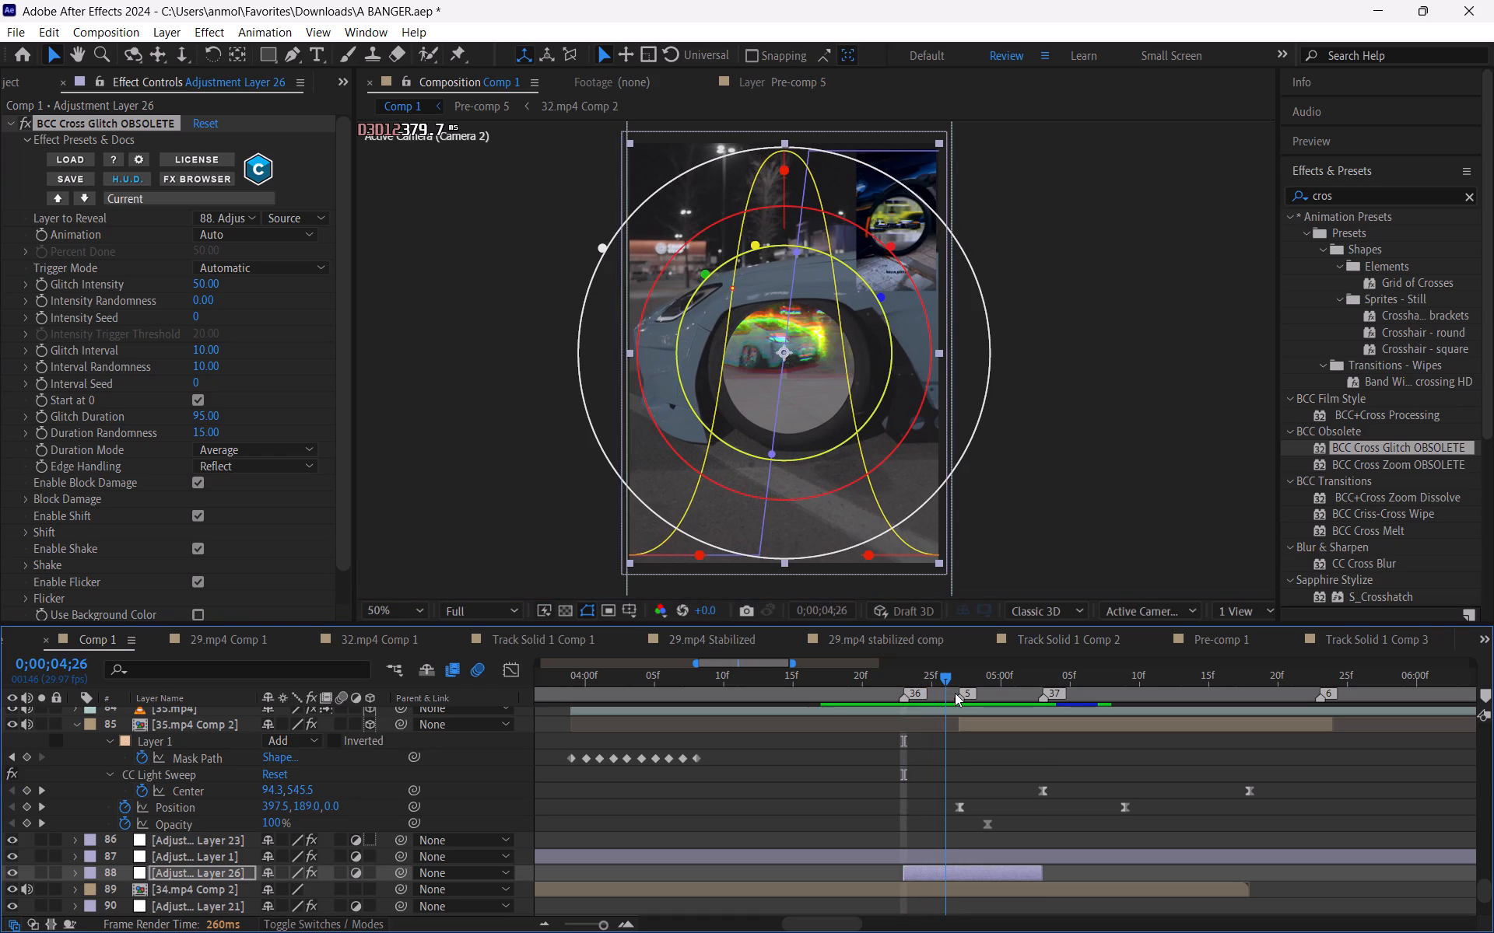
drag(955, 693, 977, 704)
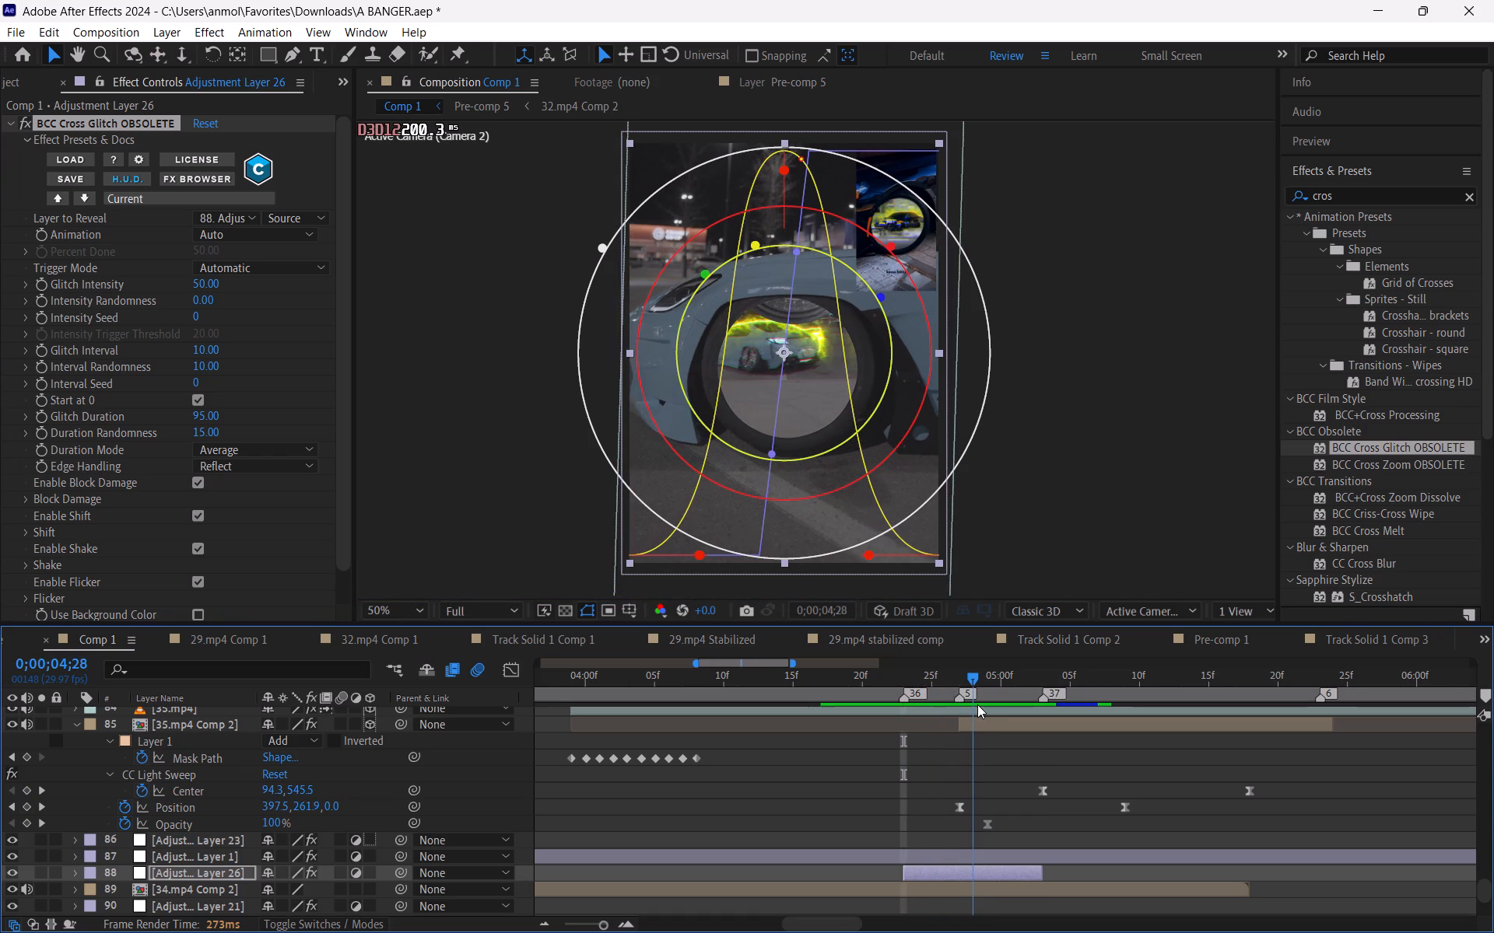
drag(977, 704, 962, 711)
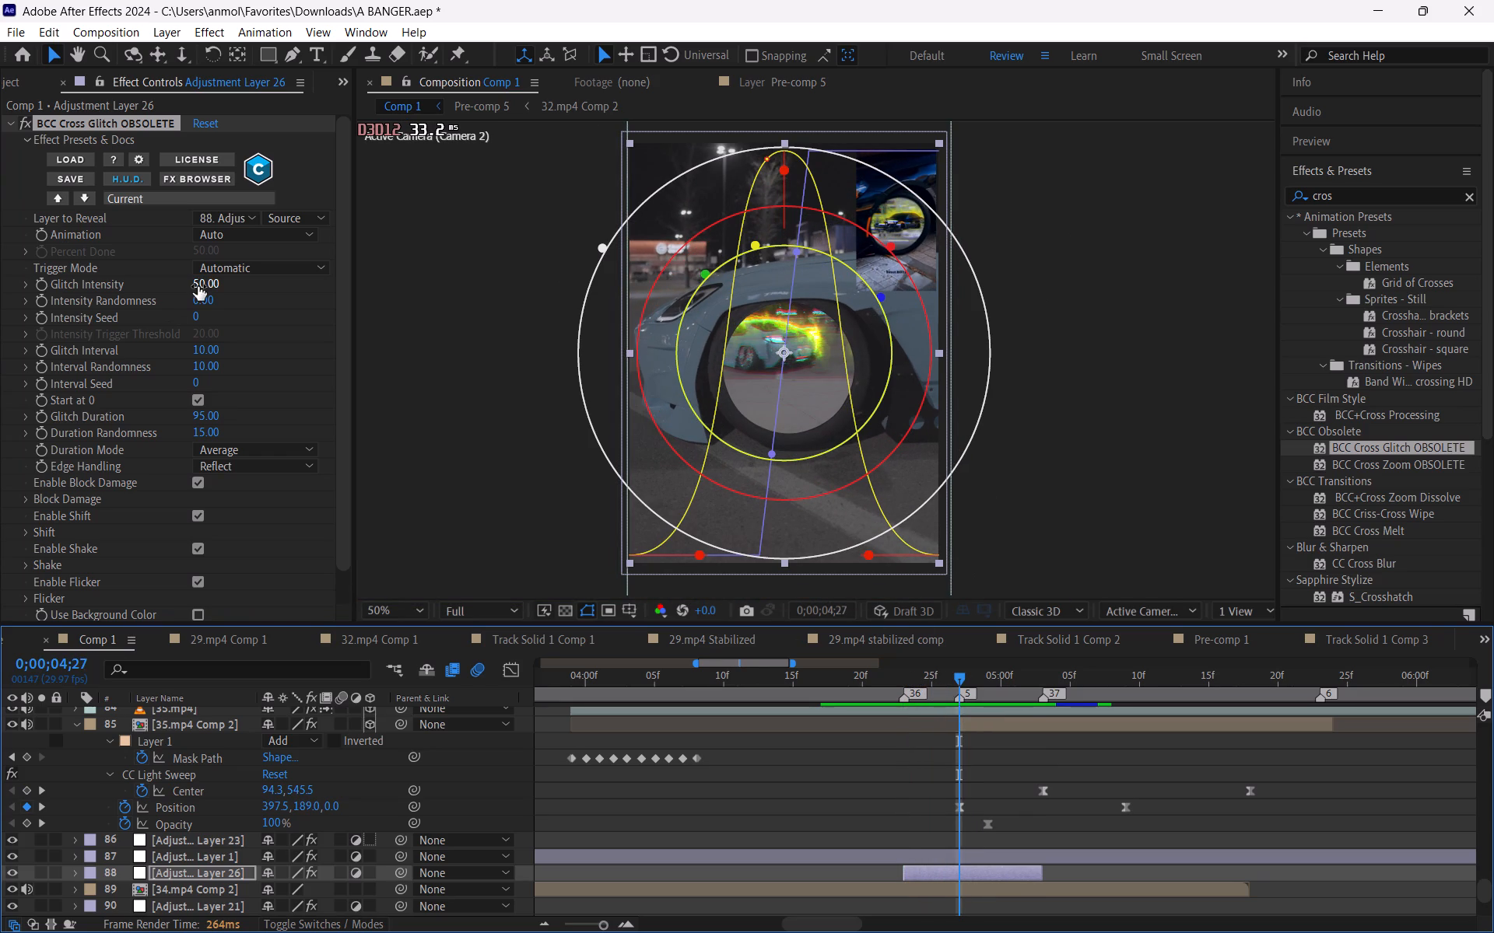
drag(198, 286, 163, 296)
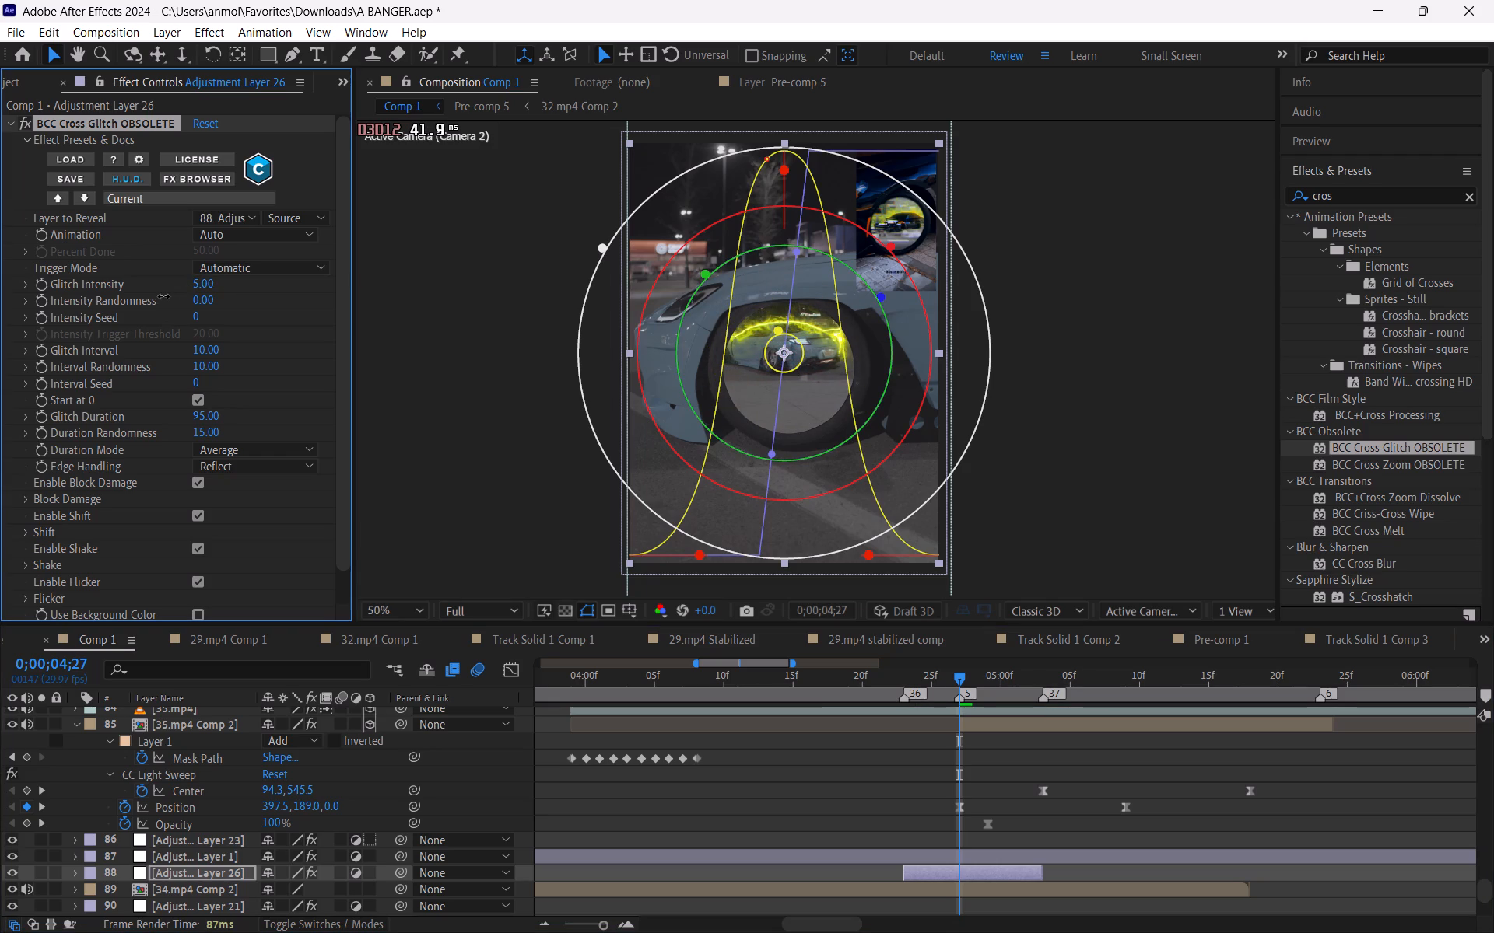
drag(163, 296, 178, 295)
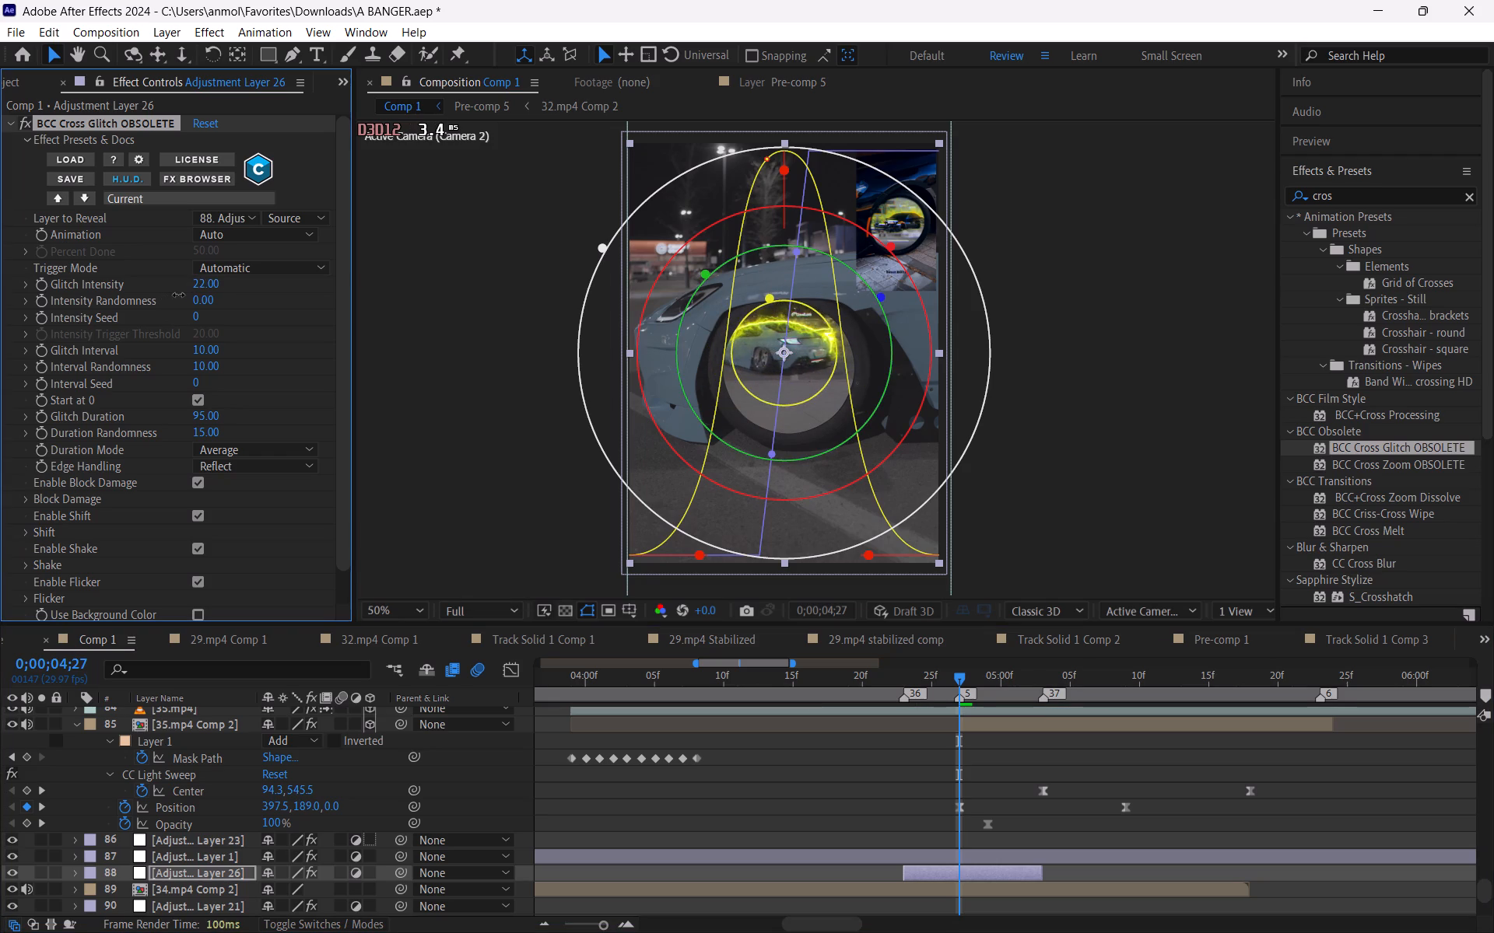
drag(178, 295, 162, 304)
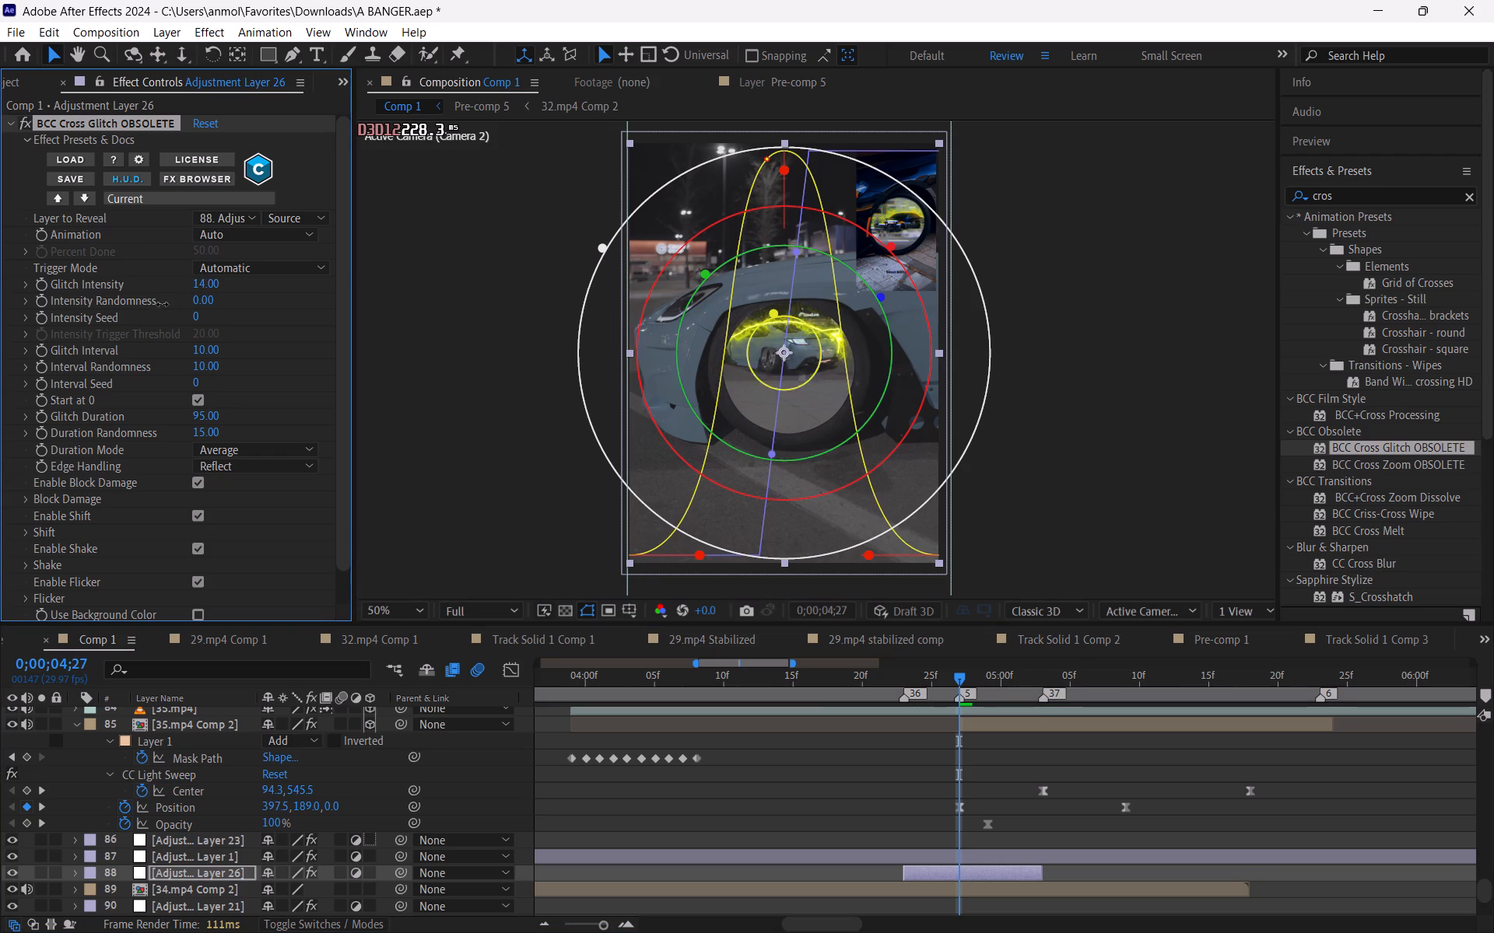
drag(162, 304, 164, 304)
Set the glitch's Intensity Randomness to 97 and check the frames around 0;00;04;25.
drag(199, 301, 219, 302)
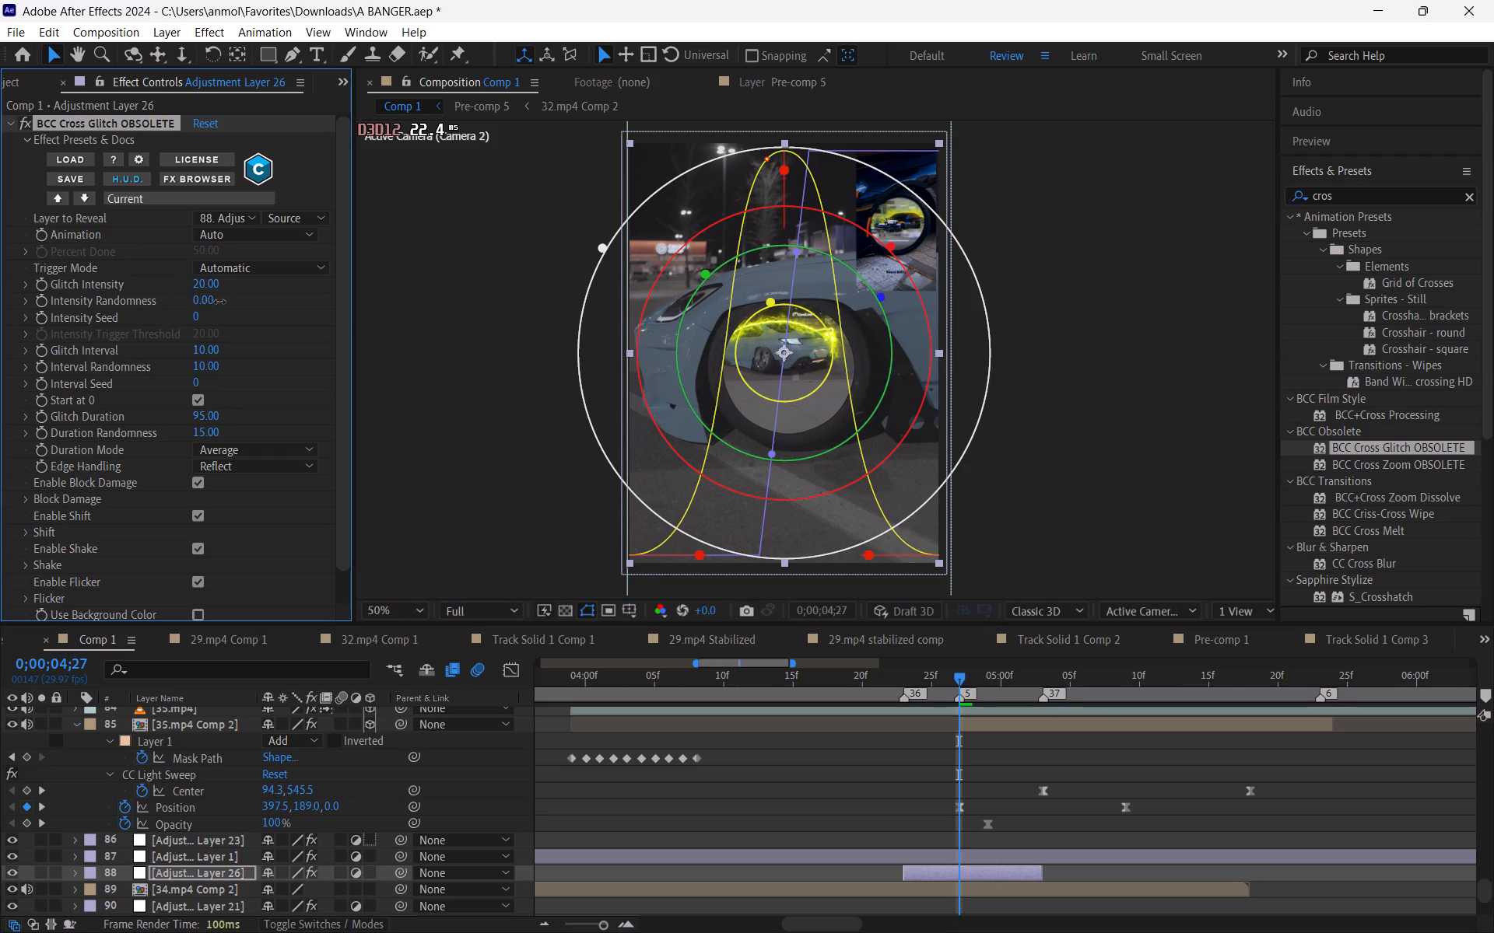
drag(219, 302, 1149, 347)
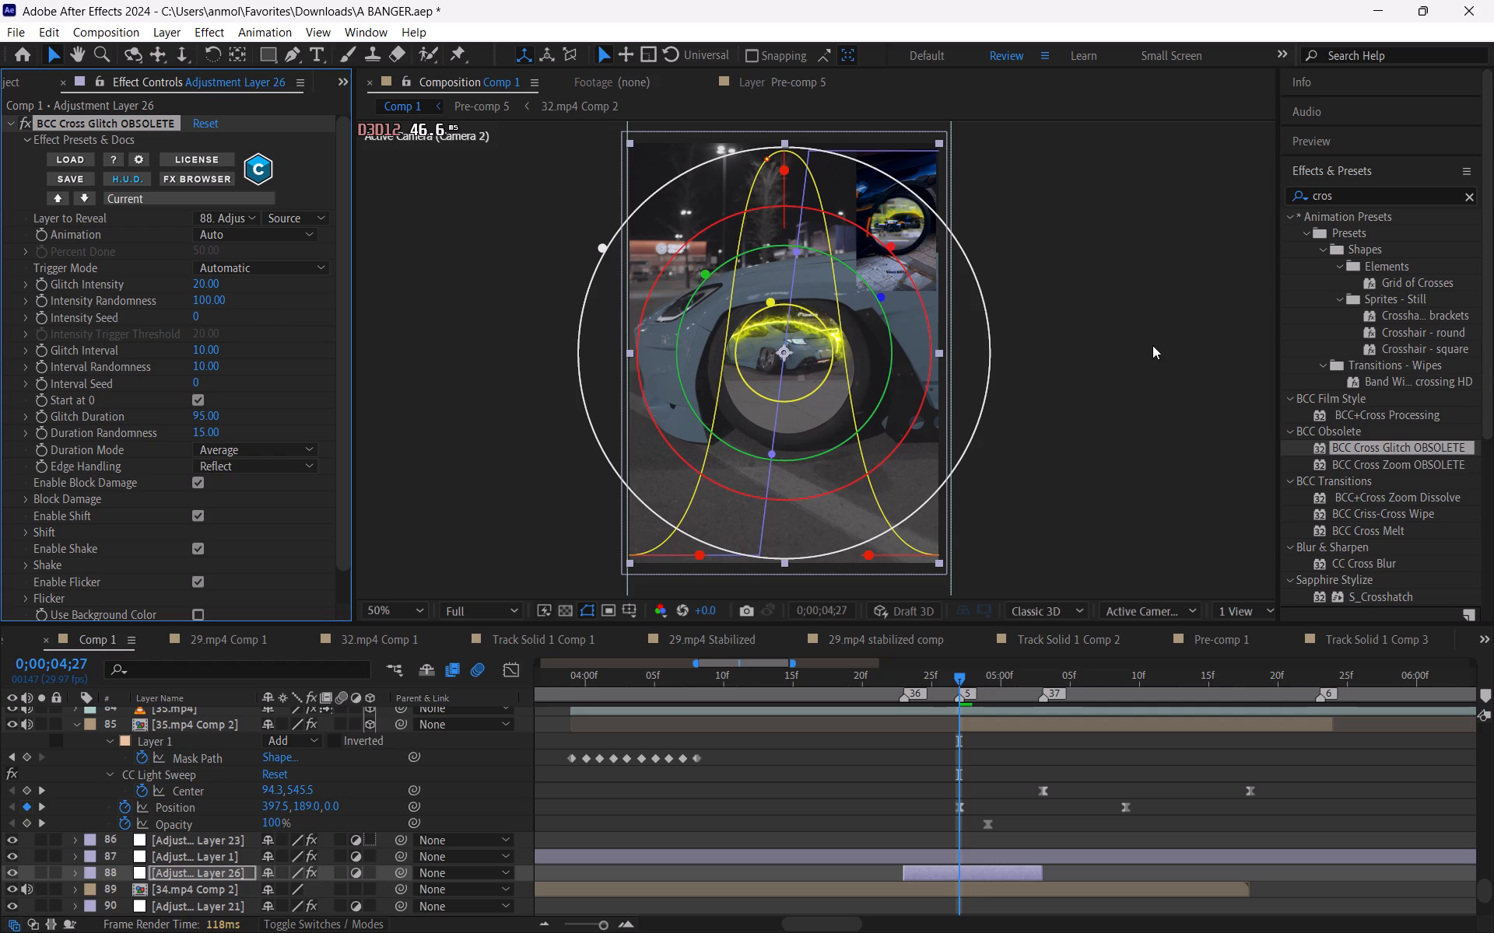
drag(979, 673, 934, 682)
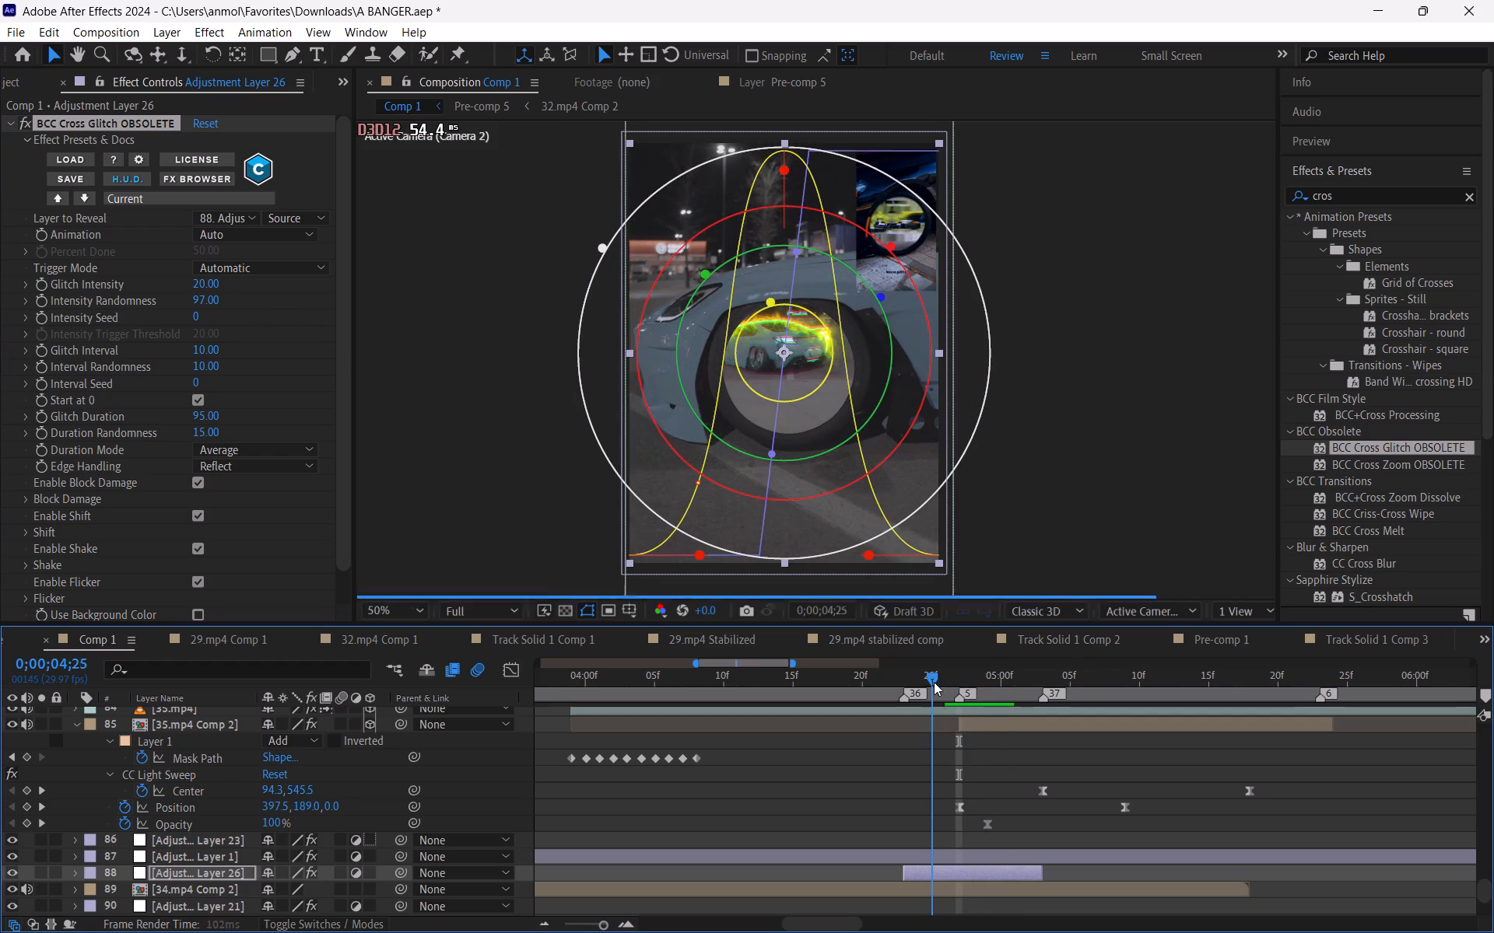
drag(934, 682, 951, 689)
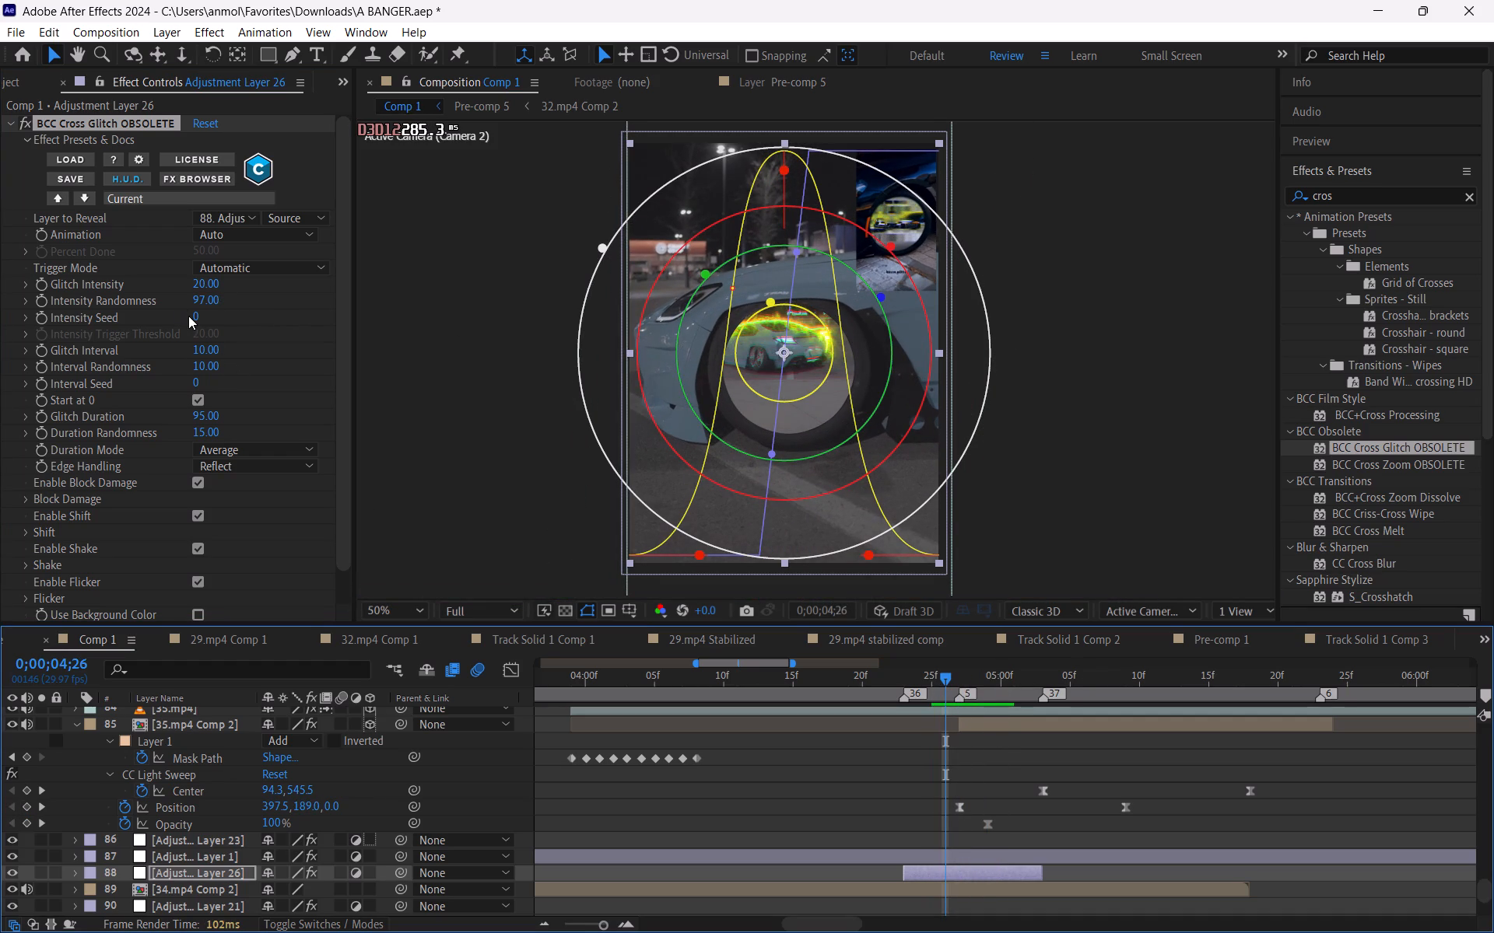
Set the glitch's Intensity Seed to 50 and check the frames from 0;00;04;26 back to 0;00;04;23.
drag(195, 321, 278, 339)
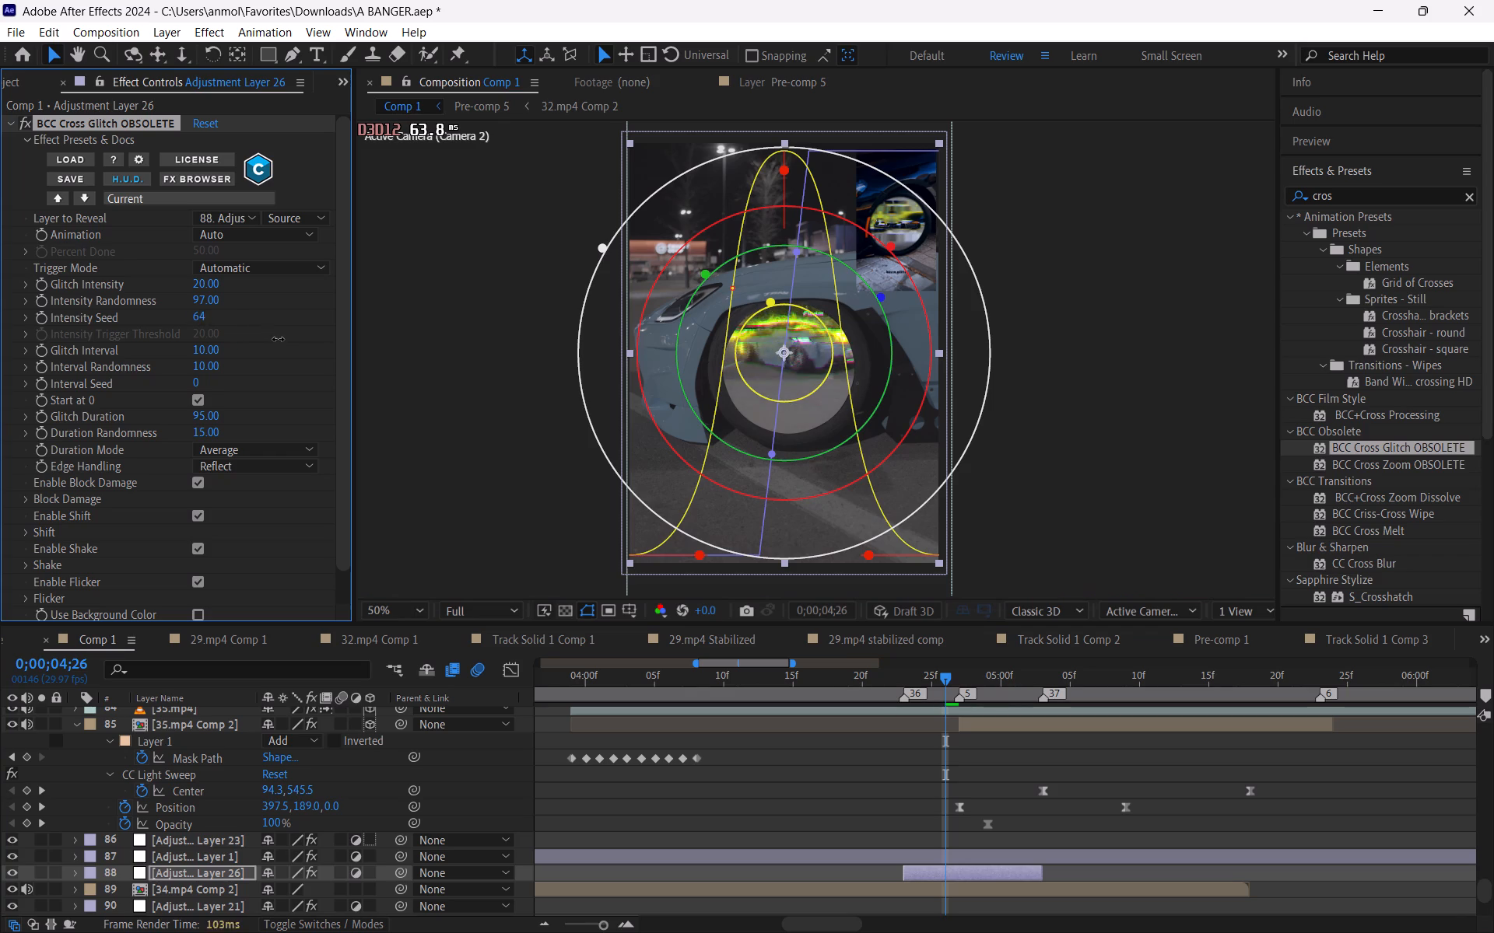
drag(278, 339, 272, 344)
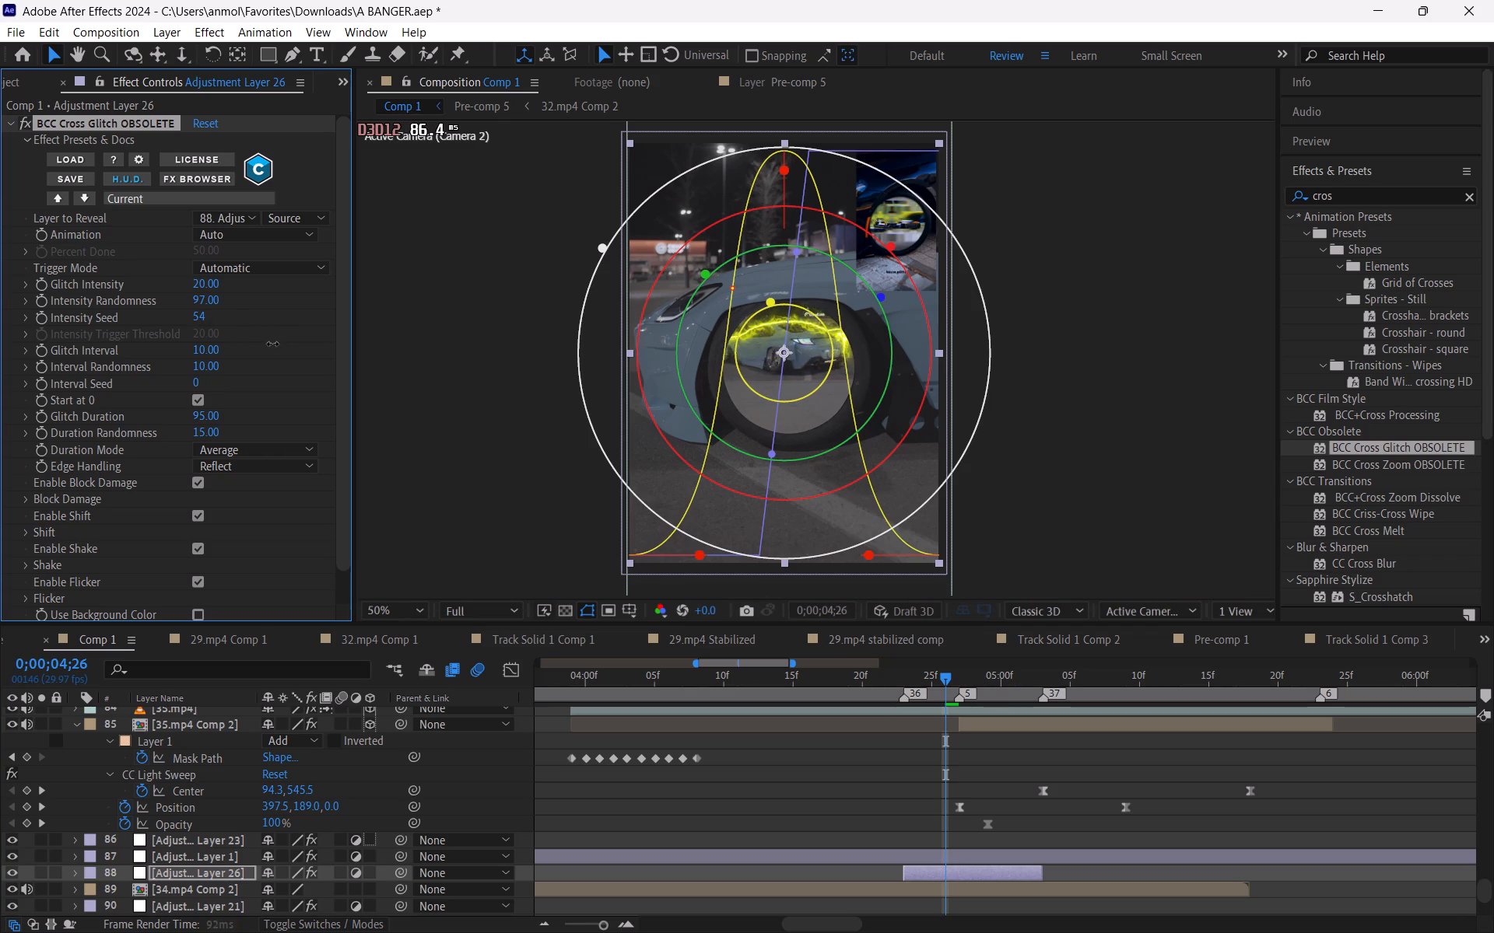
drag(272, 344, 269, 344)
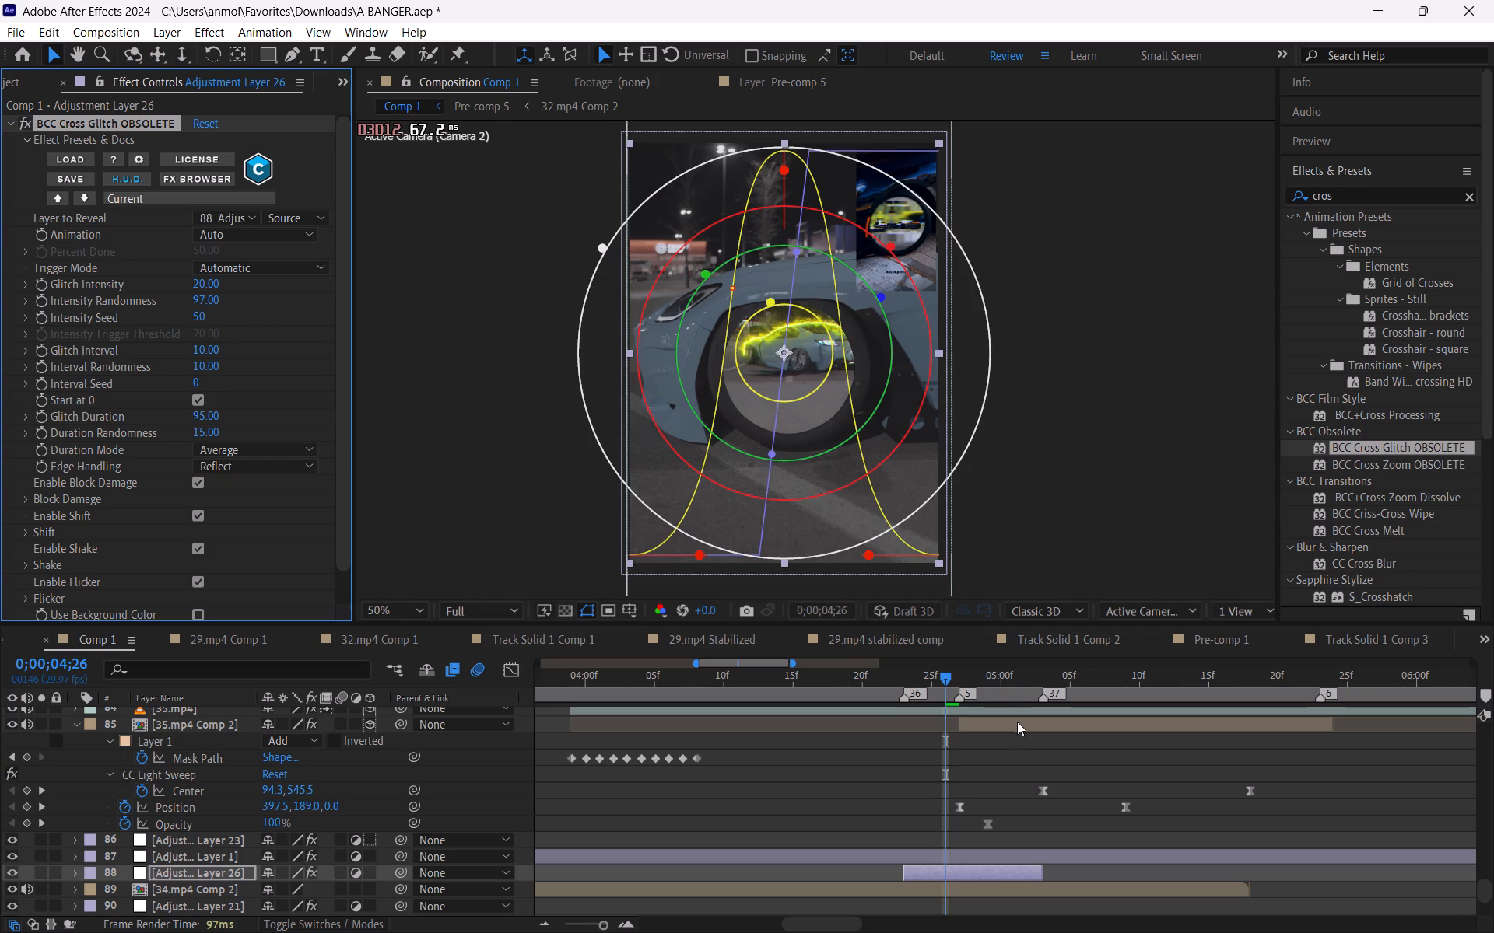
drag(926, 672, 951, 687)
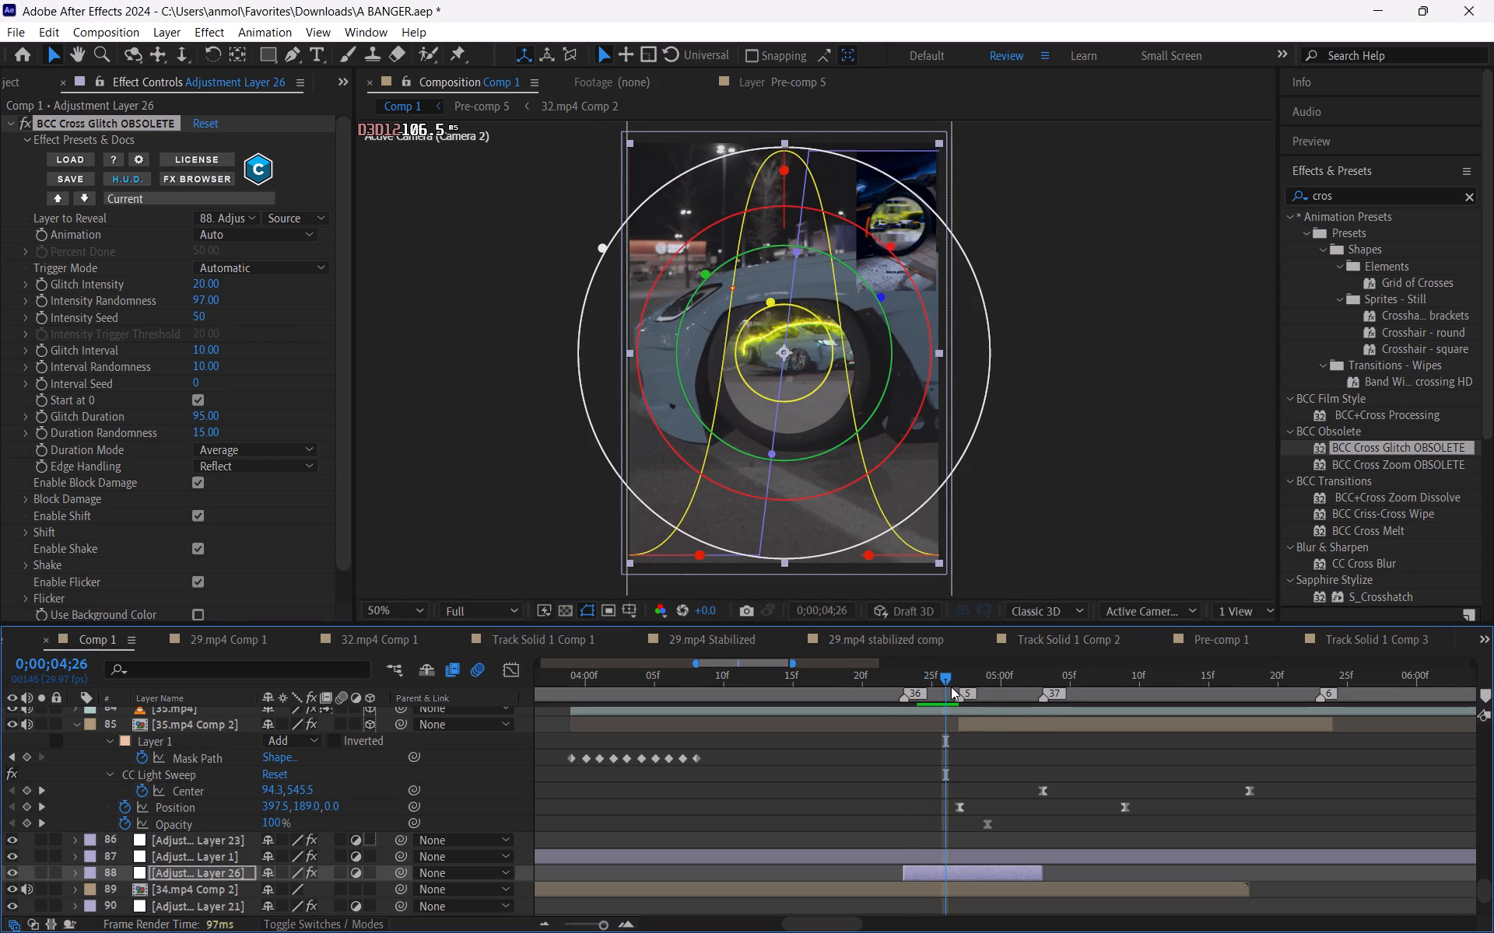
drag(951, 687, 945, 710)
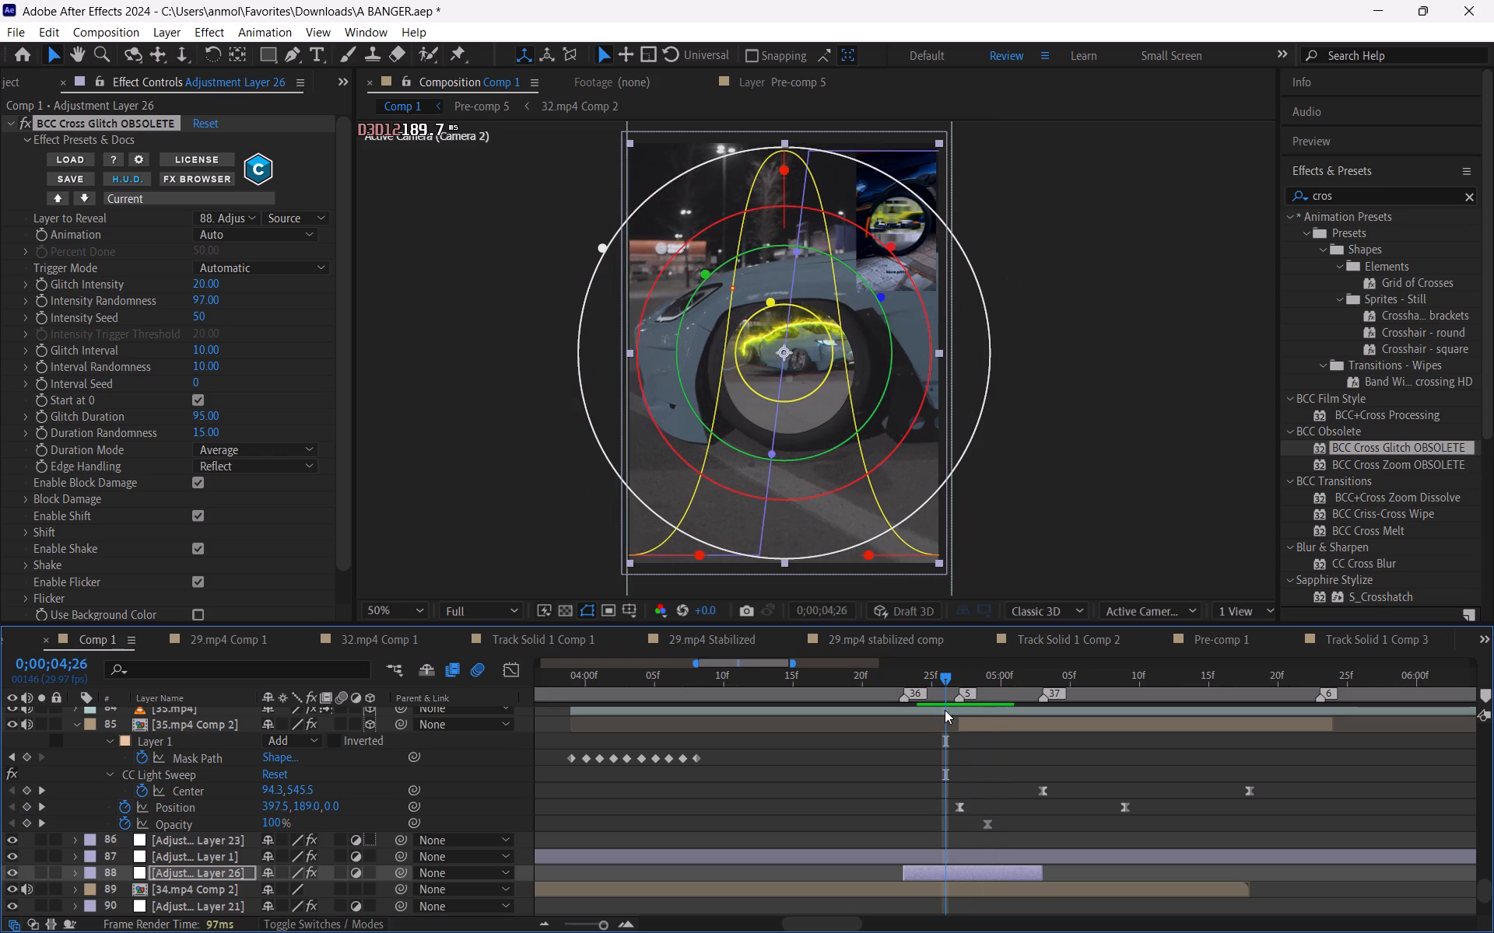
drag(945, 710, 940, 728)
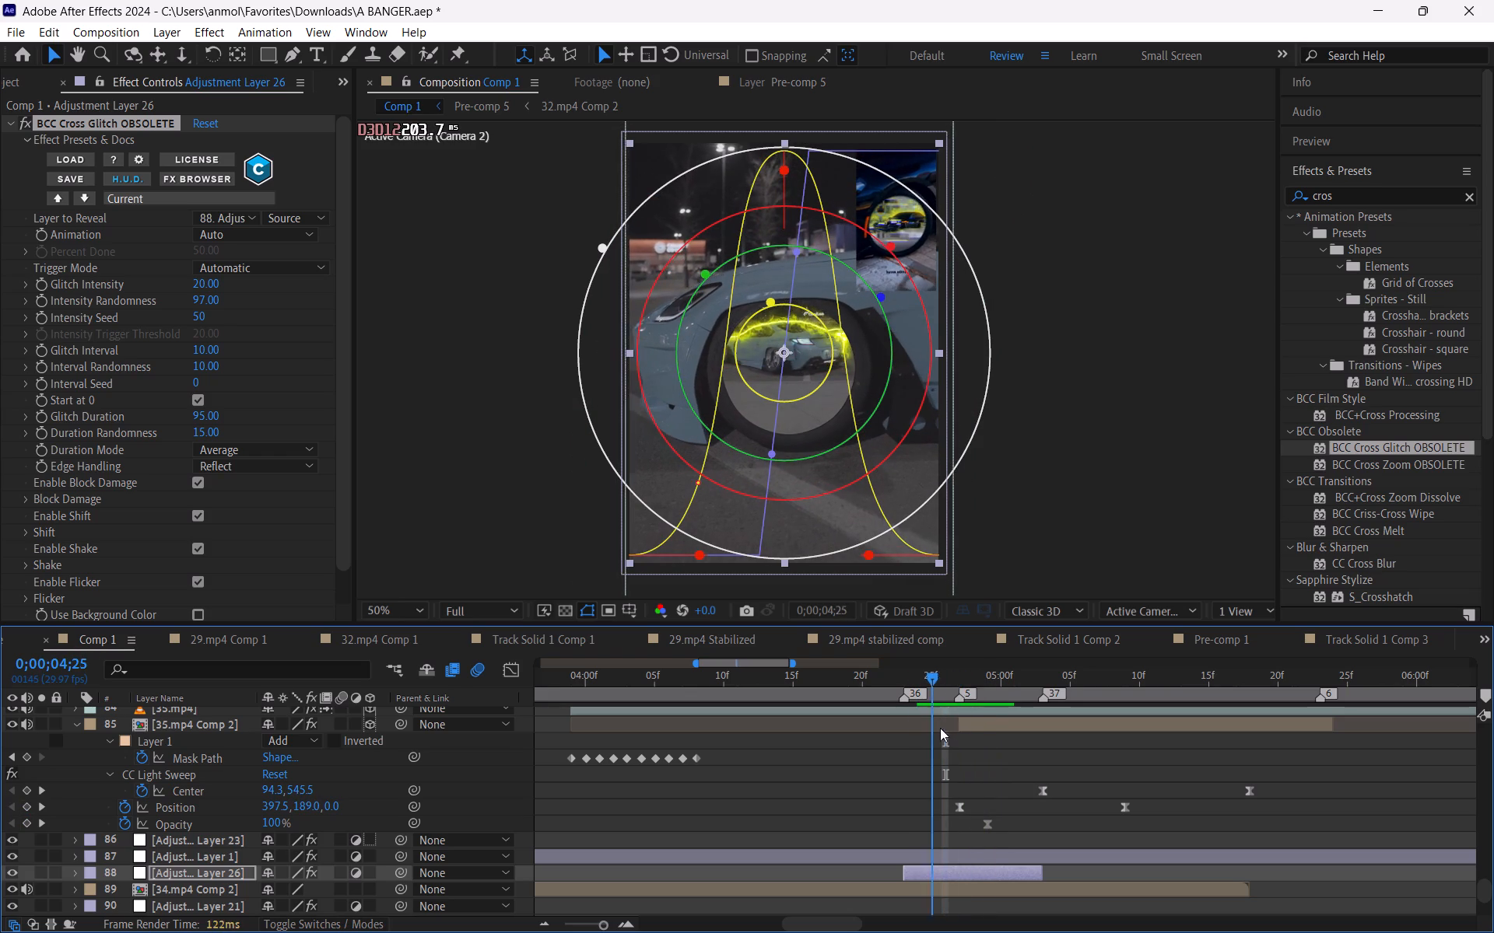
drag(940, 728, 908, 738)
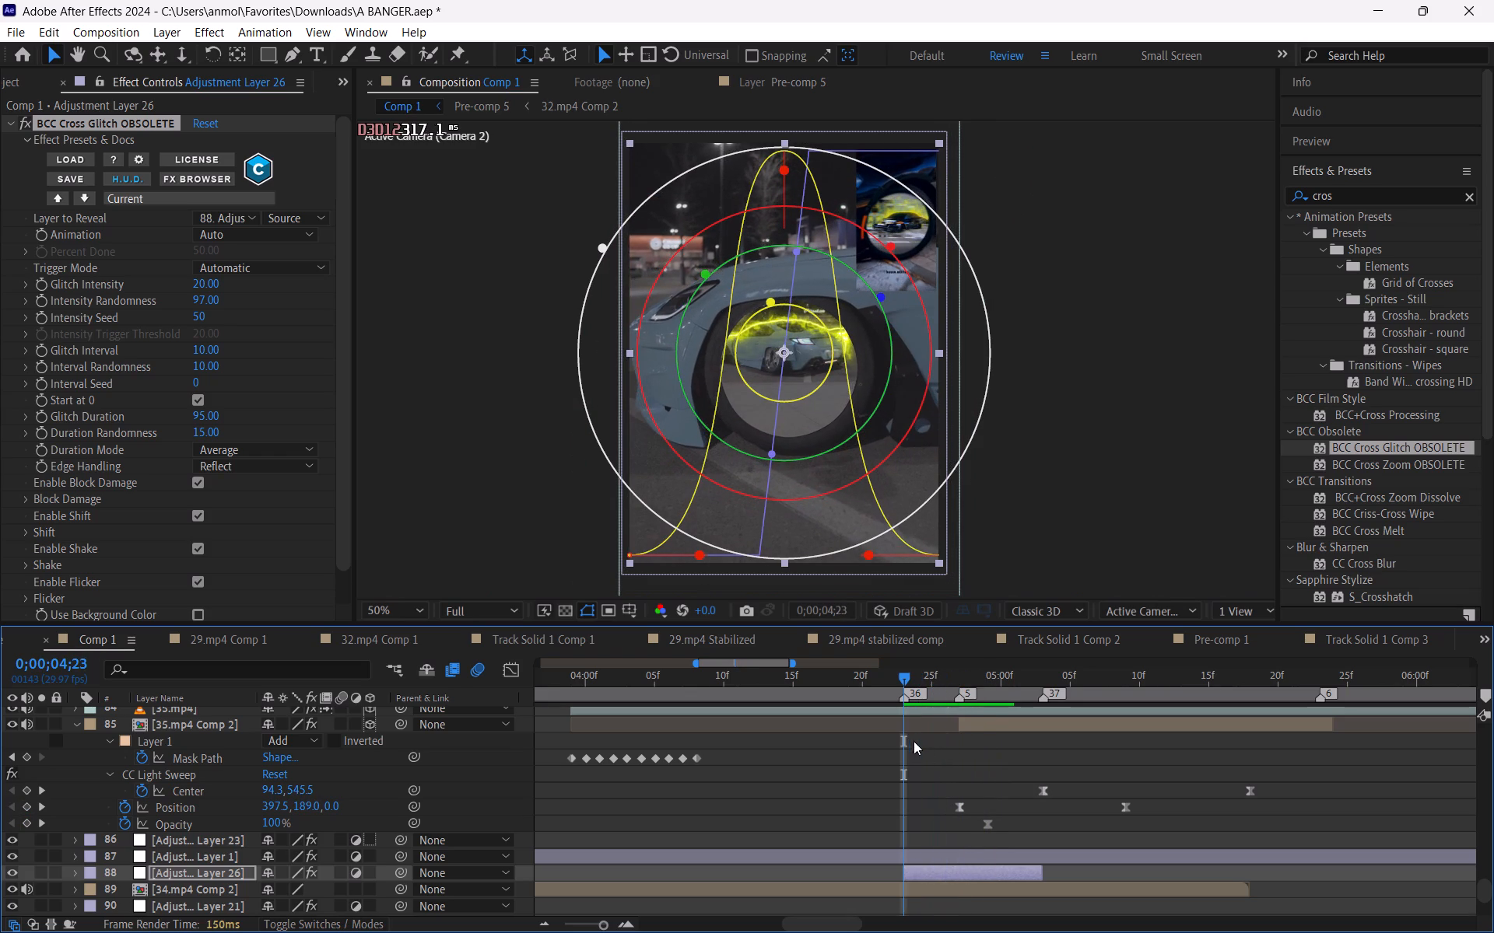
click(928, 764)
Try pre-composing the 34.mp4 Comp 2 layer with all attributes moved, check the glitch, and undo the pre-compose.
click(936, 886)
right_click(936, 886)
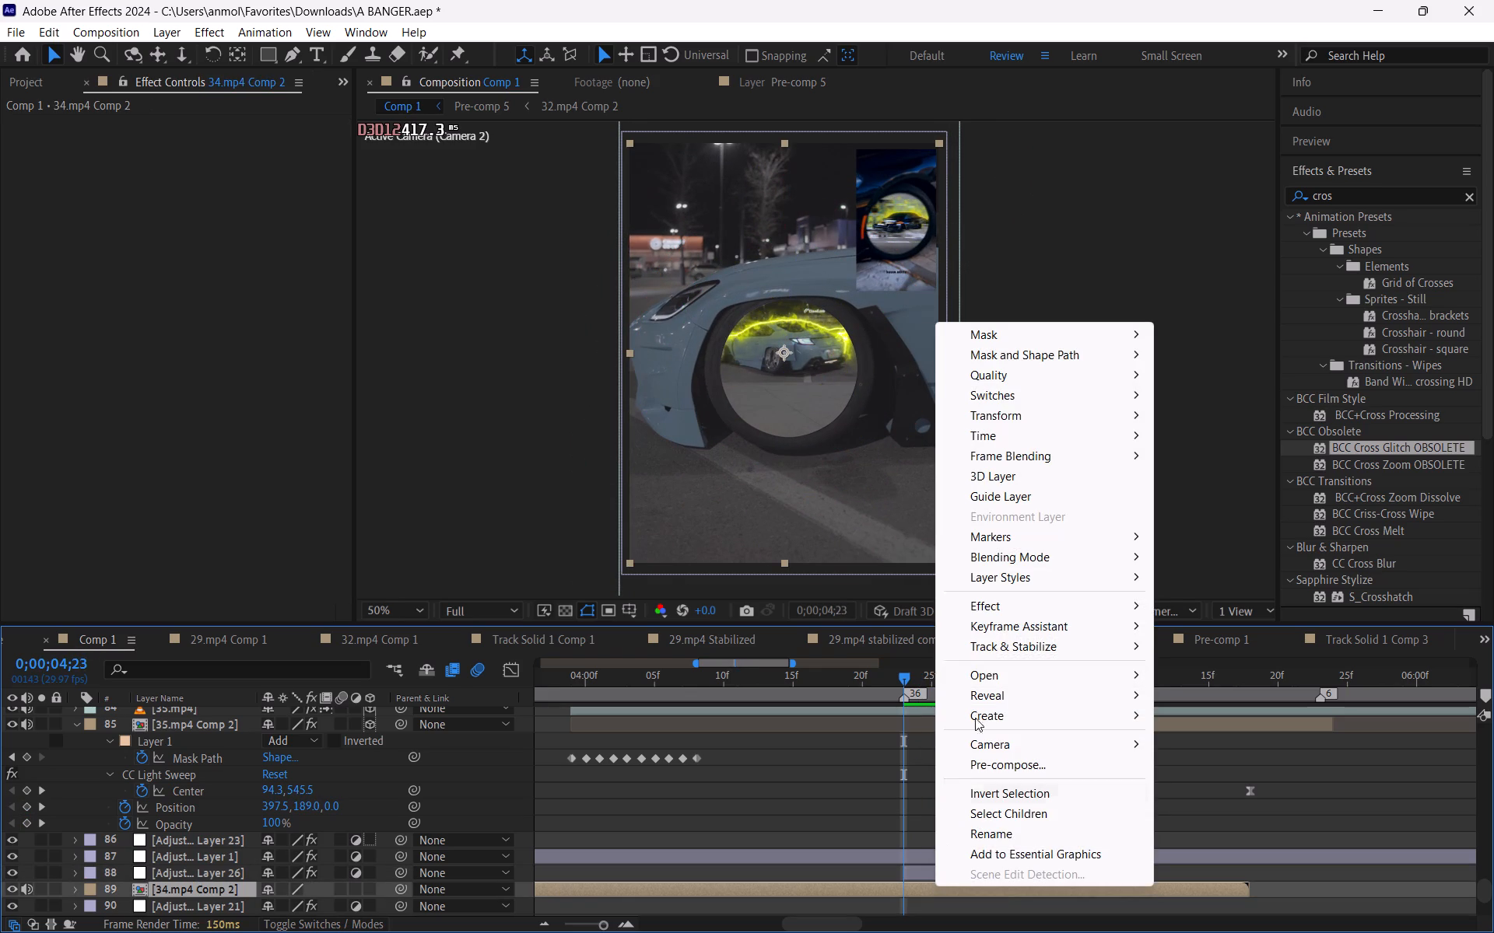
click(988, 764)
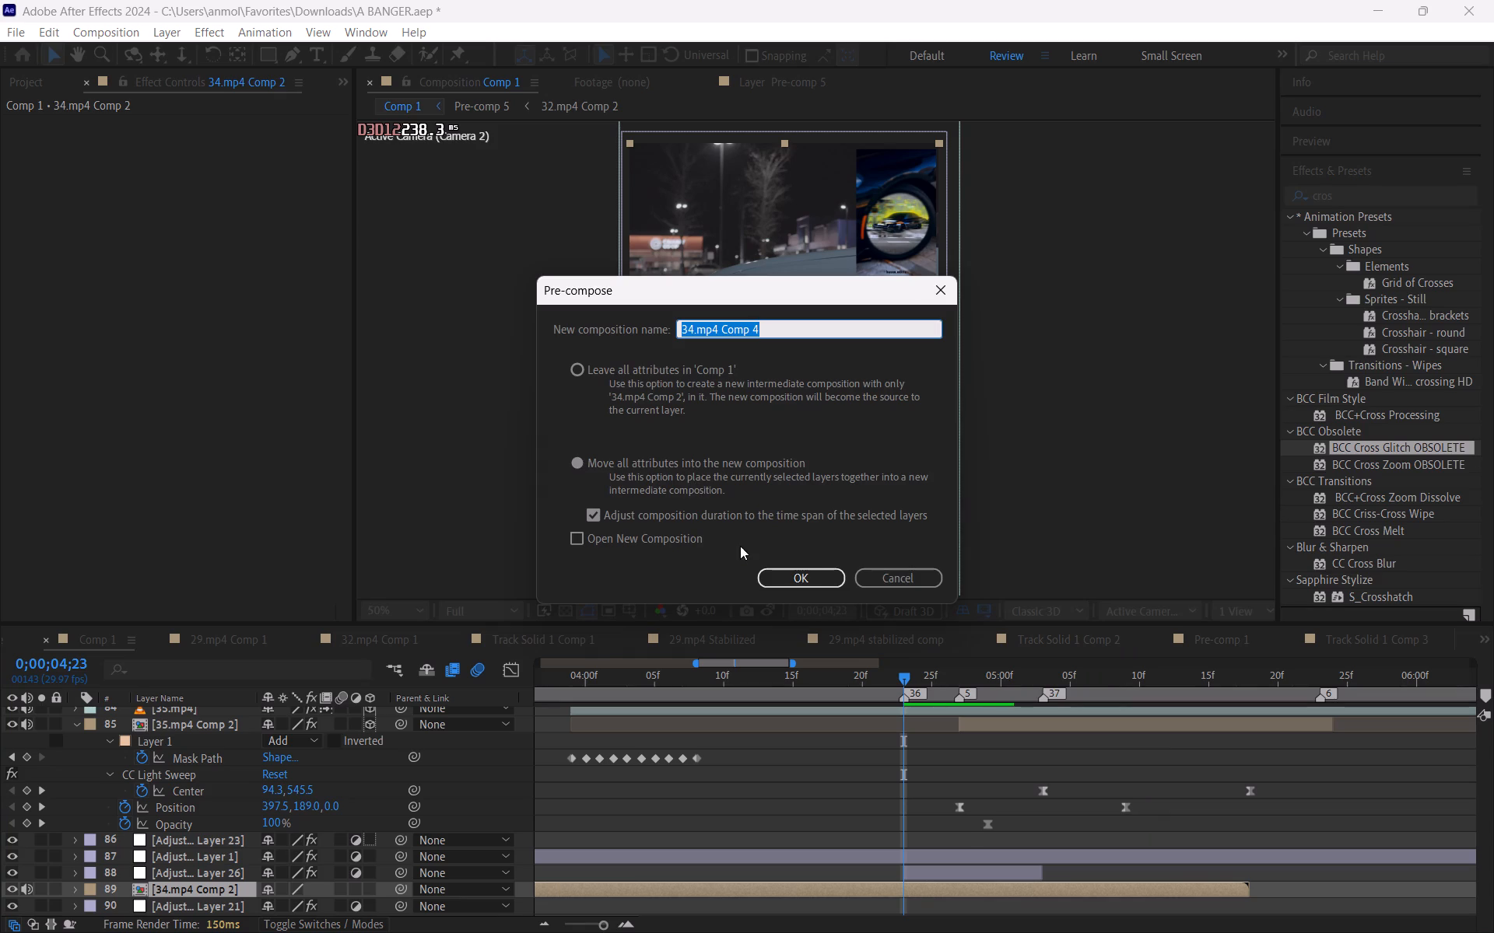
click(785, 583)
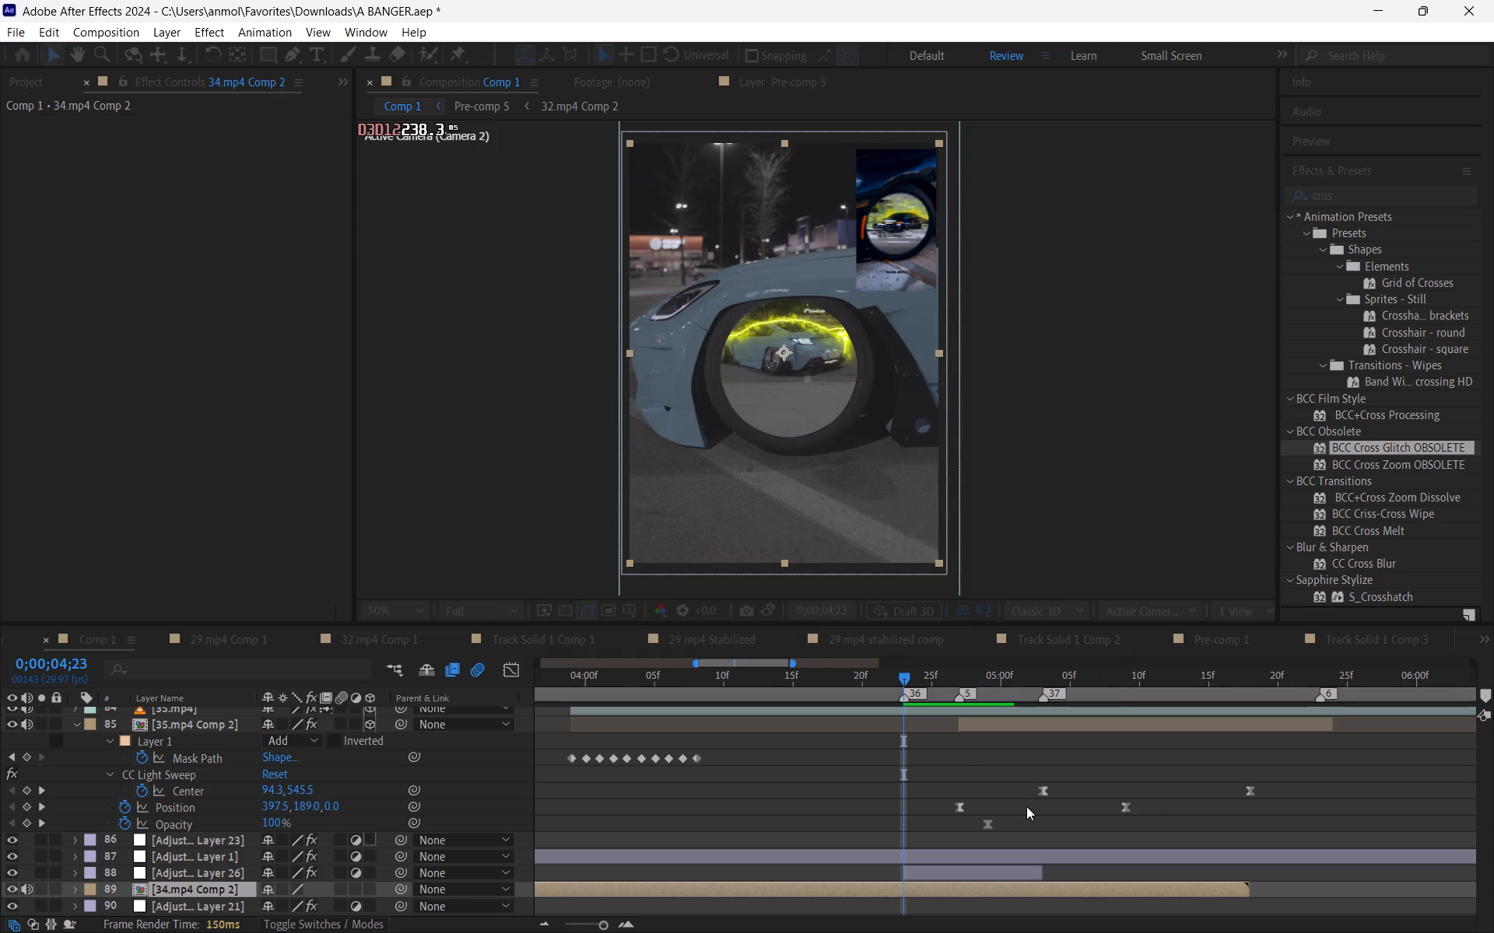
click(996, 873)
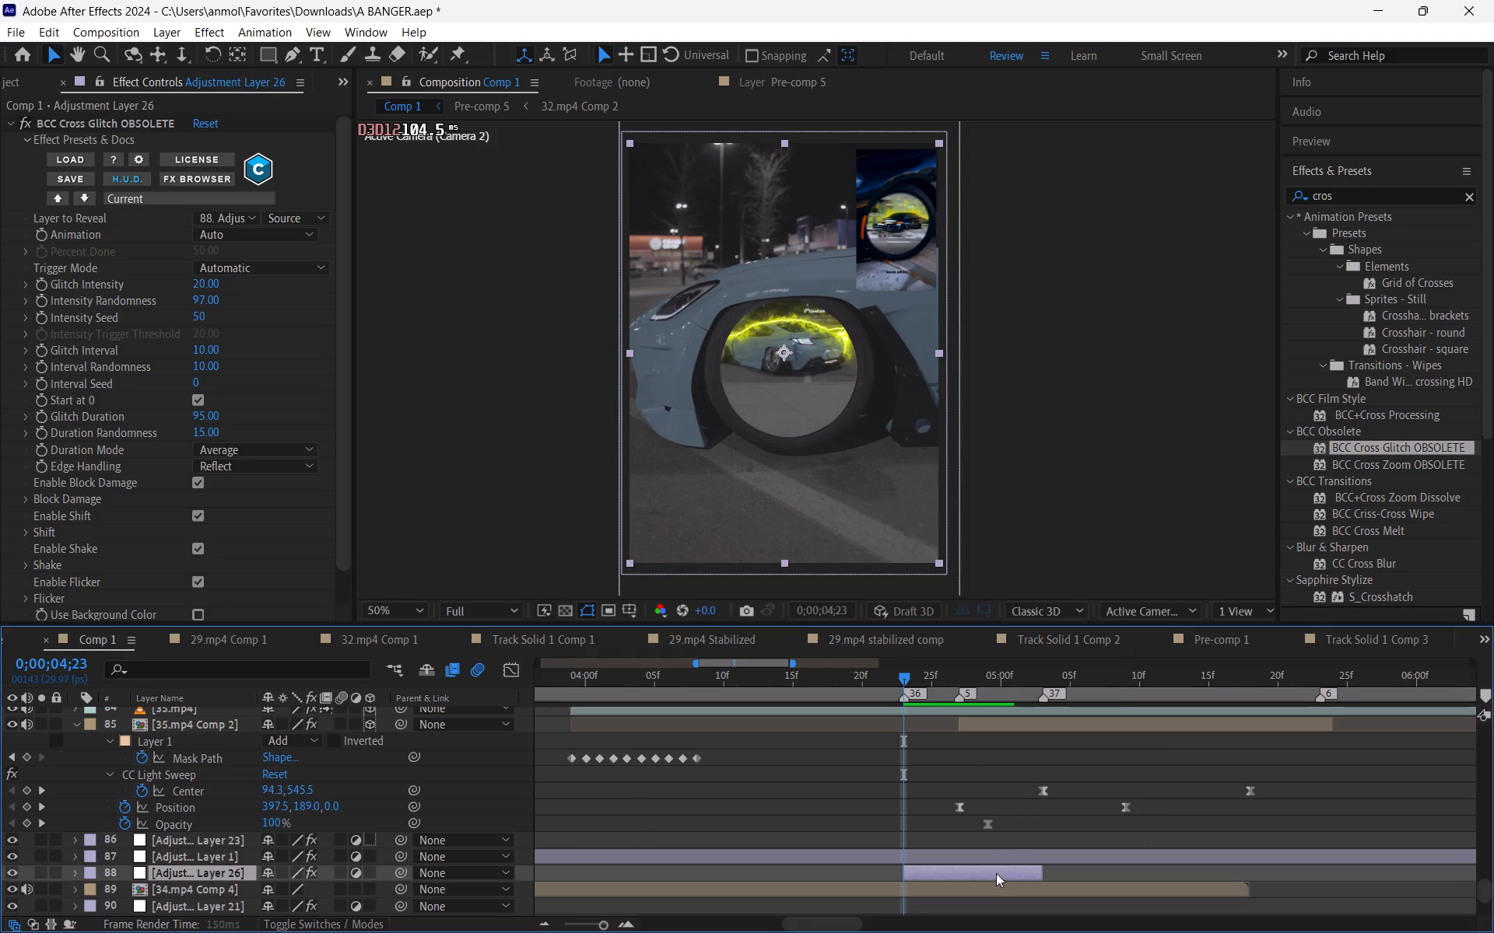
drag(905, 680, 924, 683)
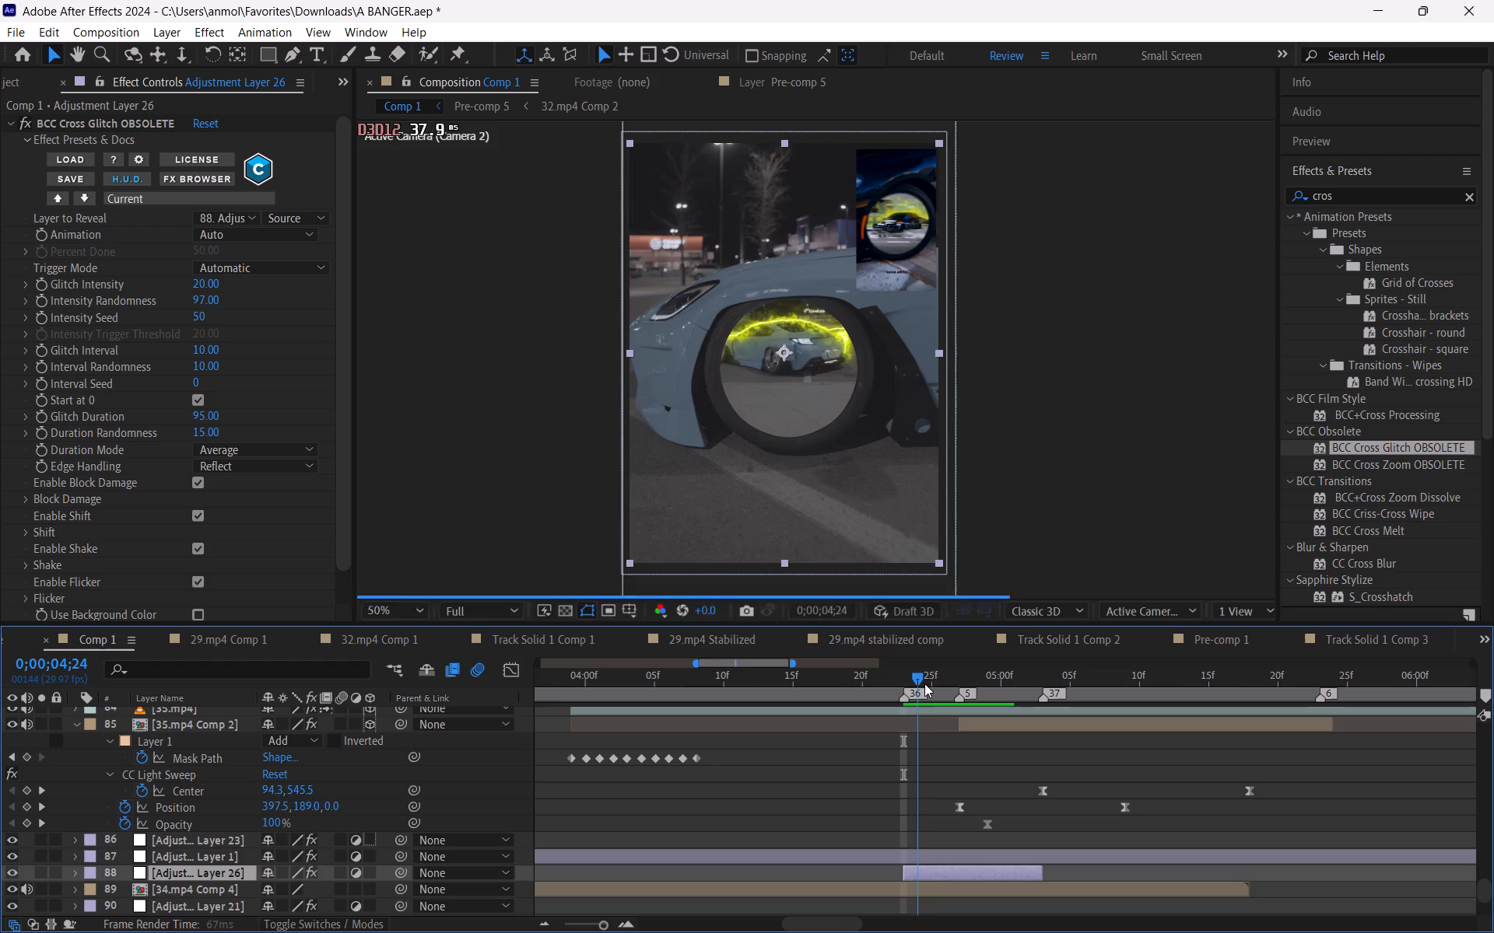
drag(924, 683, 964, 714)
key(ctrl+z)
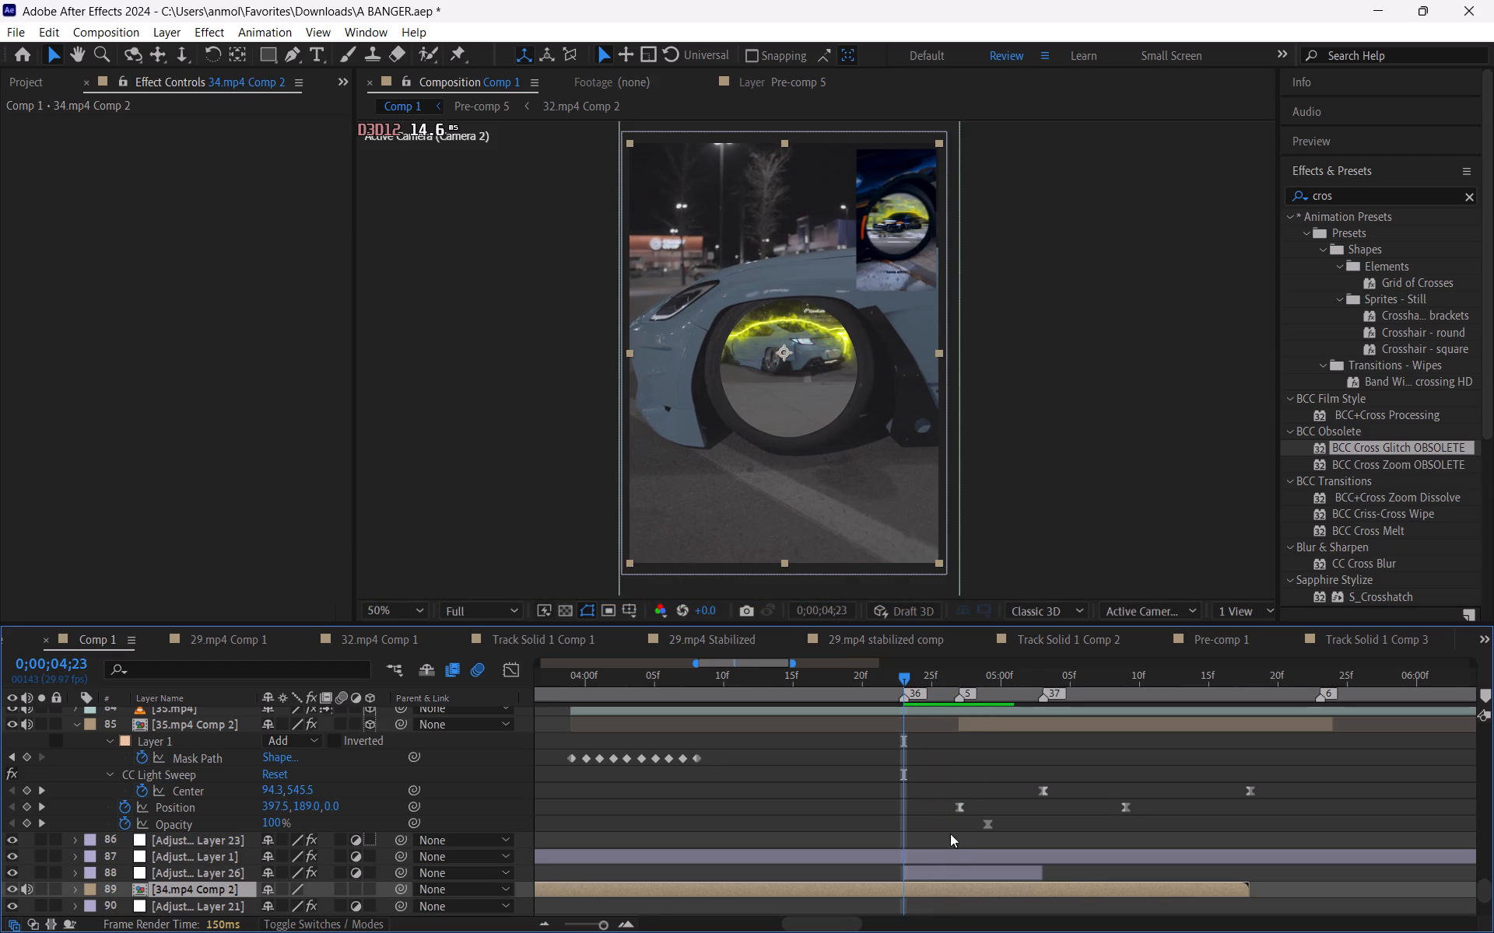
Open the 34.mp4 Comp 2 composition from its layer in Comp 1.
double_click(963, 889)
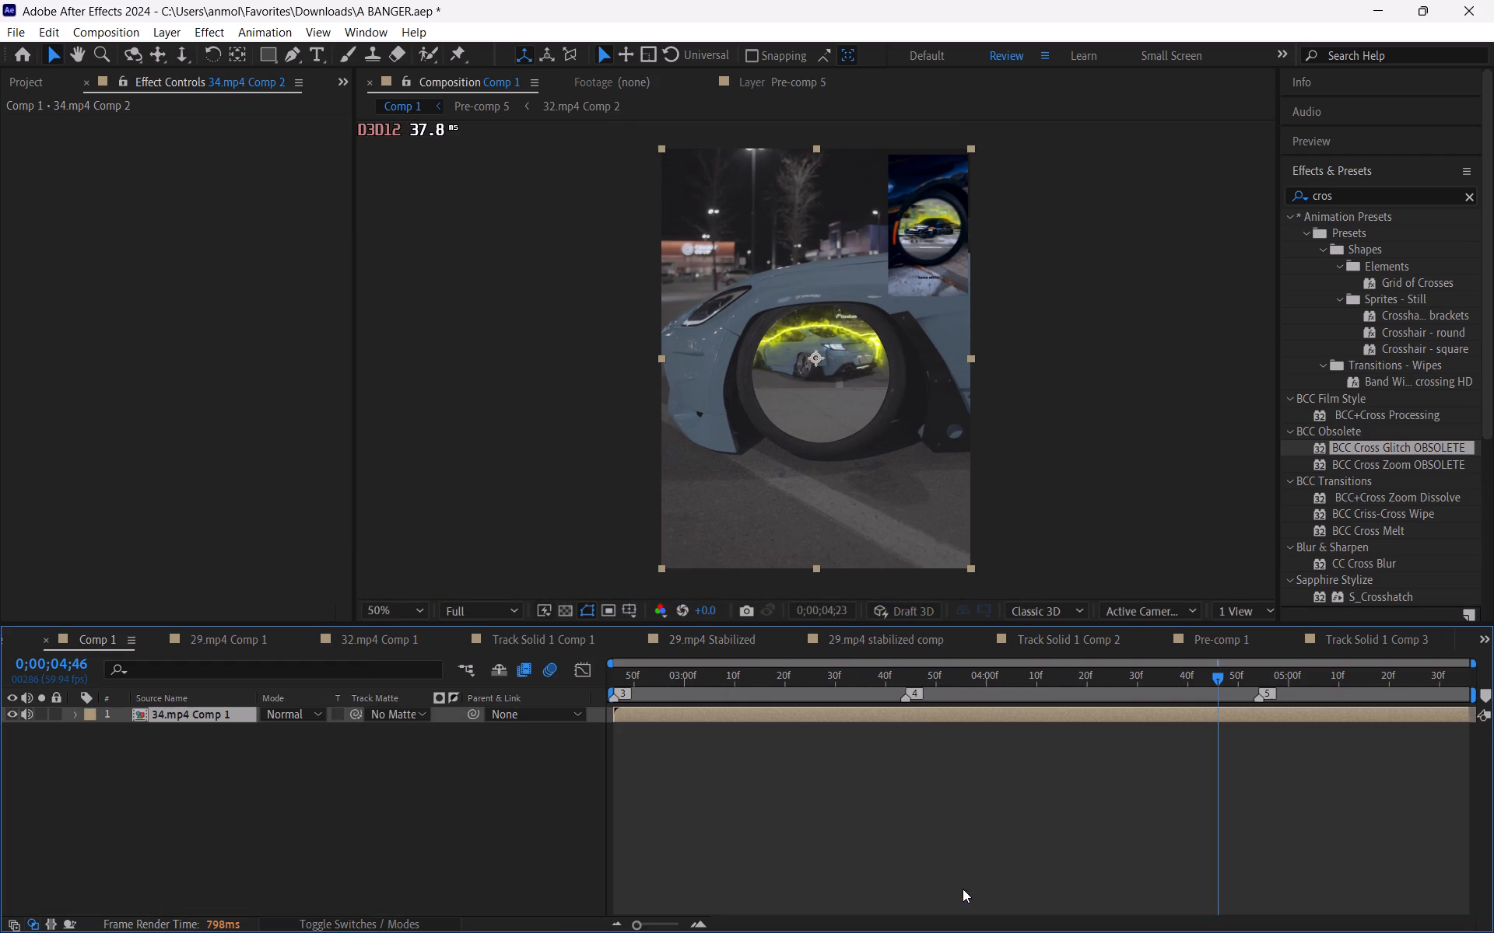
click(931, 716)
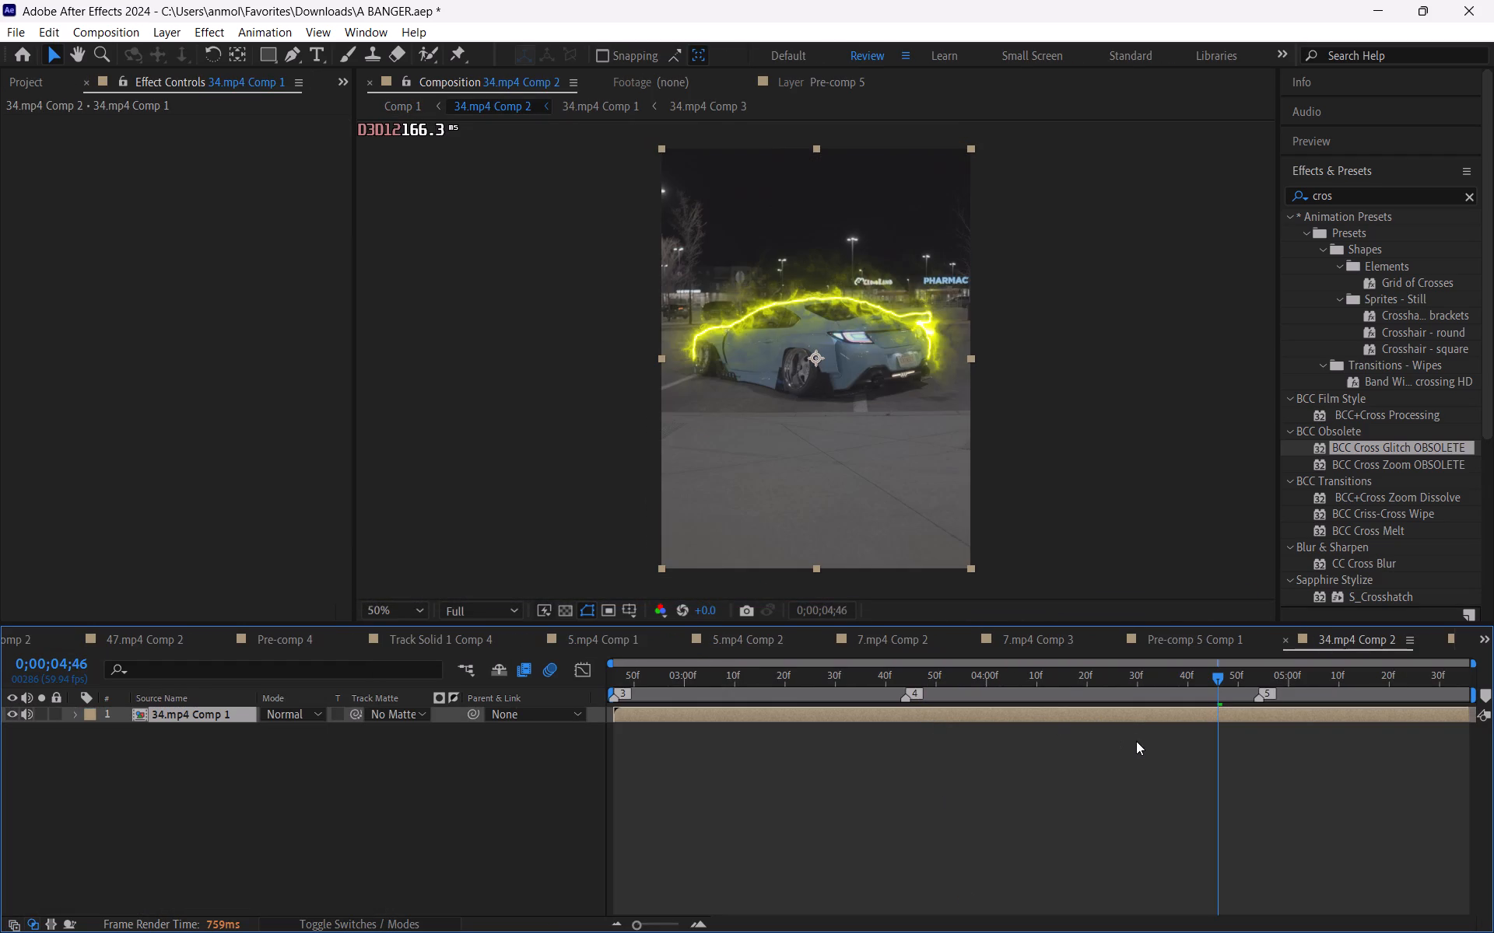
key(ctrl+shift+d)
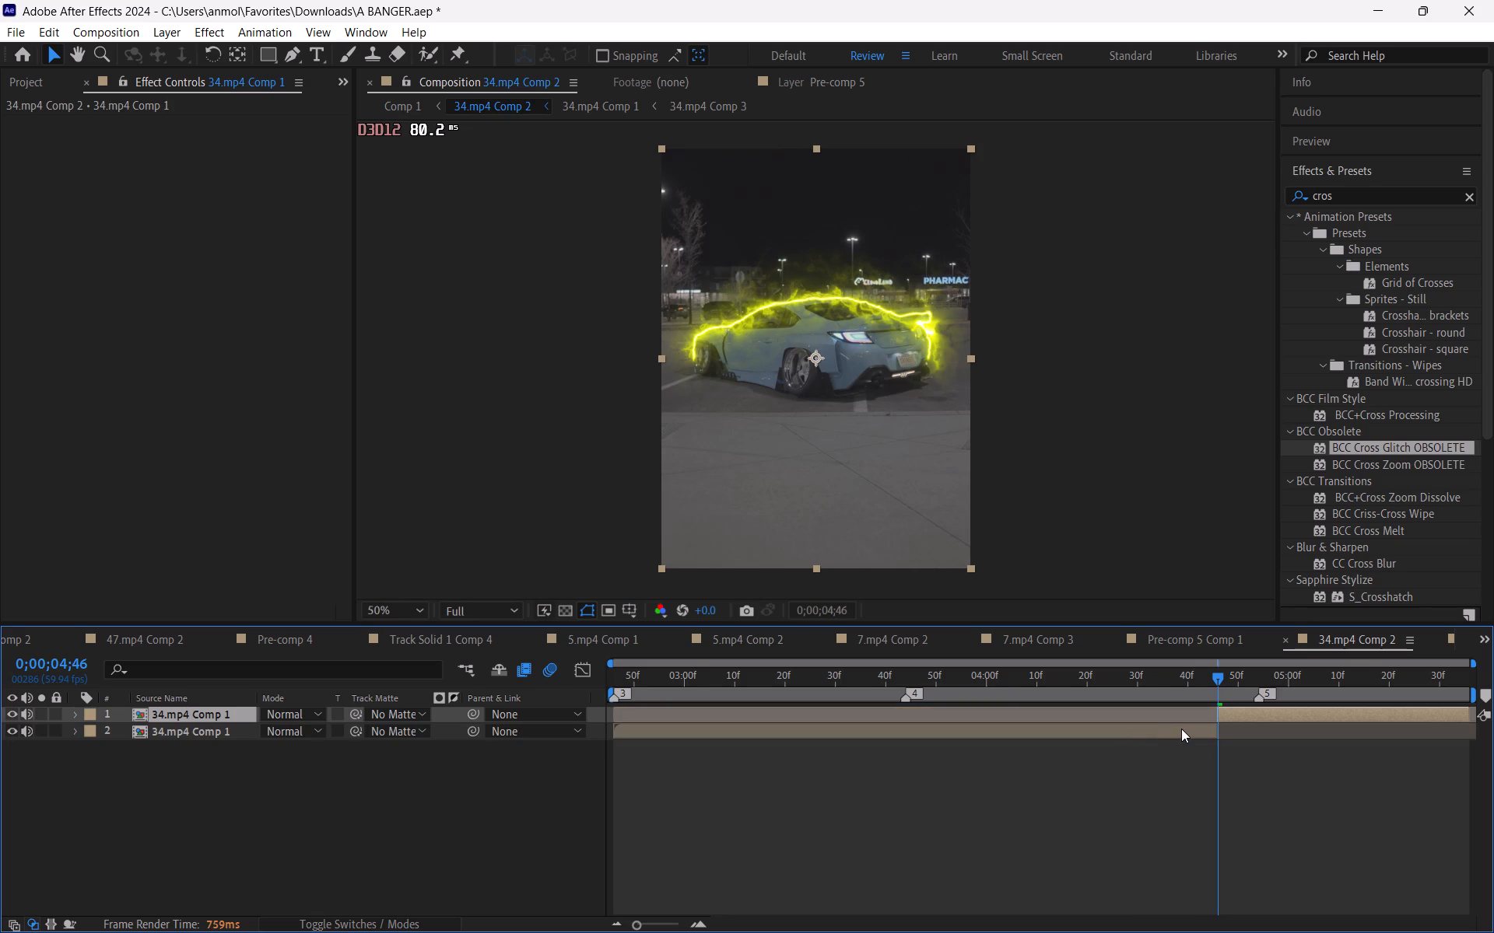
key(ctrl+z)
Add an adjustment layer above 34.mp4 Comp 1, split it at 0;00;04;46 and delete the part before the split.
click(1227, 737)
click(1231, 711)
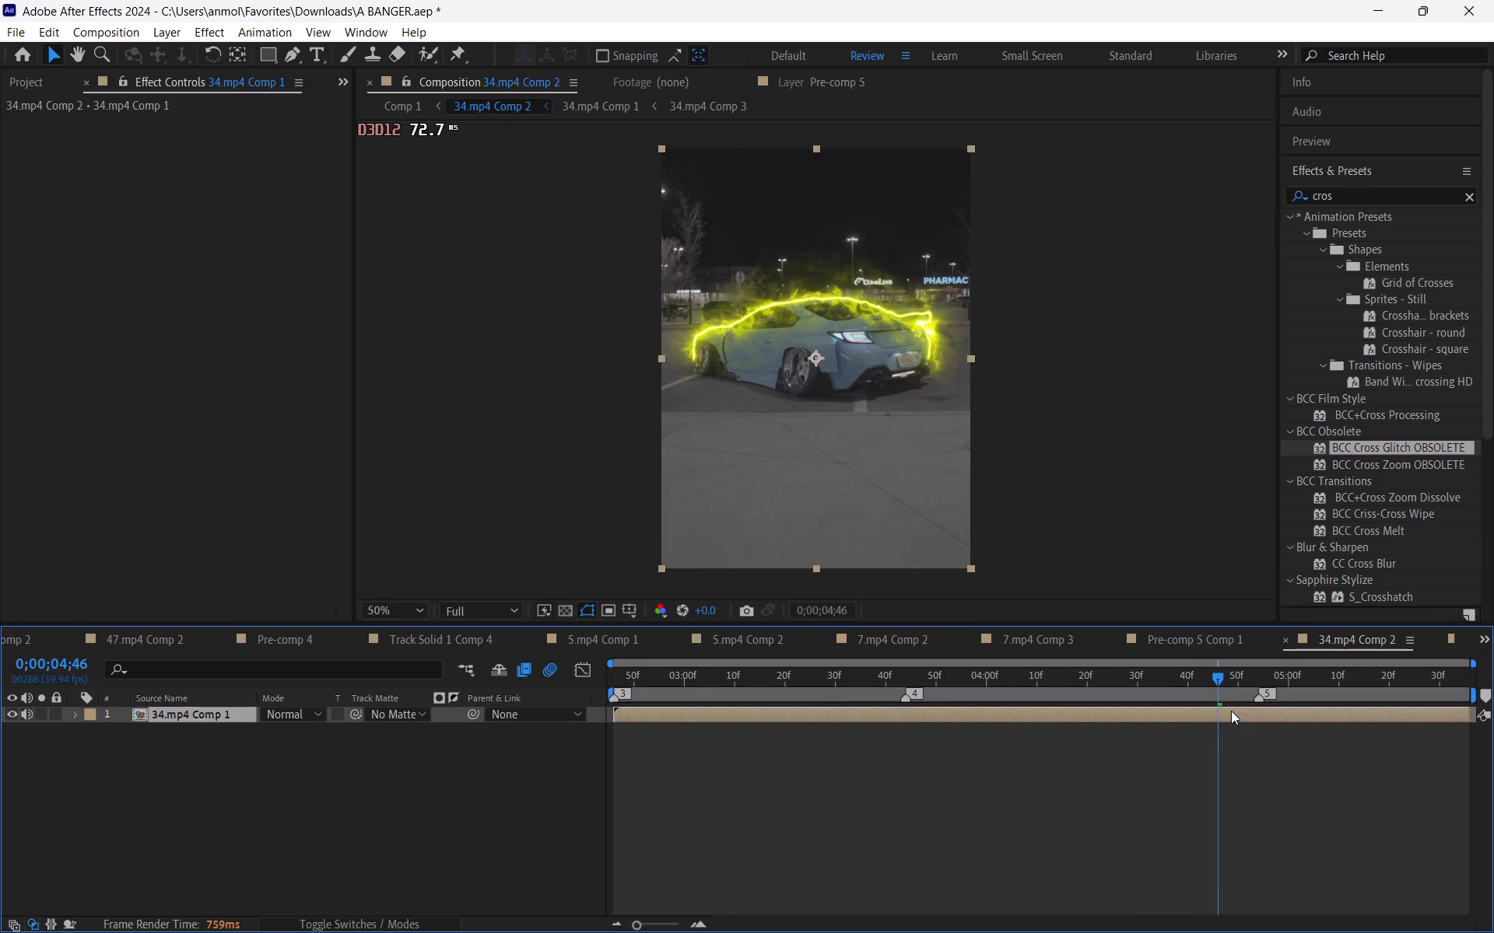
key(ctrl+alt+y)
key(ctrl+shift+d)
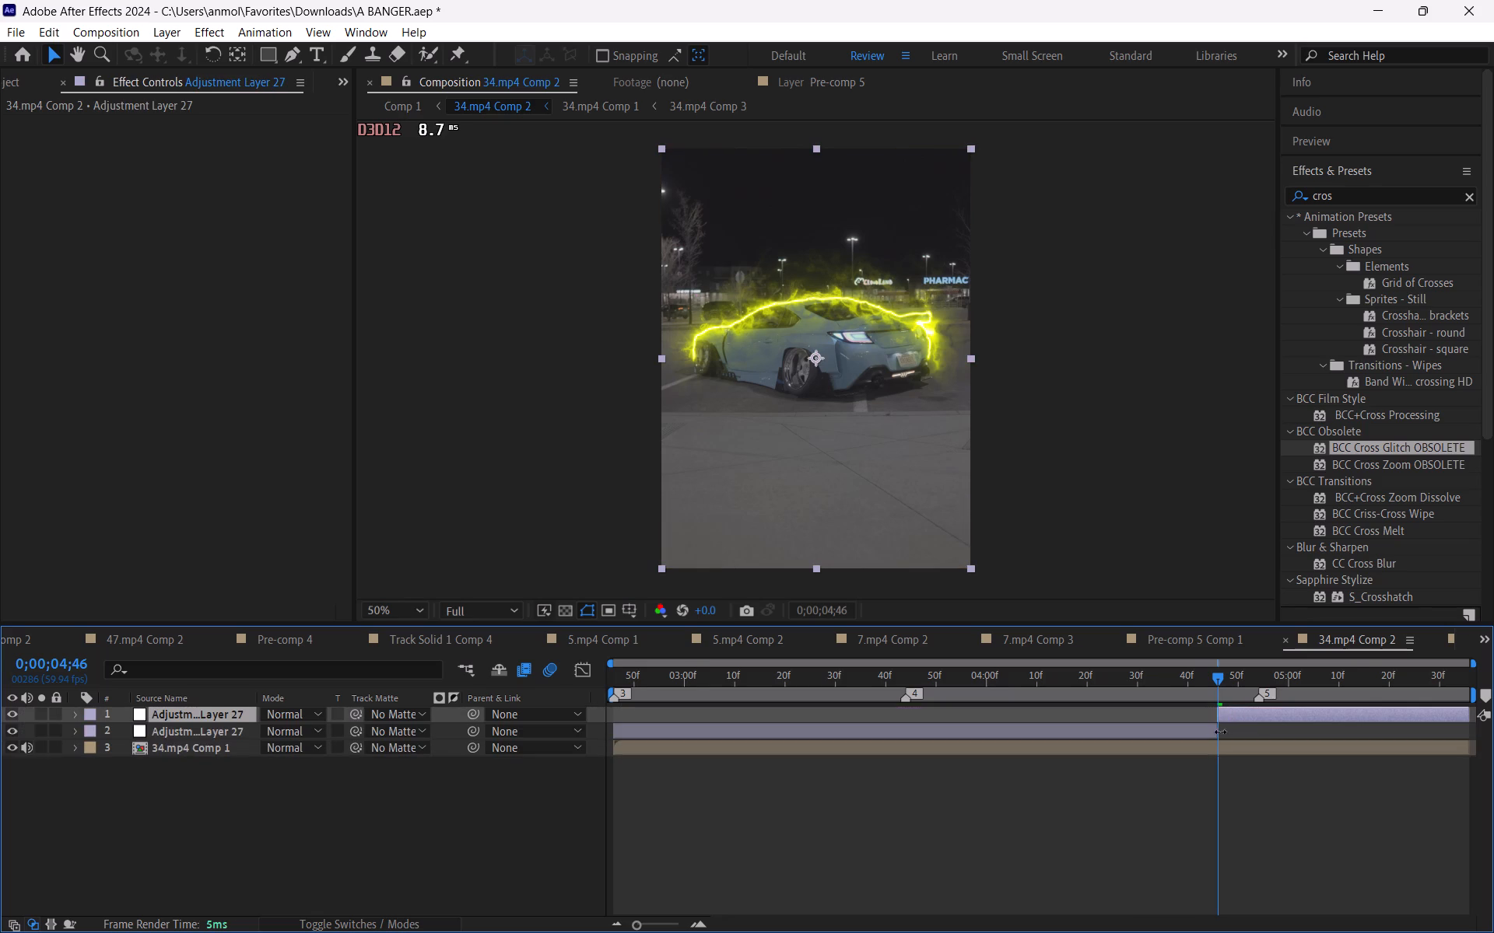
click(1218, 732)
key(Delete)
Split the adjustment layer above 34.mp4 Comp 1 at 0;00;05;07 and delete the part after the split.
drag(1236, 674, 1308, 684)
drag(1314, 686, 1309, 684)
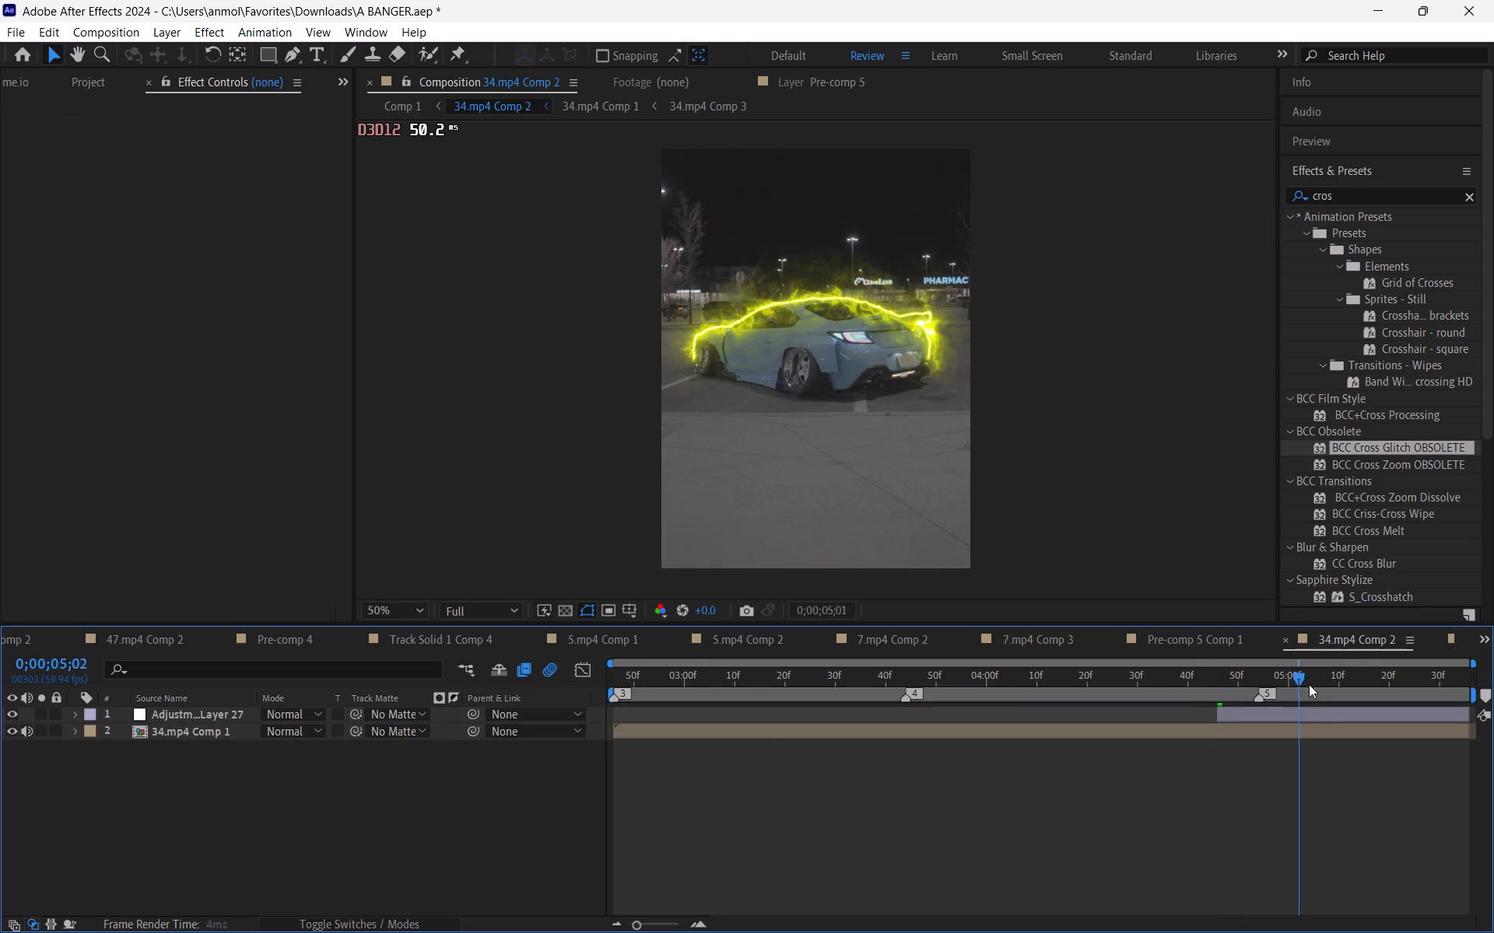
drag(1309, 684, 1326, 690)
click(1329, 706)
click(1331, 719)
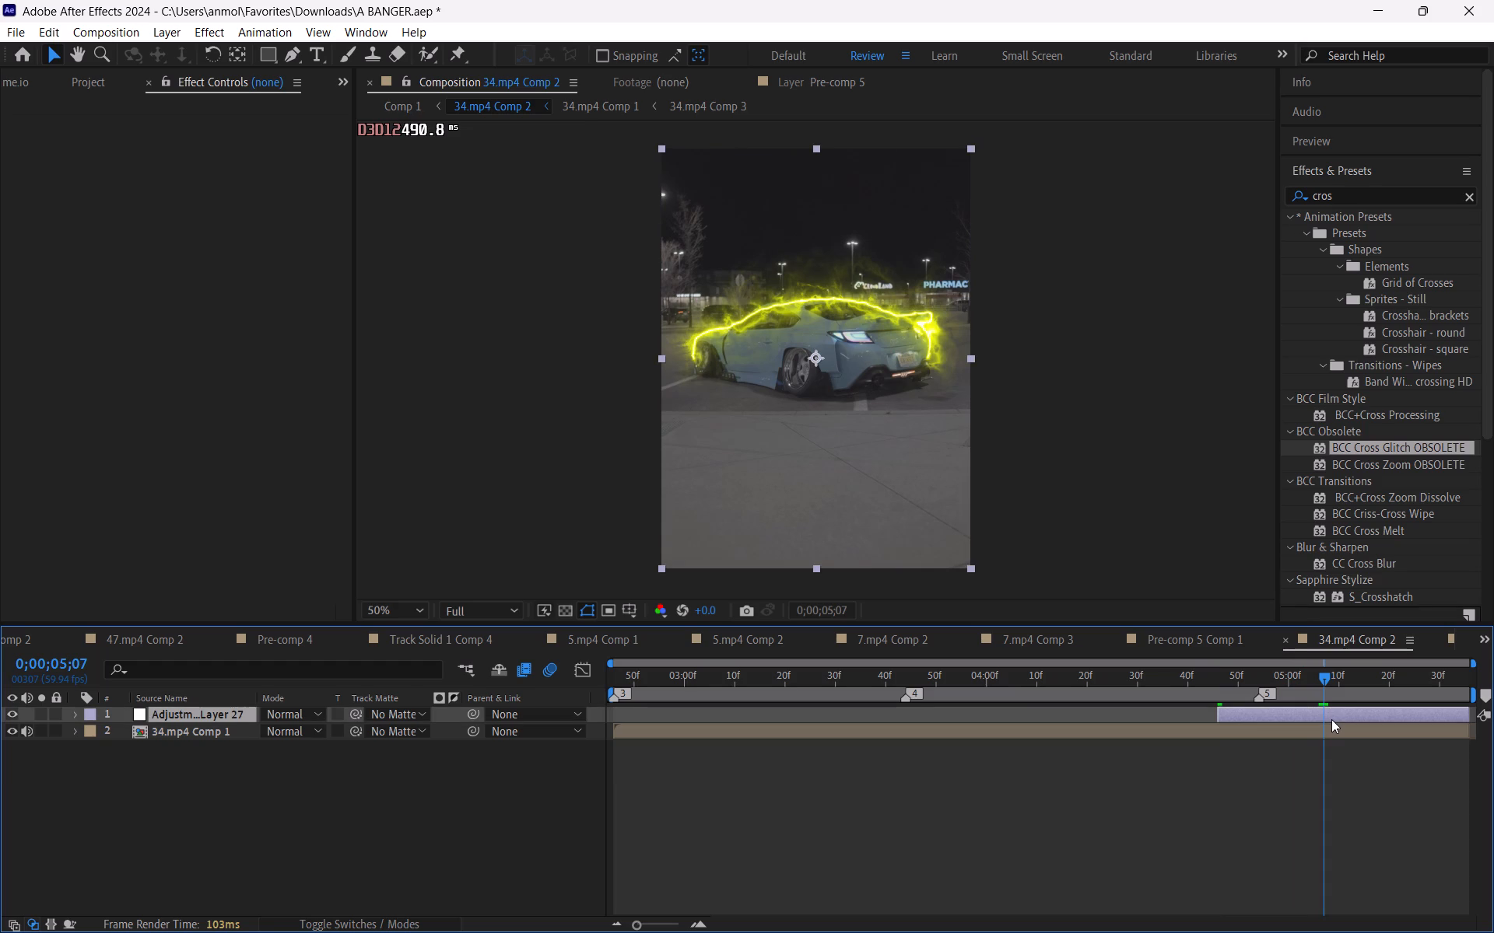
key(ctrl+shift+d)
key(Delete)
Return to 0;00;04;46 and apply the BCC Cross Glitch OBSOLETE effect to the short adjustment layer above 34.mp4 Comp 1.
double_click(1221, 666)
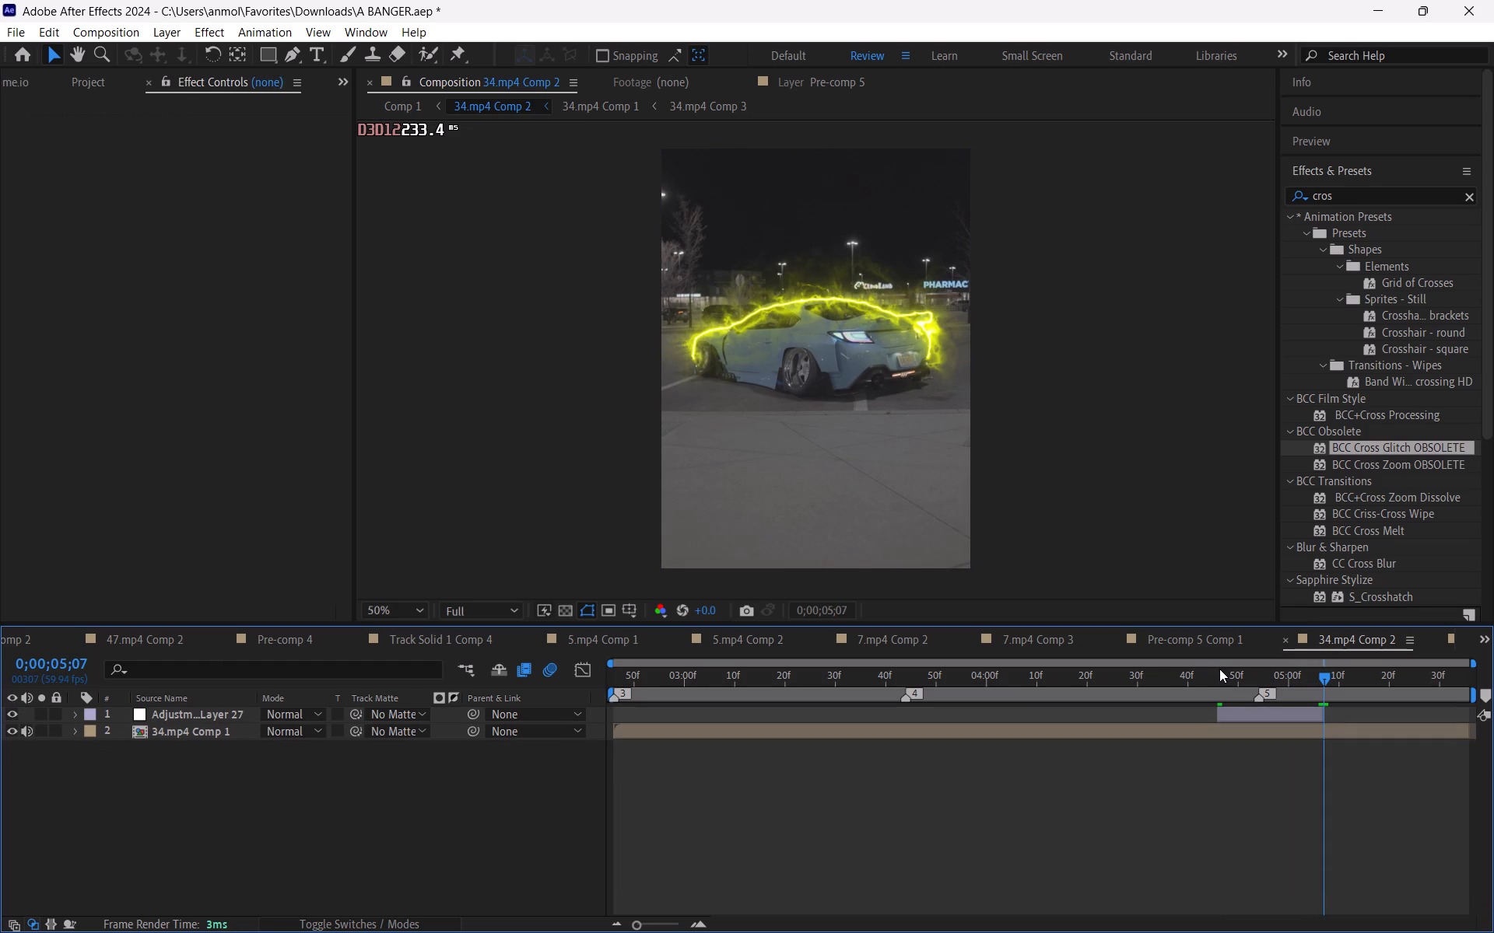
drag(1359, 450, 1249, 722)
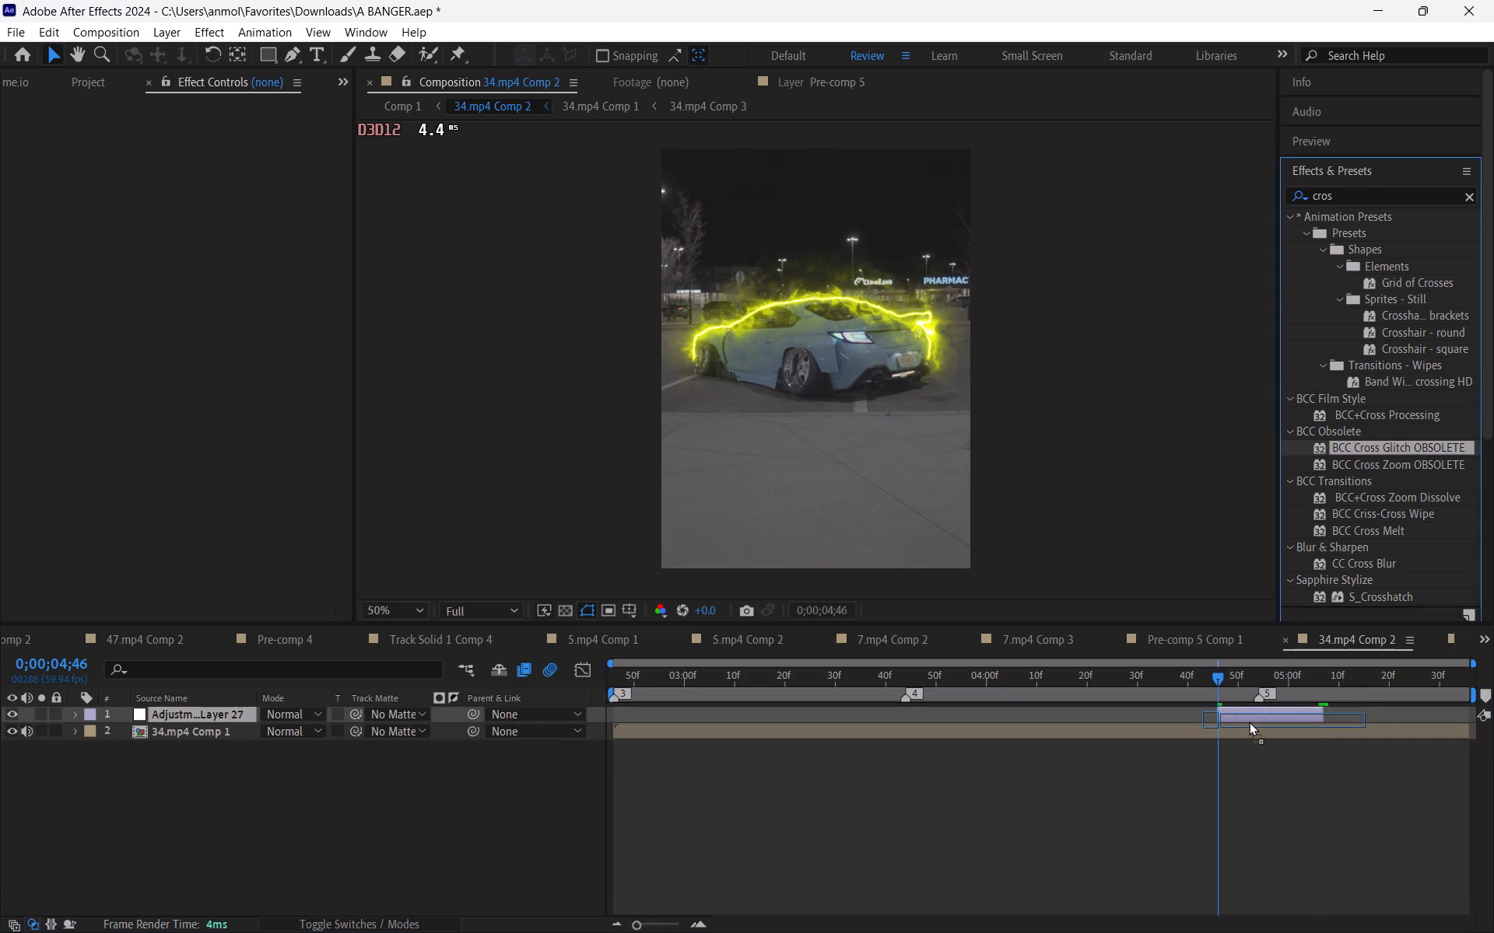
drag(1249, 722, 1245, 715)
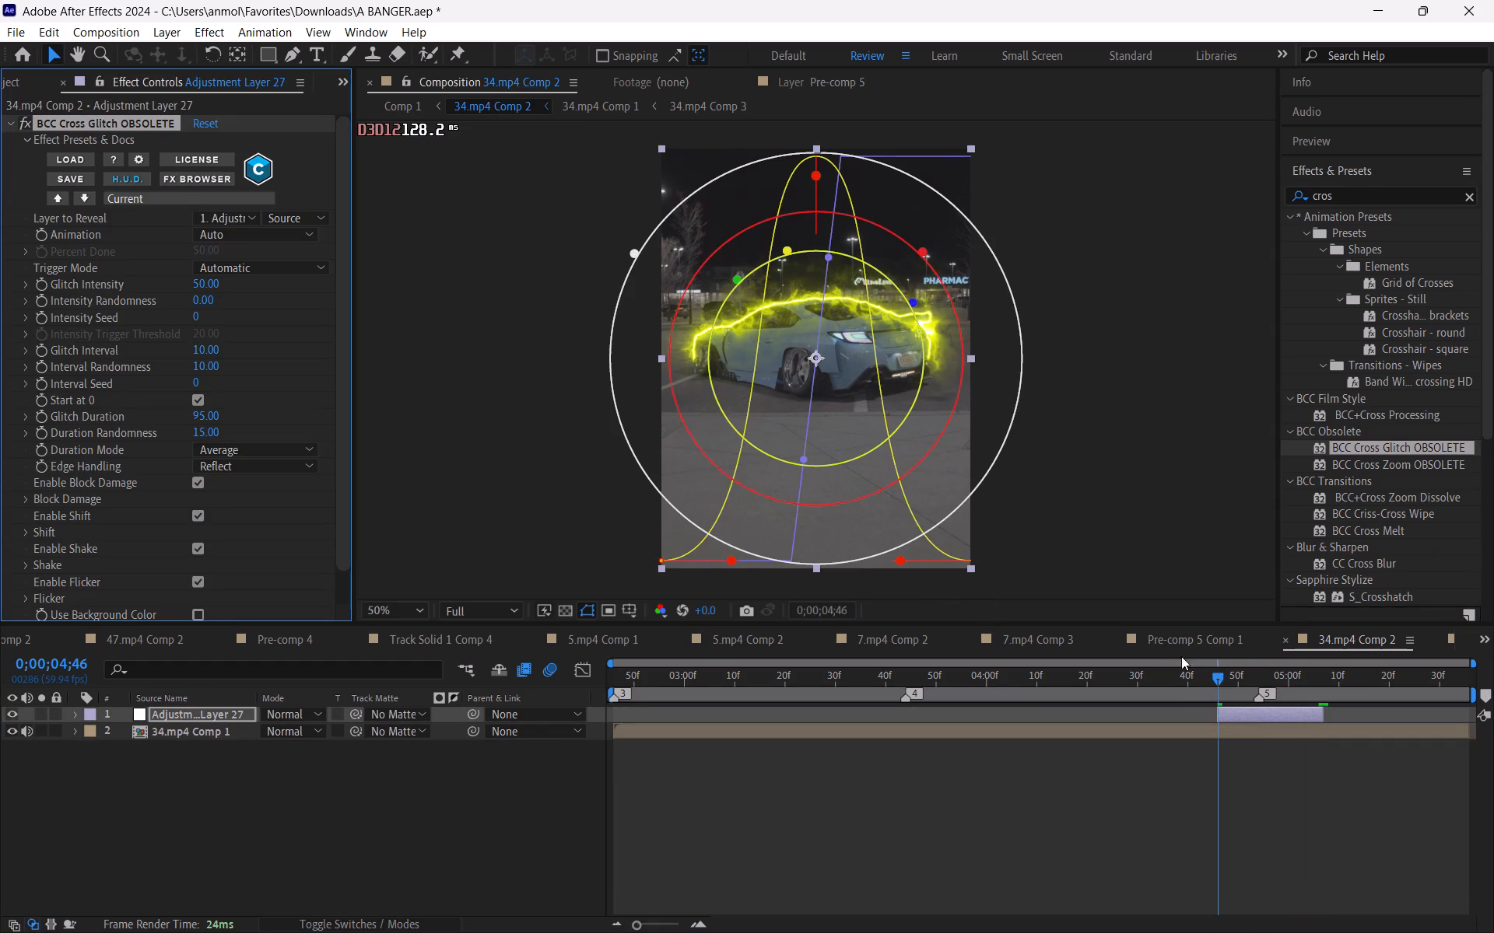
At 0;00;04;54, set Glitch Intensity to 26, Intensity Randomness to 25 and Intensity Seed to 78, and review the glitched frames.
drag(1219, 675, 1249, 686)
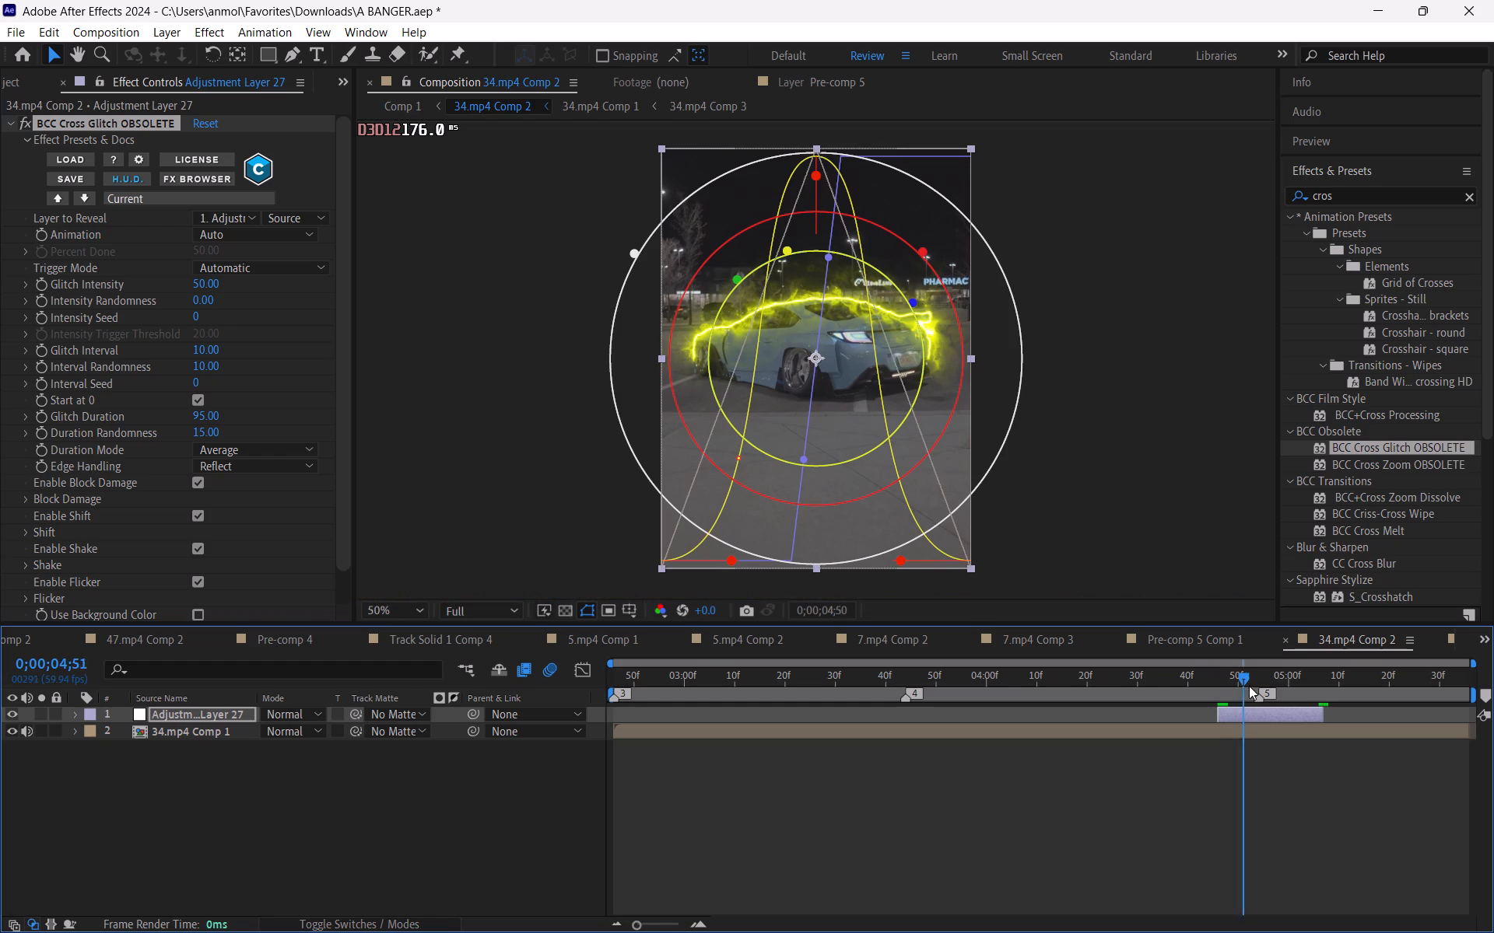
drag(1249, 686, 1261, 690)
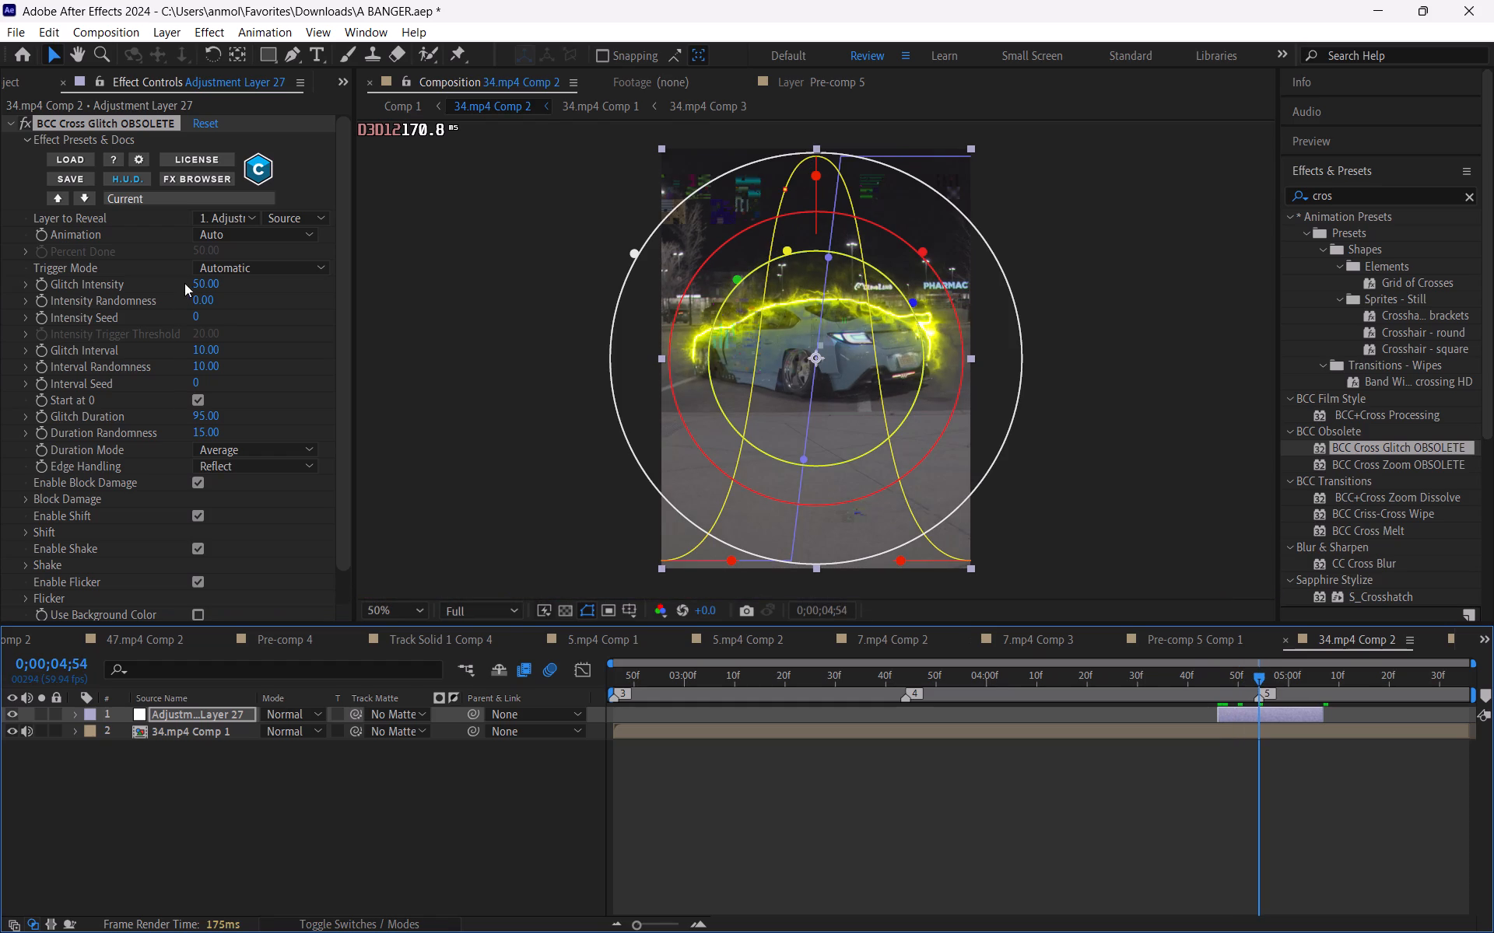
drag(195, 285, 181, 294)
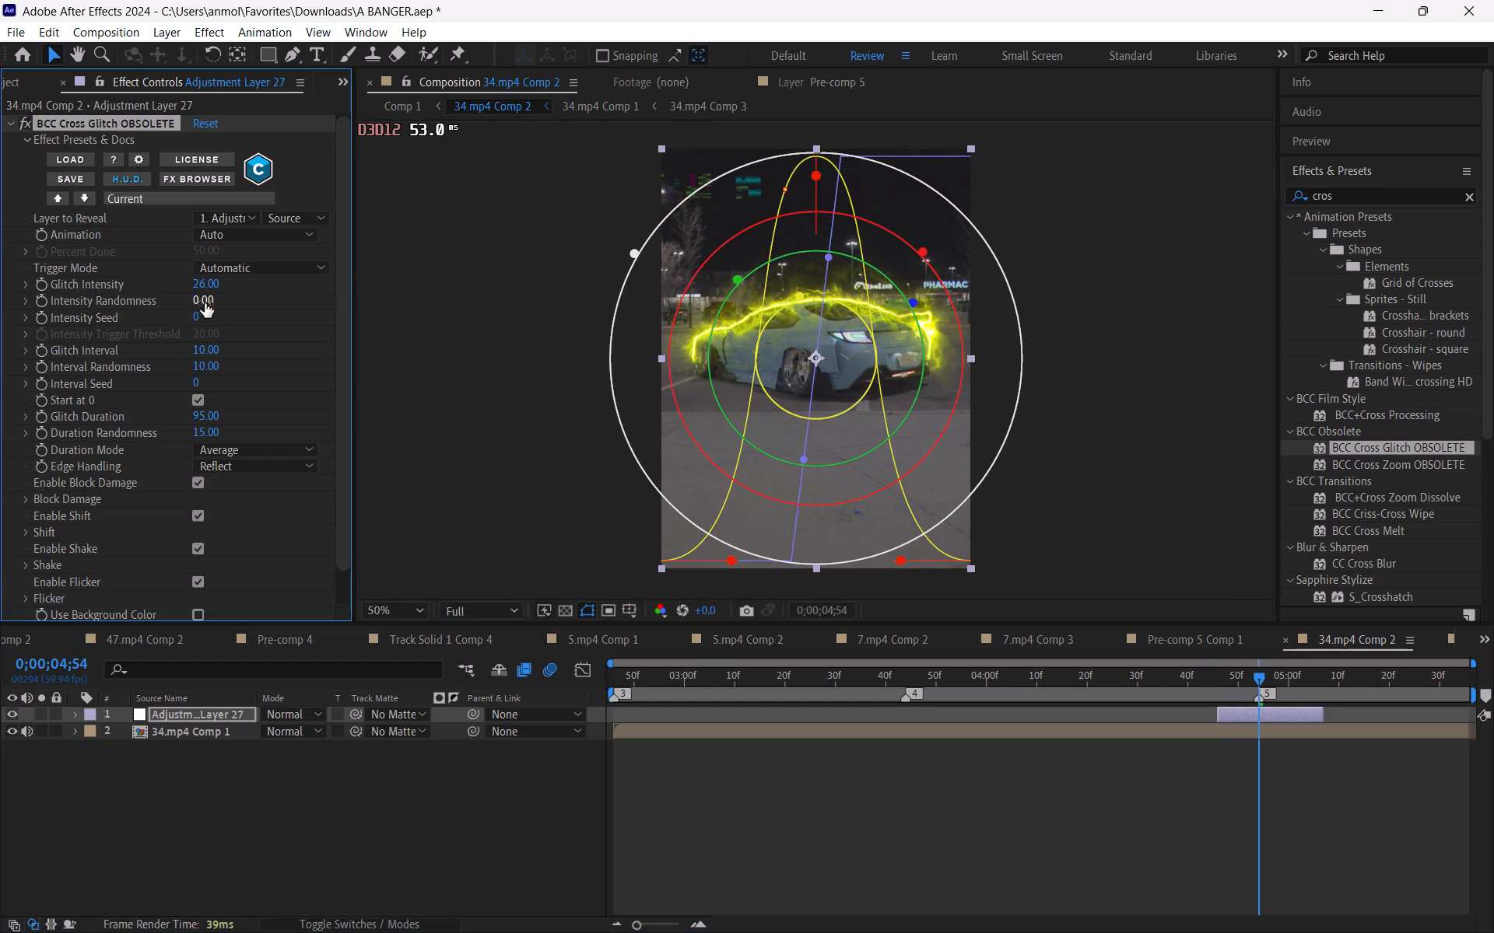
drag(205, 302, 239, 313)
drag(197, 314, 307, 345)
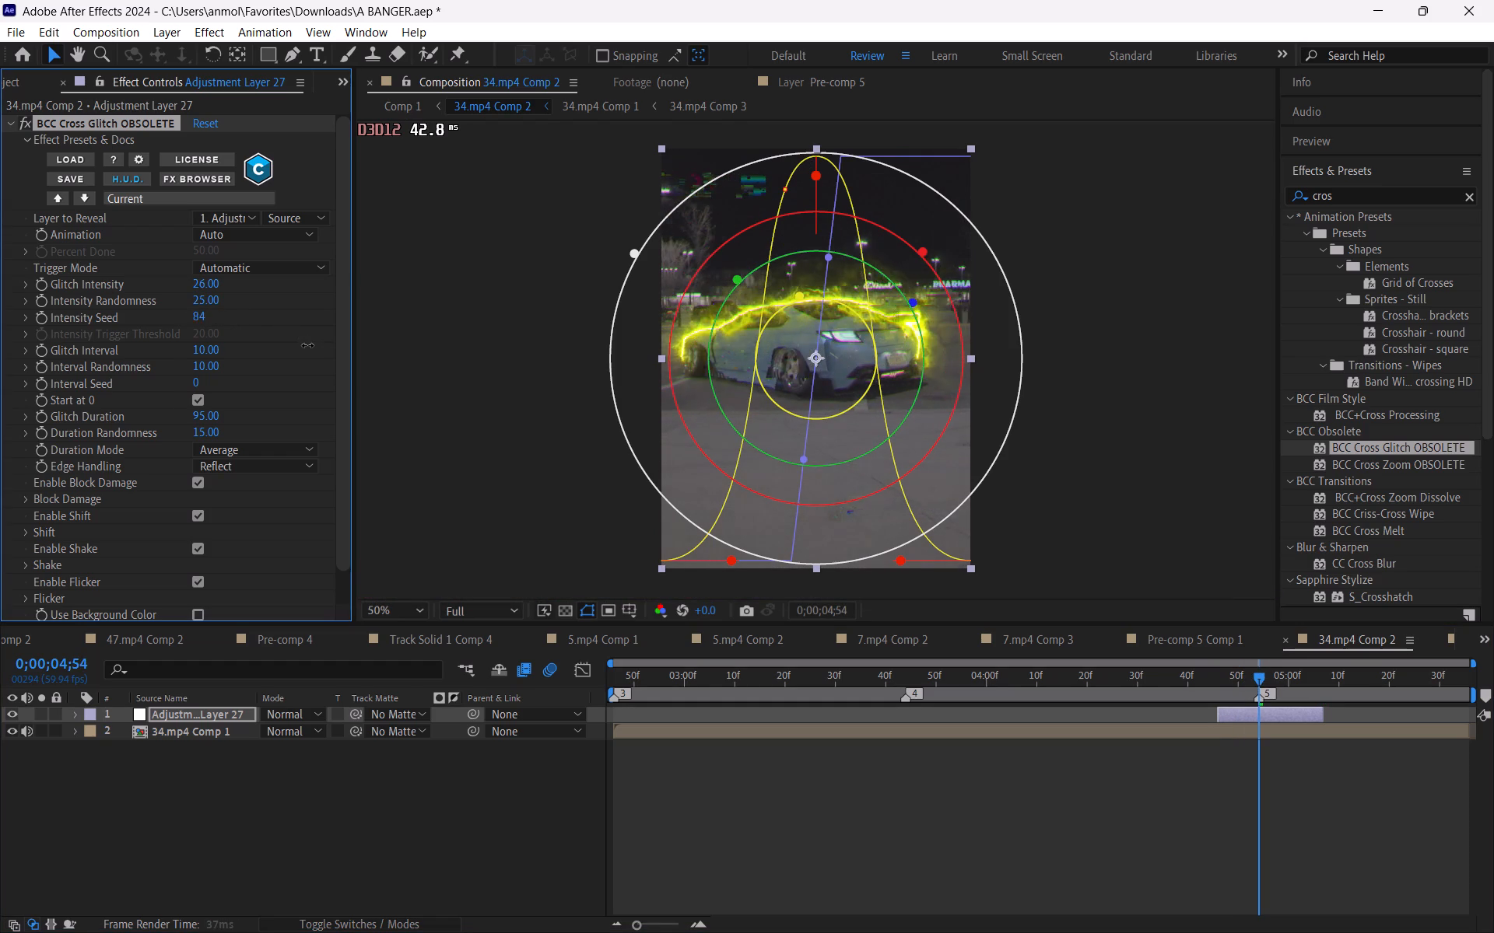
drag(307, 345, 305, 347)
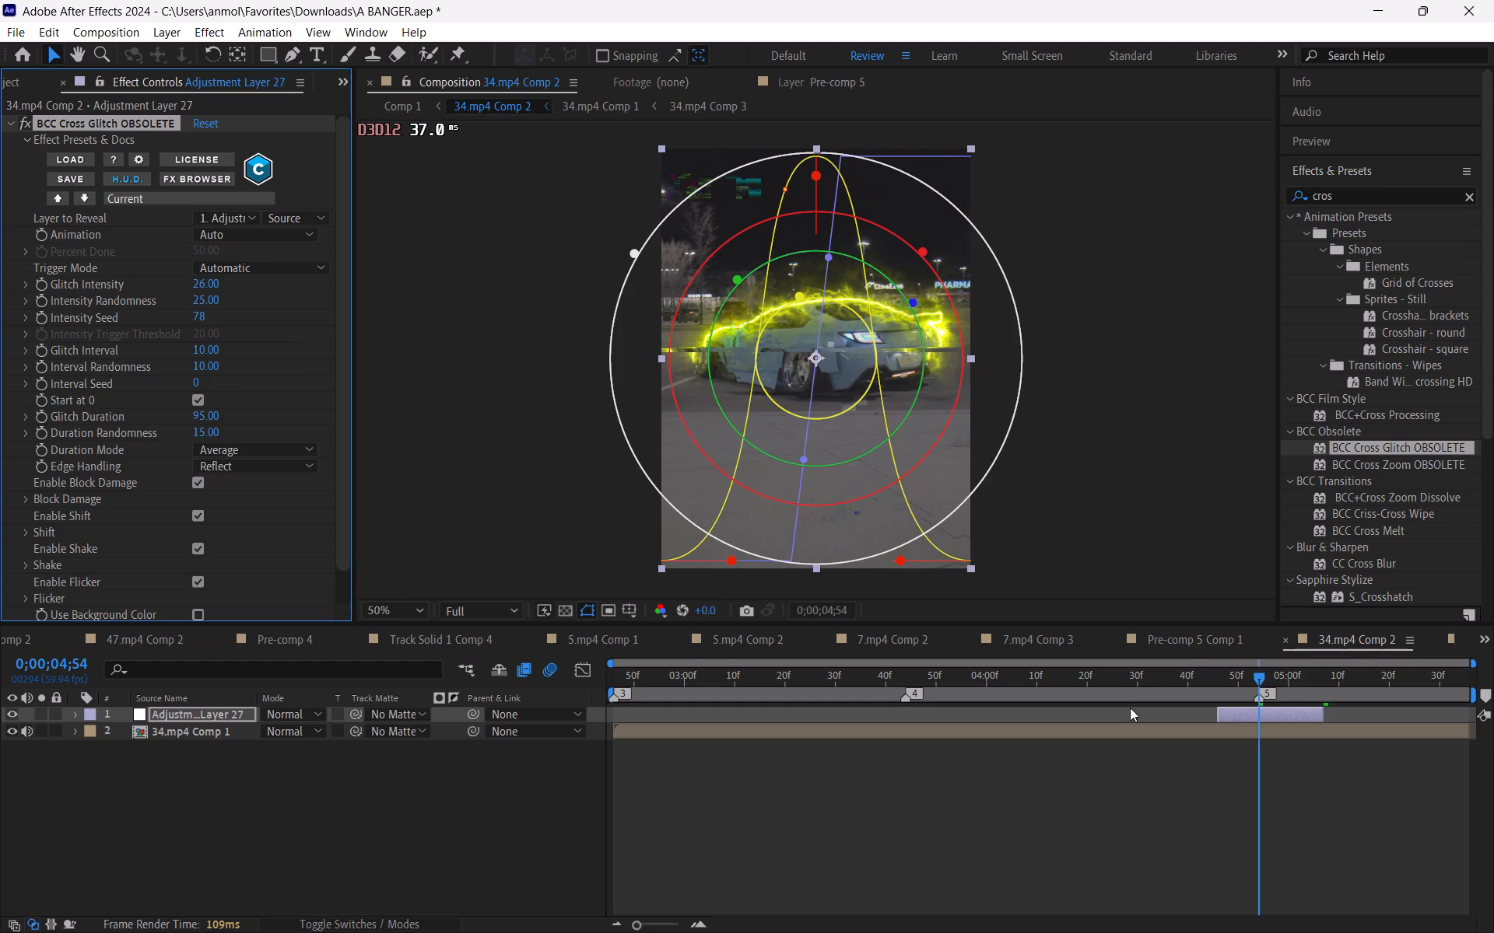
click(1143, 728)
drag(1246, 676, 1233, 683)
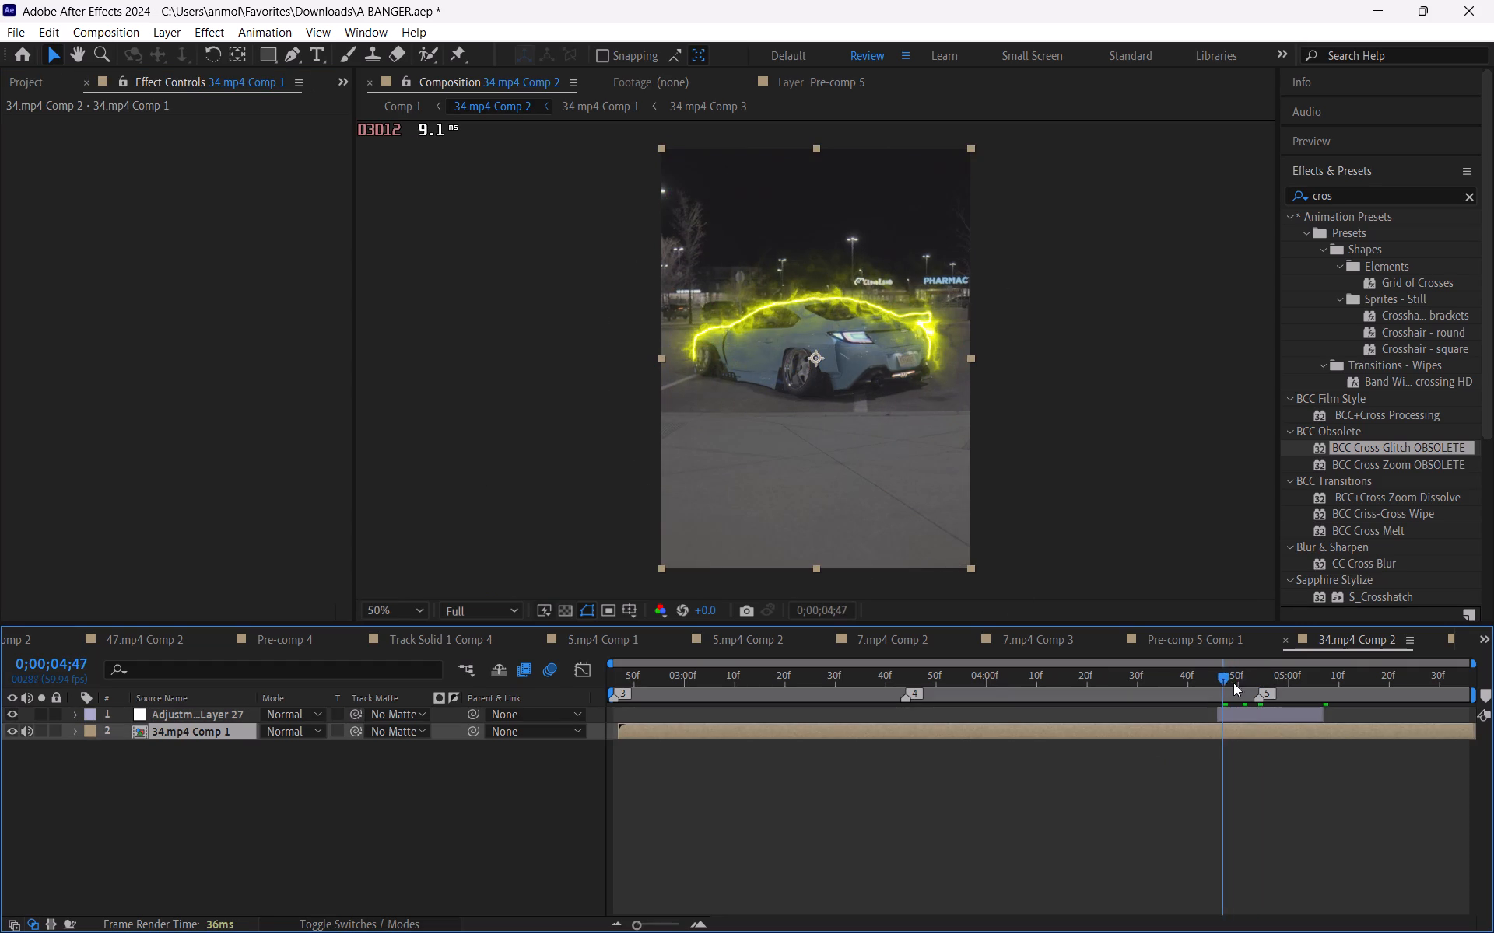
drag(1233, 683, 1279, 707)
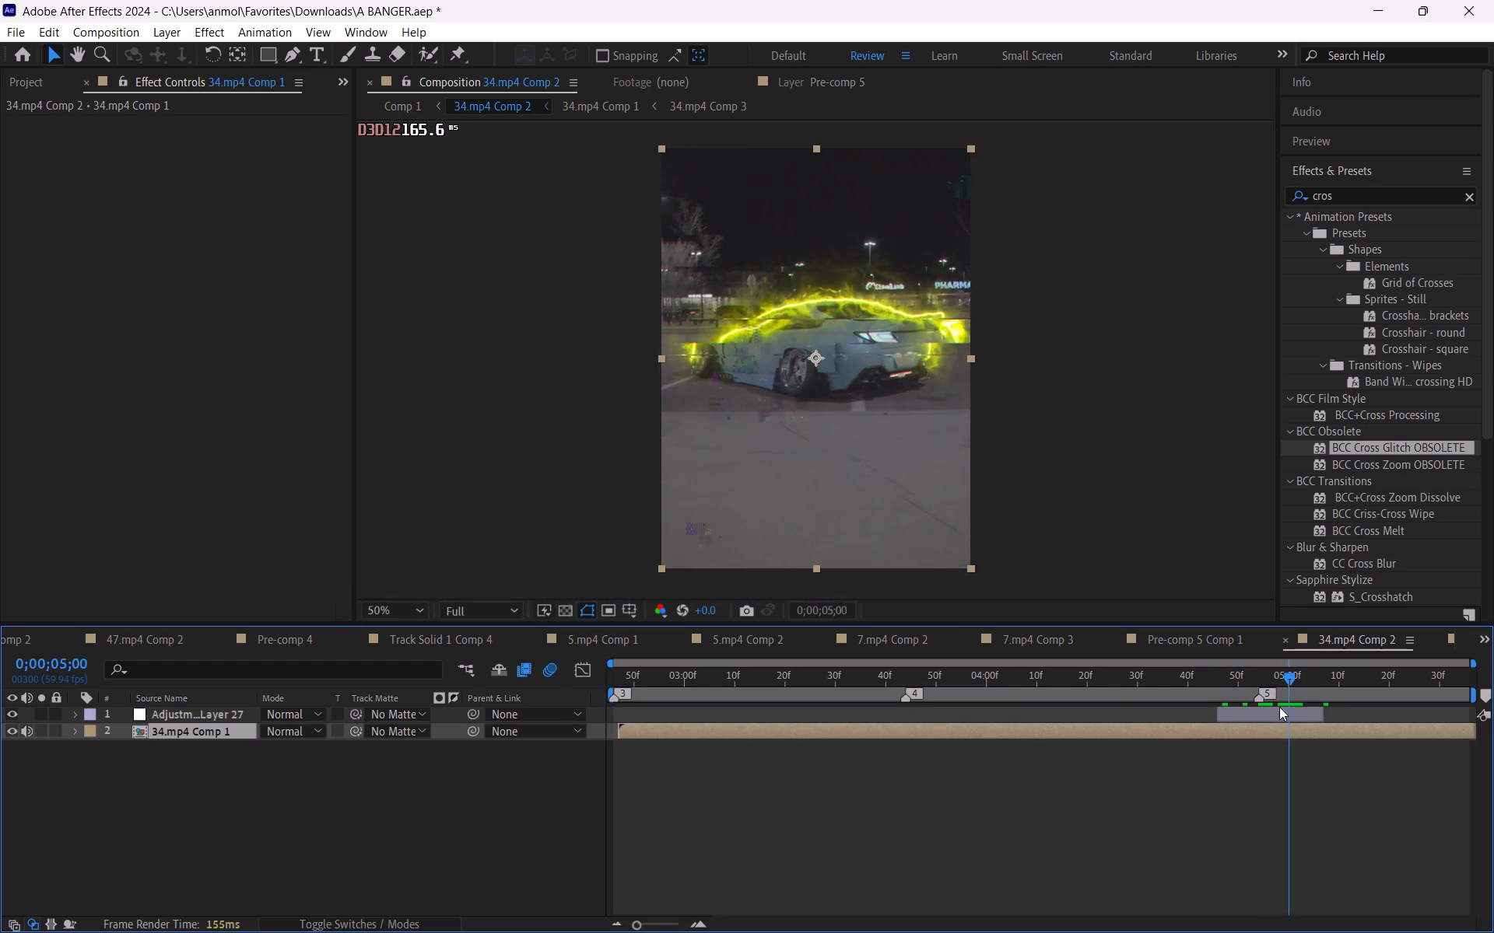
drag(1279, 707, 1240, 696)
click(1244, 779)
At 0;00;04;52, set the adjustment layer's glitch to Intensity Seed 98 and Glitch Intensity 43.
drag(1235, 675, 1244, 676)
click(1251, 718)
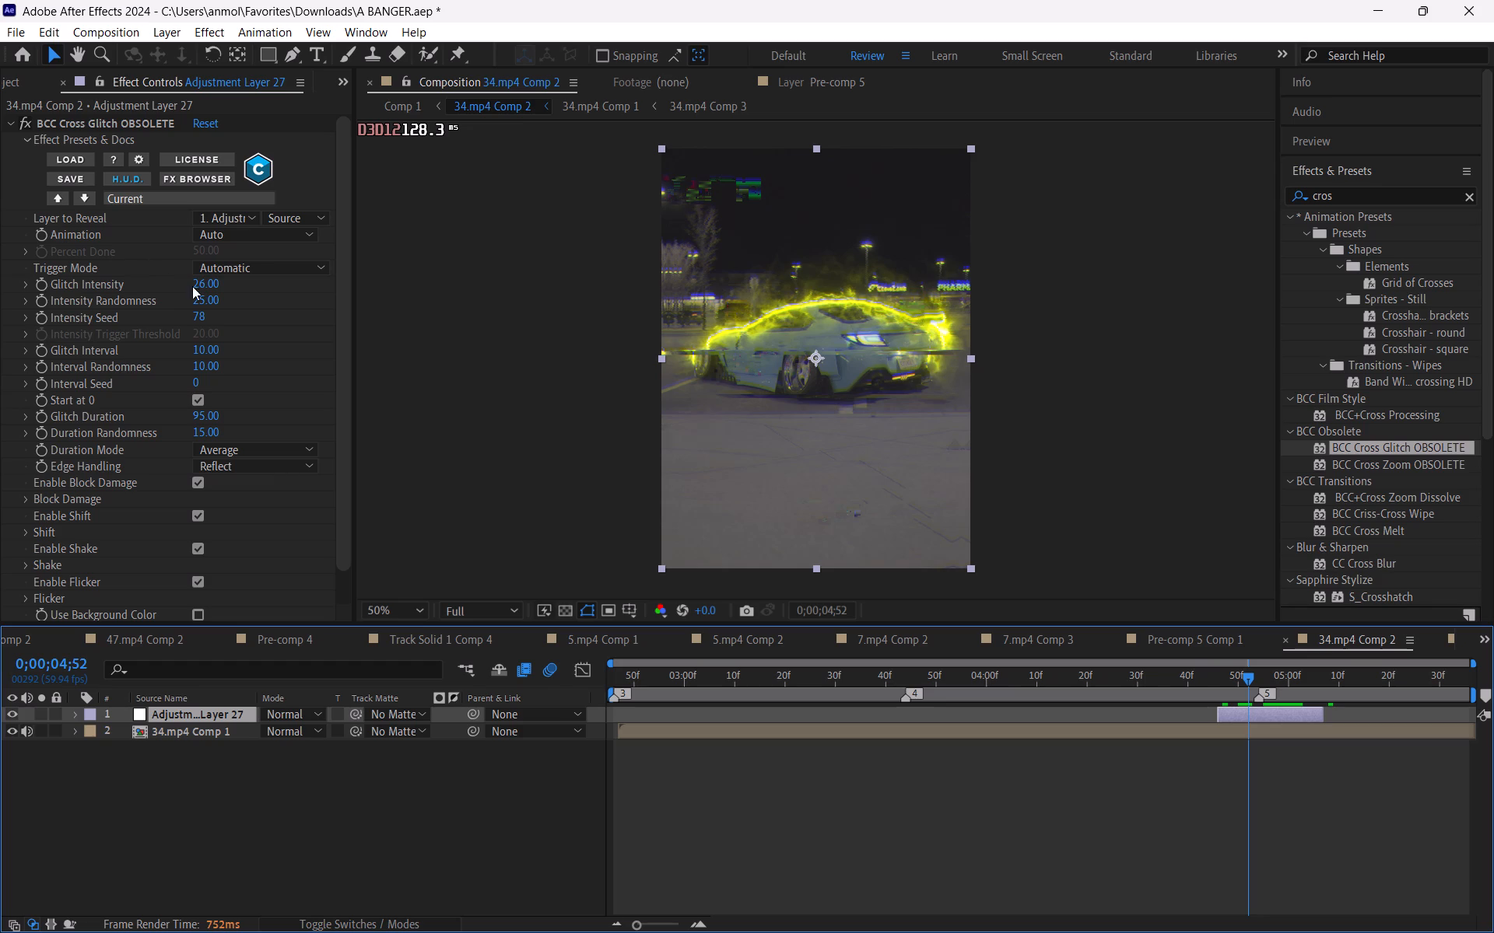
drag(200, 286, 183, 295)
drag(198, 316, 255, 330)
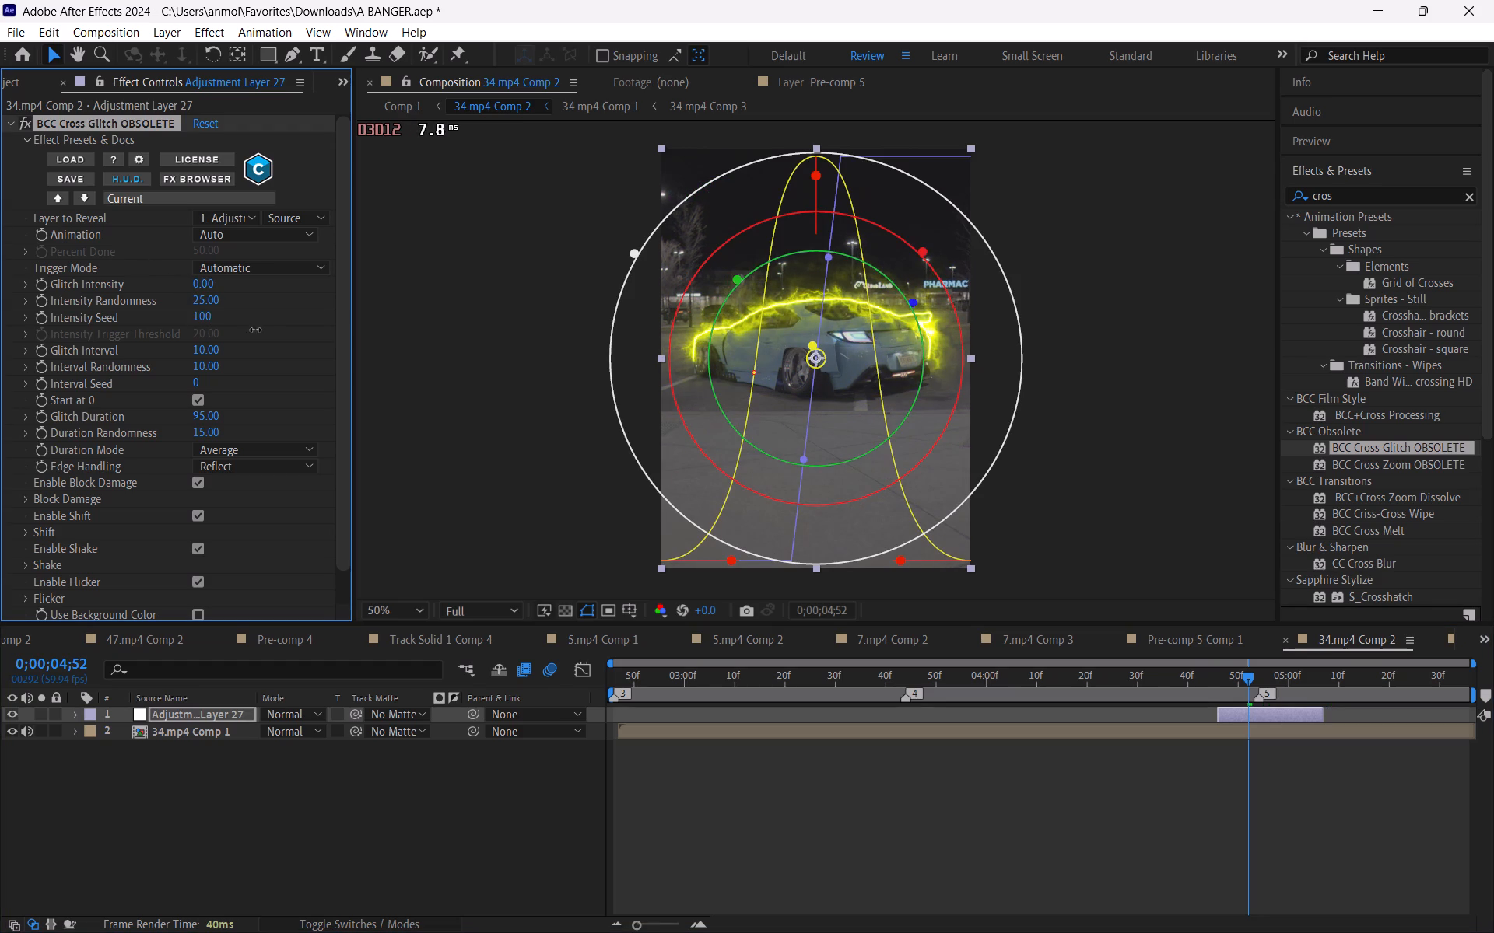
drag(255, 330, 261, 331)
drag(207, 284, 279, 295)
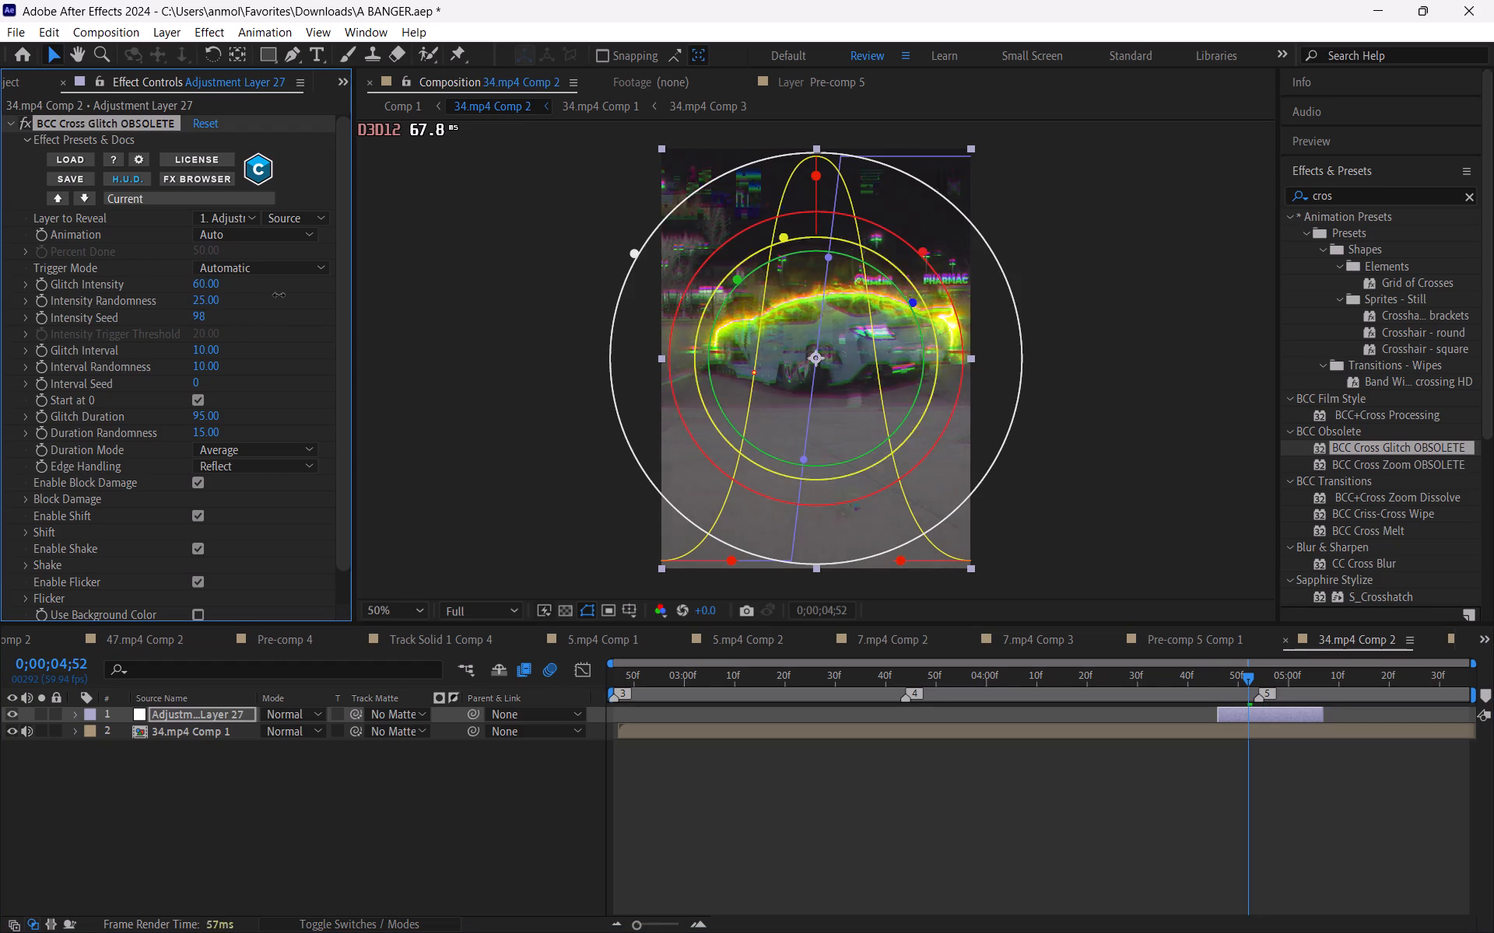
drag(279, 295, 268, 302)
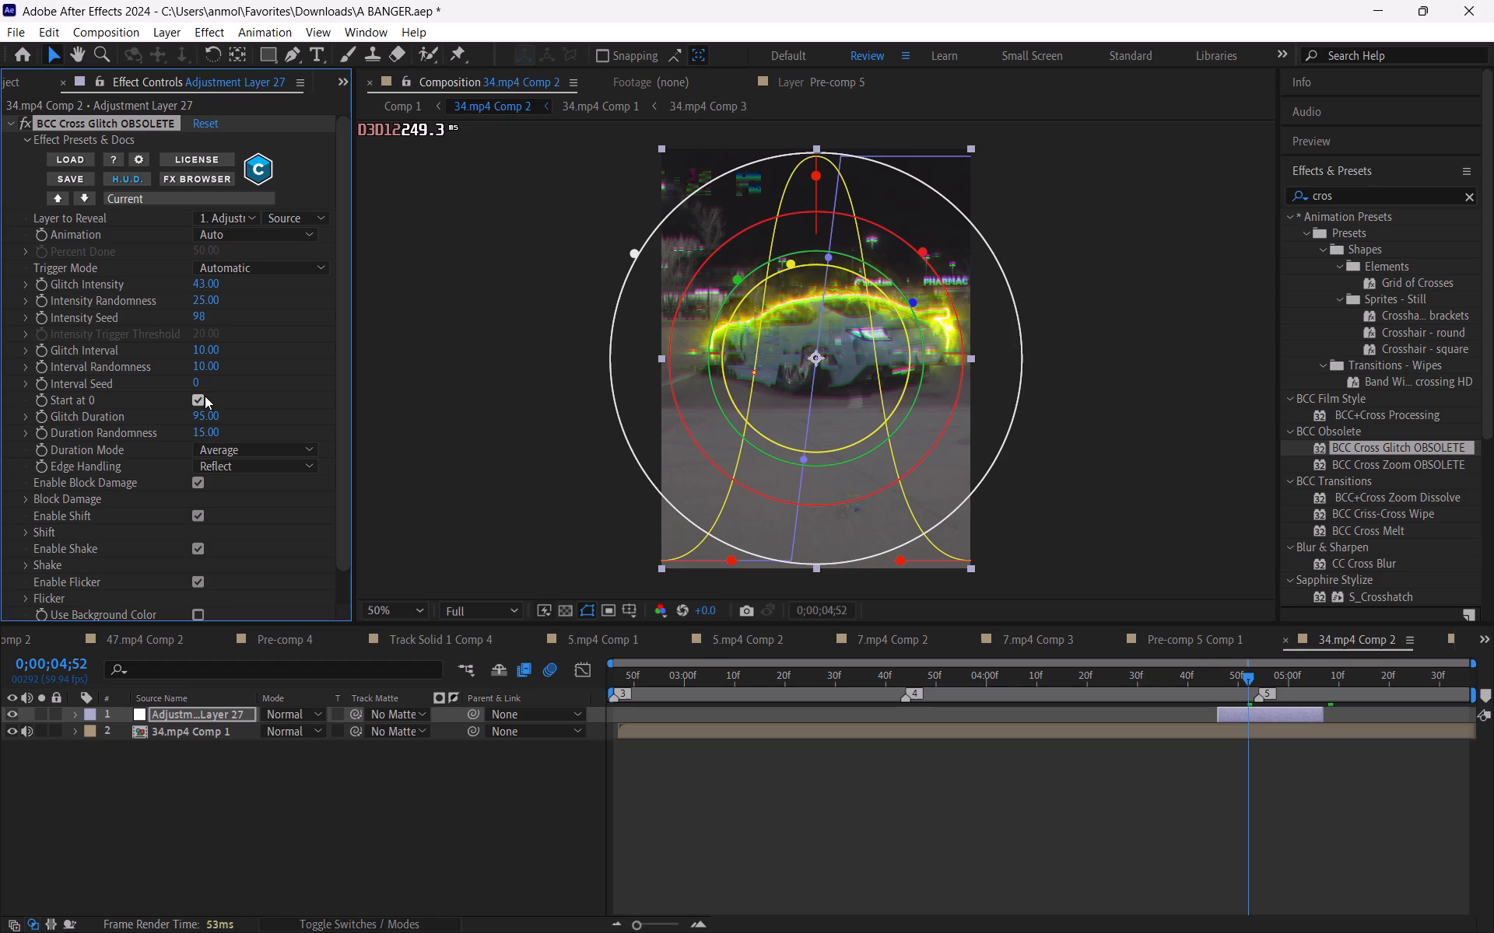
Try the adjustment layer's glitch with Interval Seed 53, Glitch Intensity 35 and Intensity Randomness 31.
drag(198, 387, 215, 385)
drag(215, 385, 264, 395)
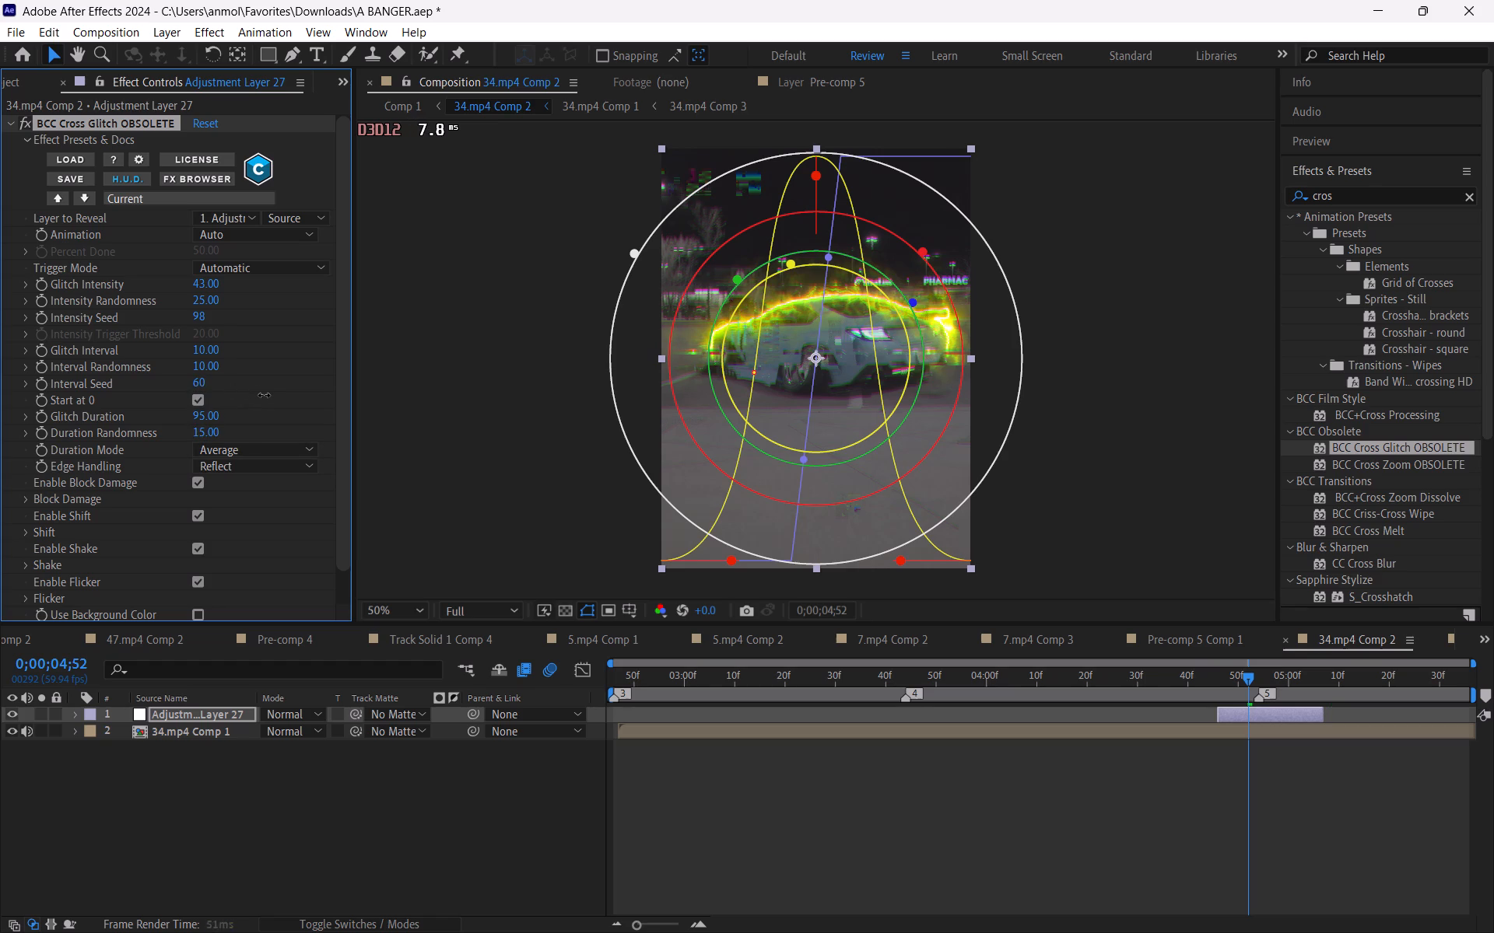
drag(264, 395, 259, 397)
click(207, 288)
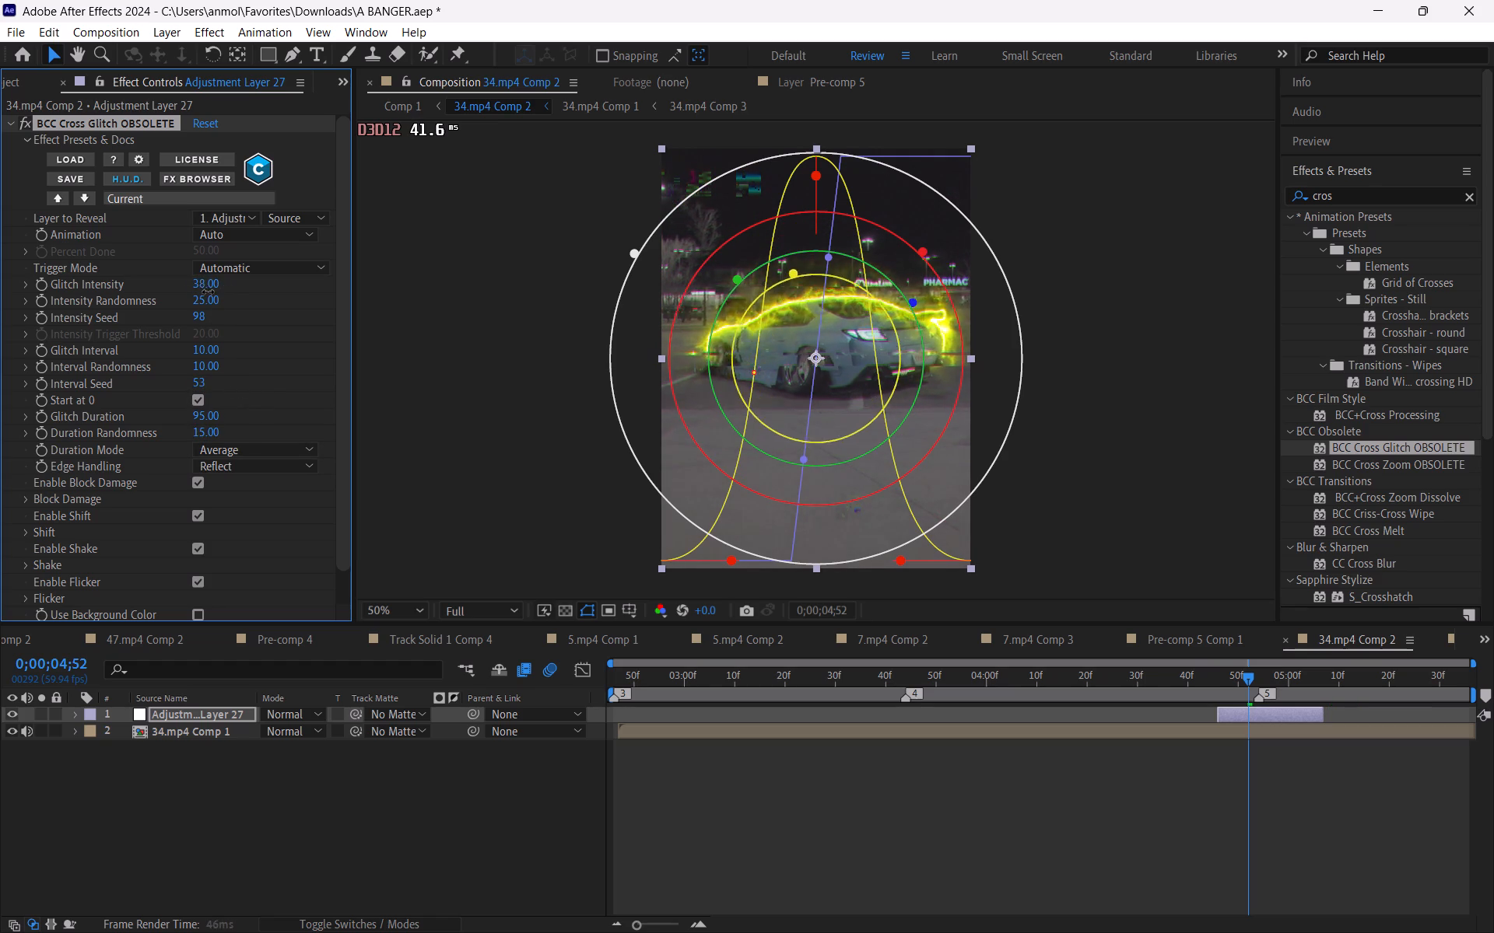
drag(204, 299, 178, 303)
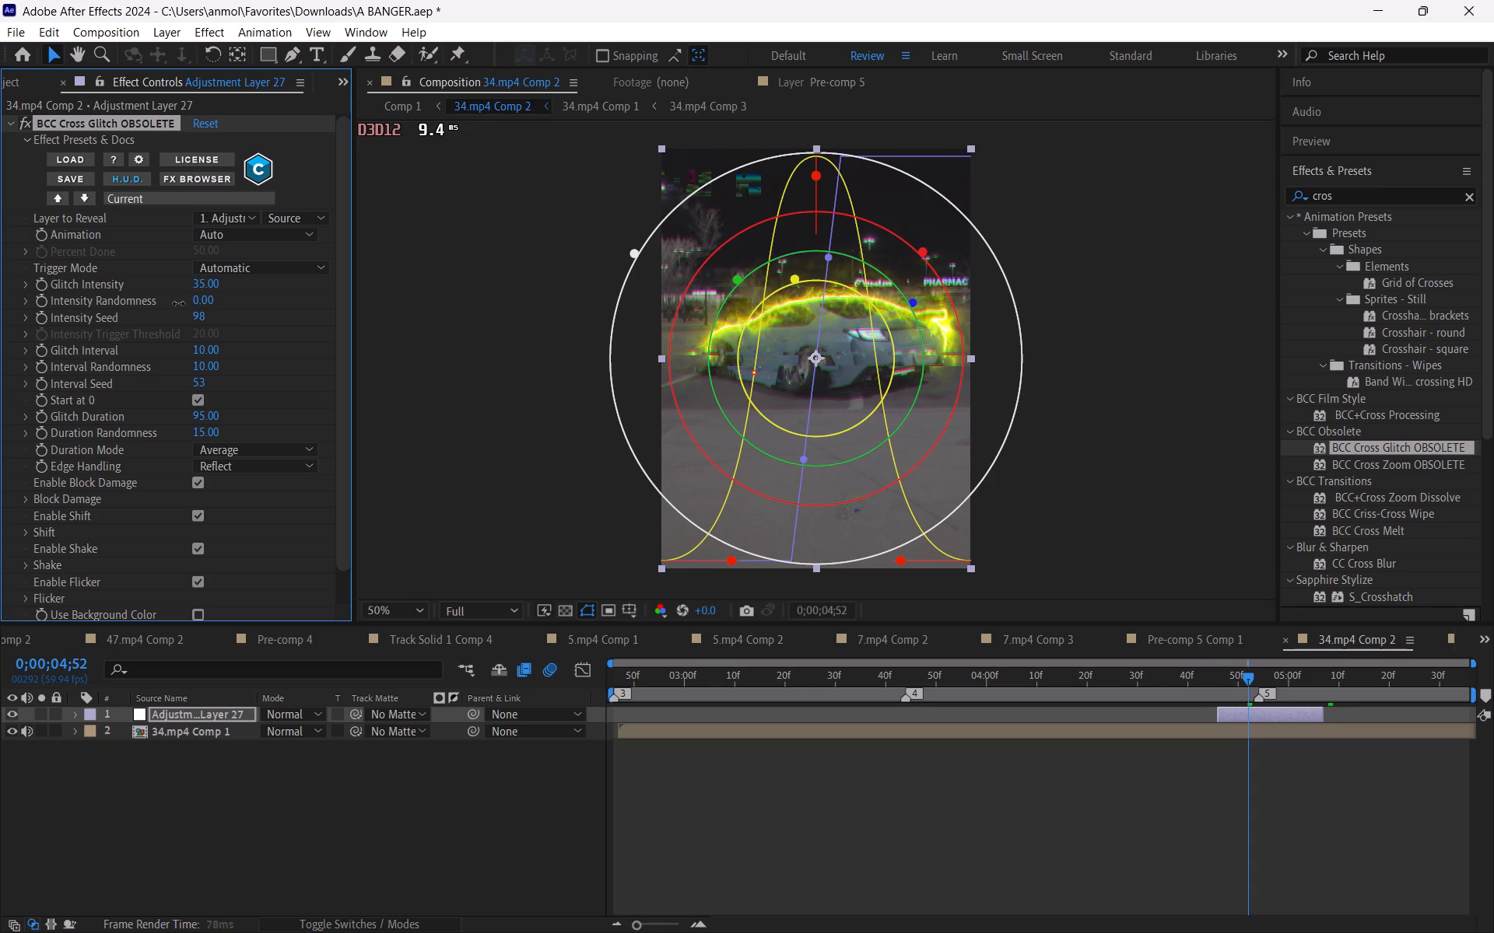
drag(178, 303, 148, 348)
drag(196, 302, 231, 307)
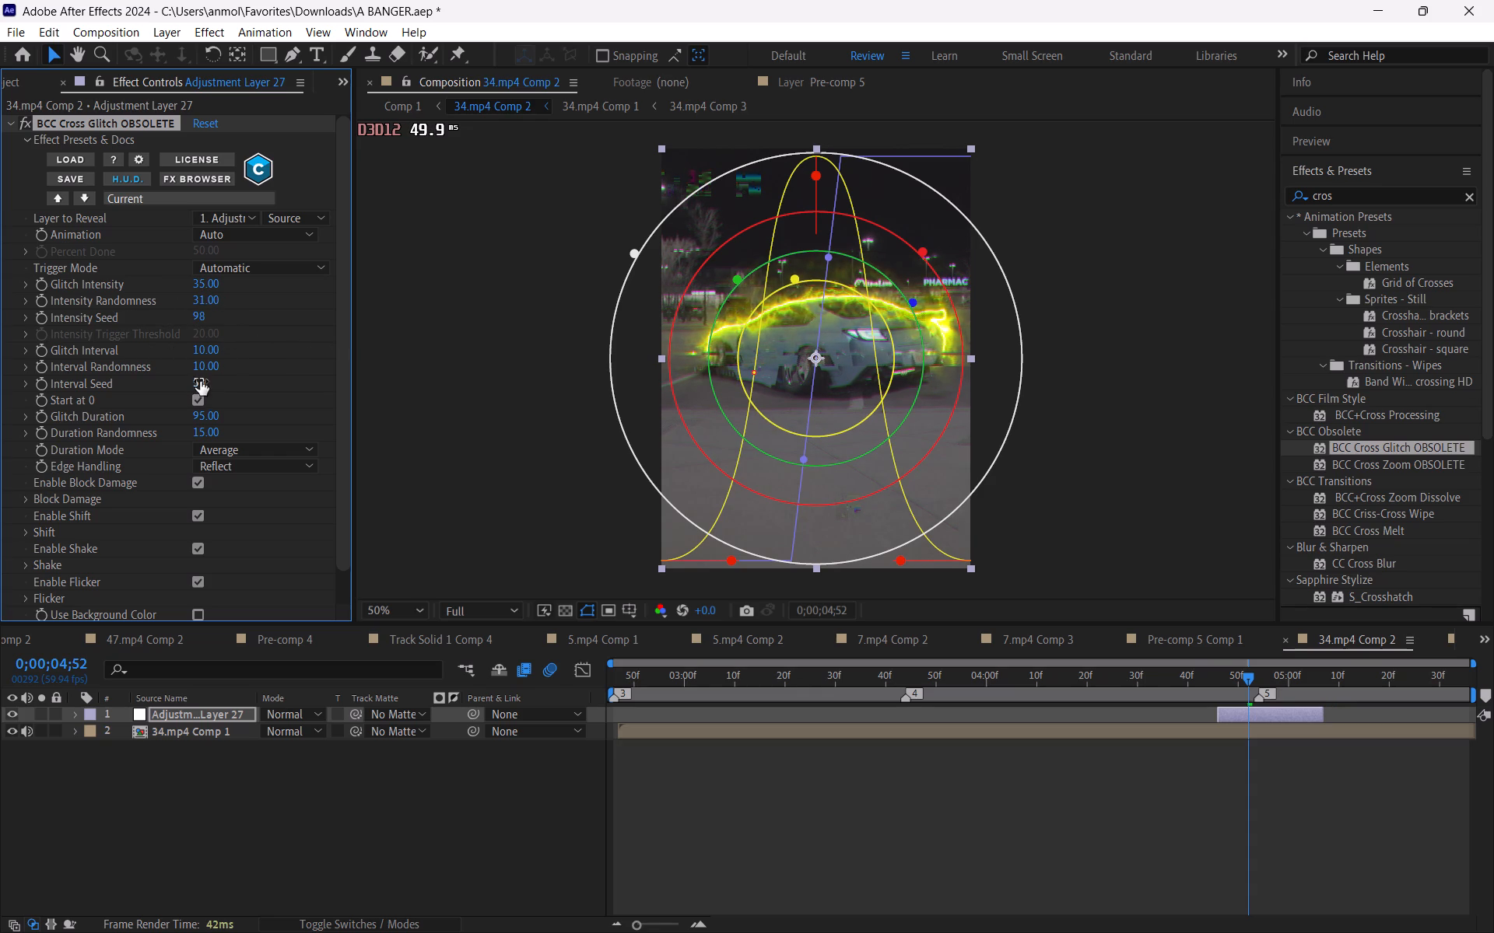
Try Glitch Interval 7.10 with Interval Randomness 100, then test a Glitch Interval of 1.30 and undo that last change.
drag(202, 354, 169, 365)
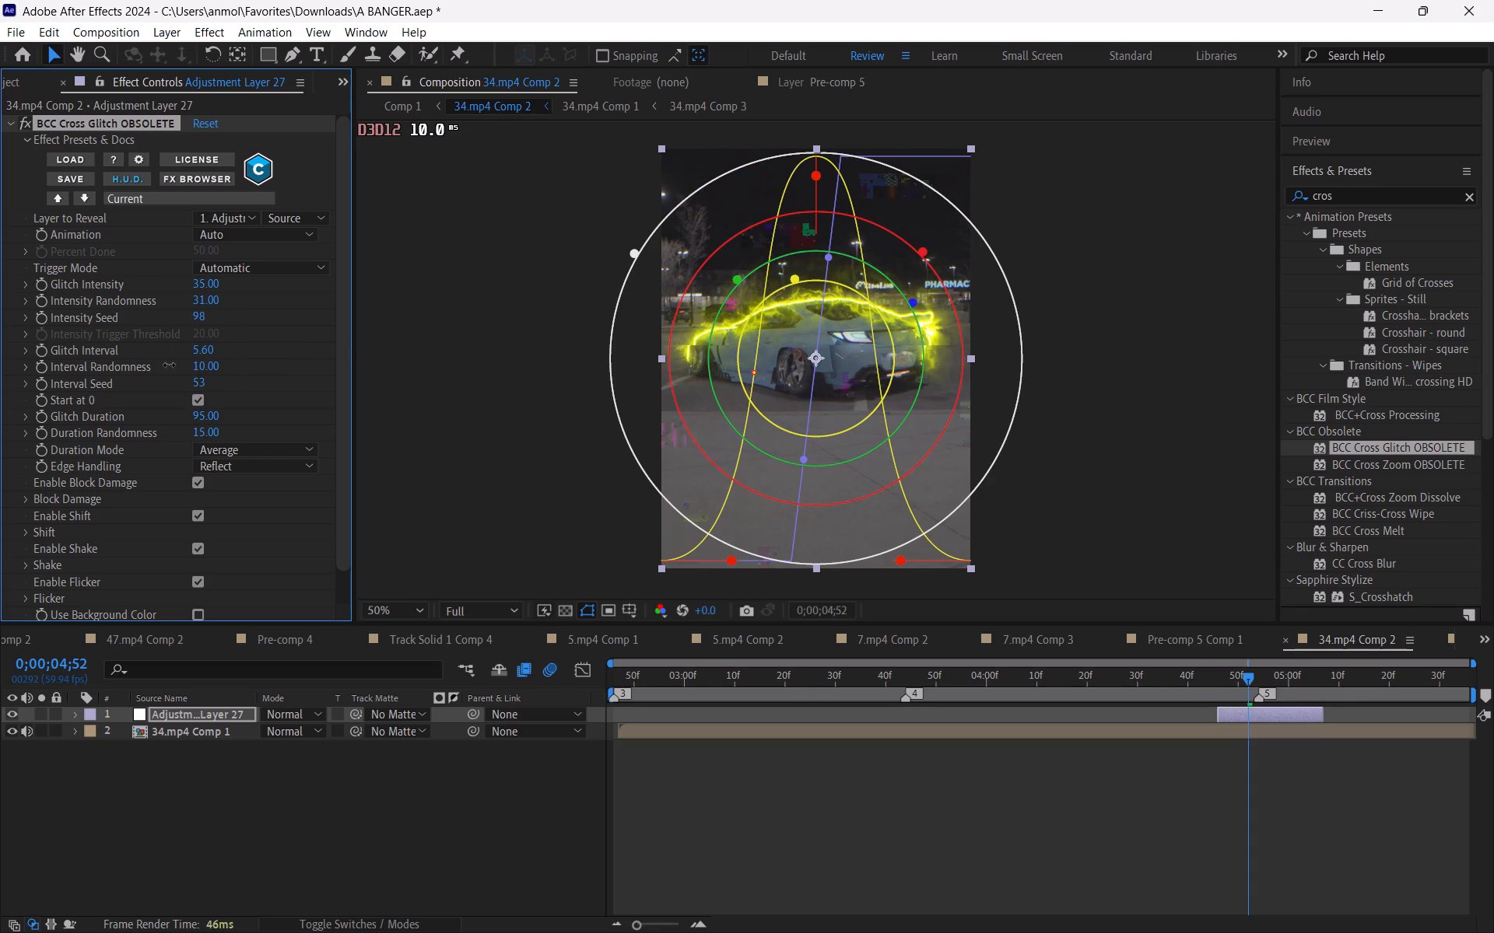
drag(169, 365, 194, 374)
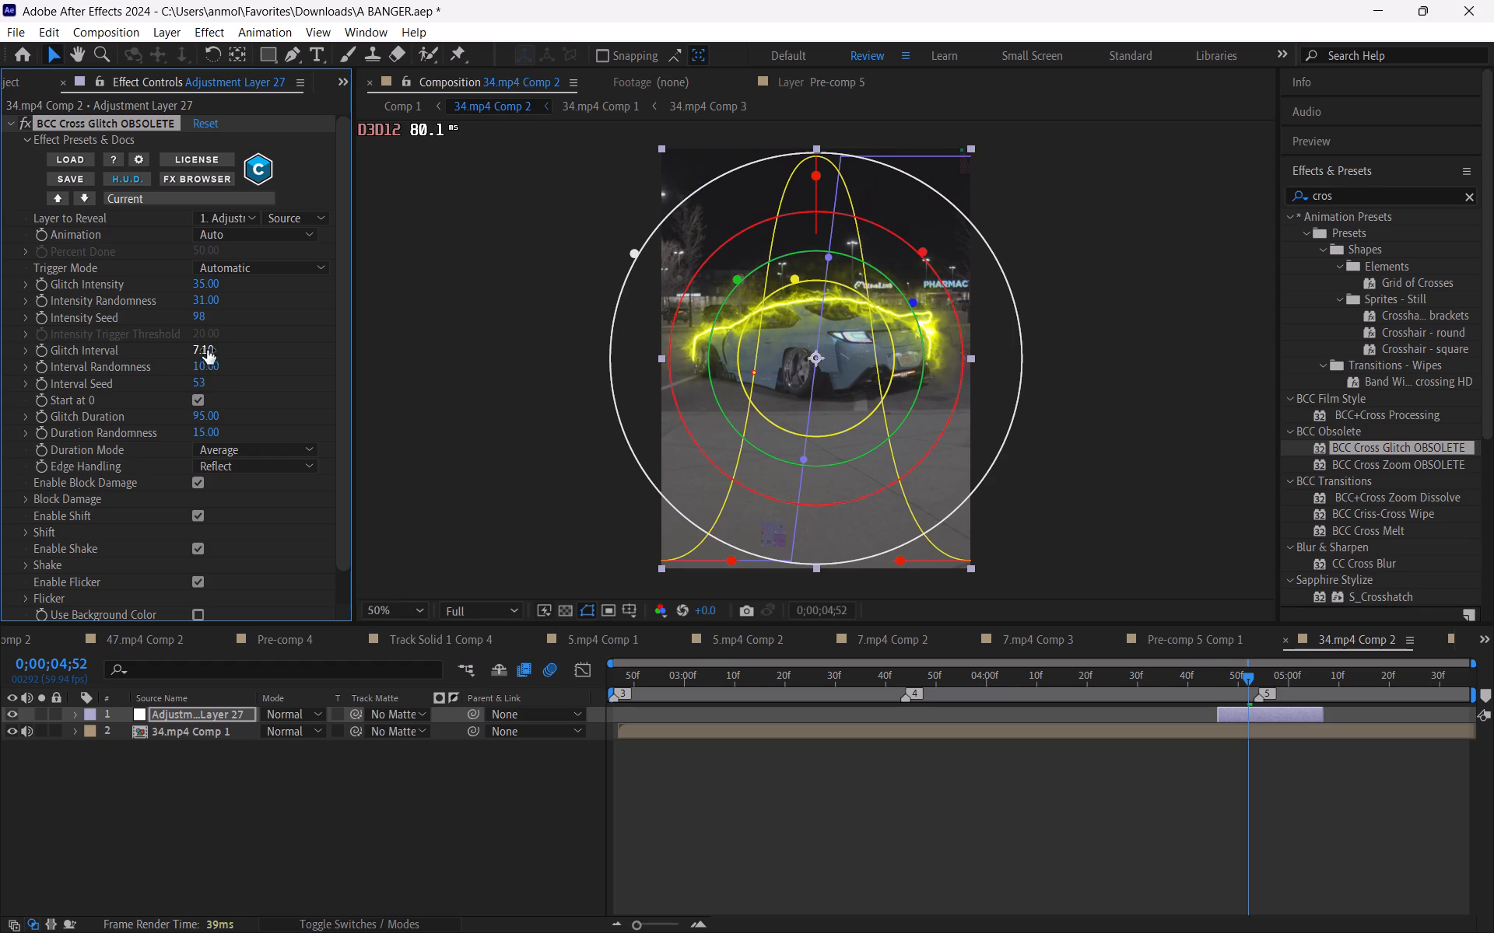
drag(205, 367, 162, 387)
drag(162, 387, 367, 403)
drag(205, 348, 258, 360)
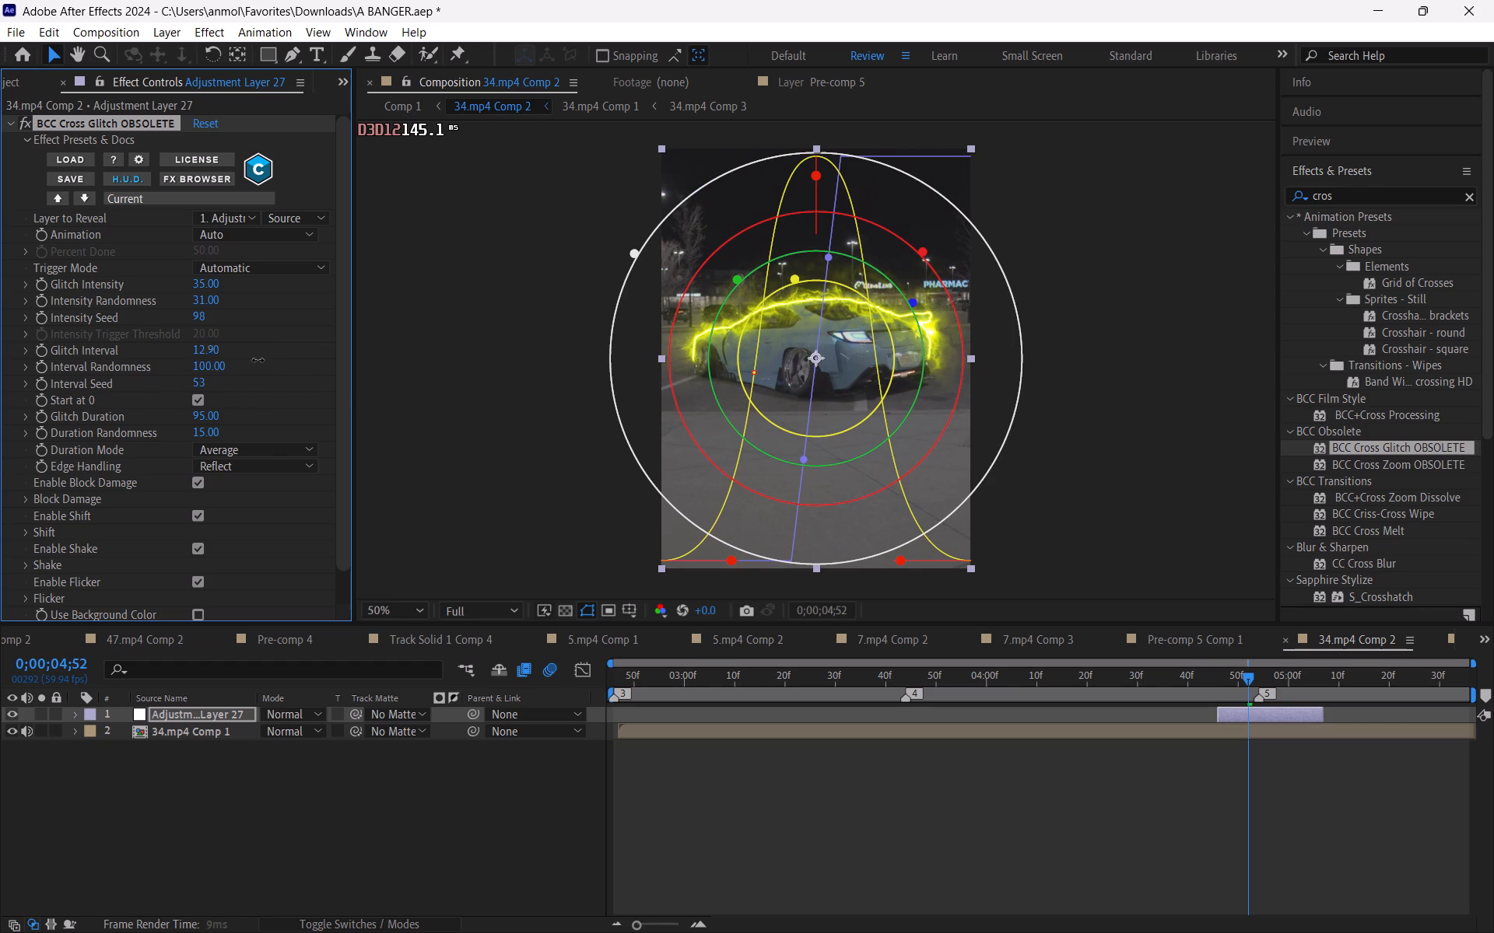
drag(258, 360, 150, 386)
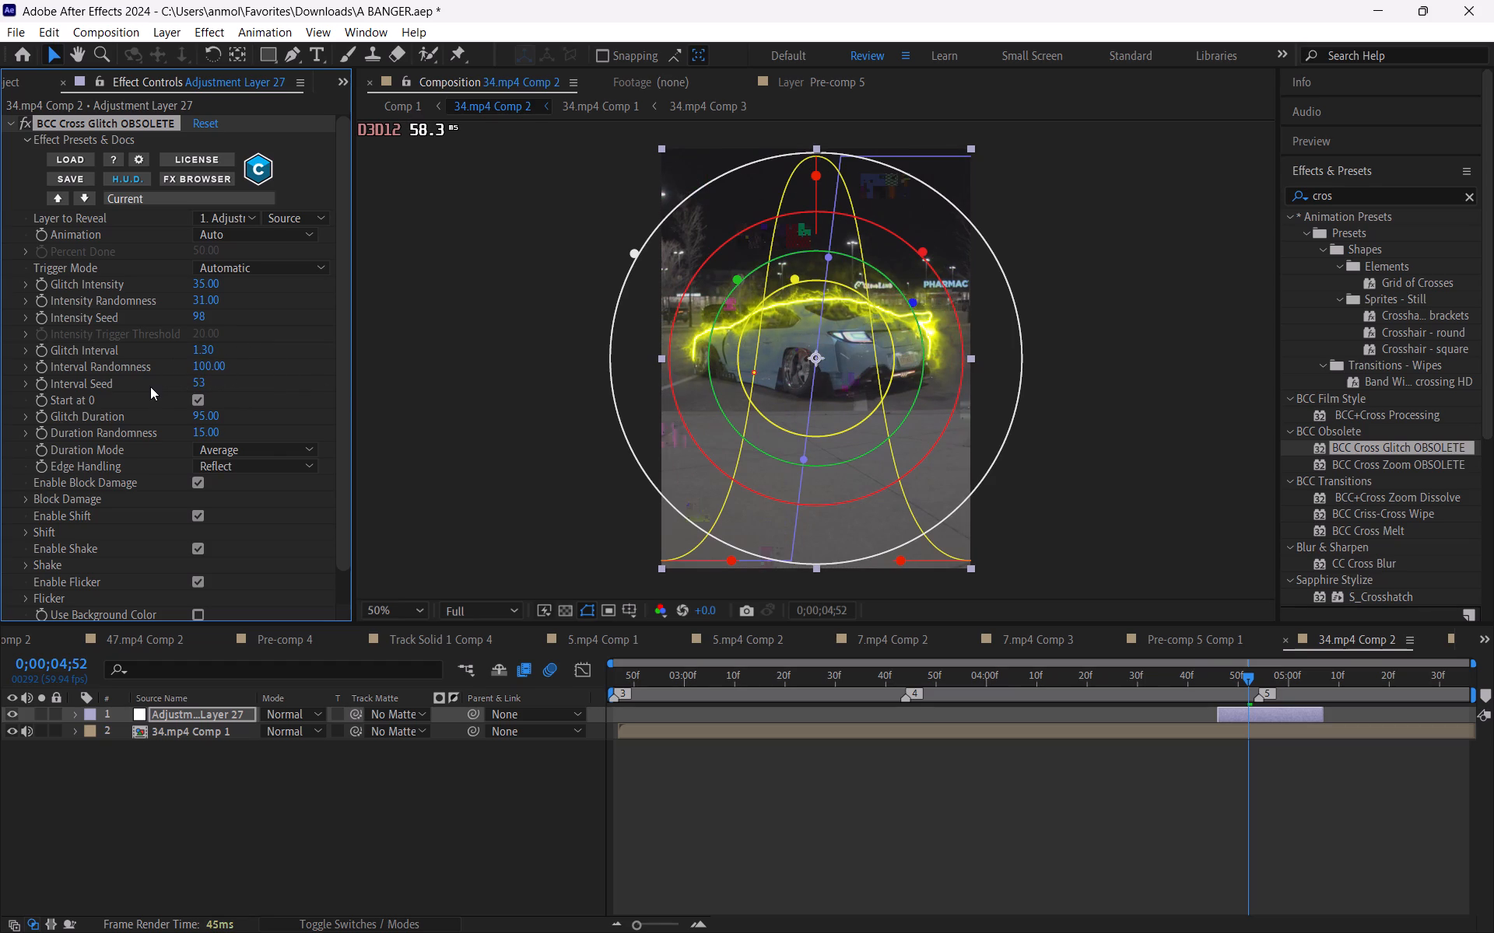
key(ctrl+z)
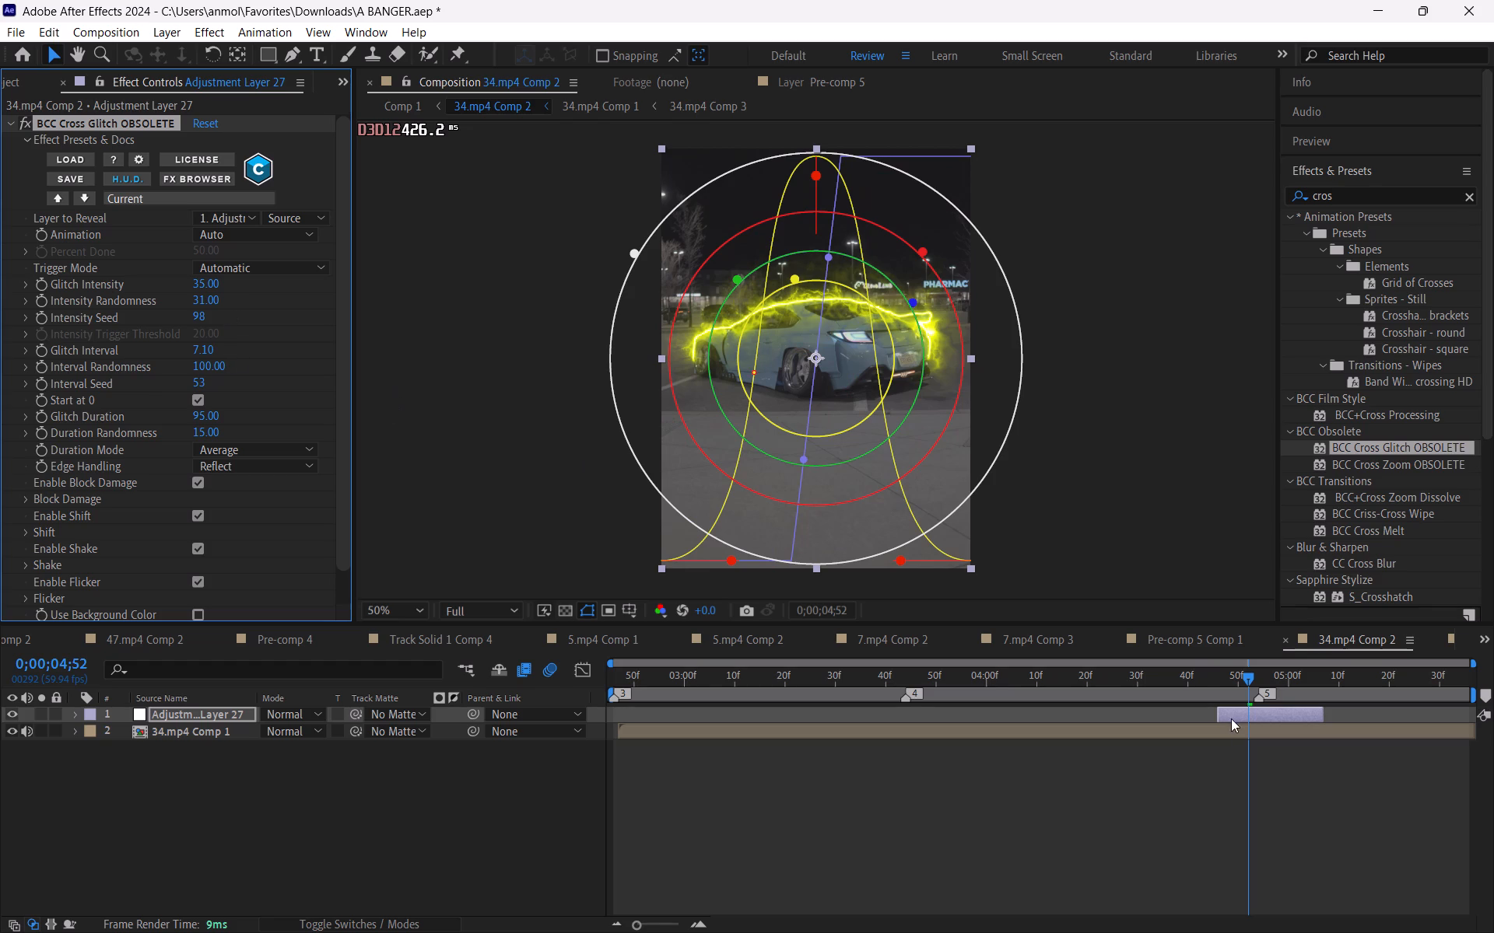
Review the glitched frames across the short adjustment layer, from about 0;00;04;47 to 0;00;05;03.
drag(1243, 670, 1262, 690)
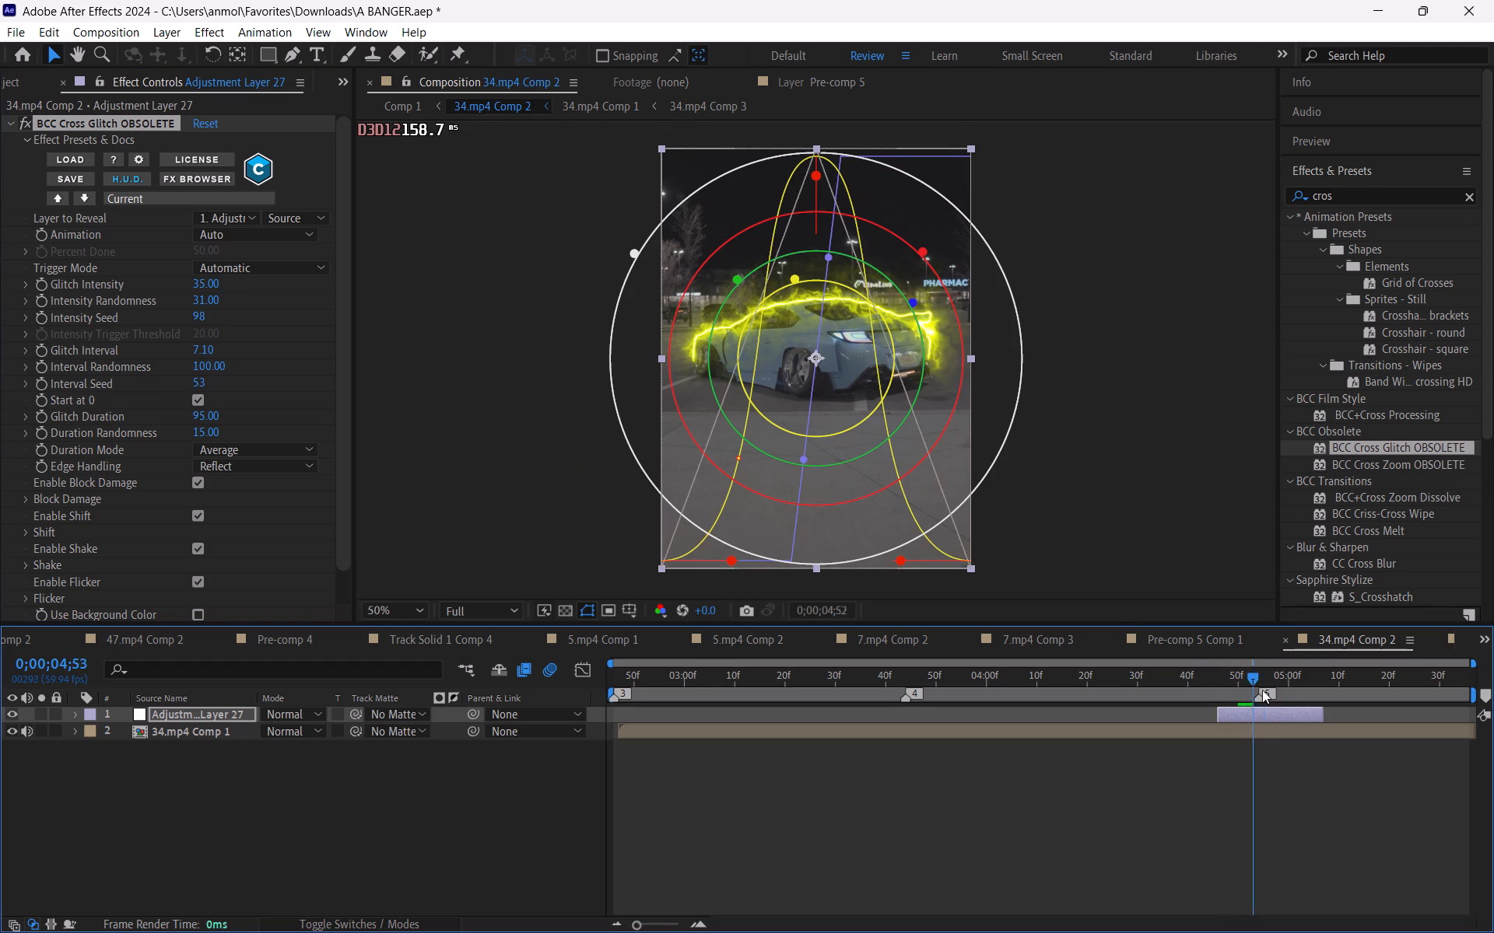
drag(1262, 690, 1247, 717)
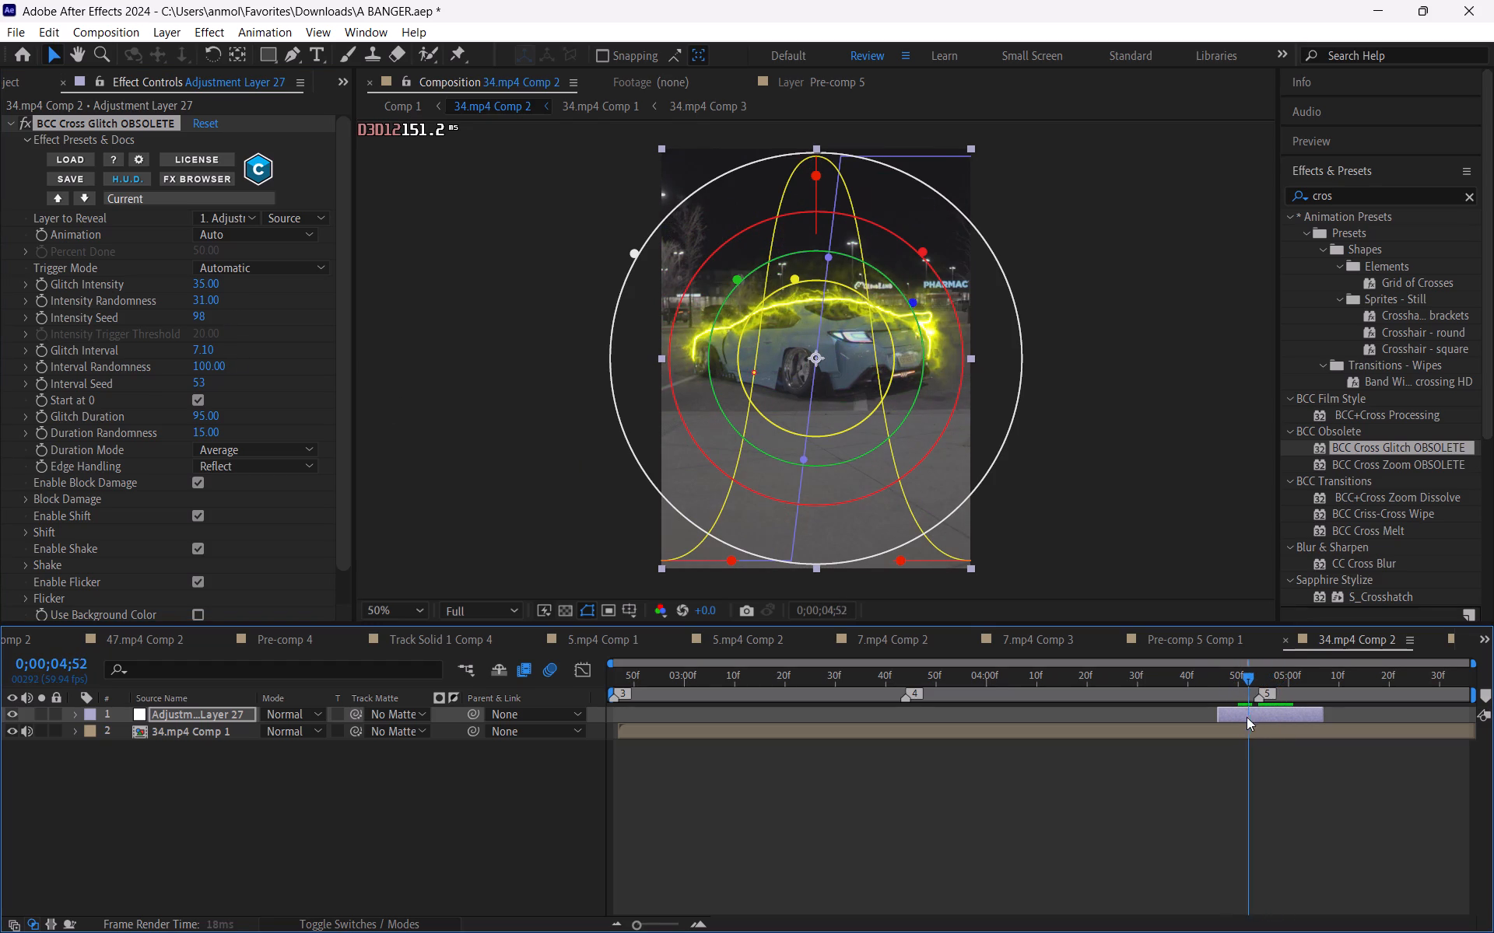
drag(1247, 717, 1223, 726)
click(1226, 746)
drag(1220, 682, 1219, 682)
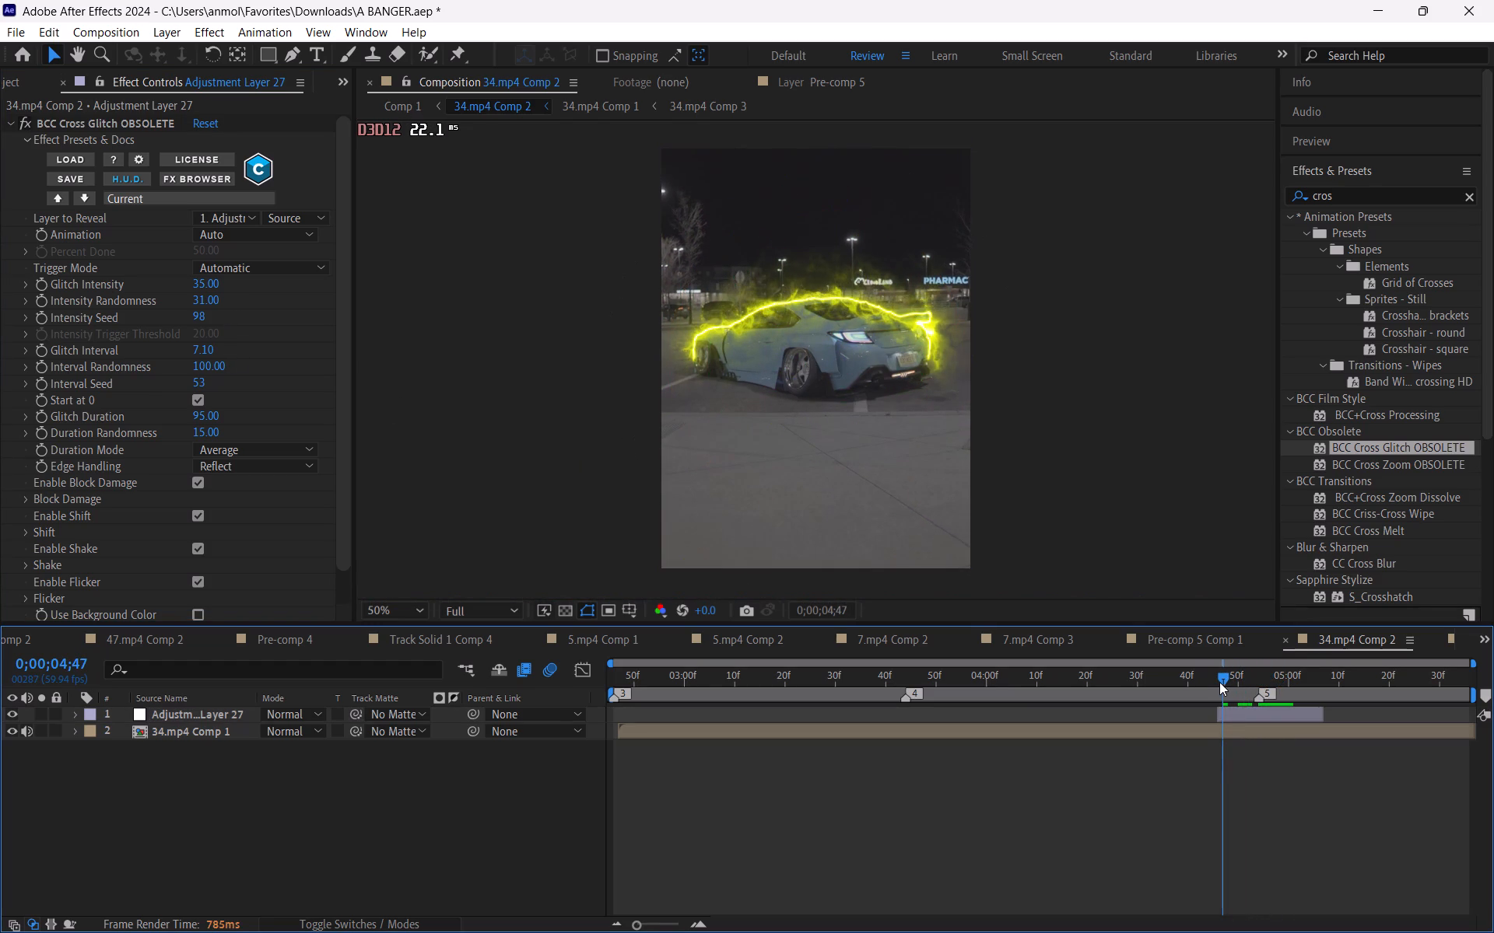
drag(1219, 682, 1236, 698)
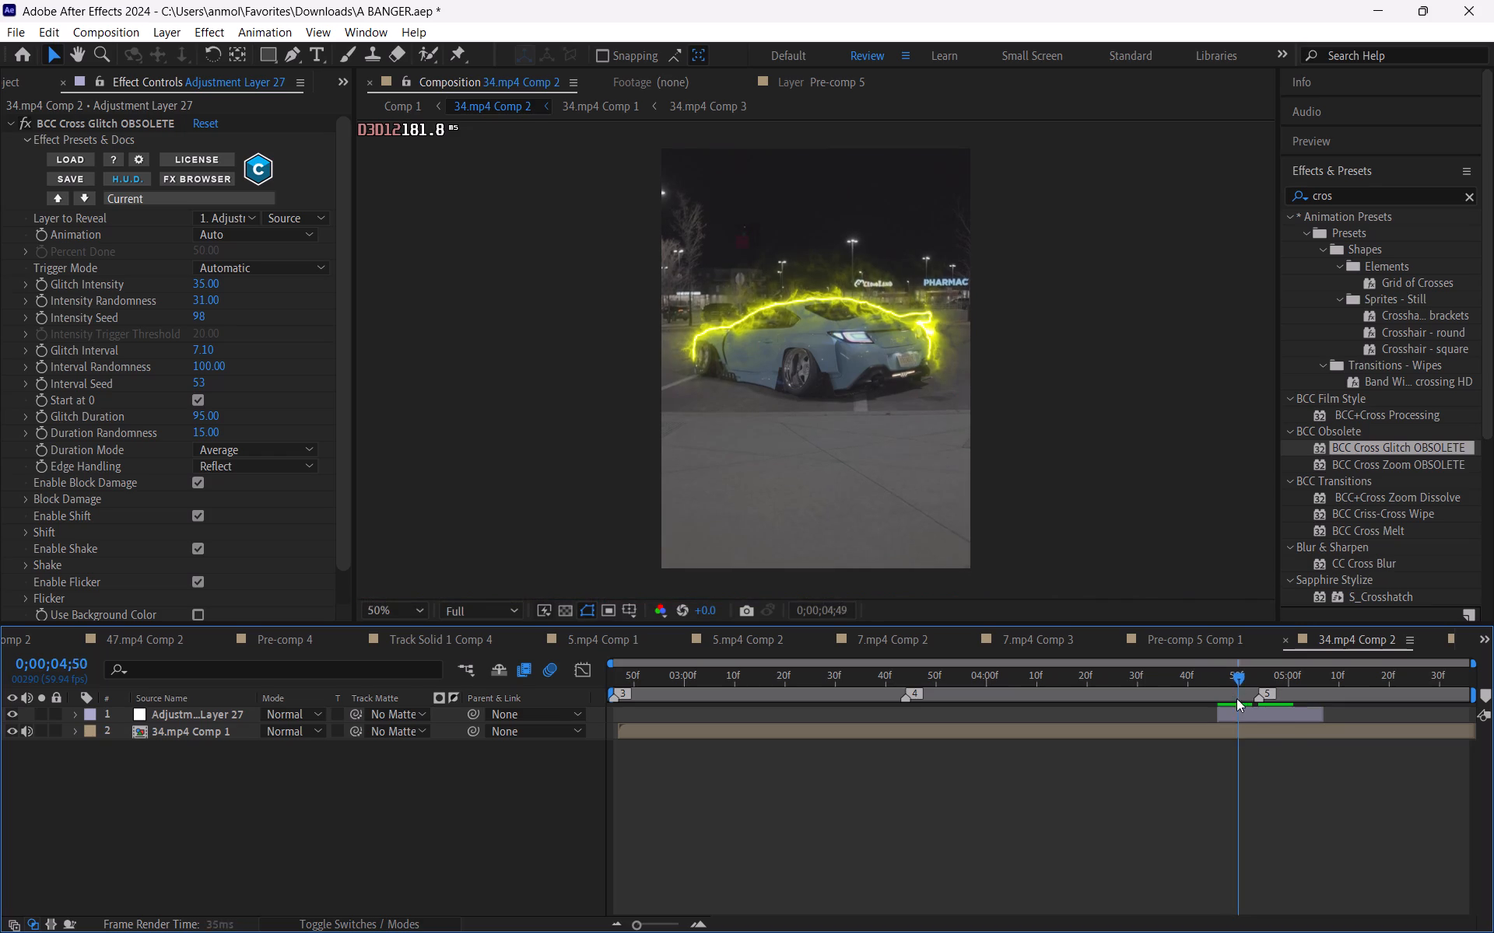
drag(1236, 698, 1303, 755)
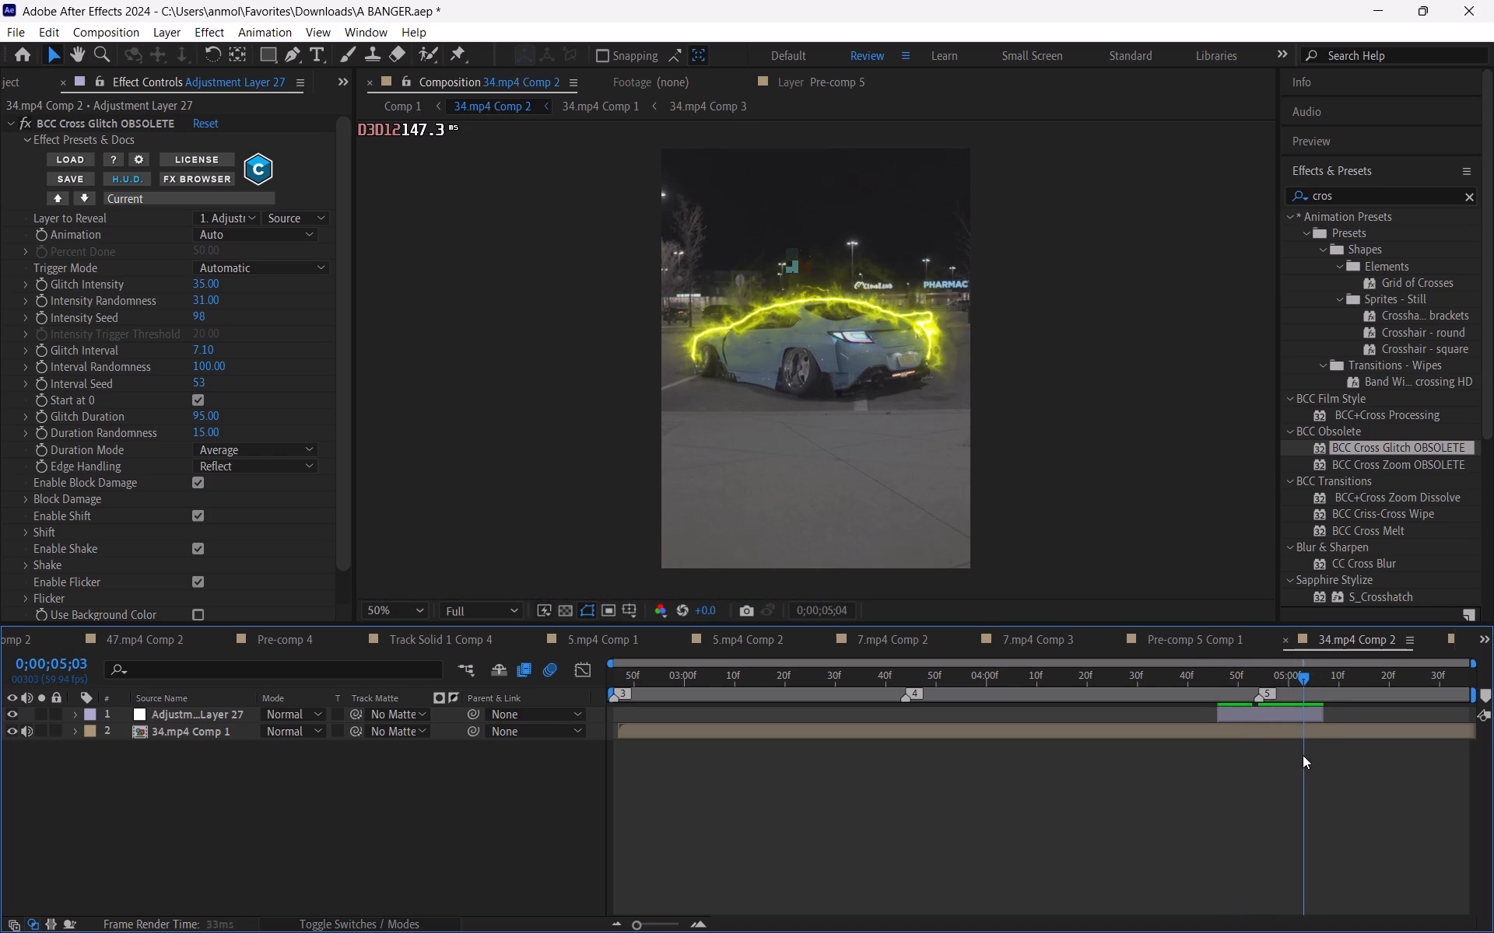
drag(1303, 755, 1264, 747)
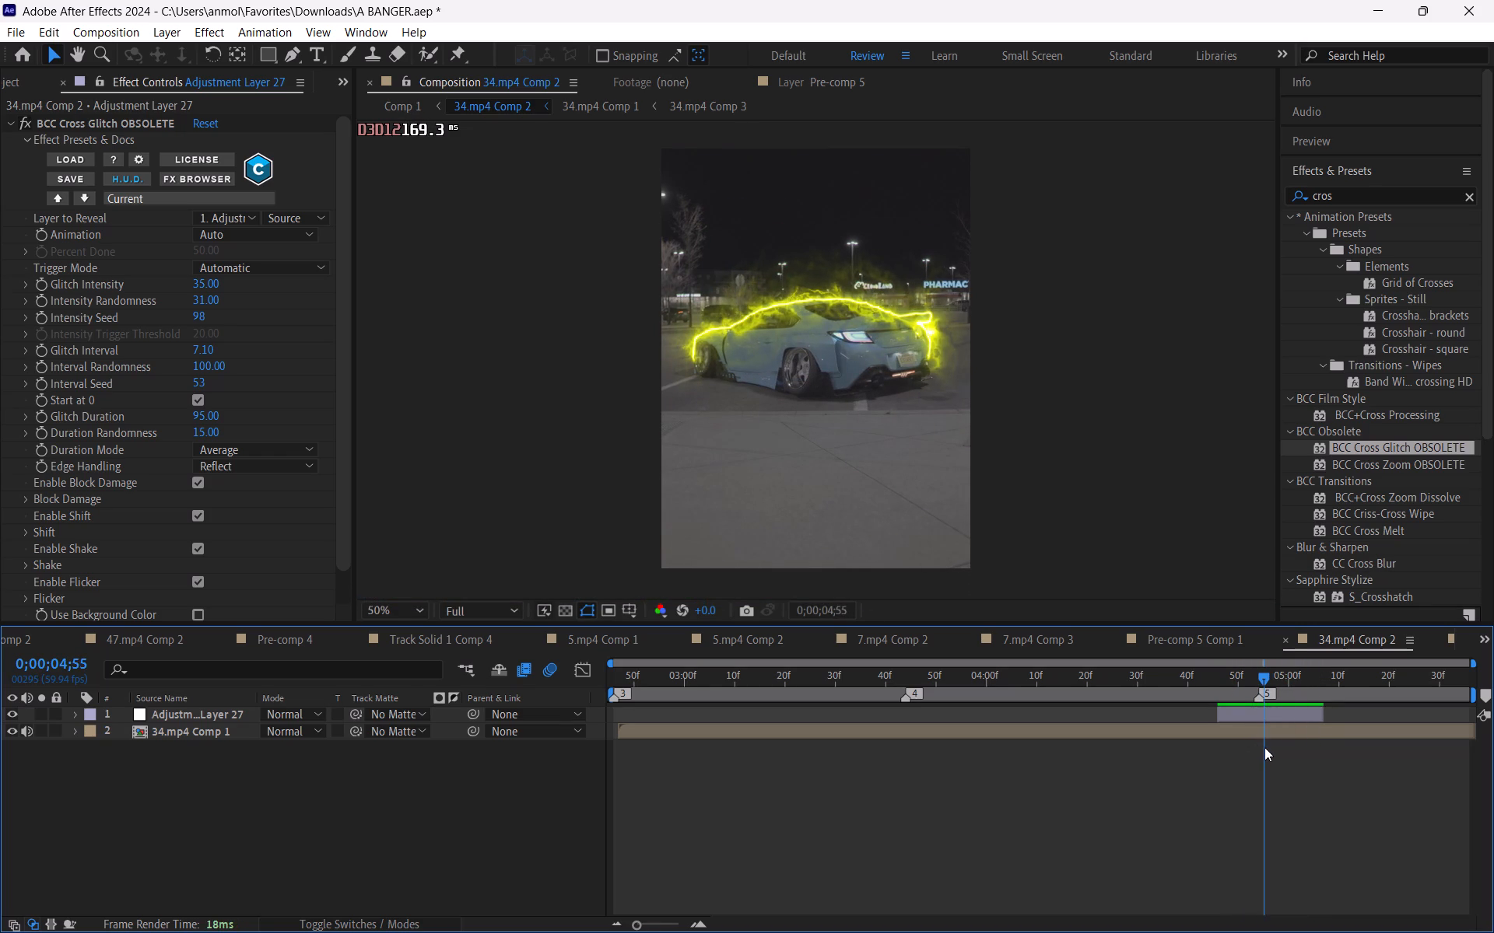
drag(1264, 747, 1271, 751)
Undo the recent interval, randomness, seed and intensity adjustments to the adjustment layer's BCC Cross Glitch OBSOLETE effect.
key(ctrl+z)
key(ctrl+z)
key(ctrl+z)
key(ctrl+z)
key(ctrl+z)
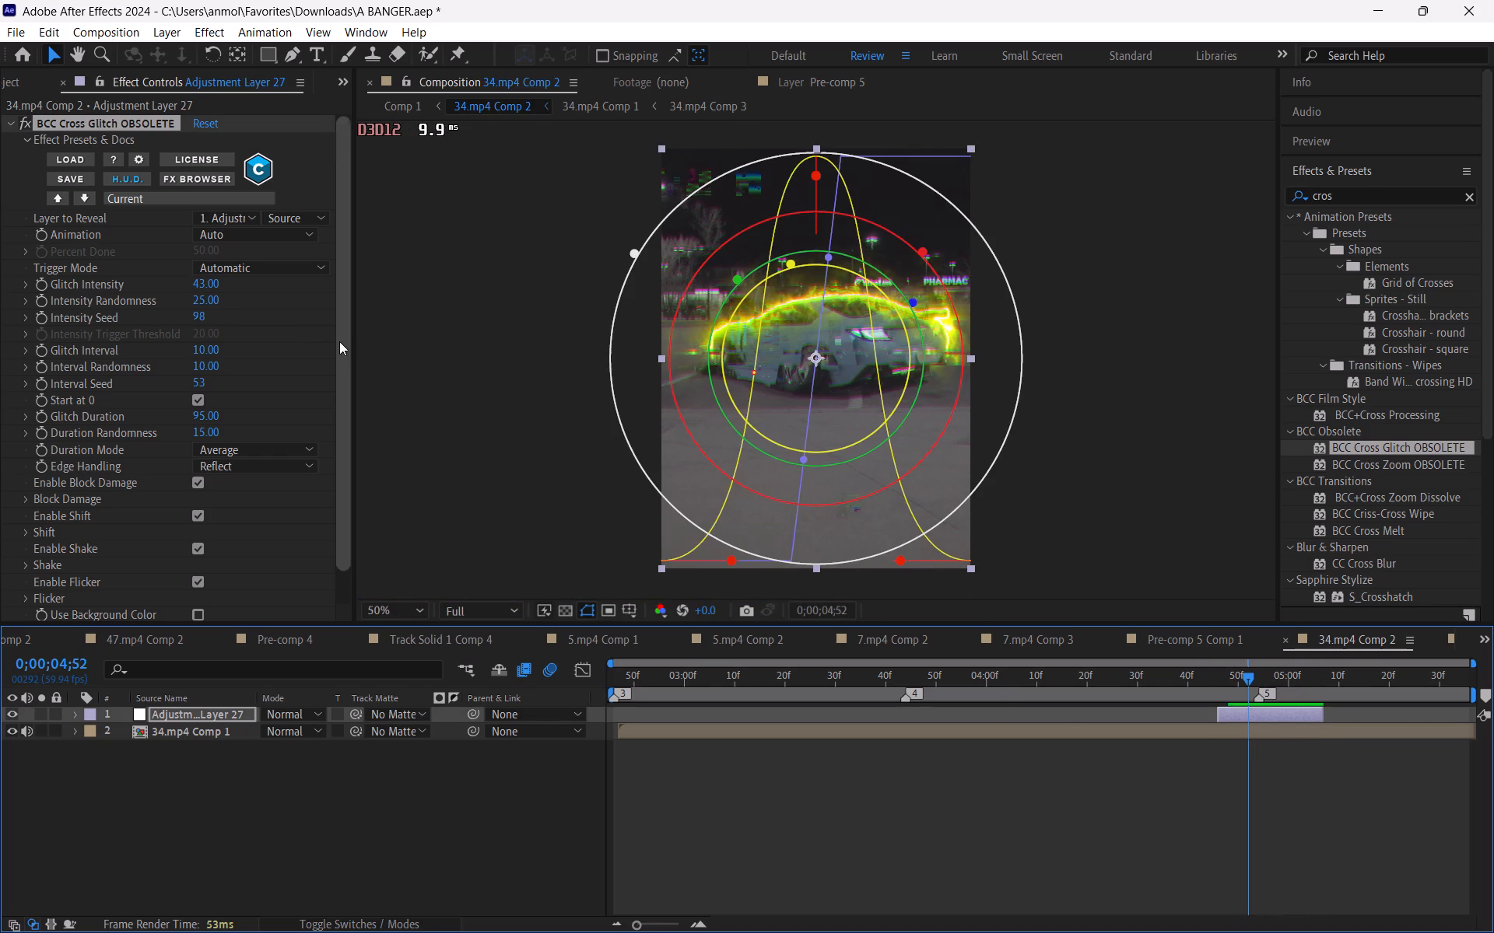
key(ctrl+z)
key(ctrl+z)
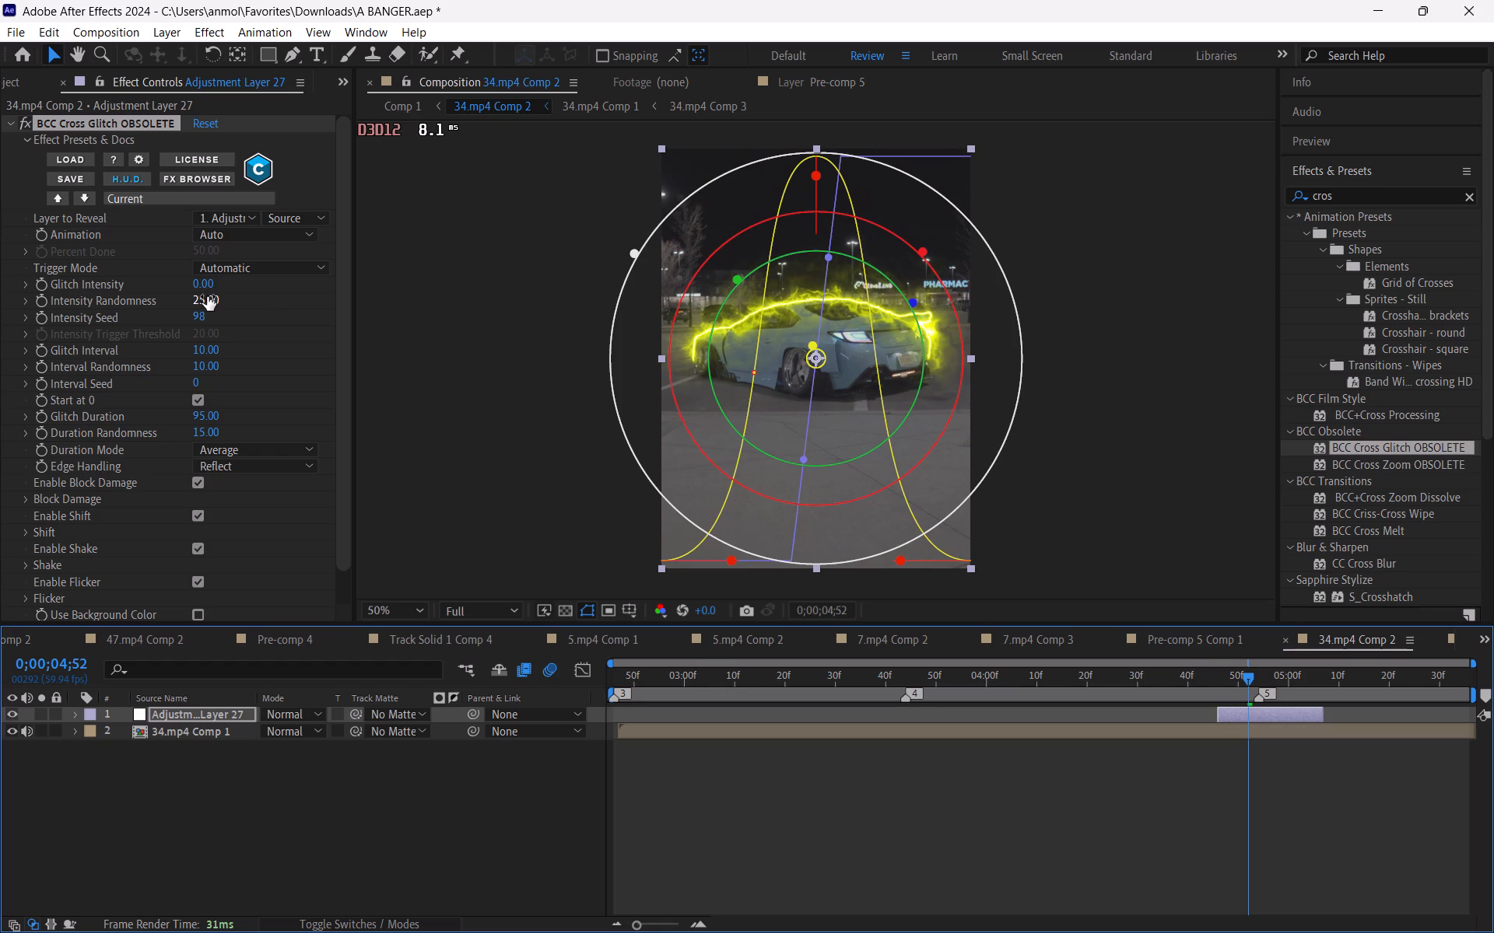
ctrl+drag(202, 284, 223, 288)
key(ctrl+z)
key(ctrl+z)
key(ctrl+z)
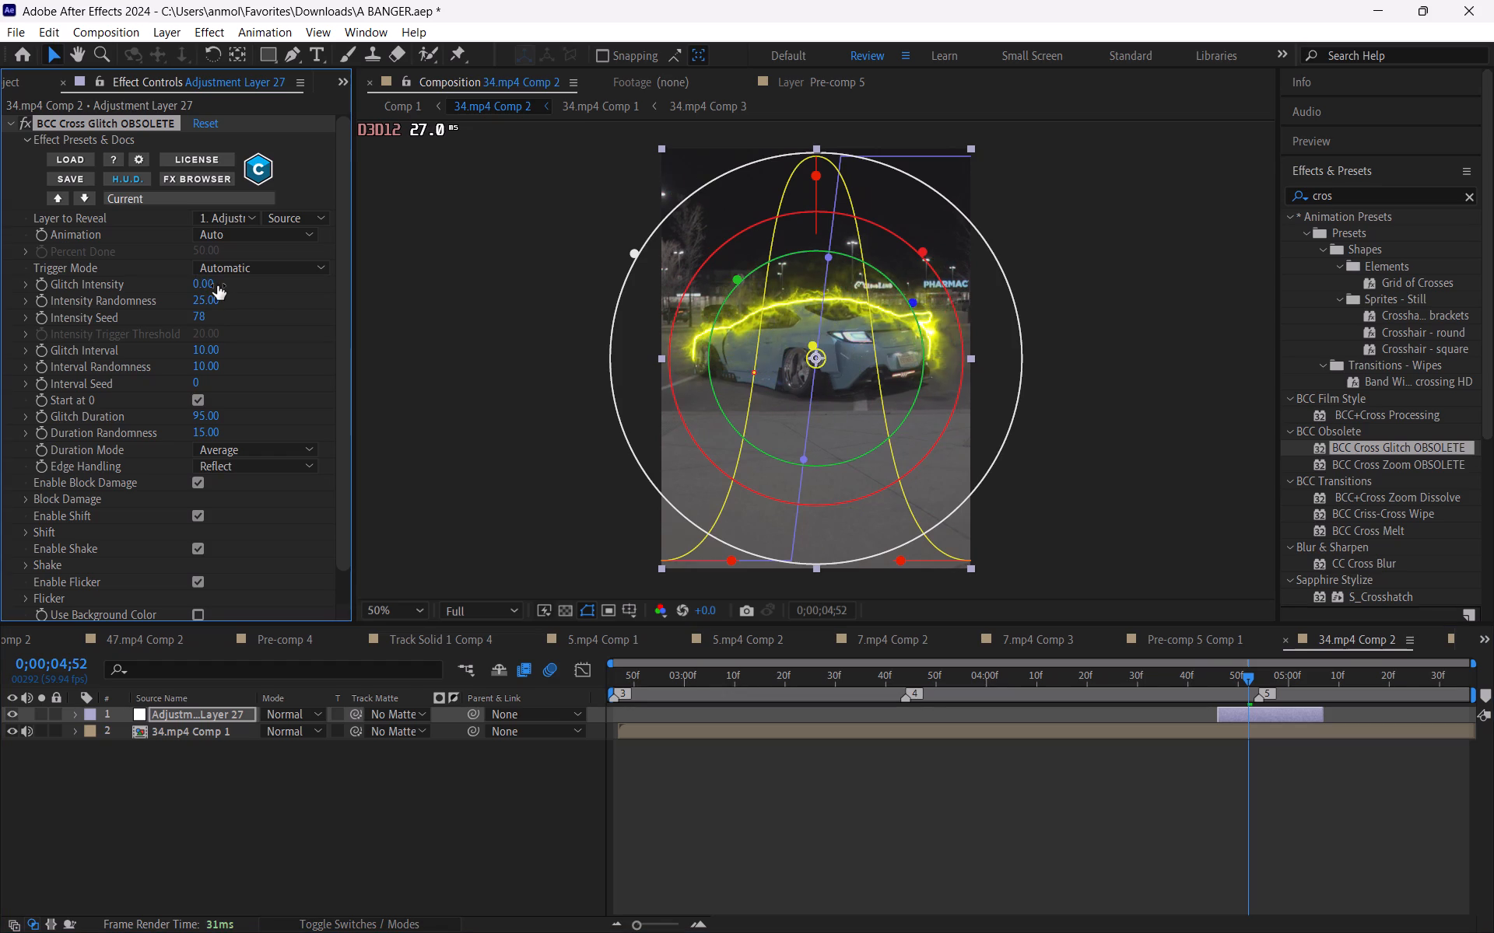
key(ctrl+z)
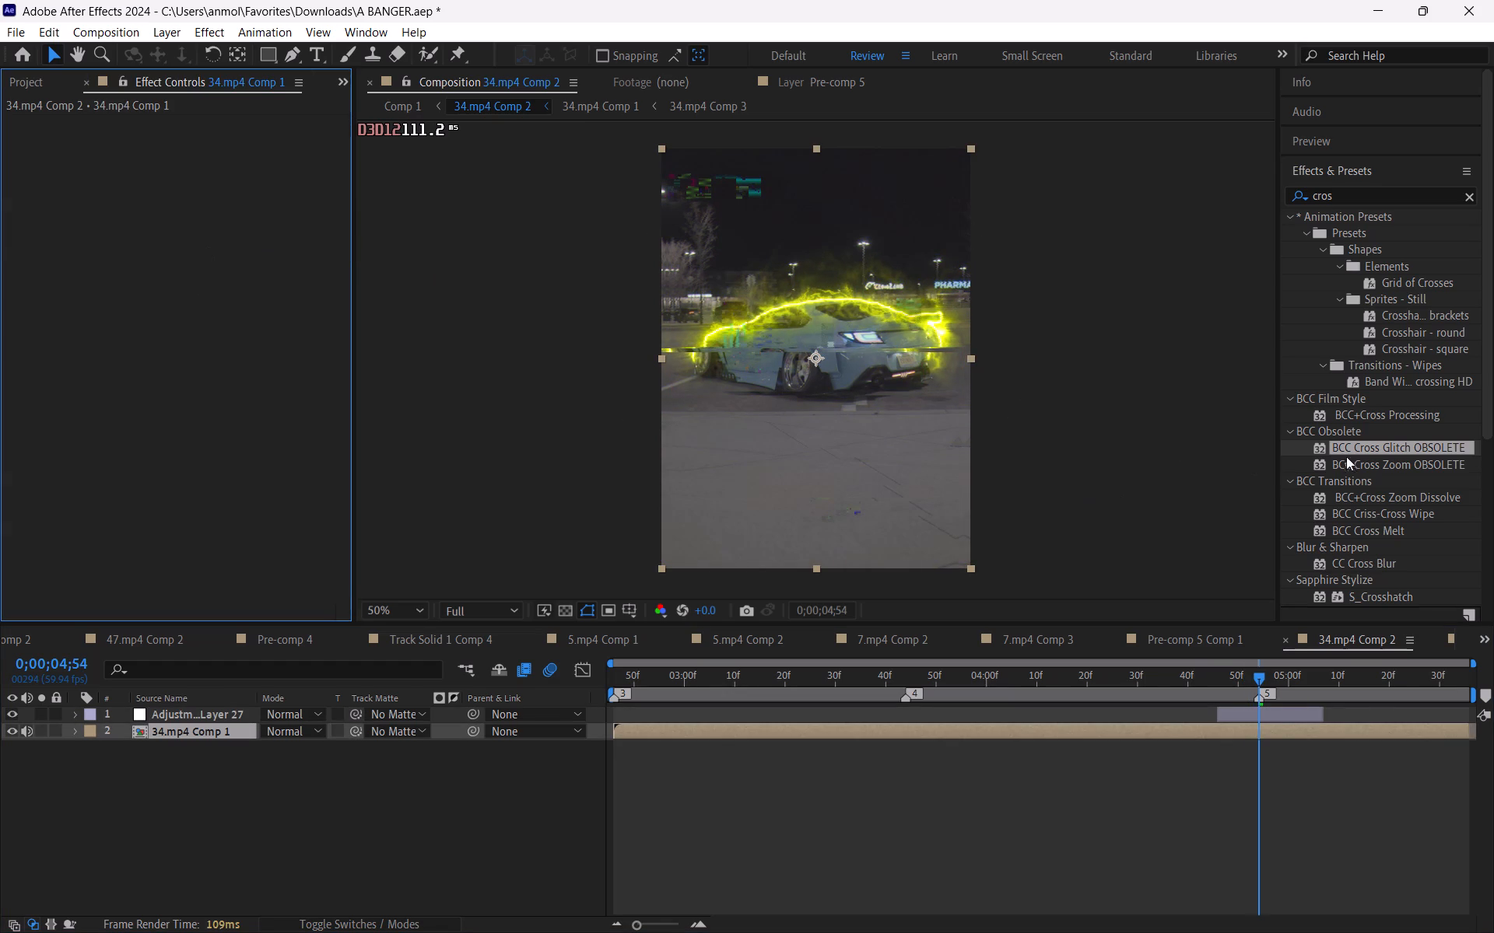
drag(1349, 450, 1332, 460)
In Comp 1, copy the BCC Cross Glitch OBSOLETE effect from Adjustment Layer 26 and delete it from that layer.
click(420, 114)
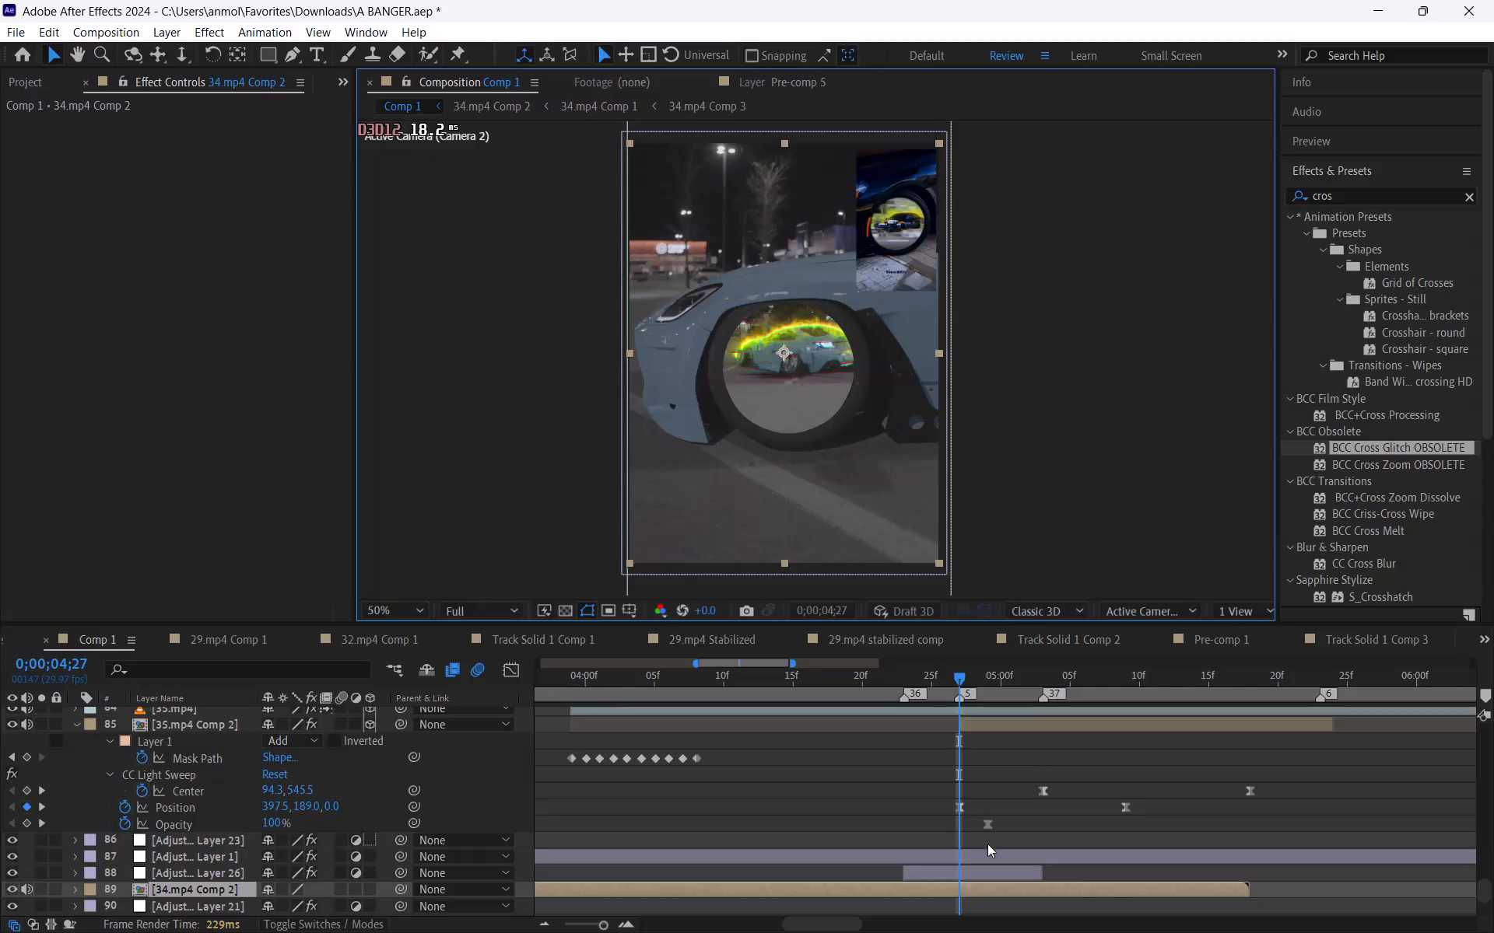
click(1000, 870)
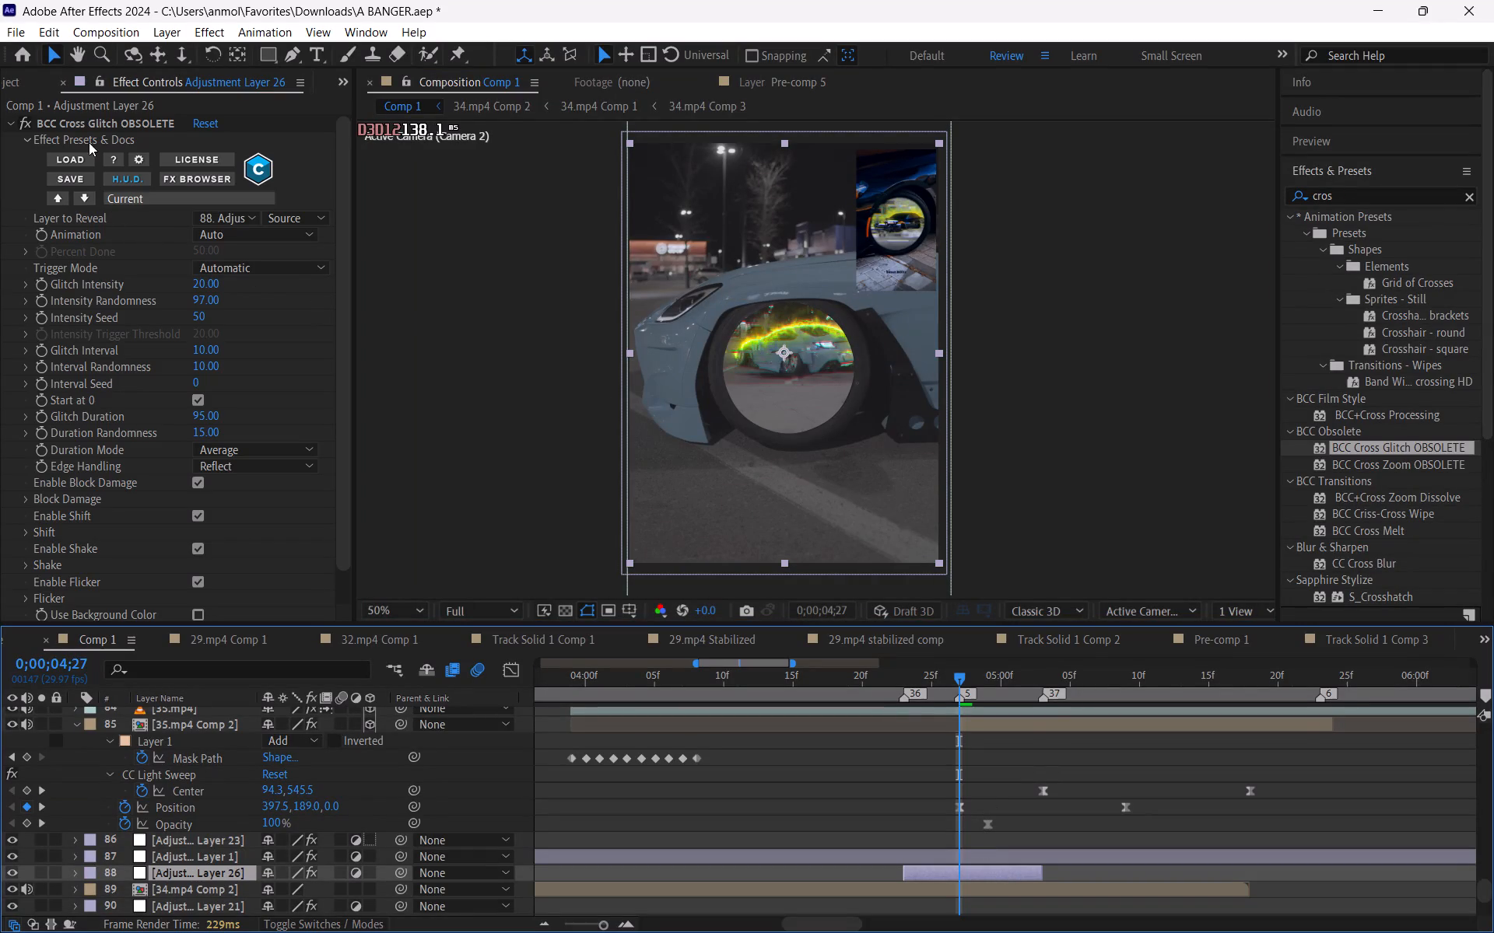
click(85, 116)
click(85, 117)
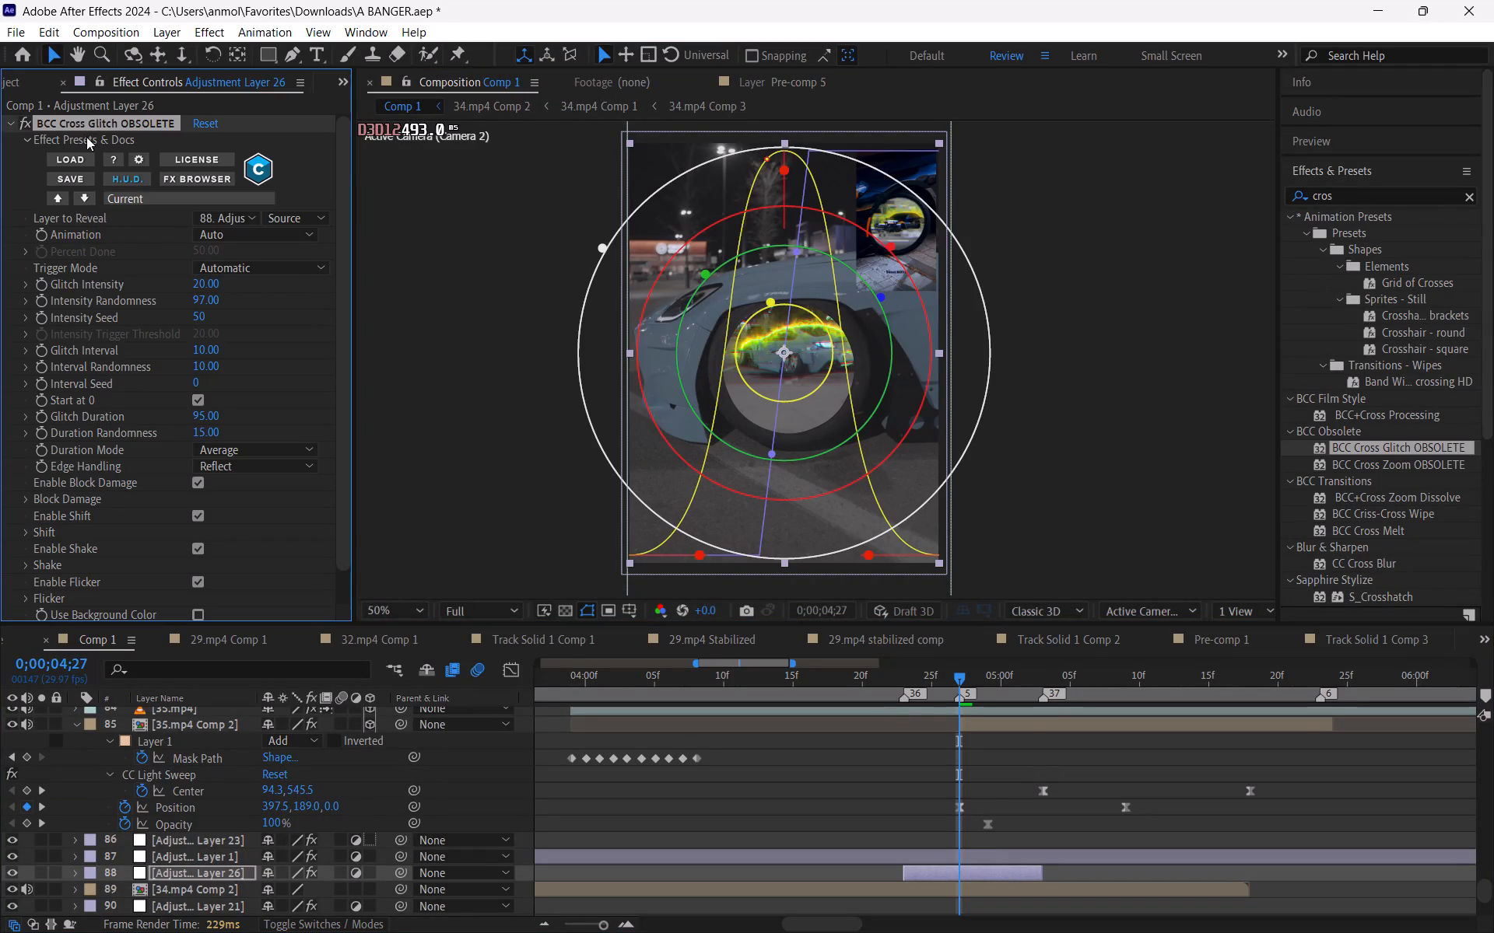
key(ctrl+c)
key(ctrl+c)
key(Delete)
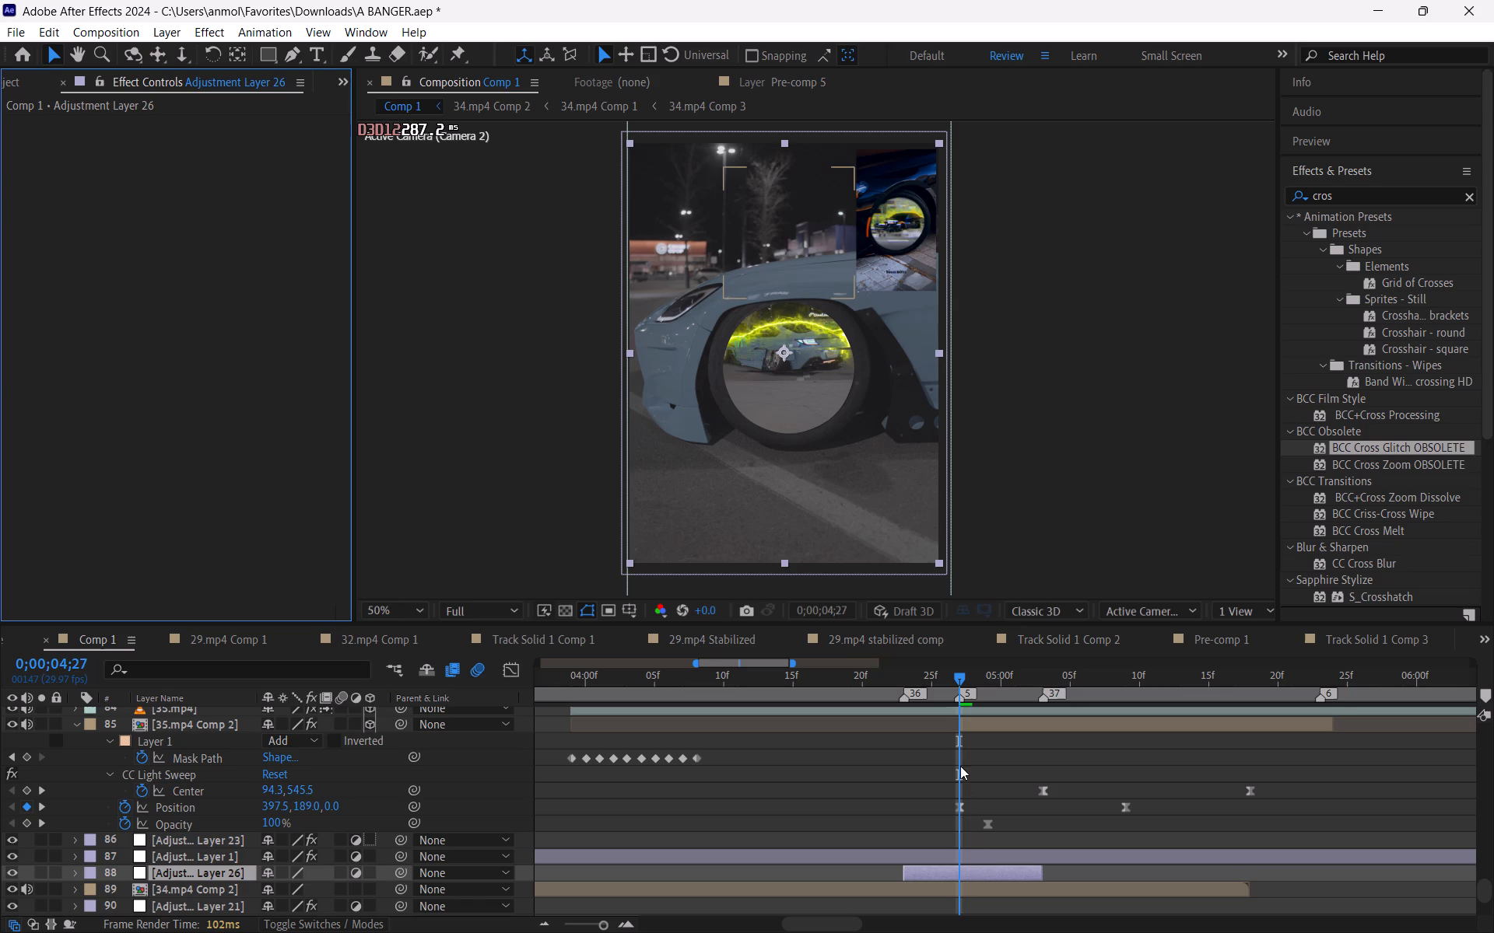
Return to 0;00;04;23 in Comp 1 and select the 34.mp4 Comp 2 layer.
click(906, 678)
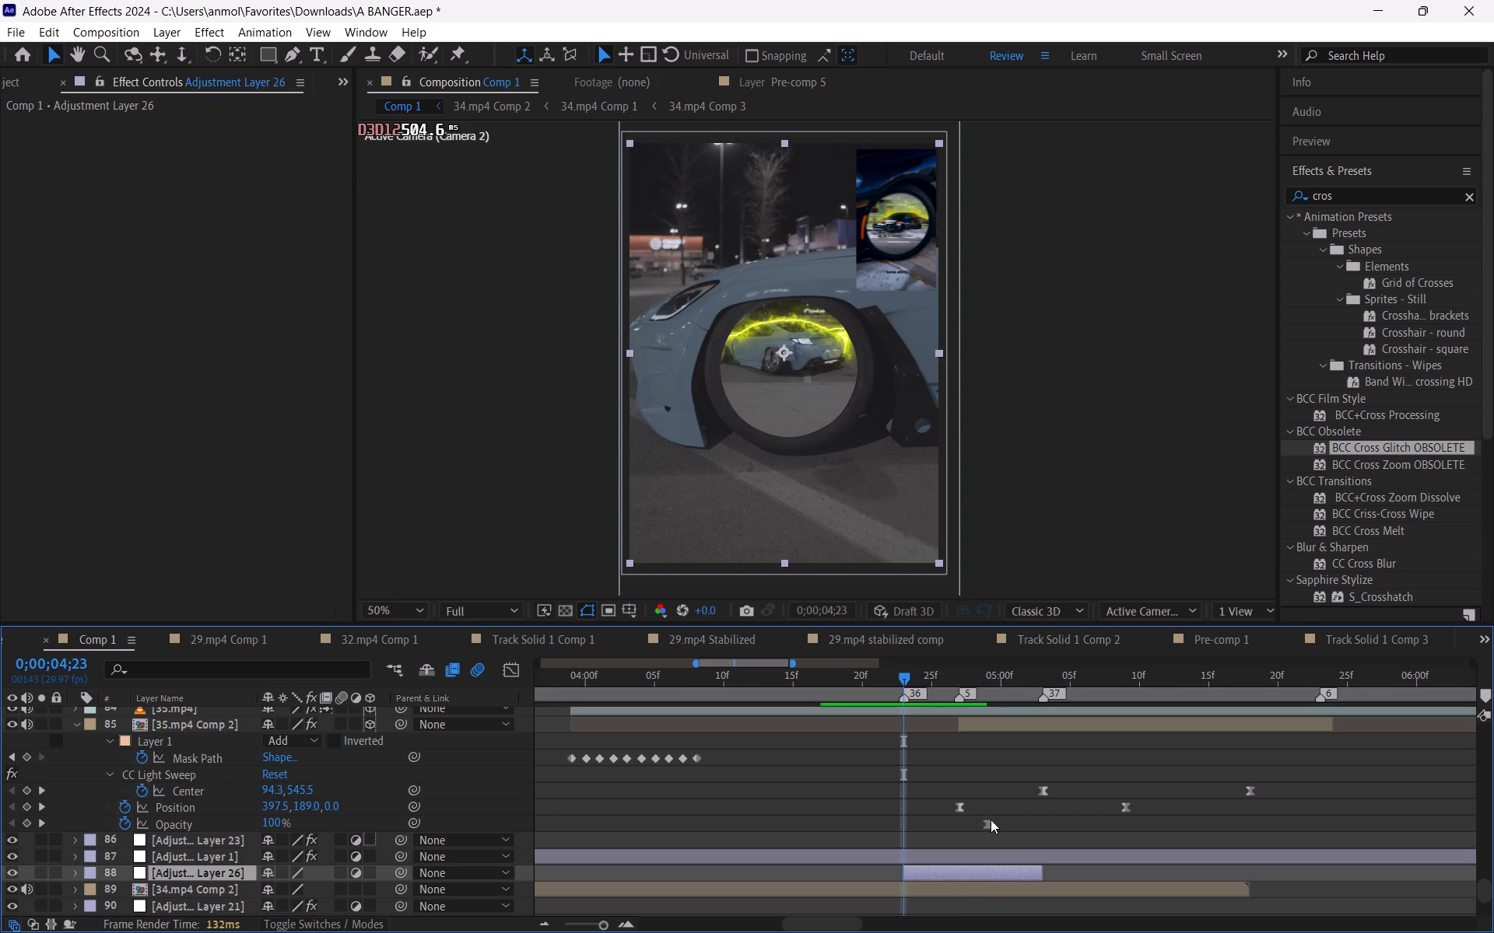
click(1016, 894)
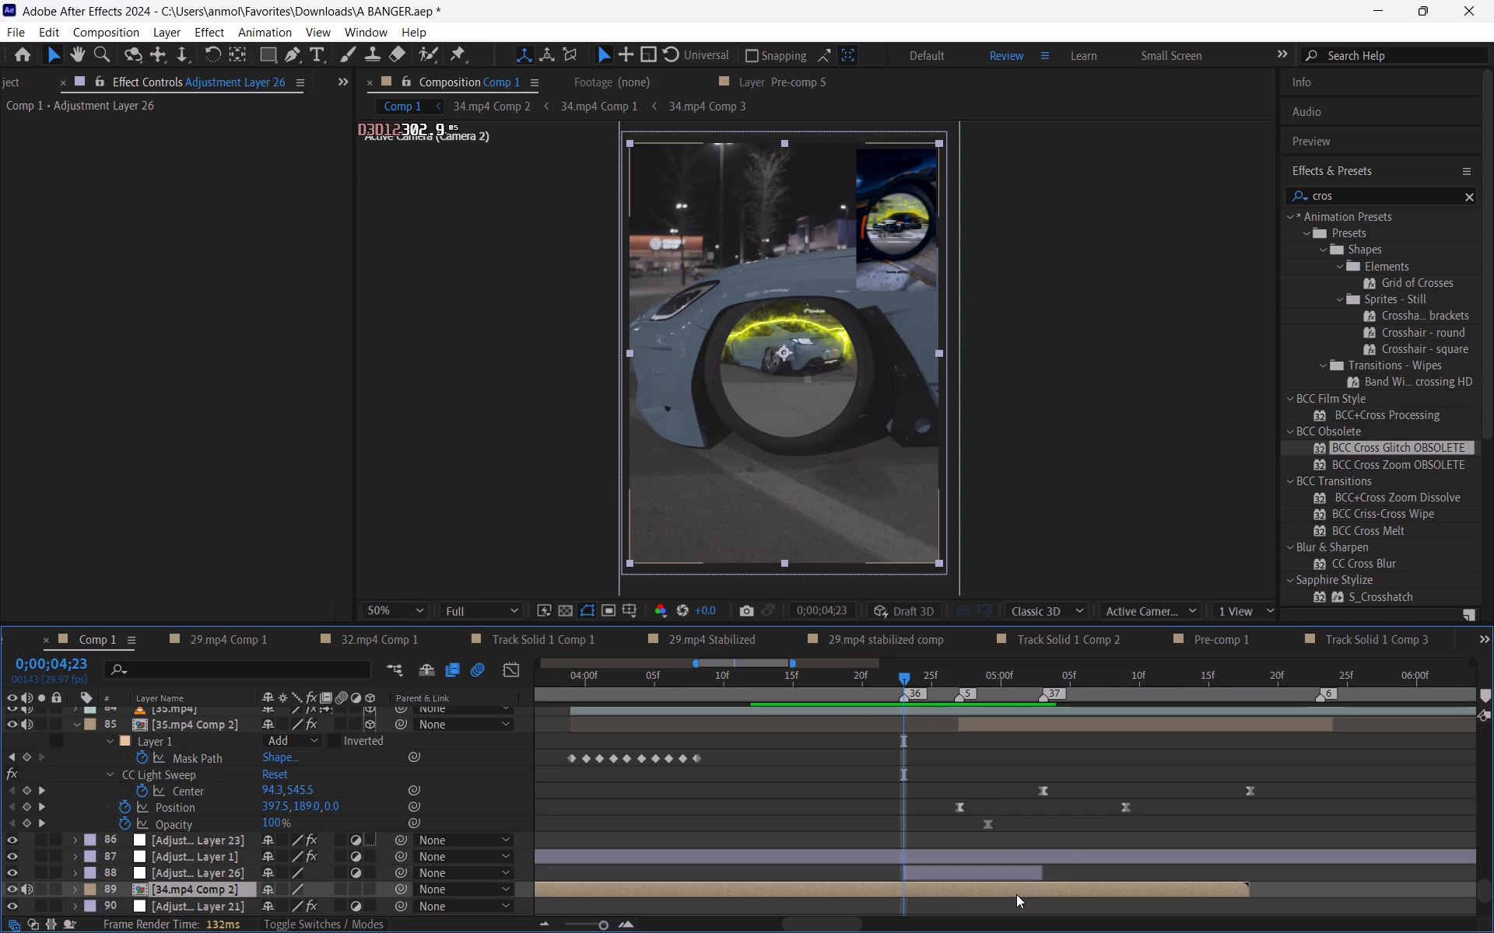
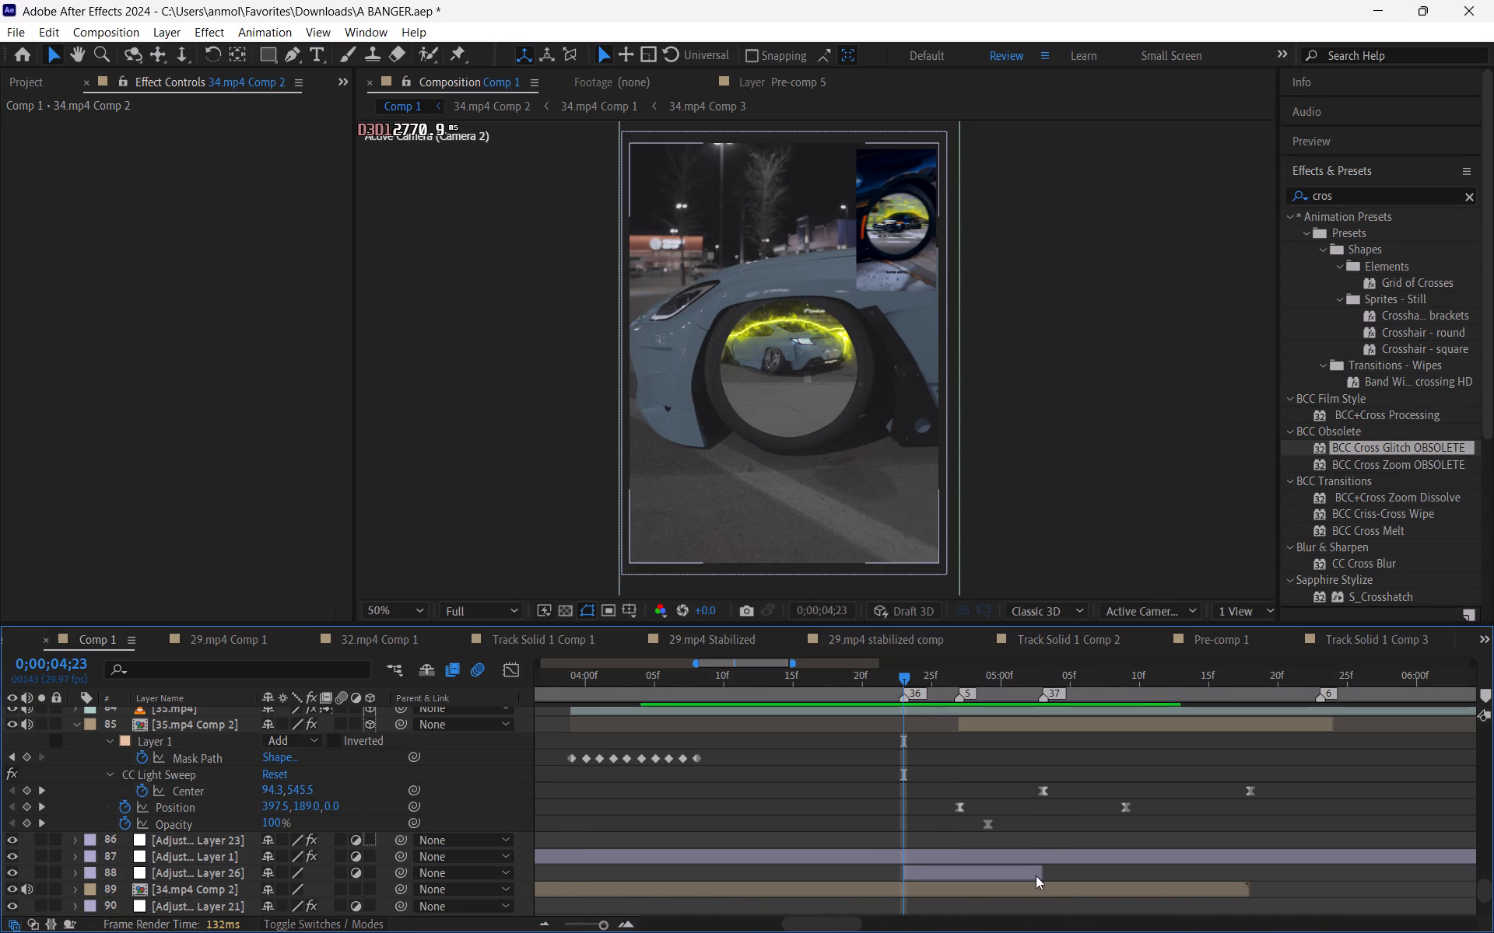
In 34.mp4 Comp 2, replace Adjustment Layer 27's BCC Cross Glitch OBSOLETE effect with the copied version, starting at 0;00;04;46.
click(1036, 877)
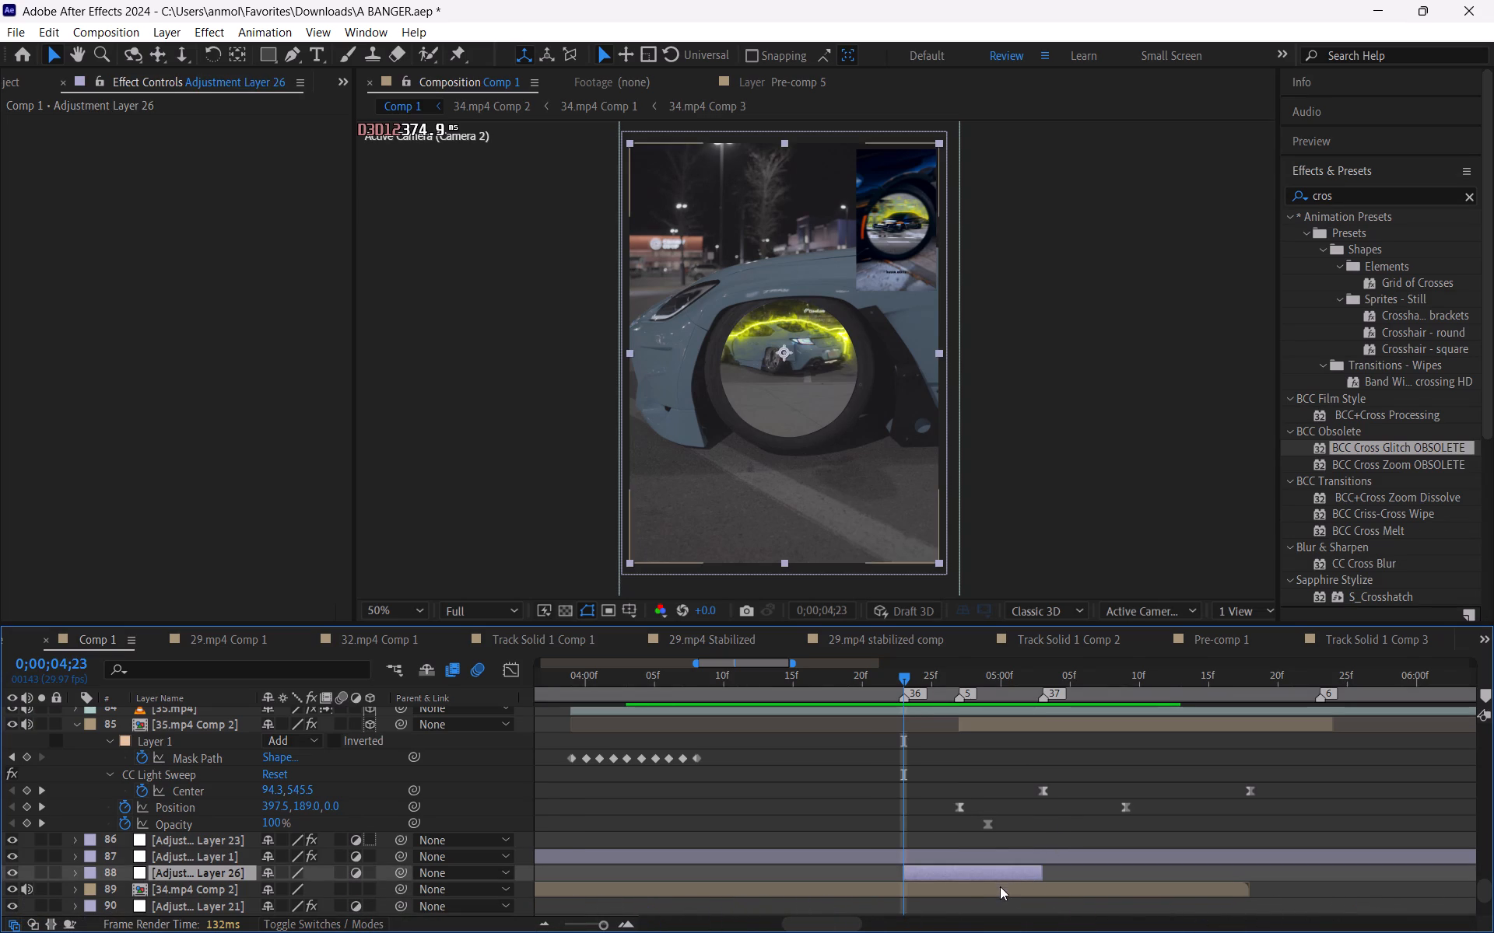
click(1041, 676)
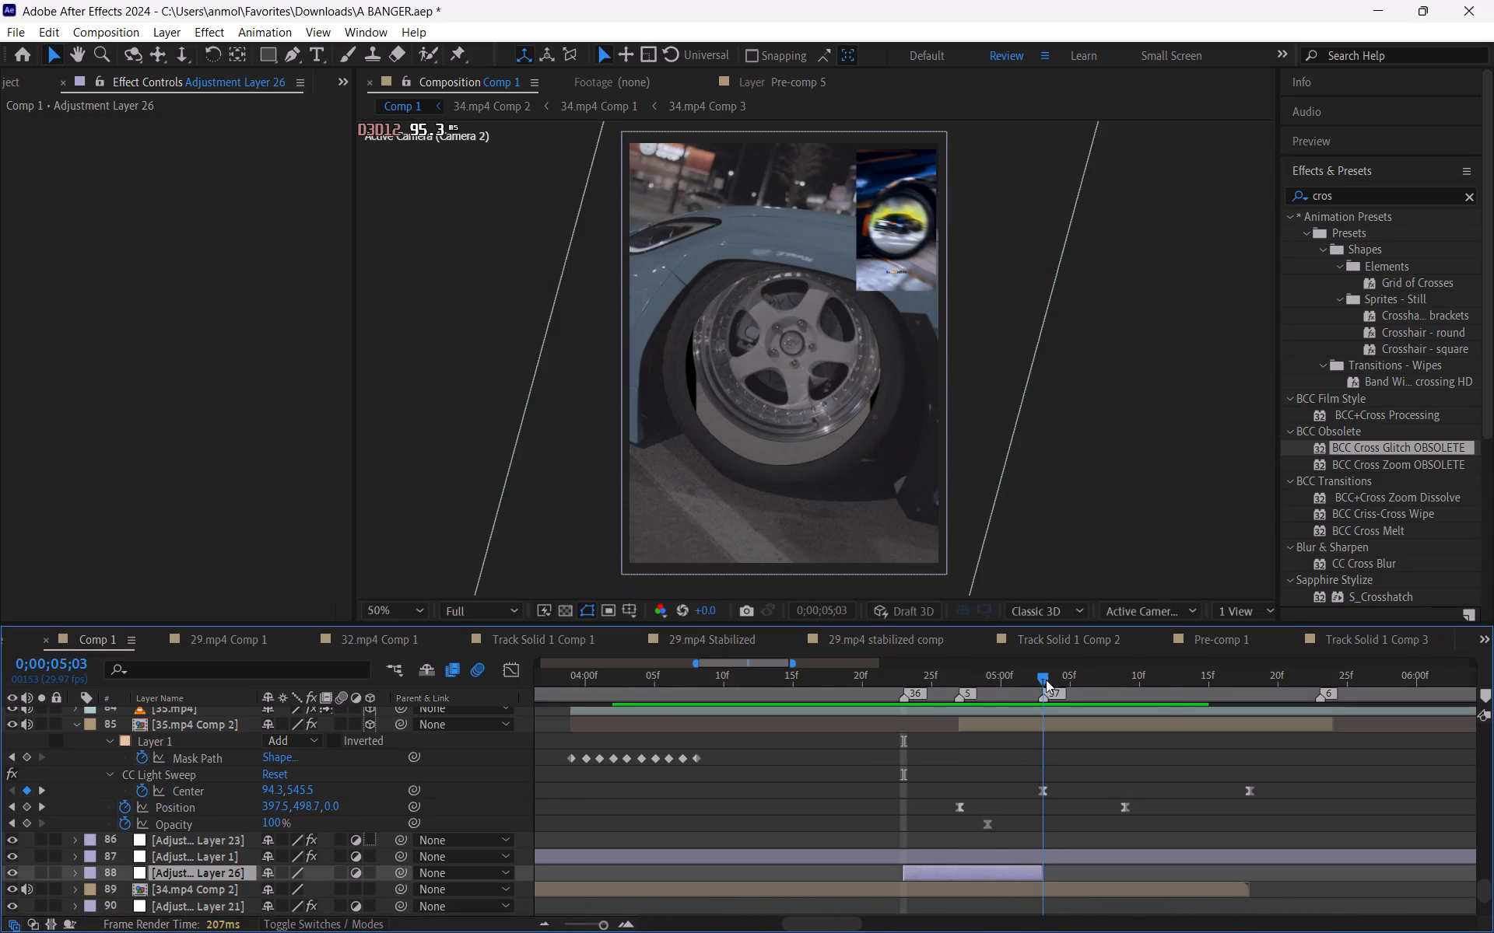
double_click(1062, 882)
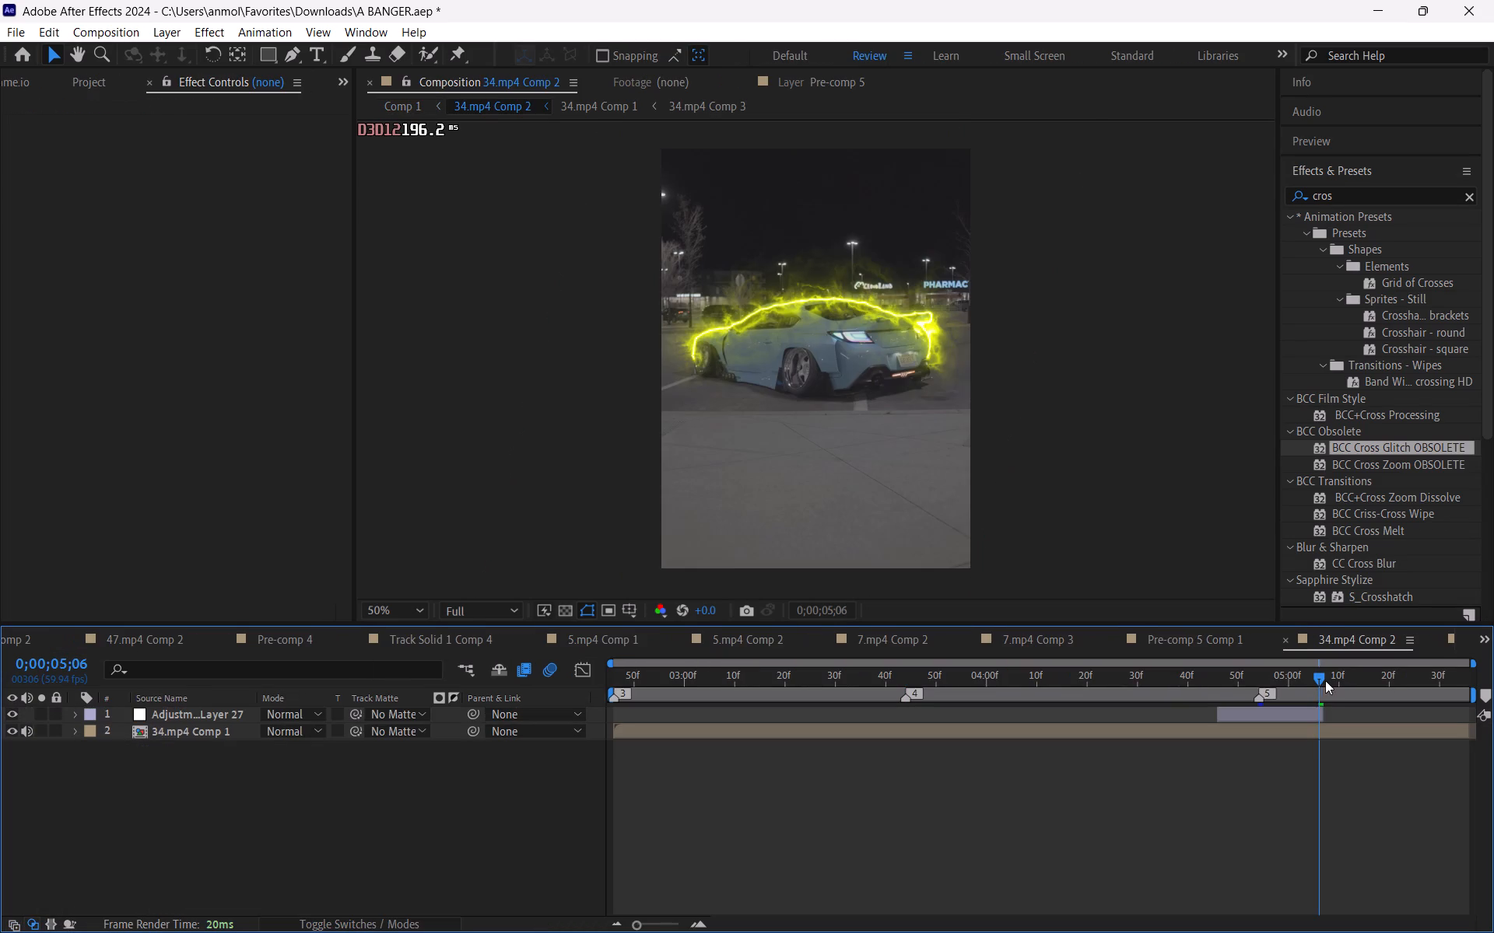
click(1325, 718)
drag(1316, 677, 1254, 690)
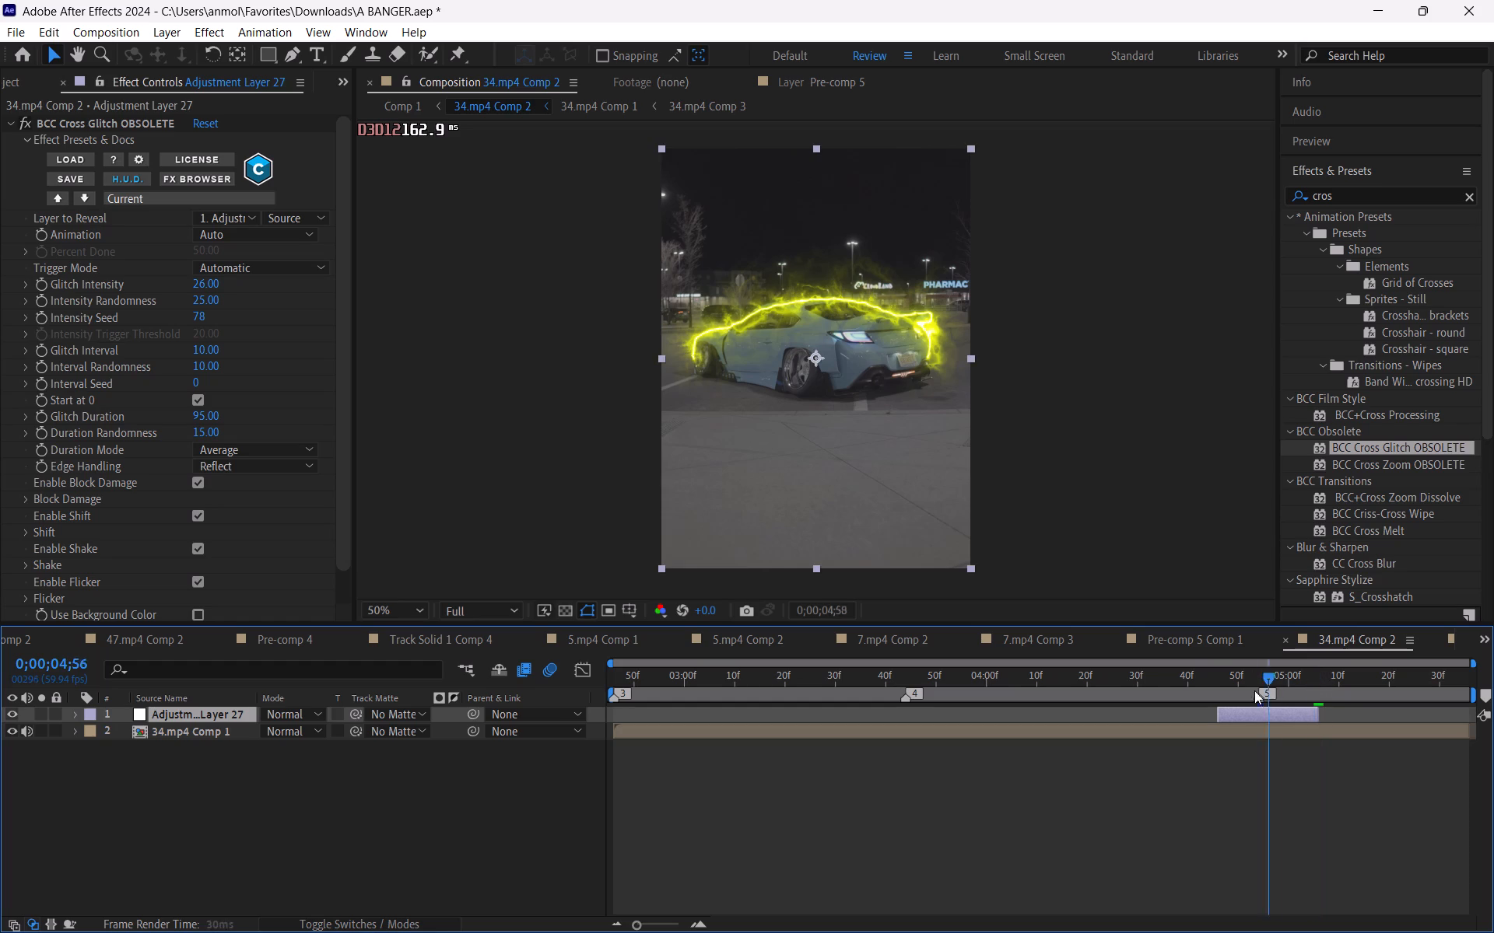
drag(1254, 690, 1215, 694)
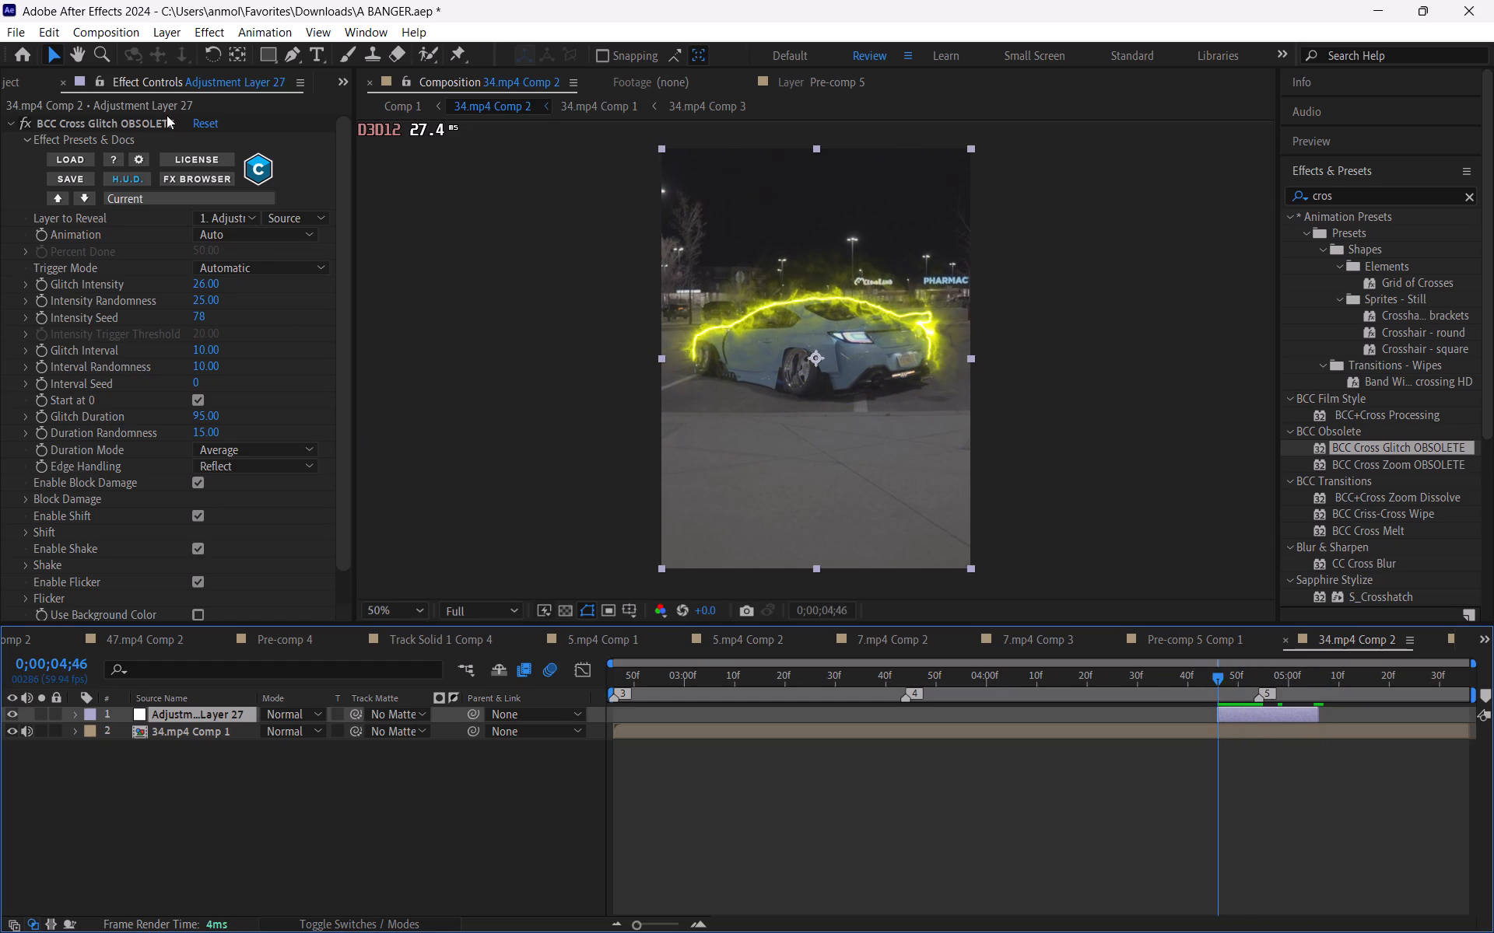
click(163, 129)
key(Delete)
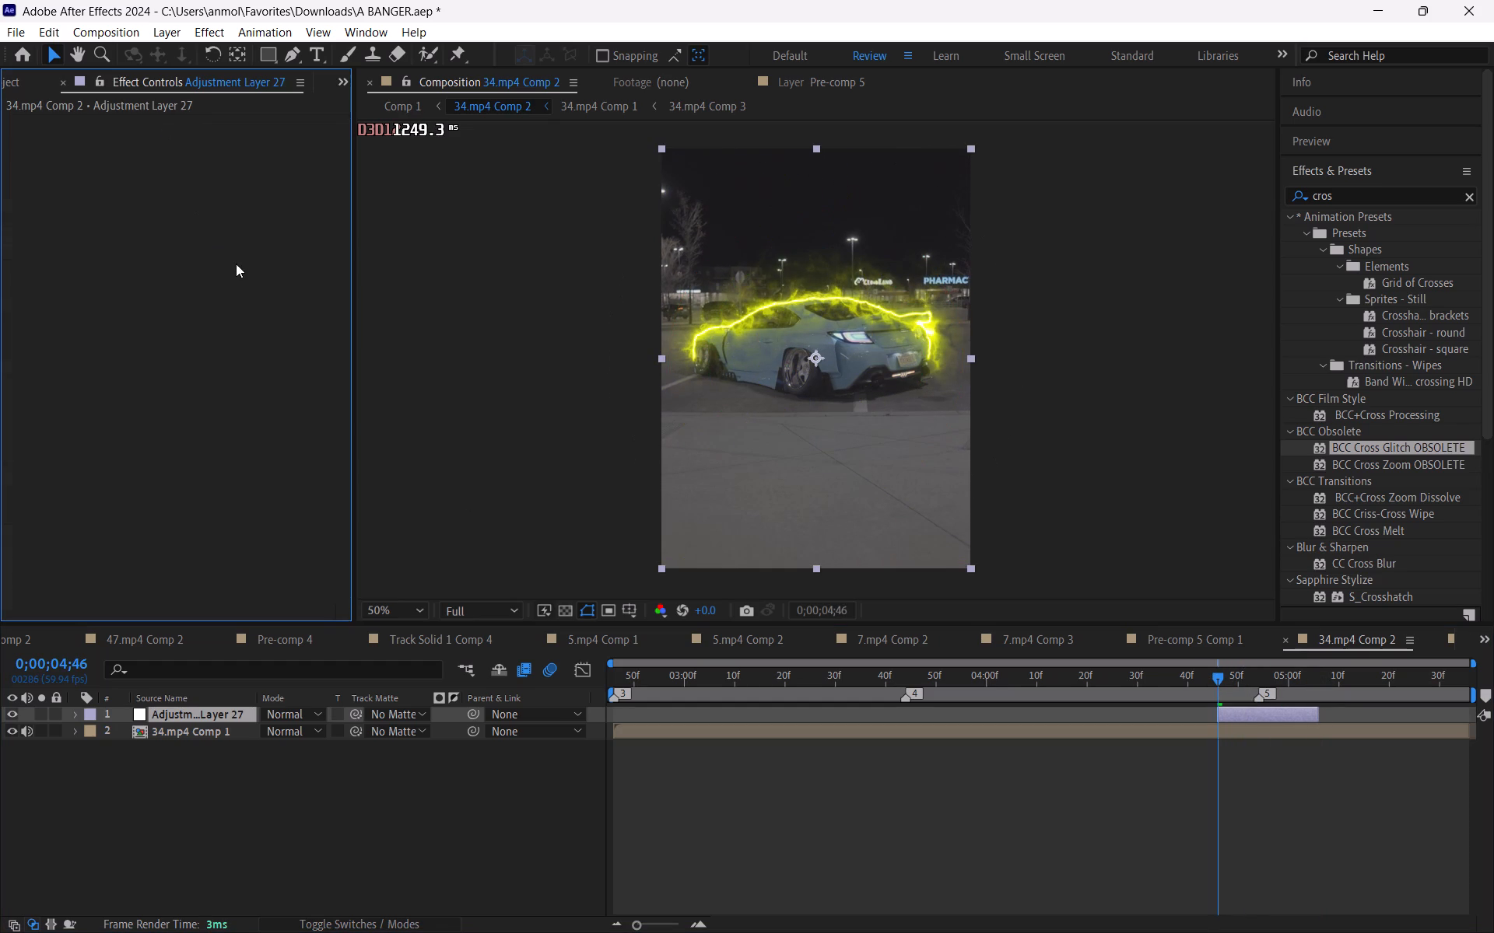
key(ctrl+v)
drag(1310, 847, 1298, 835)
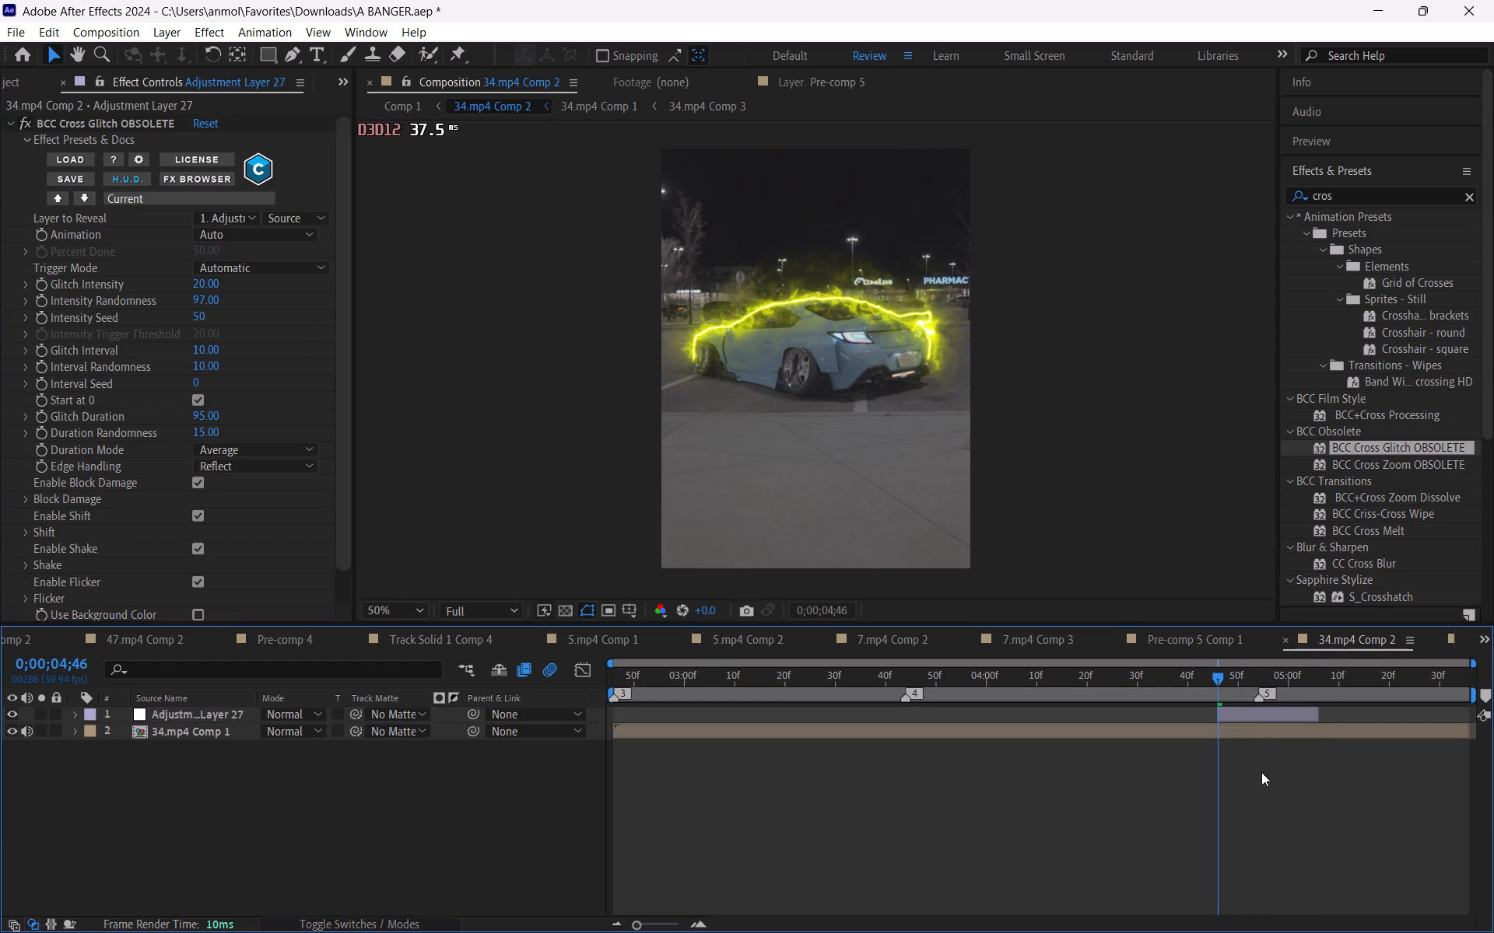
Check the pasted glitch between 0;00;04;46 and 0;00;04;58, and set its Intensity Seed to 100.
drag(1220, 676, 1250, 683)
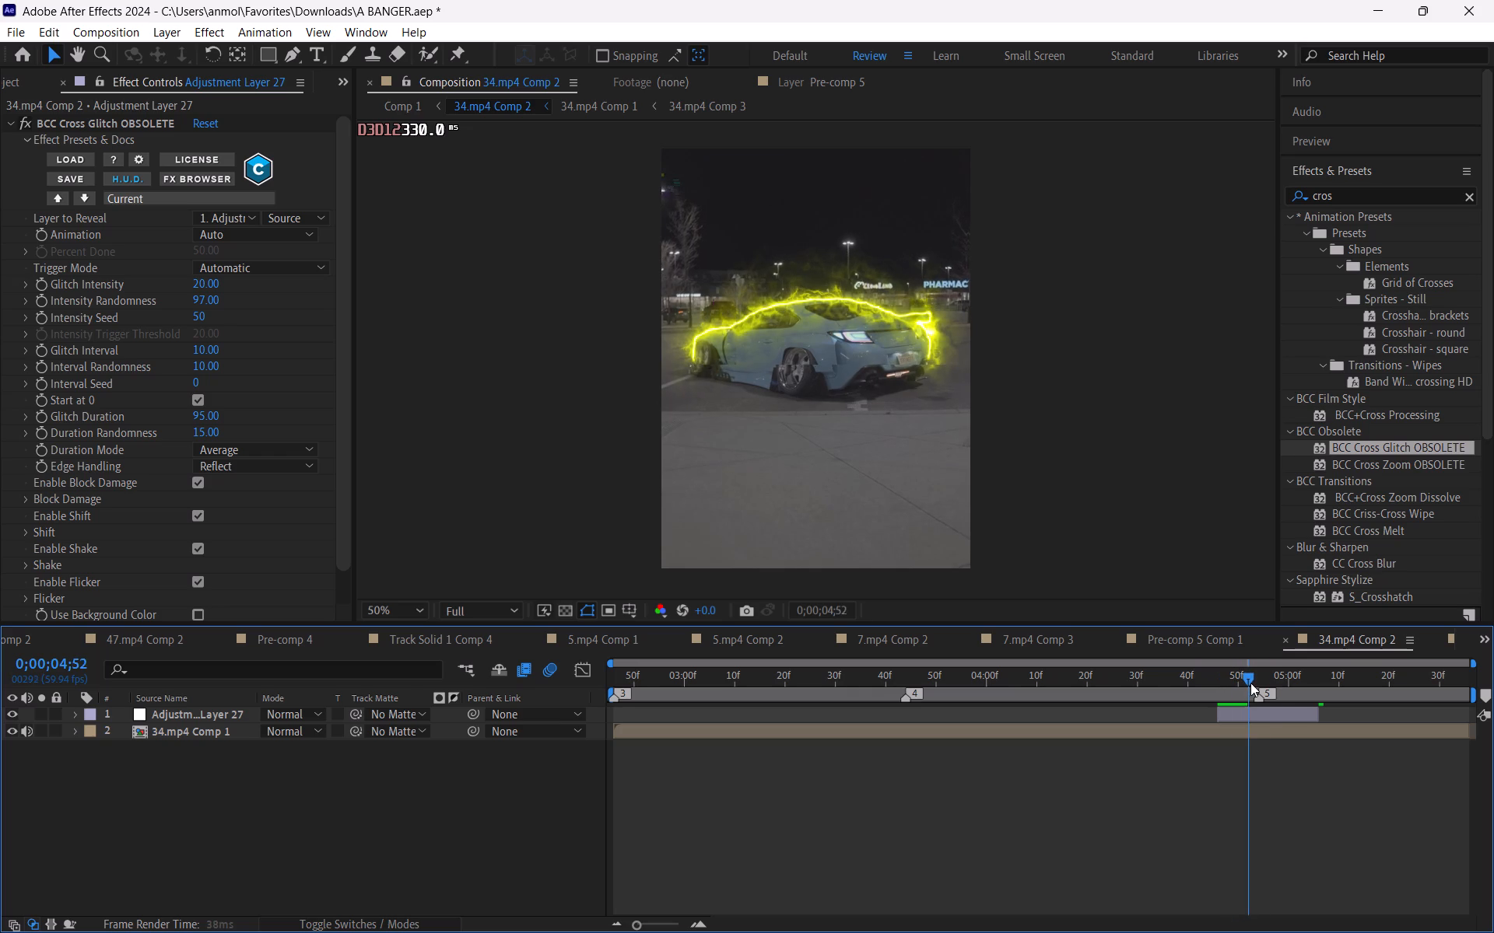
drag(1250, 683, 1276, 739)
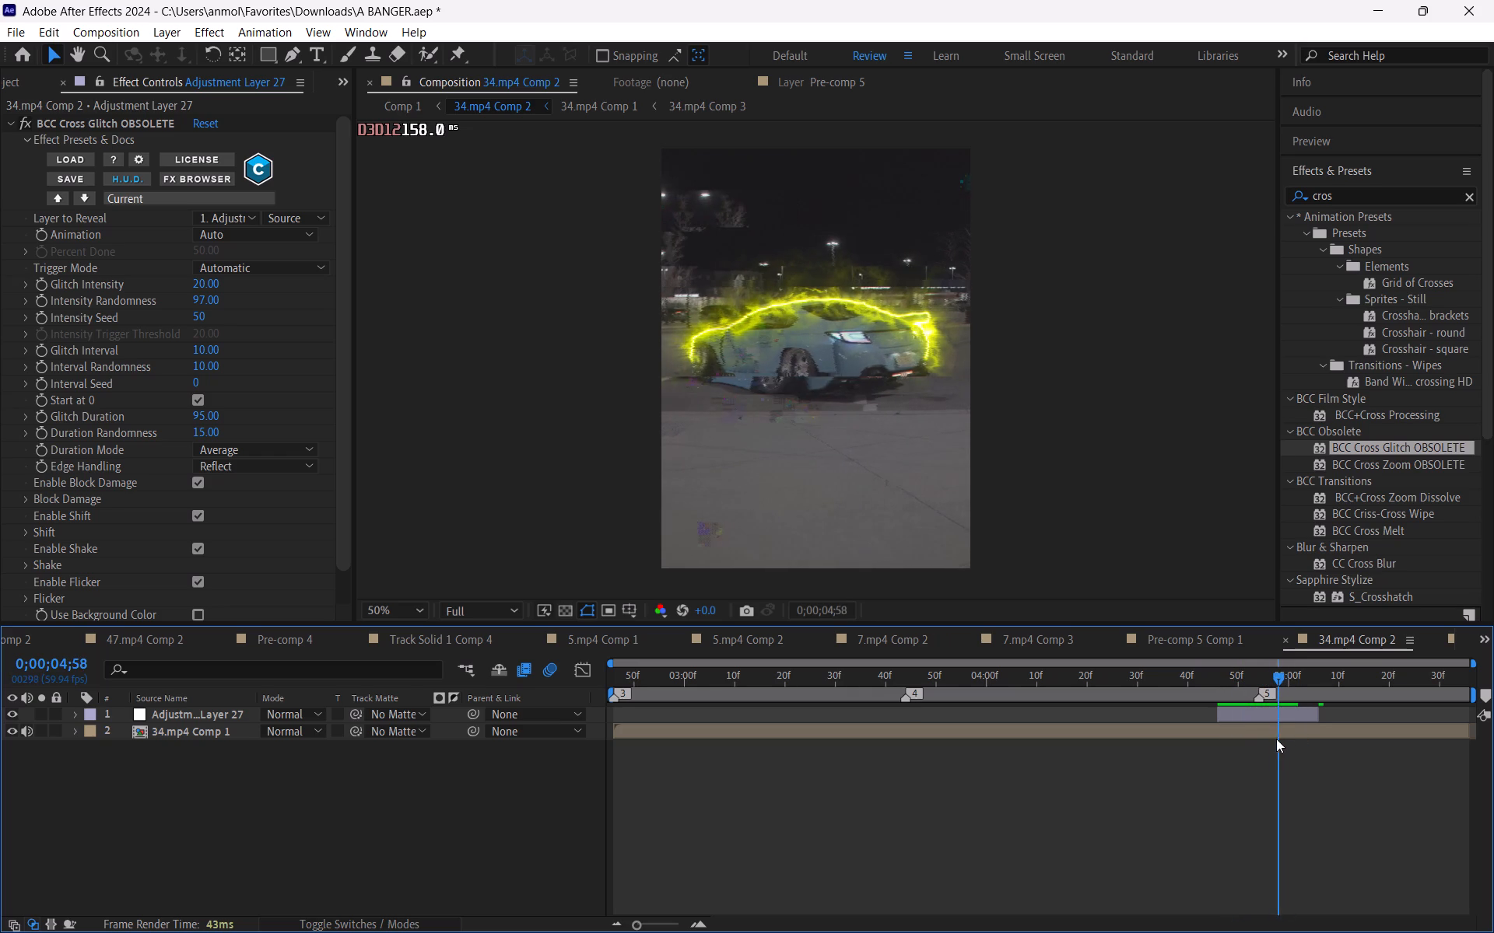
drag(1276, 739, 1274, 743)
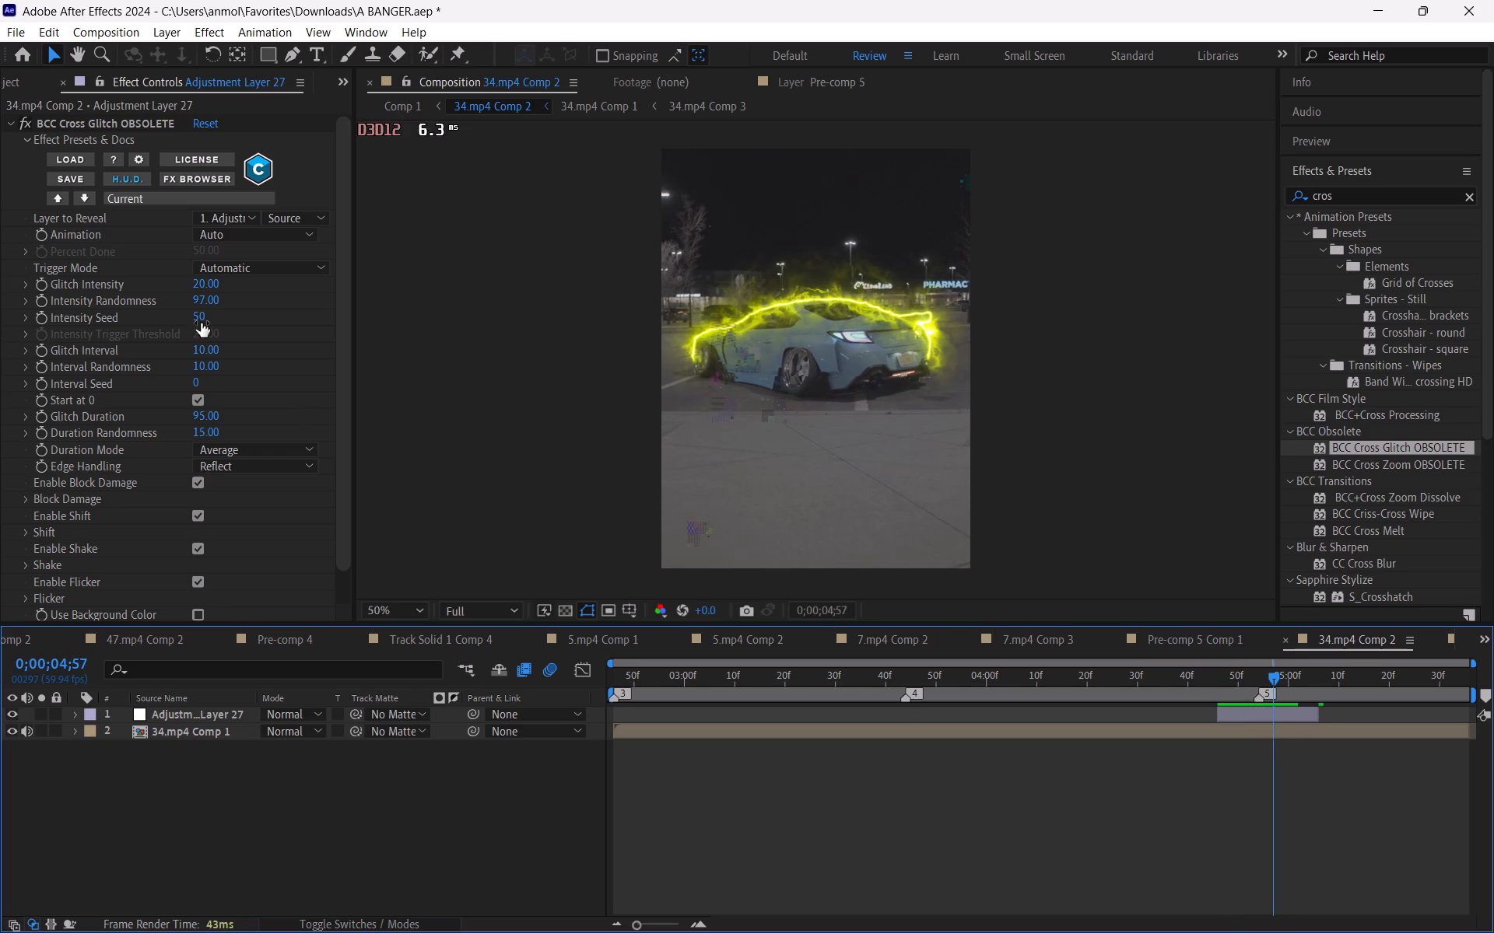
drag(202, 321, 286, 337)
Review the reseeded glitch frames on Adjustment Layer 27 from about 0;00;04;46 to 0;00;04;57.
click(1282, 932)
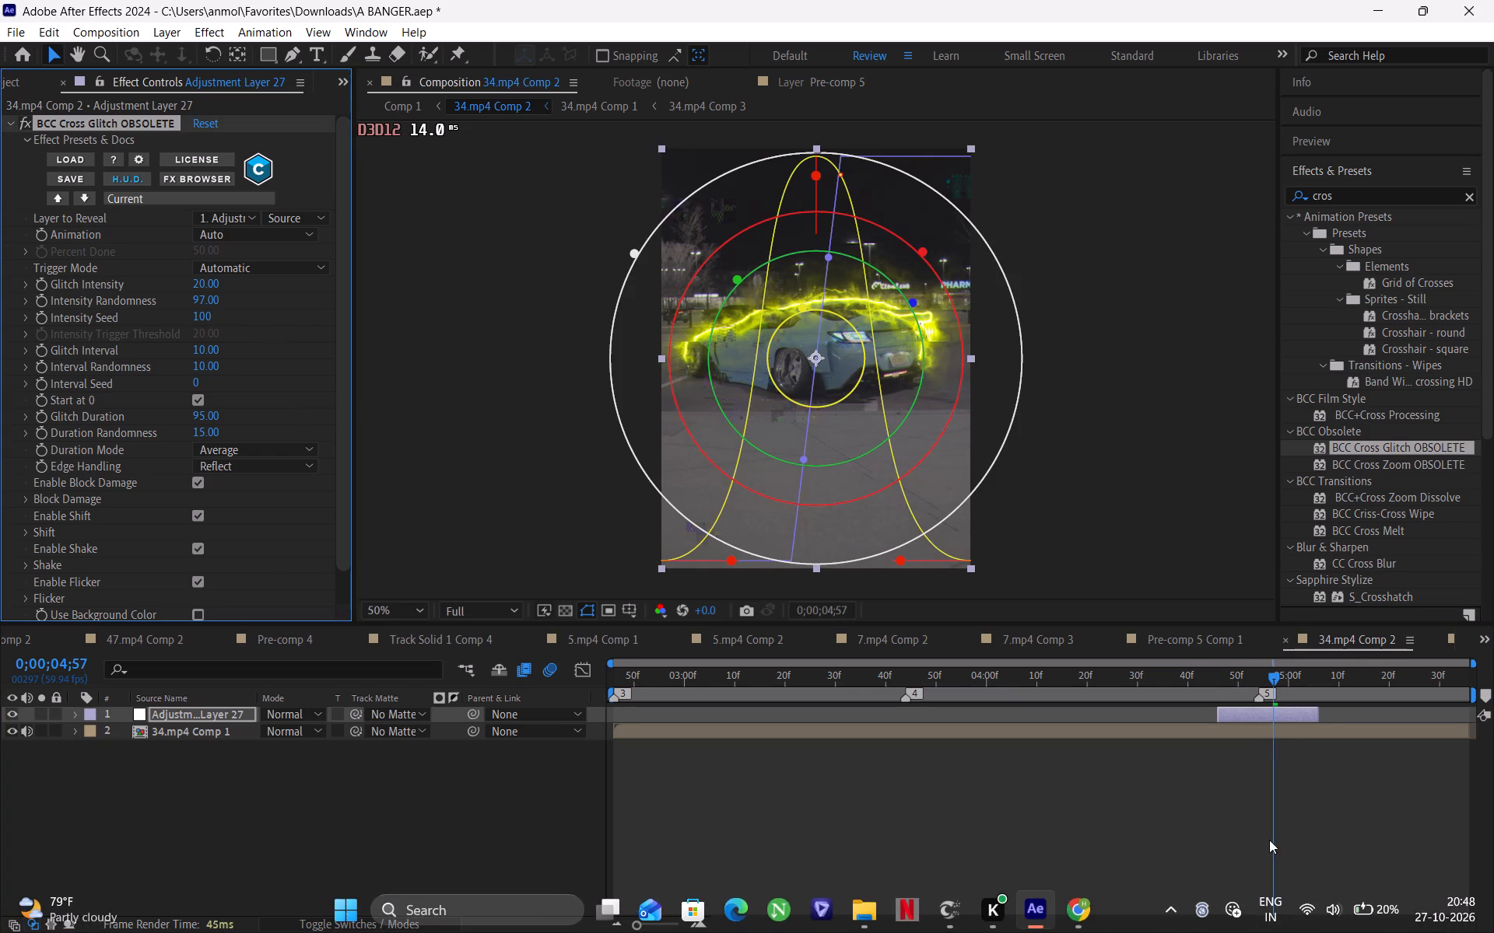
drag(1236, 680, 1086, 753)
click(1074, 787)
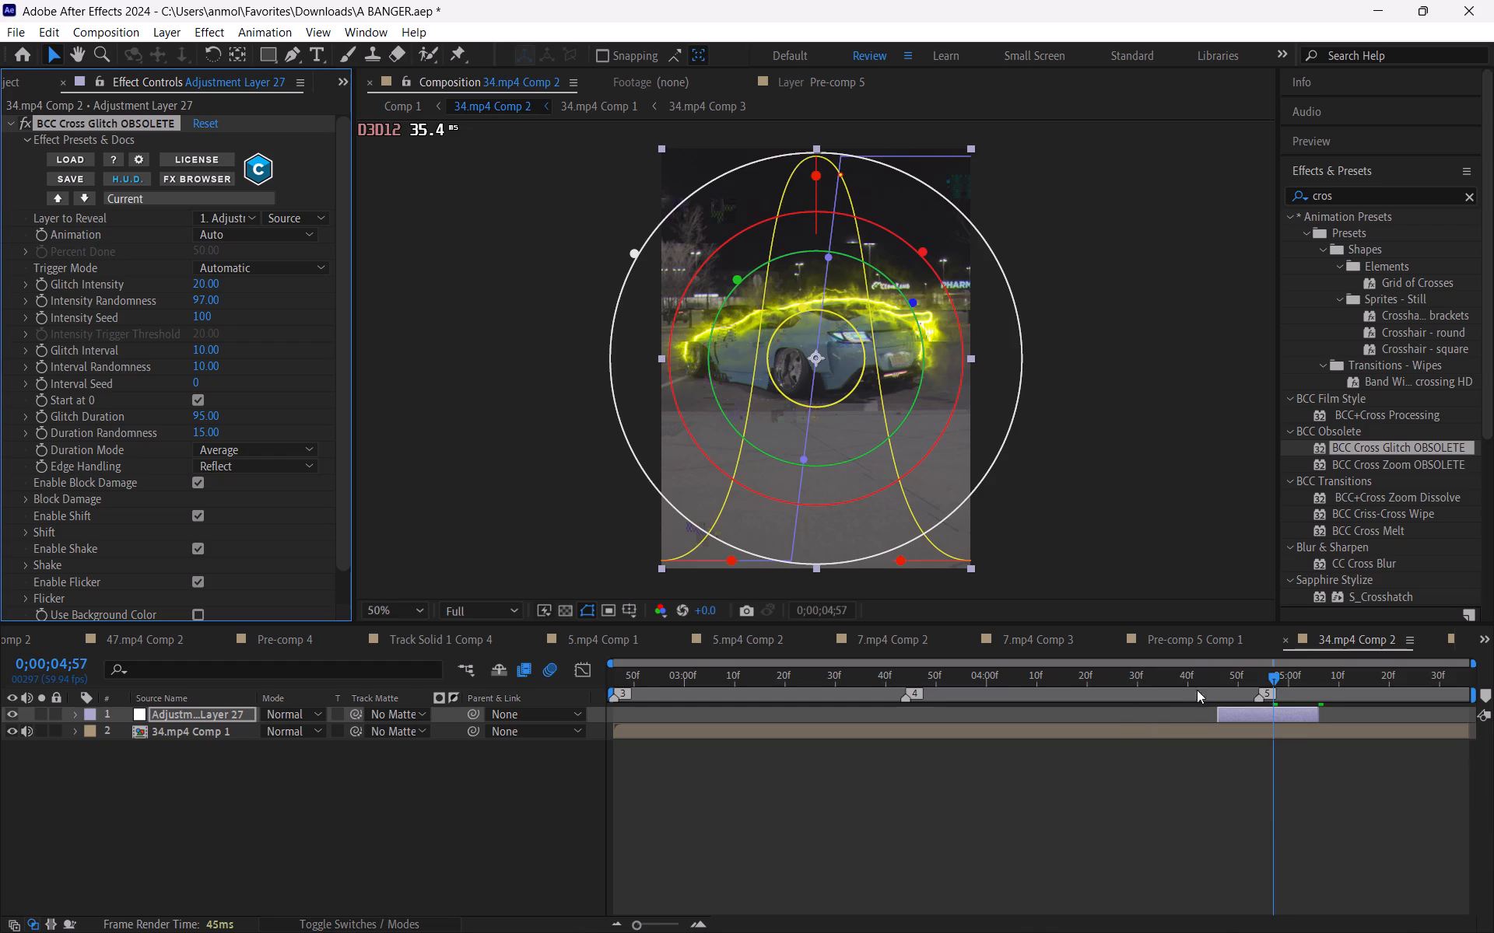
drag(1221, 678, 1276, 728)
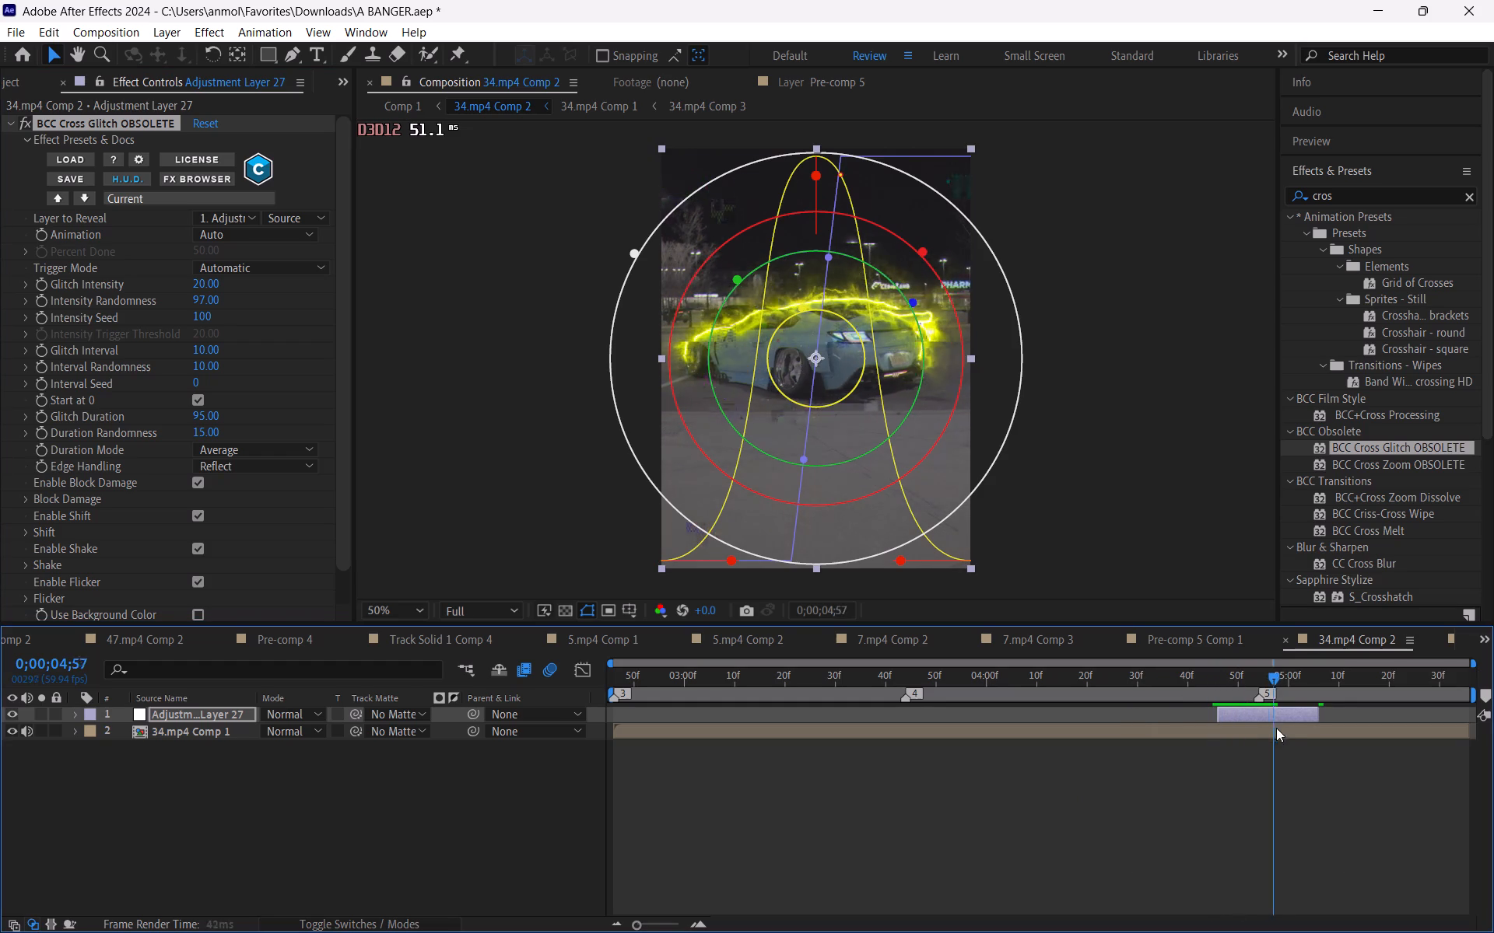
drag(1276, 728, 1232, 771)
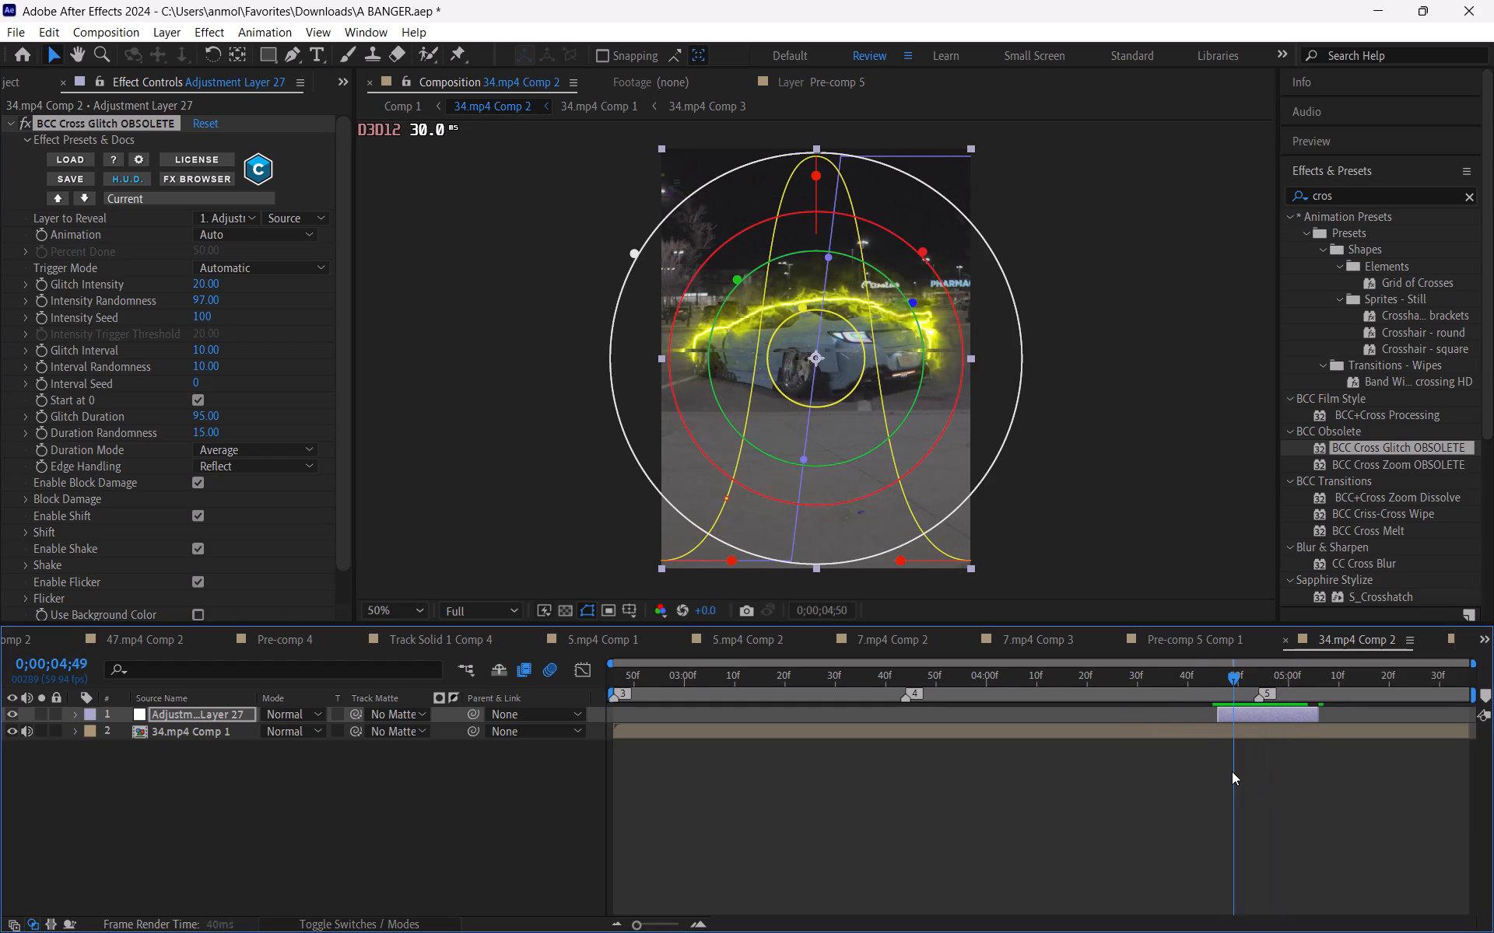
drag(1232, 771, 1239, 777)
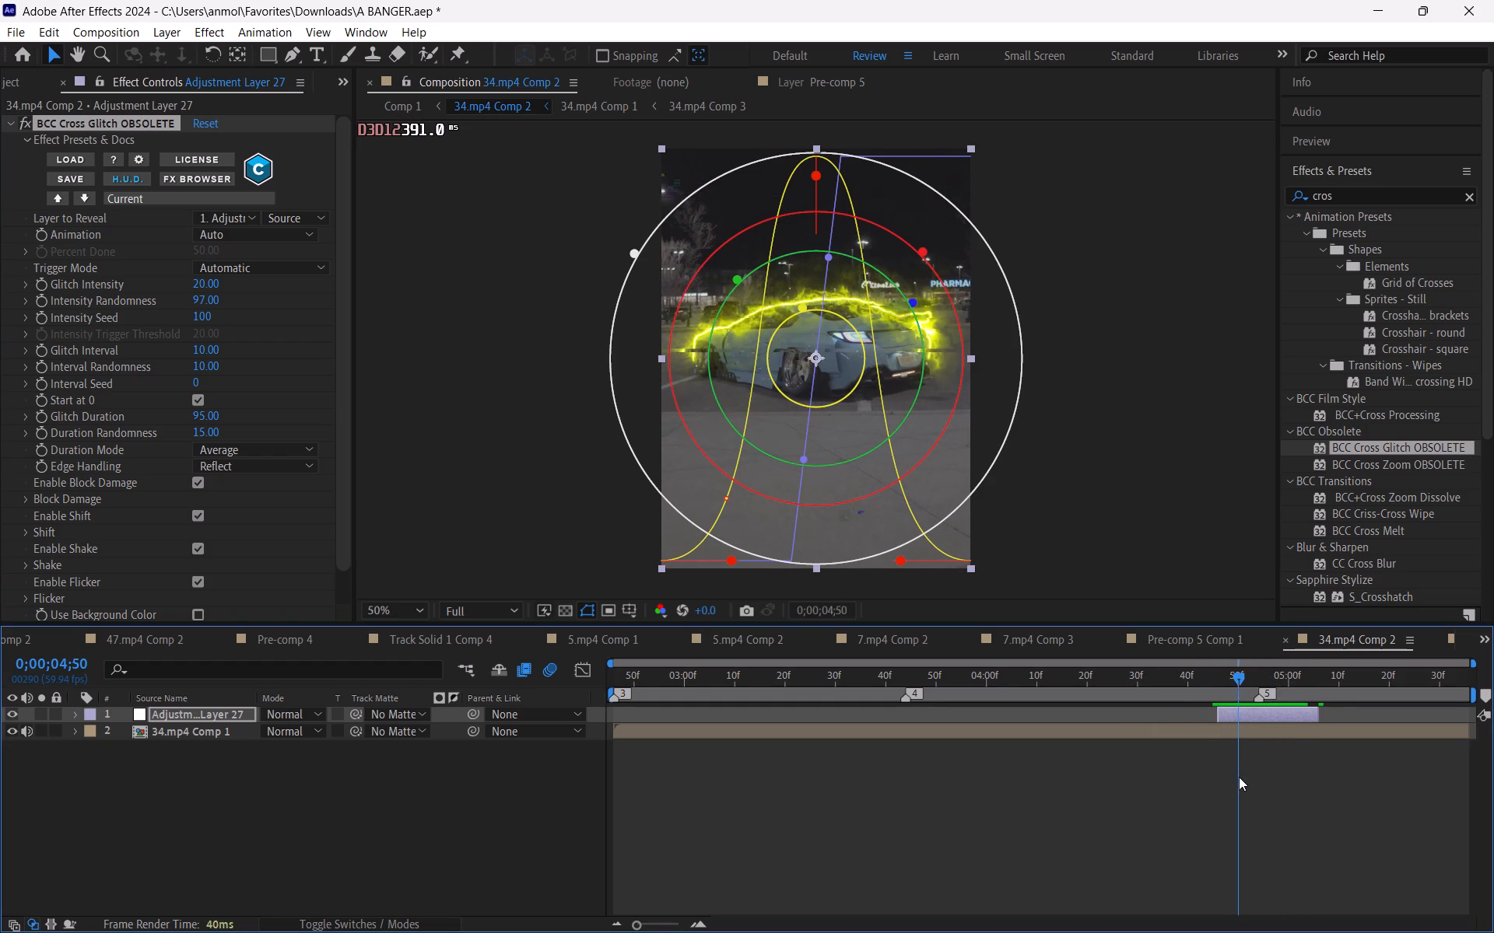
drag(1239, 777, 1215, 780)
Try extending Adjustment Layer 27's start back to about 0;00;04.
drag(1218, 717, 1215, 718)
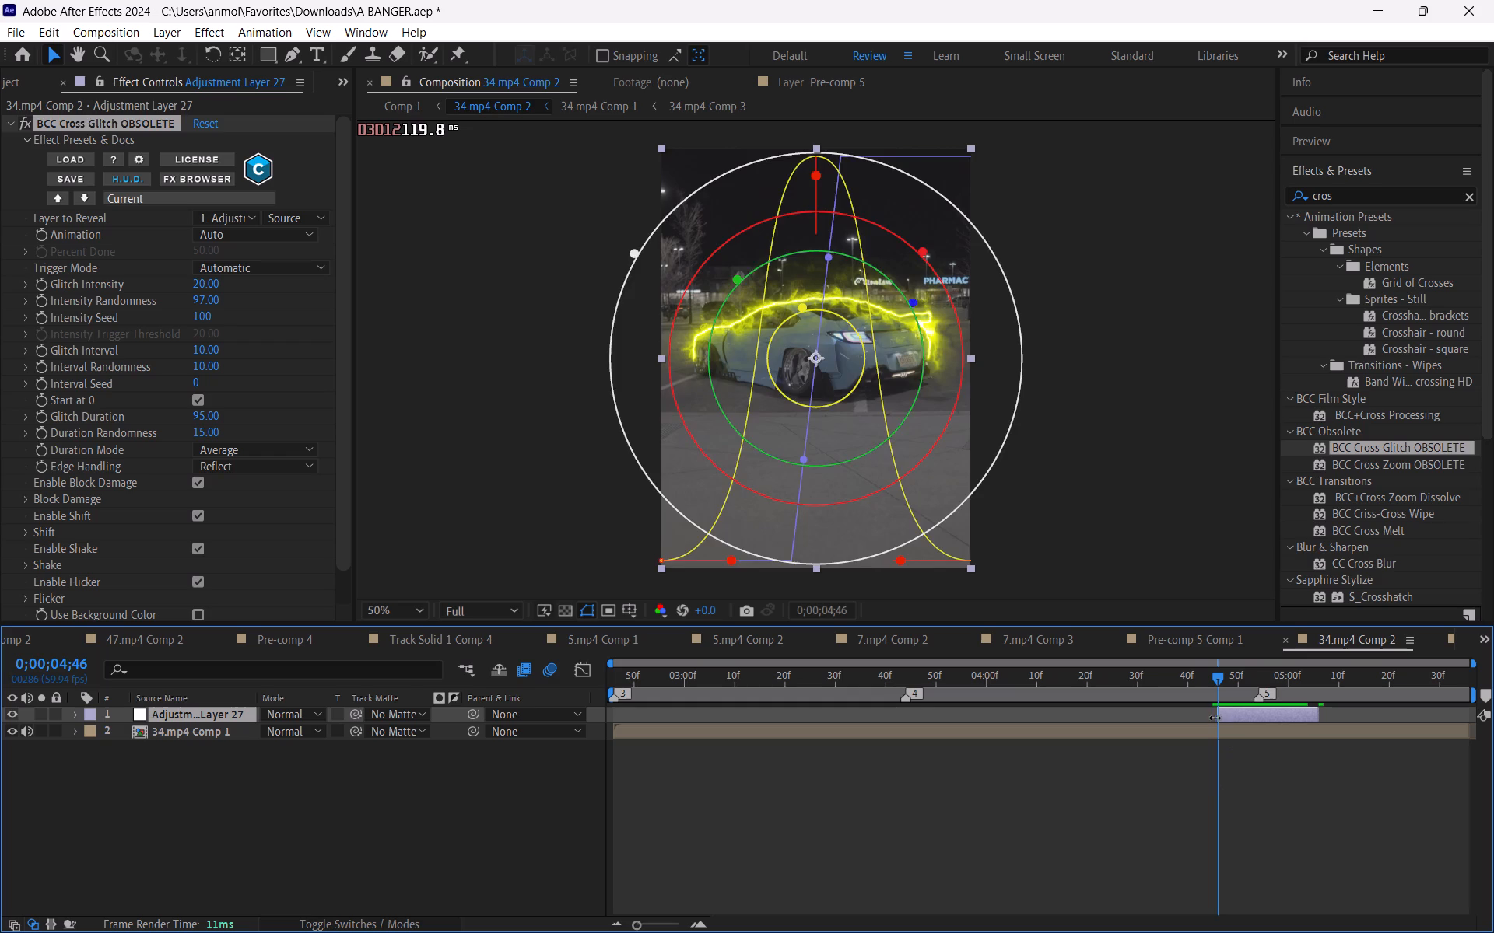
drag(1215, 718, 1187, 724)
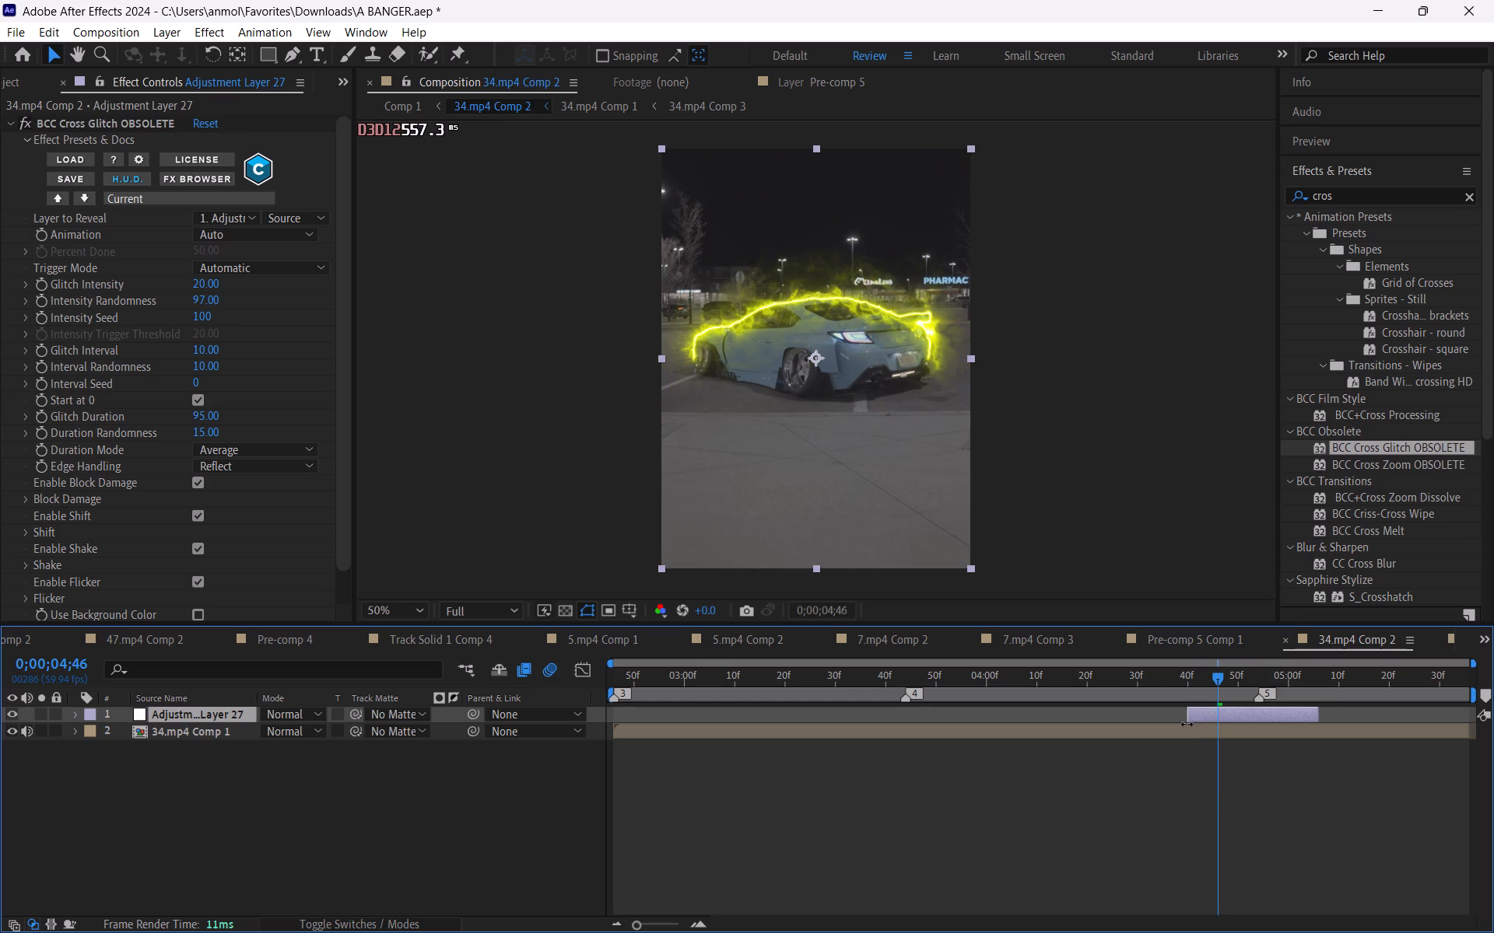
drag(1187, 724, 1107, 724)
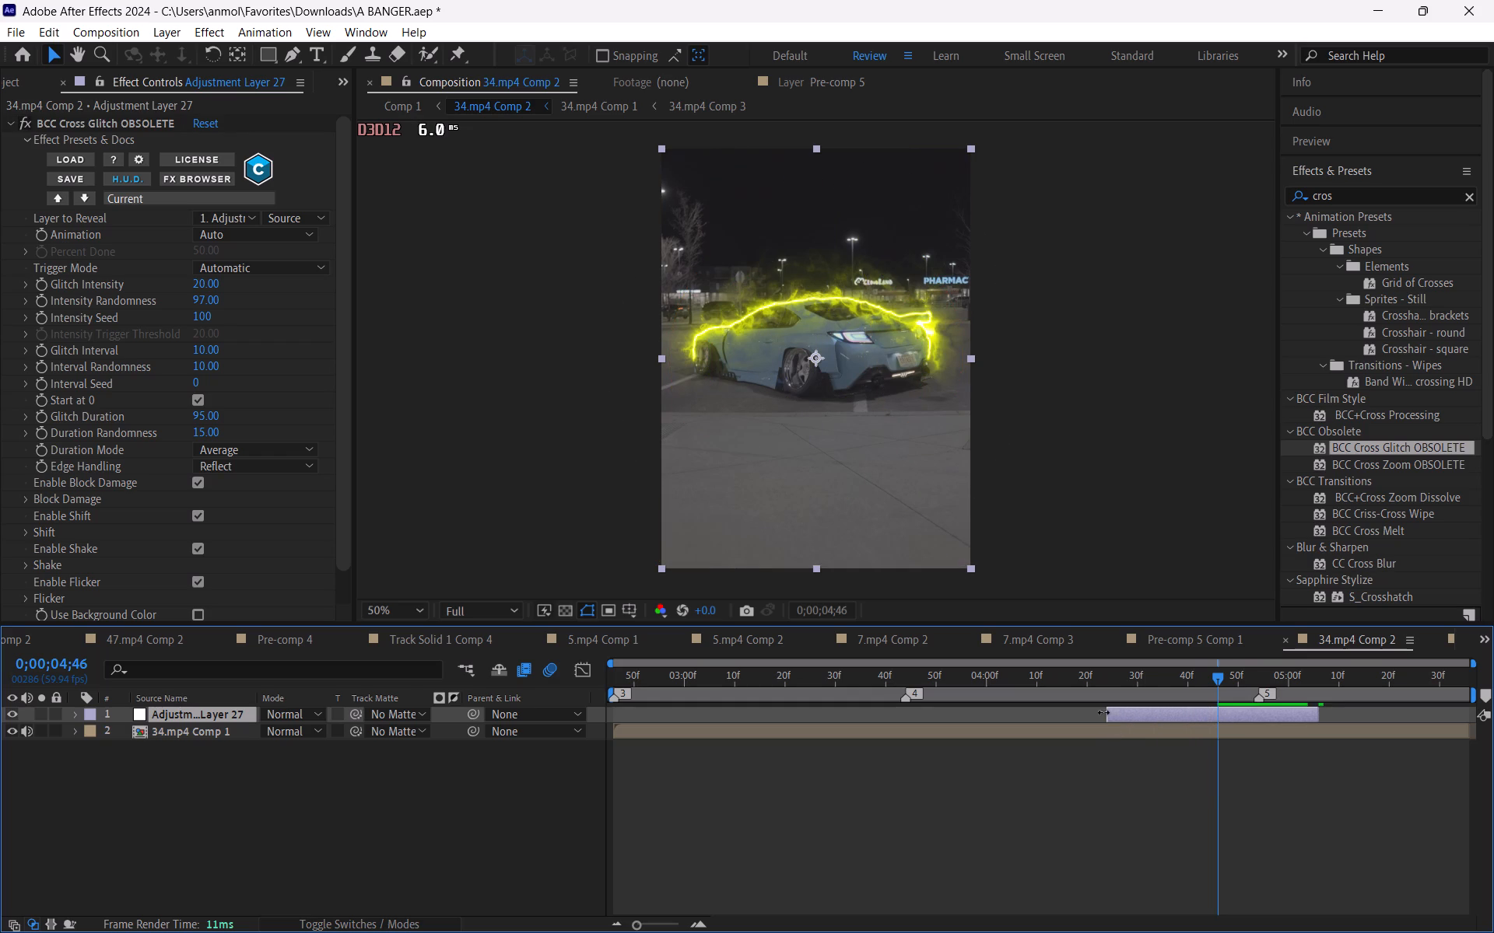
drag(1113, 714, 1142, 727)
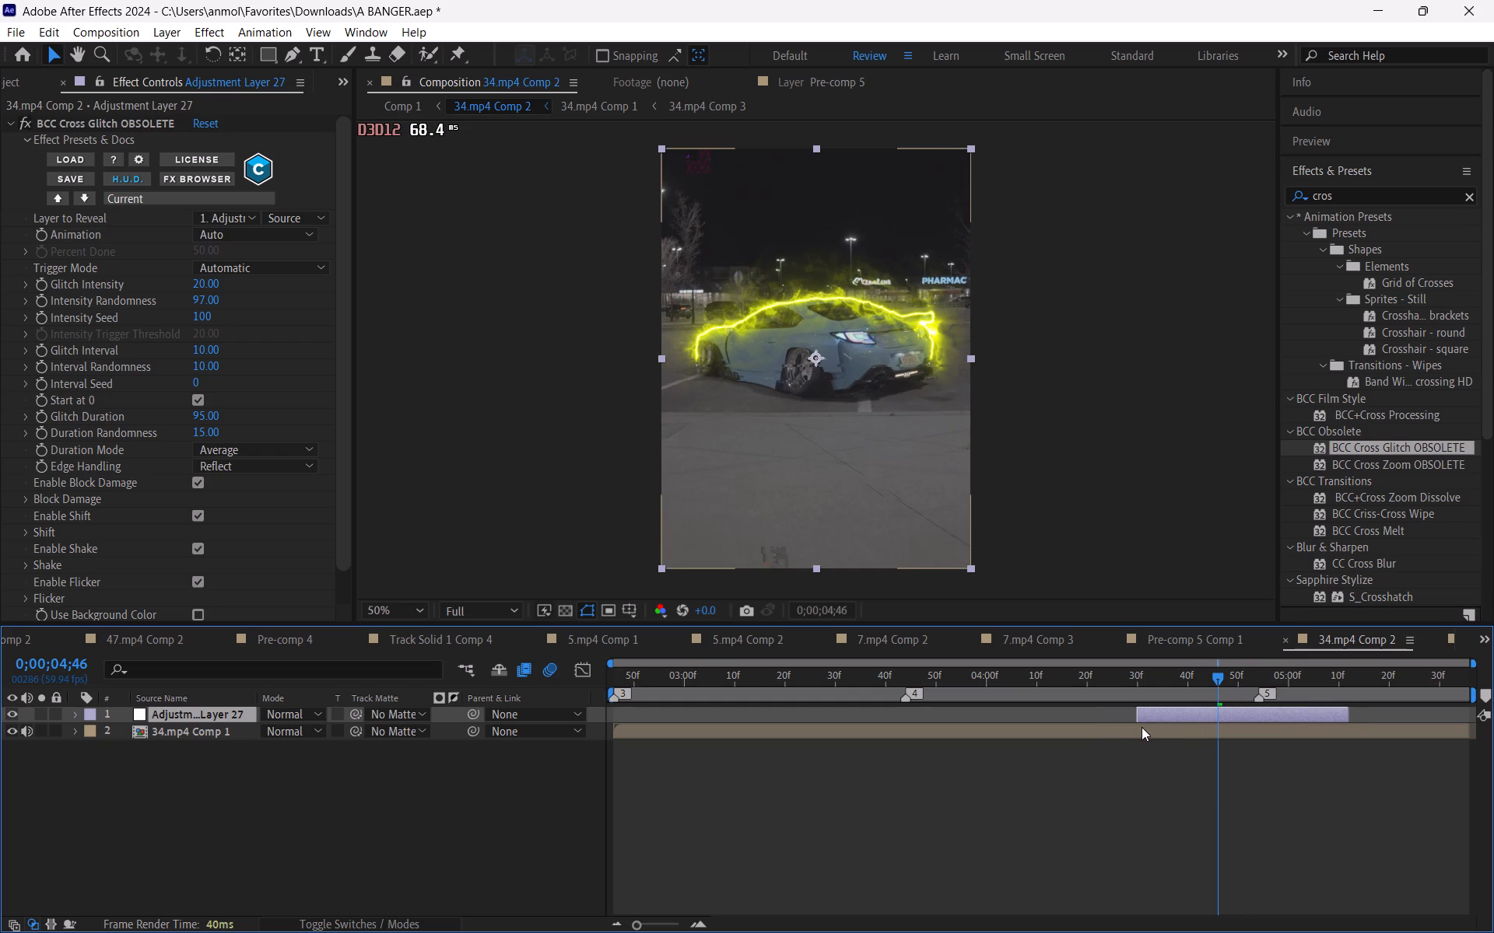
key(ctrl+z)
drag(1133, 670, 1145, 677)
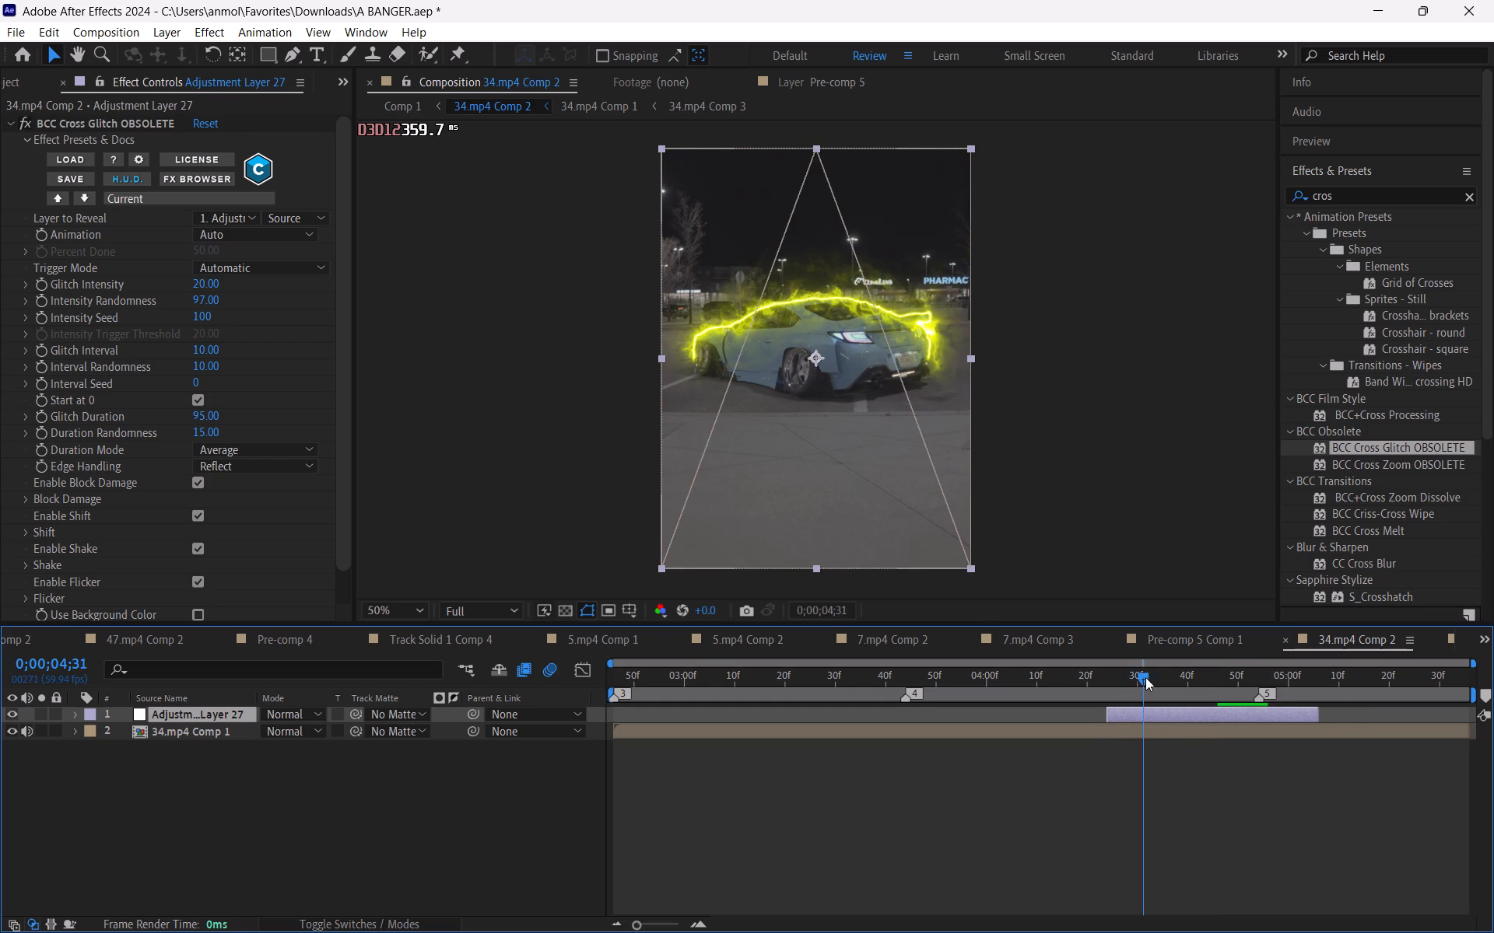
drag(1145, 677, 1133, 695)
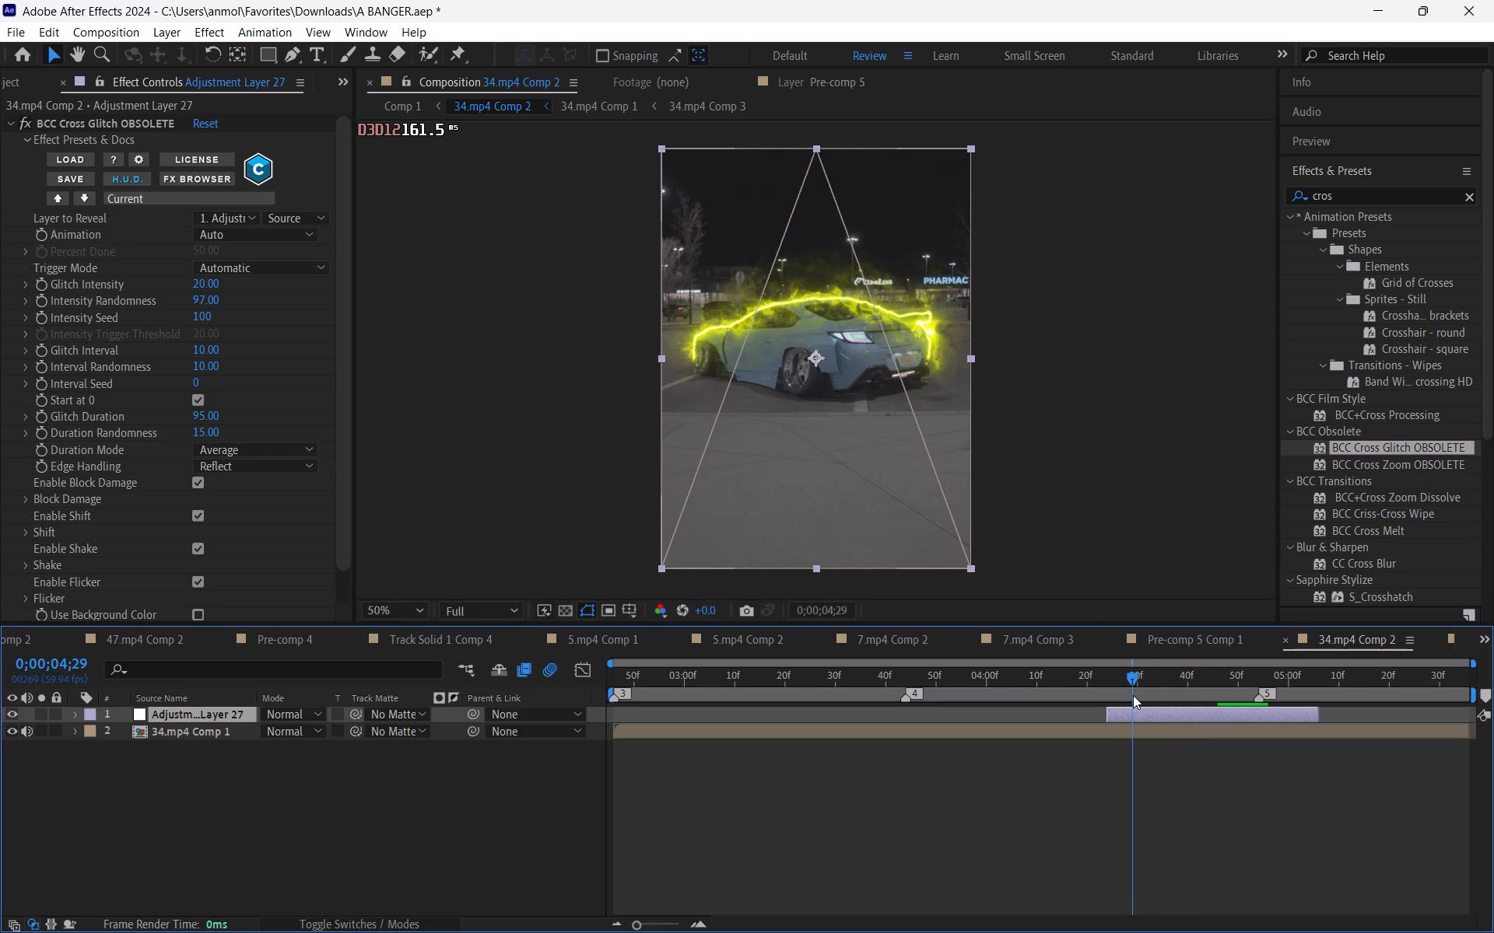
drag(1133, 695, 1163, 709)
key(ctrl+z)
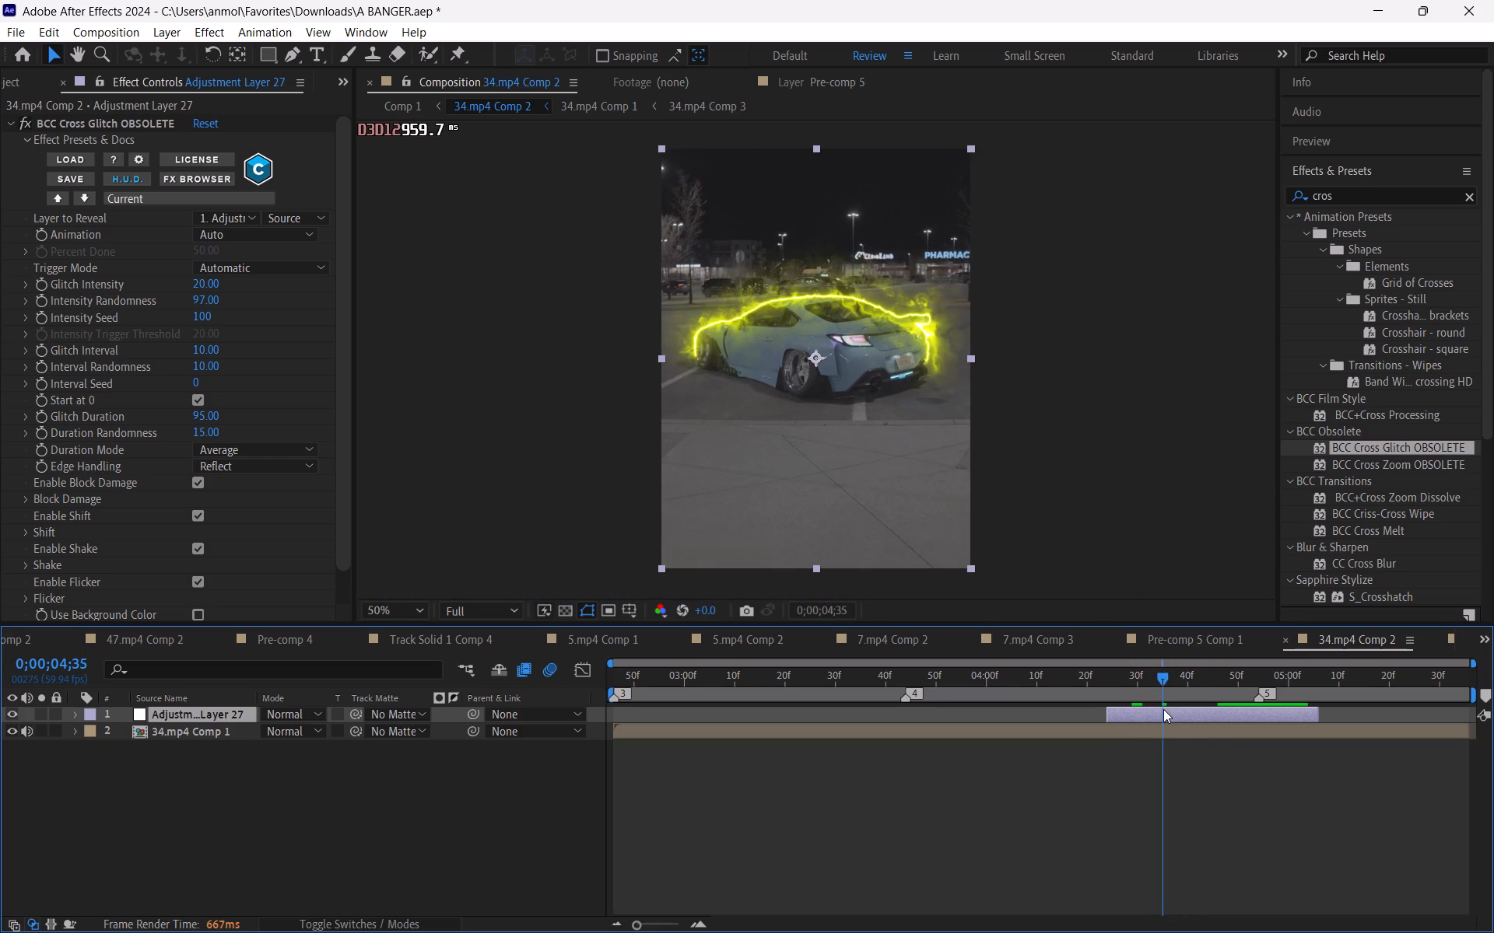
Extend Adjustment Layer 27 at both ends so it runs from 0;00;04;42 to about 0;00;05;10.
drag(1215, 718, 1201, 724)
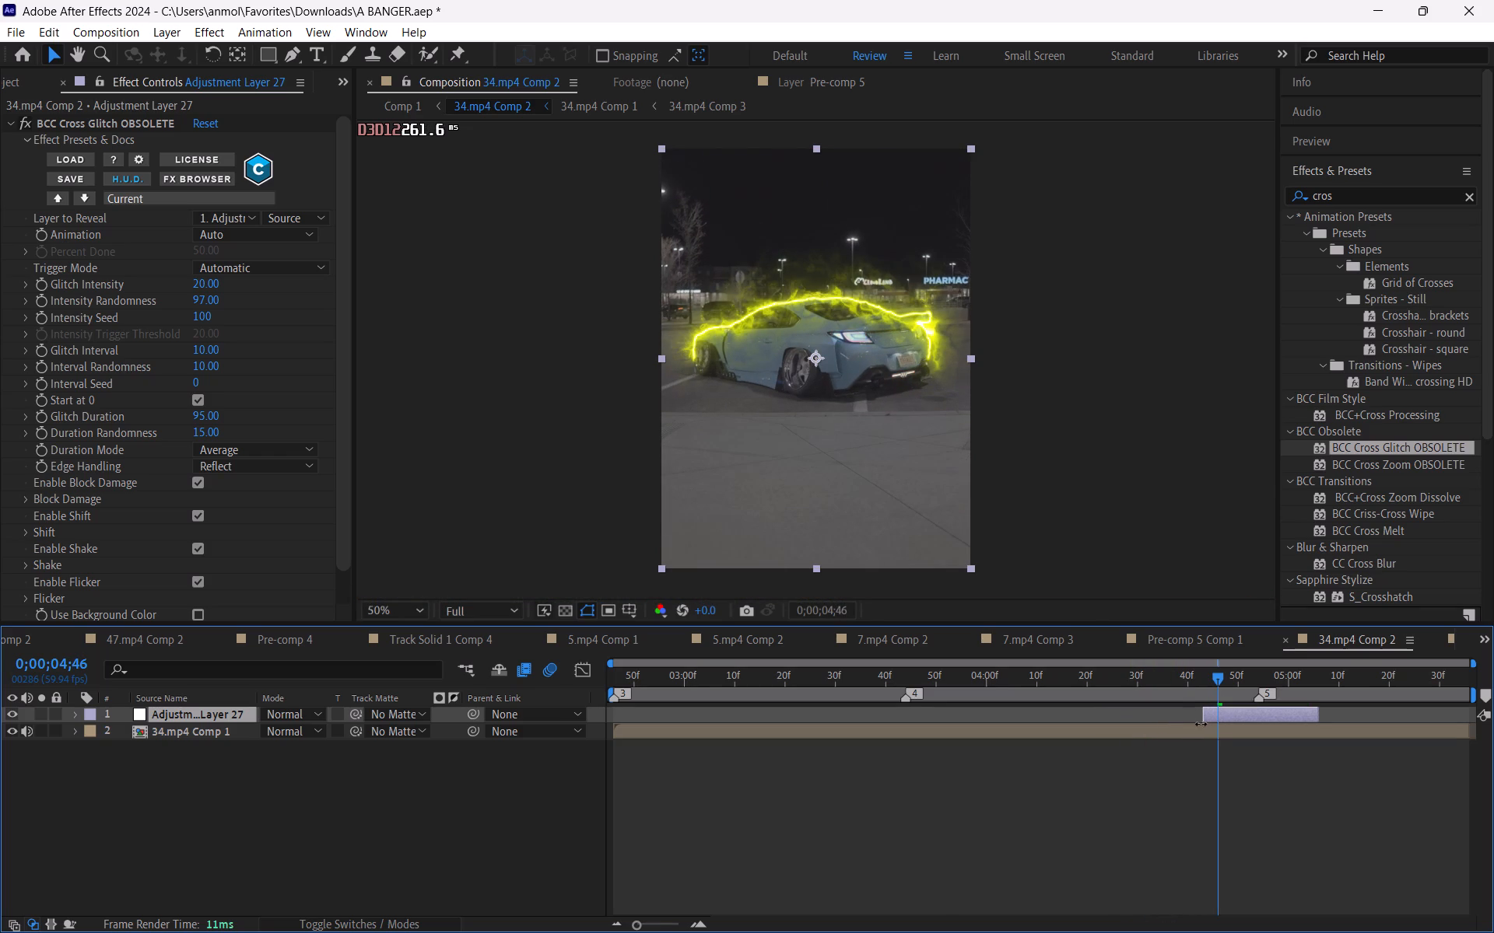
drag(1201, 724, 1194, 727)
drag(1324, 716, 1347, 727)
drag(1347, 727, 1348, 729)
Play and review the glitch across the extended adjustment layer, from 0;00;04;42 to about 0;00;04;55.
drag(1220, 680, 1198, 687)
key(space)
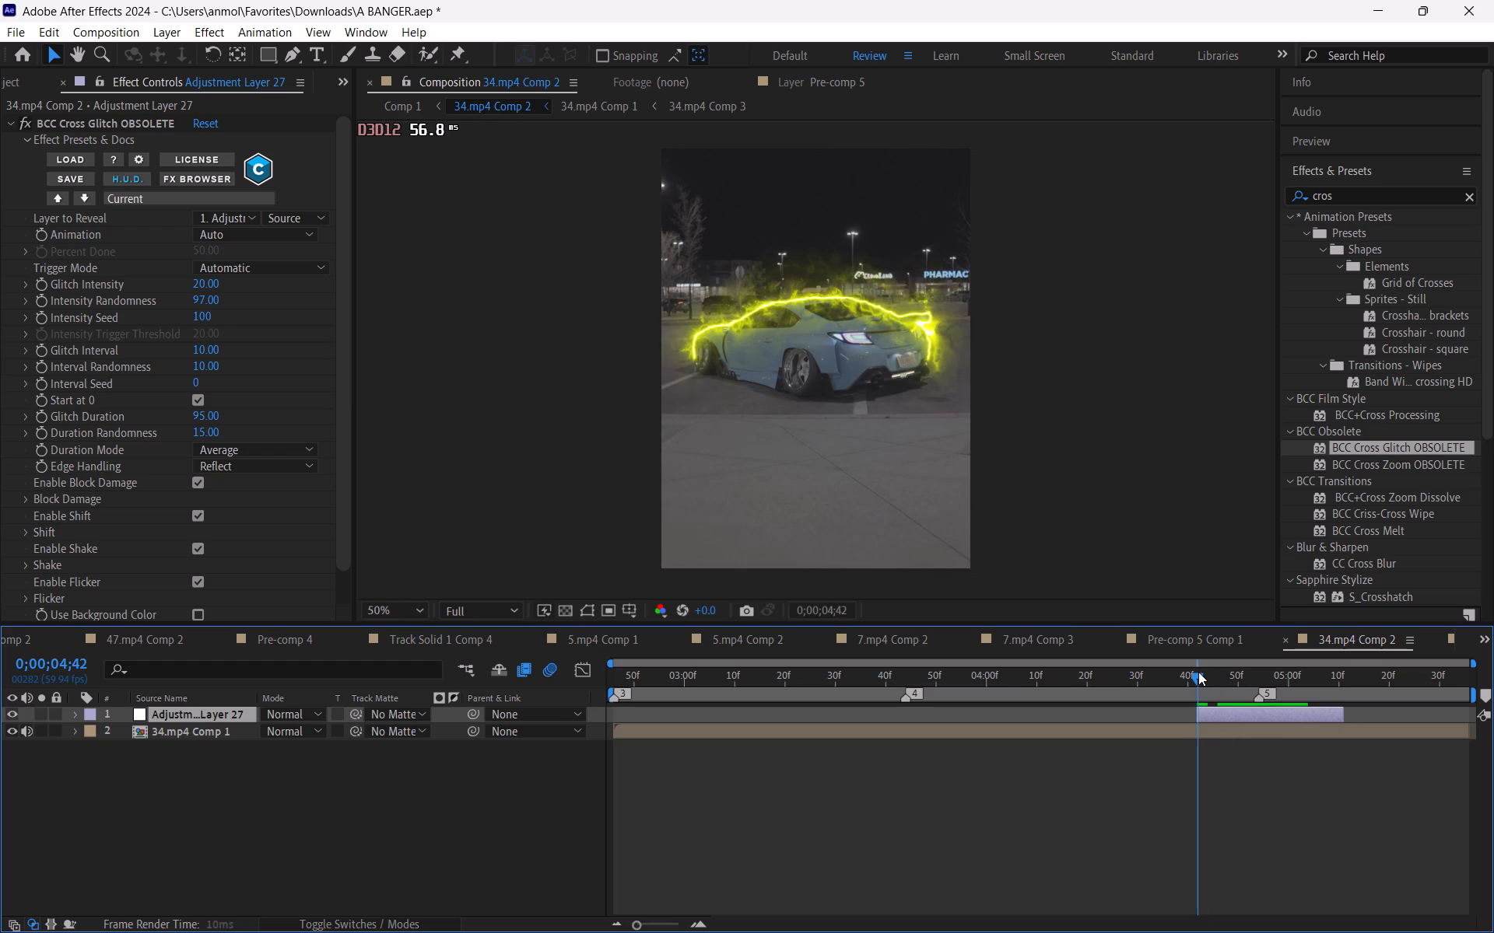
drag(1198, 672, 1252, 746)
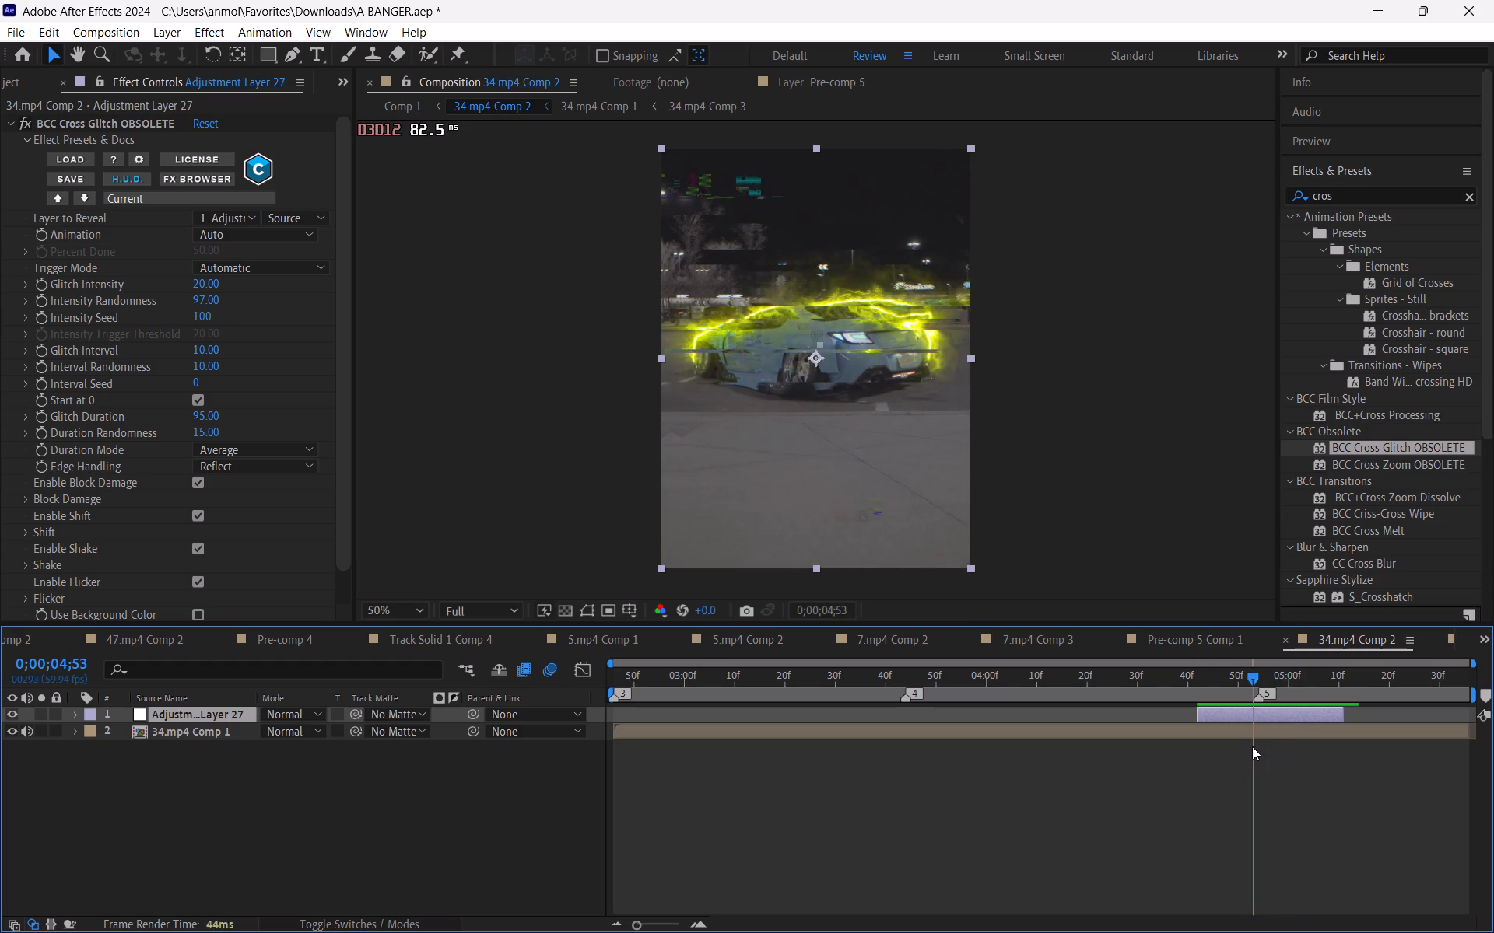
drag(1252, 746, 1216, 759)
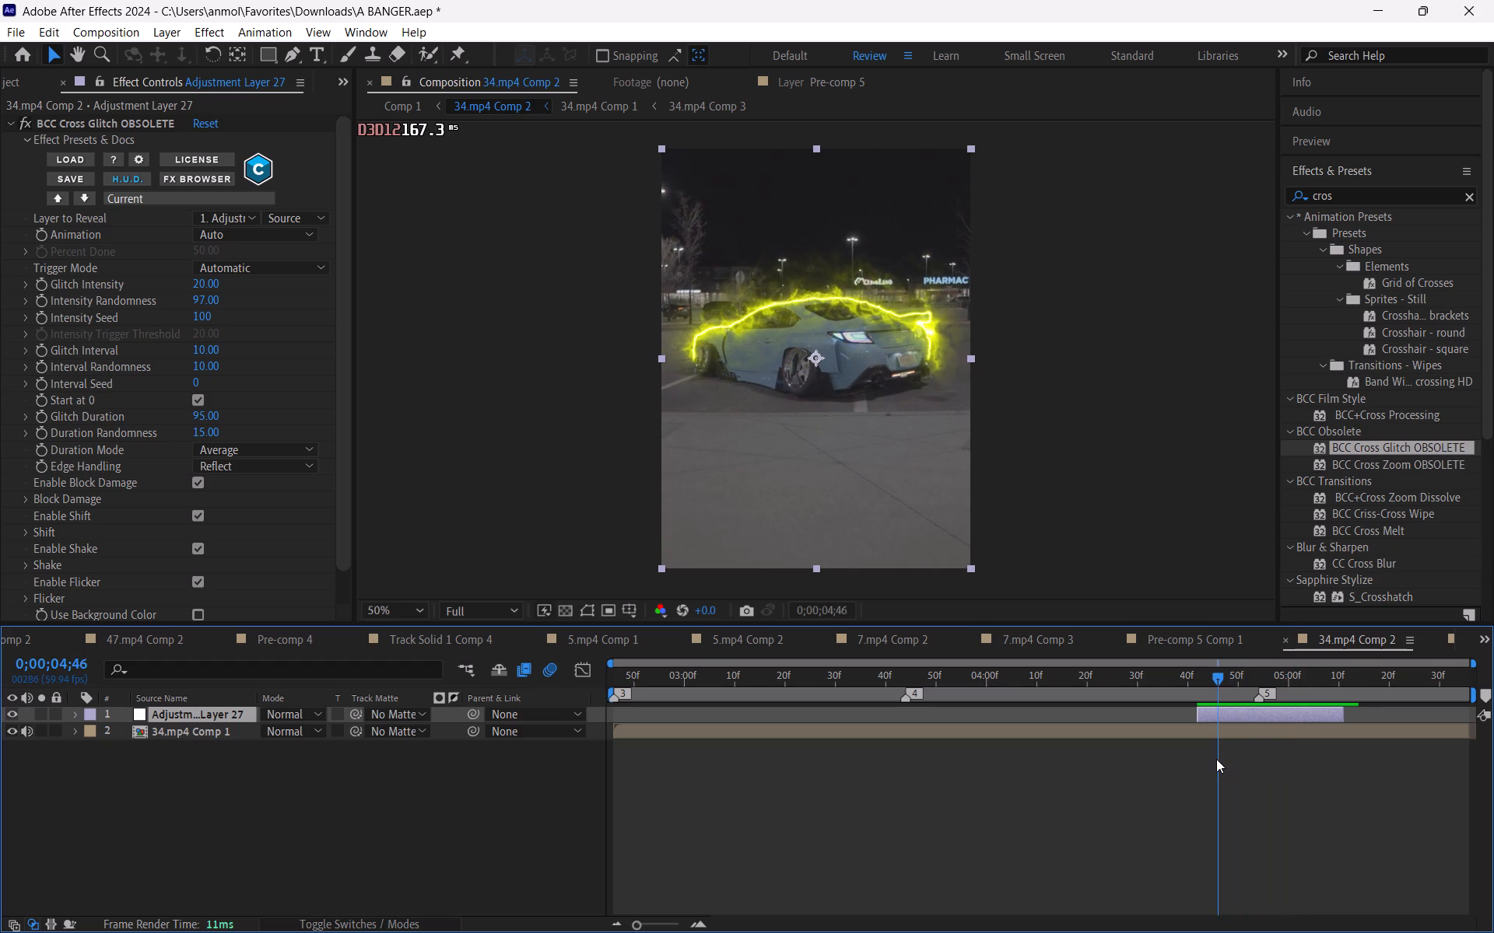
drag(1216, 759, 1264, 798)
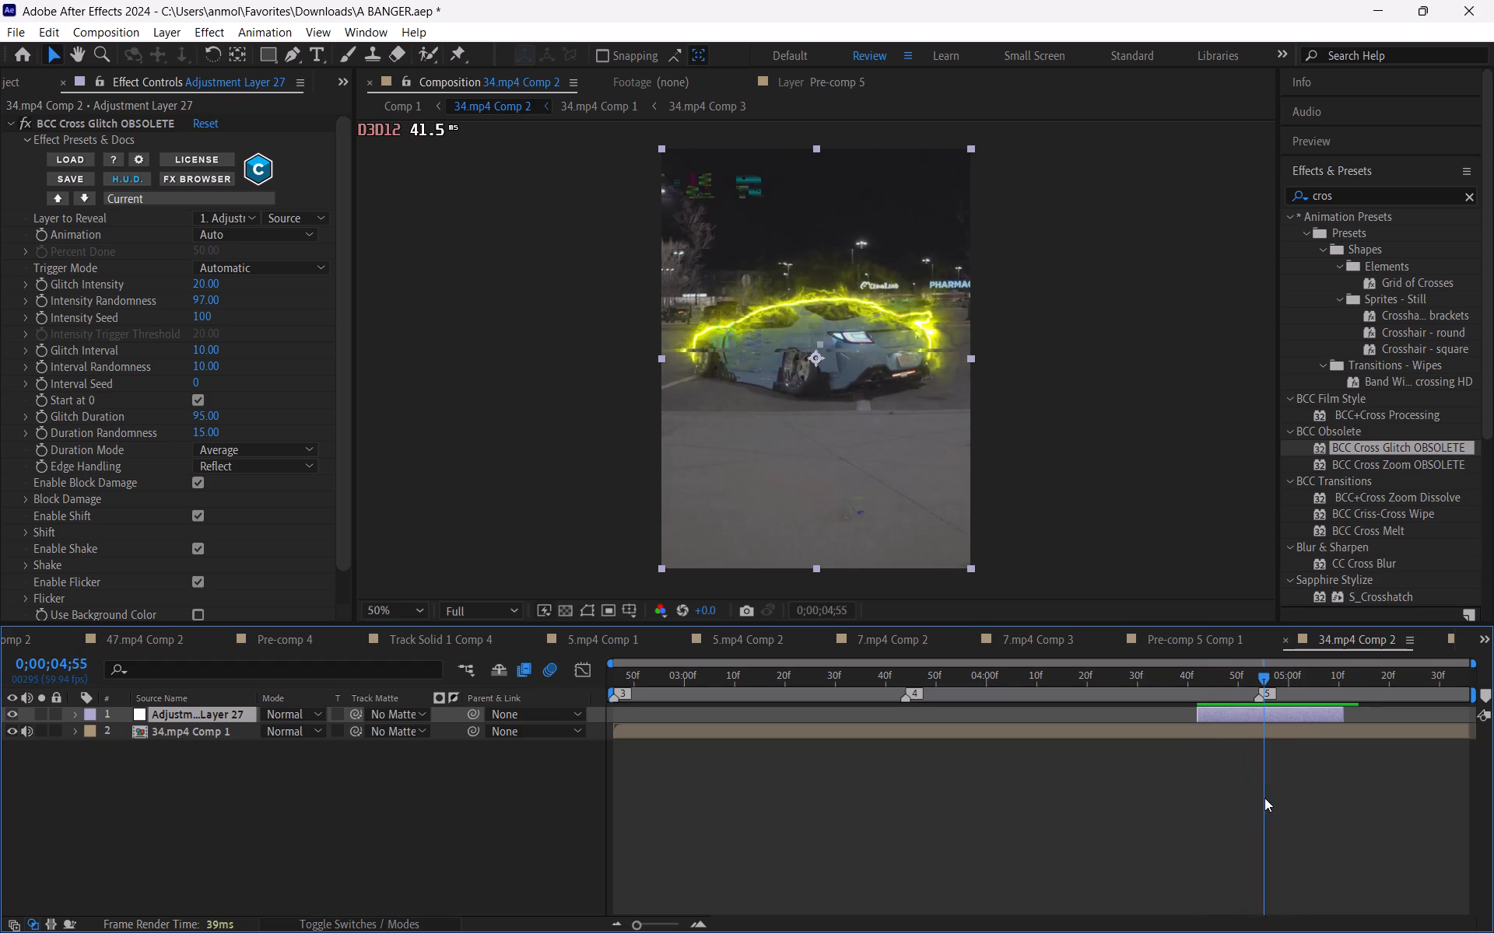
drag(1264, 798, 1225, 816)
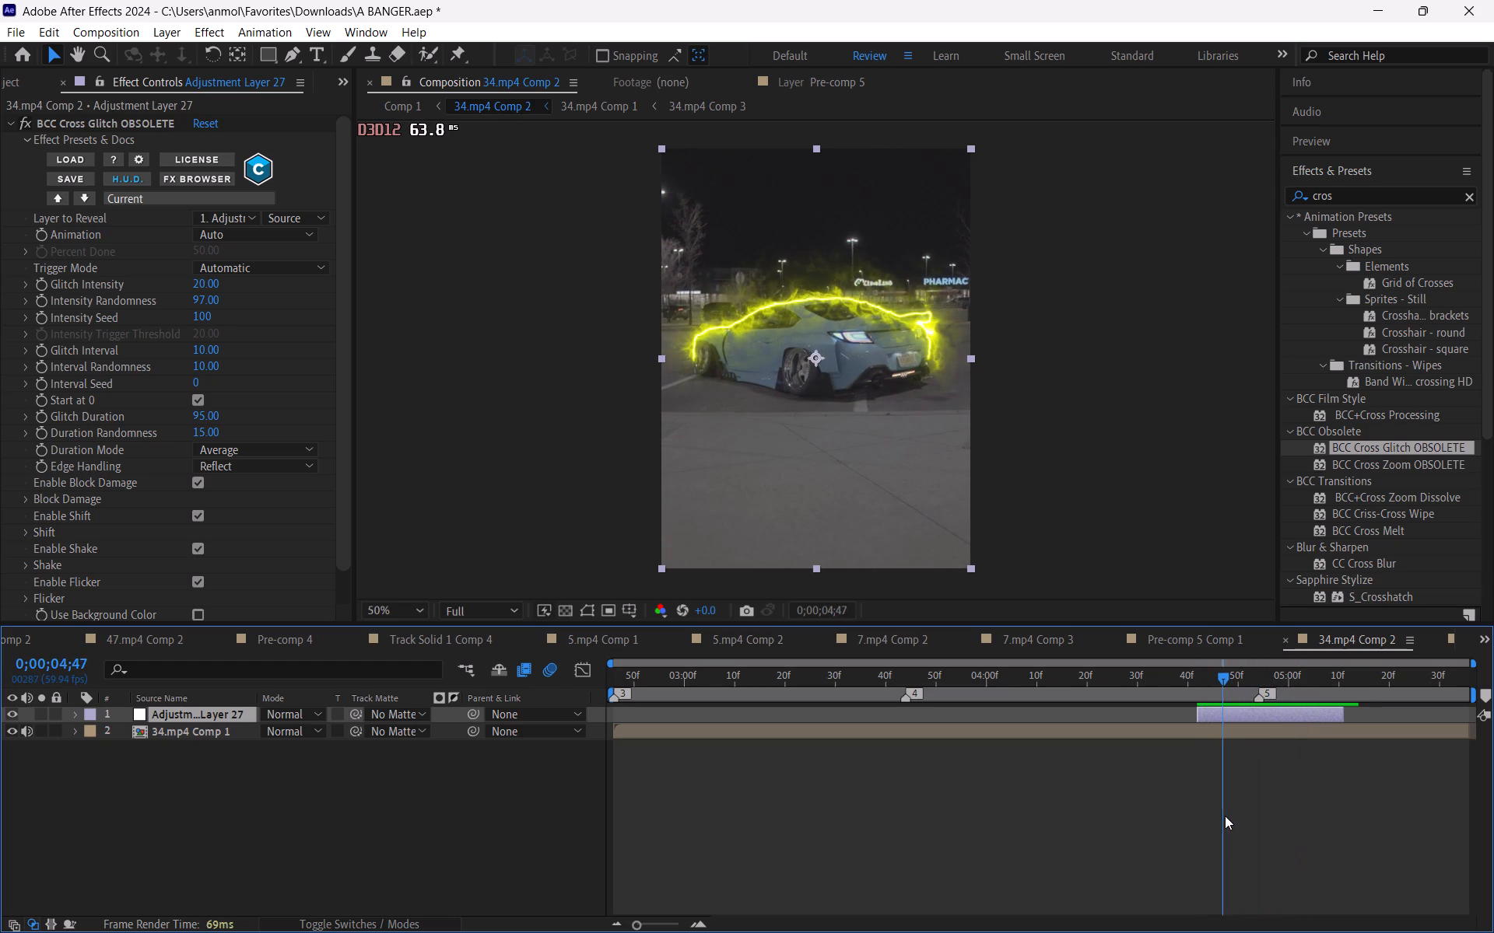
drag(1225, 816, 1219, 814)
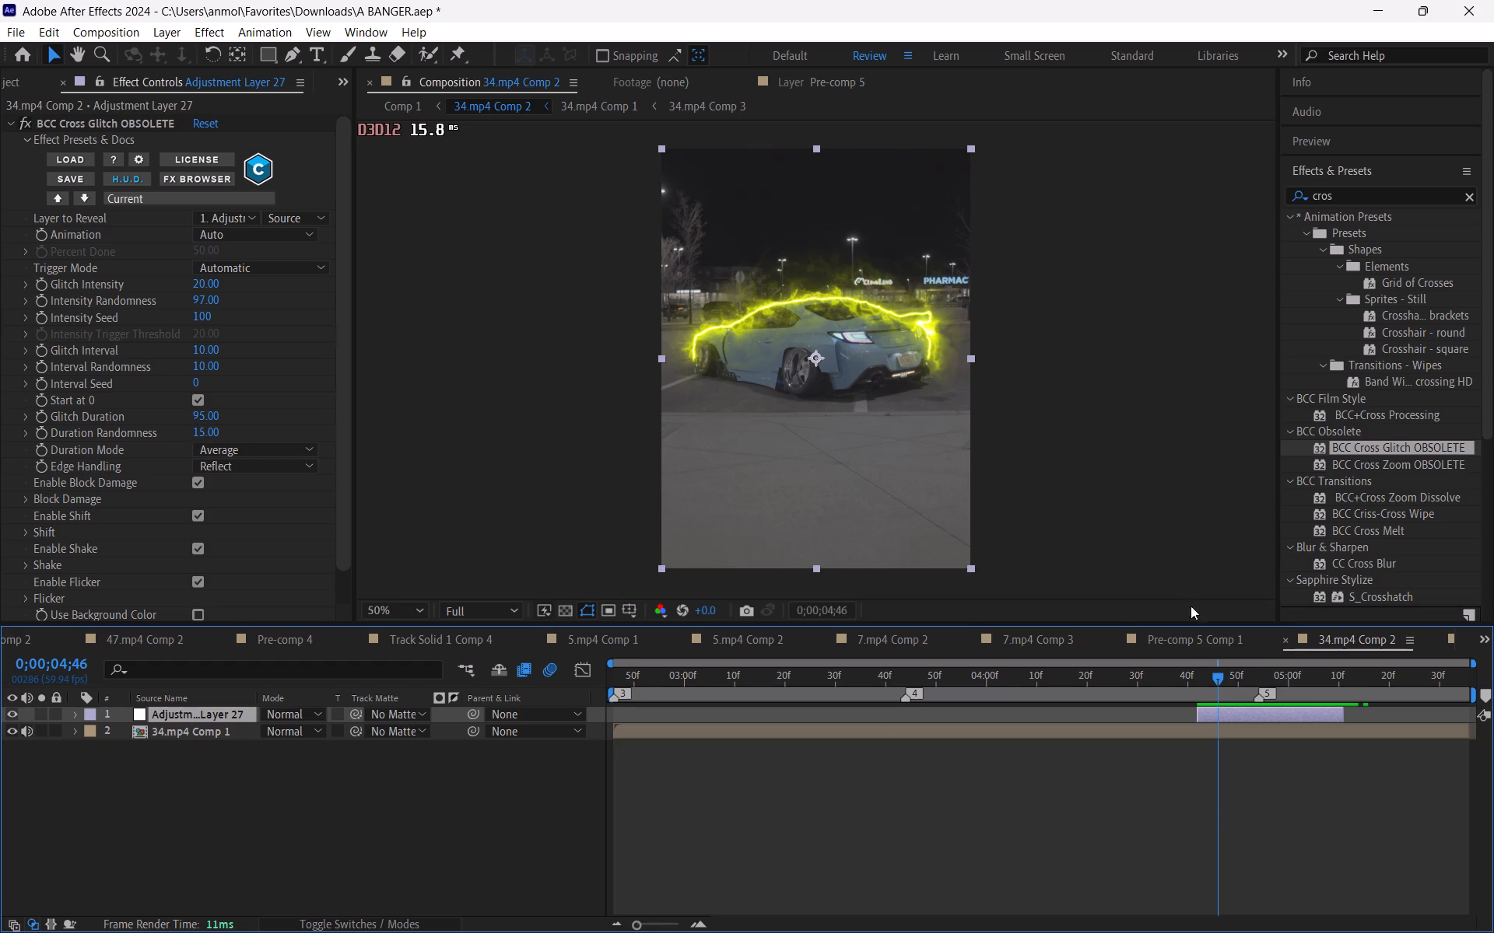
drag(1229, 677, 1257, 689)
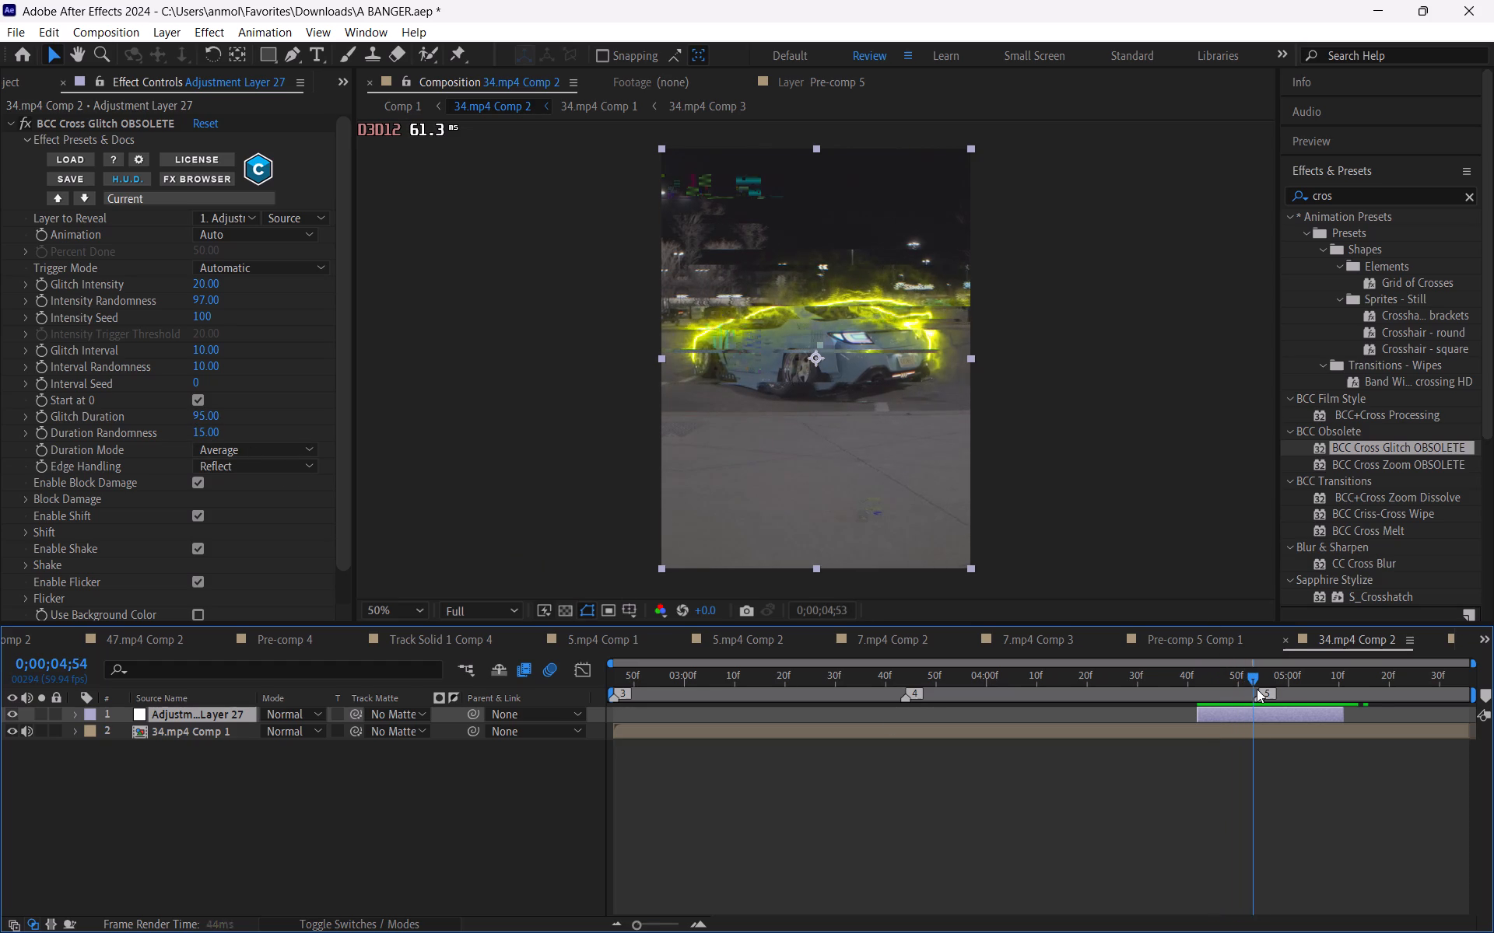
drag(1257, 689, 1255, 693)
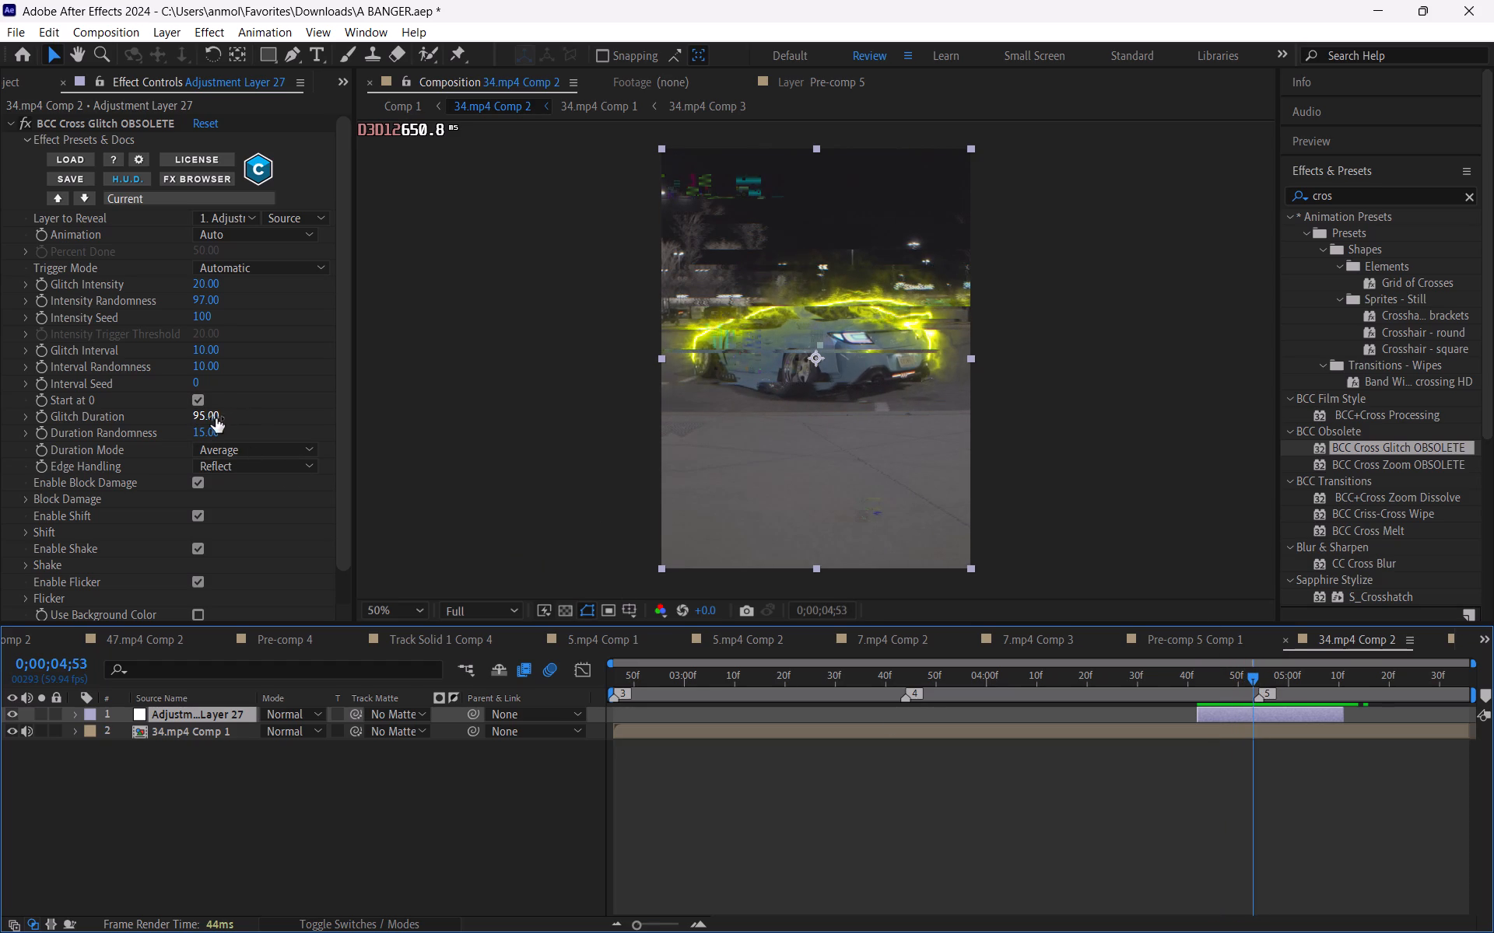
Set the BCC Cross Glitch's Glitch Duration to 100 and Duration Randomness to 99 on Adjustment Layer 27.
drag(212, 419, 242, 442)
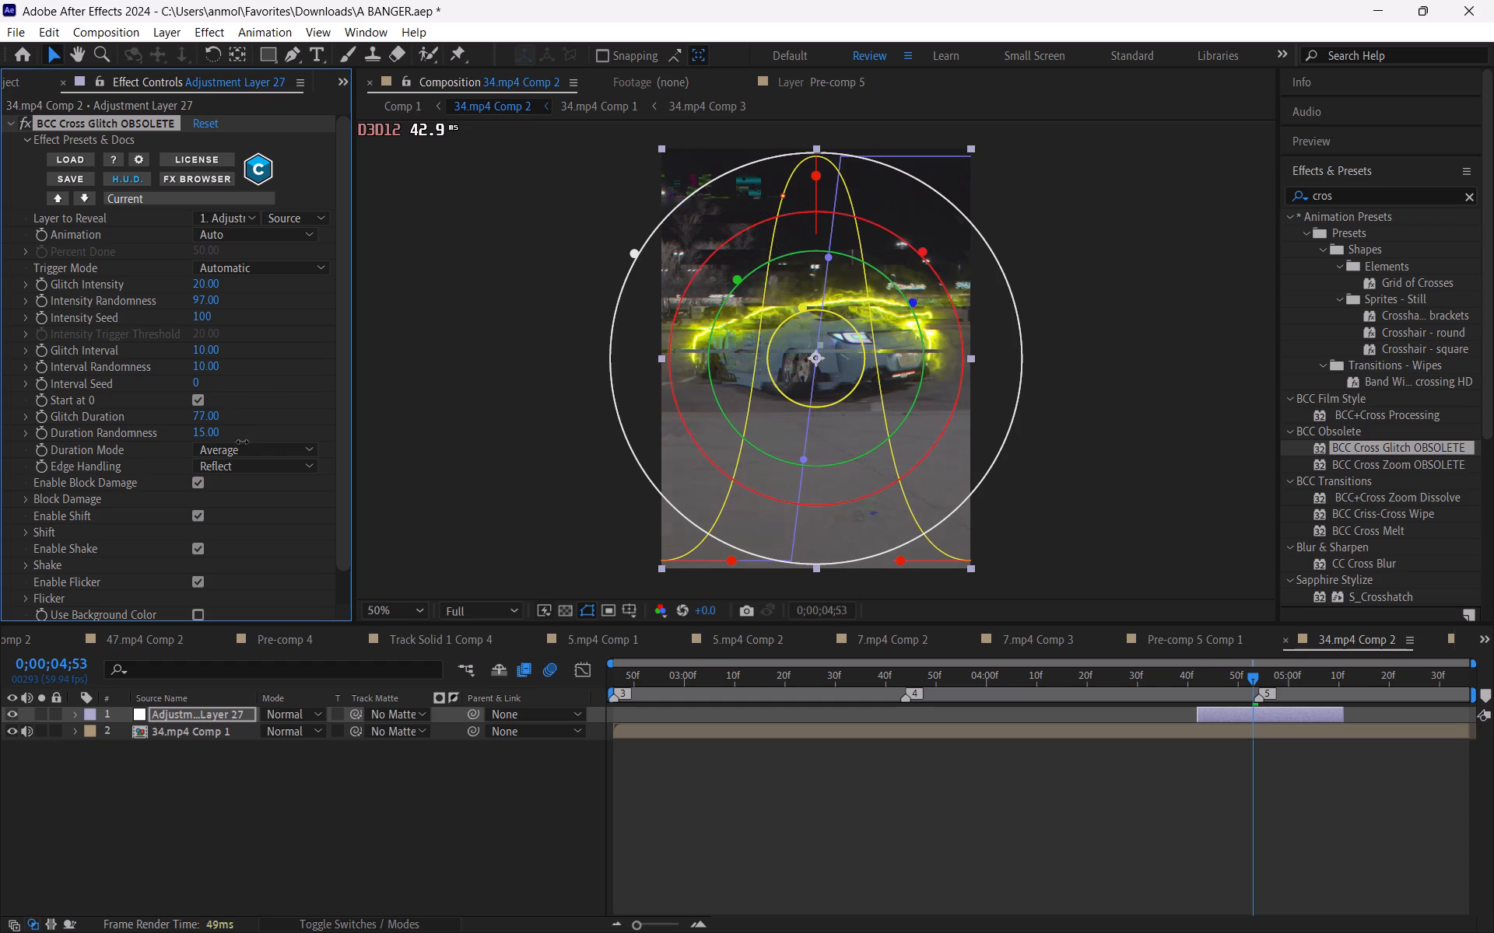
drag(242, 442, 317, 432)
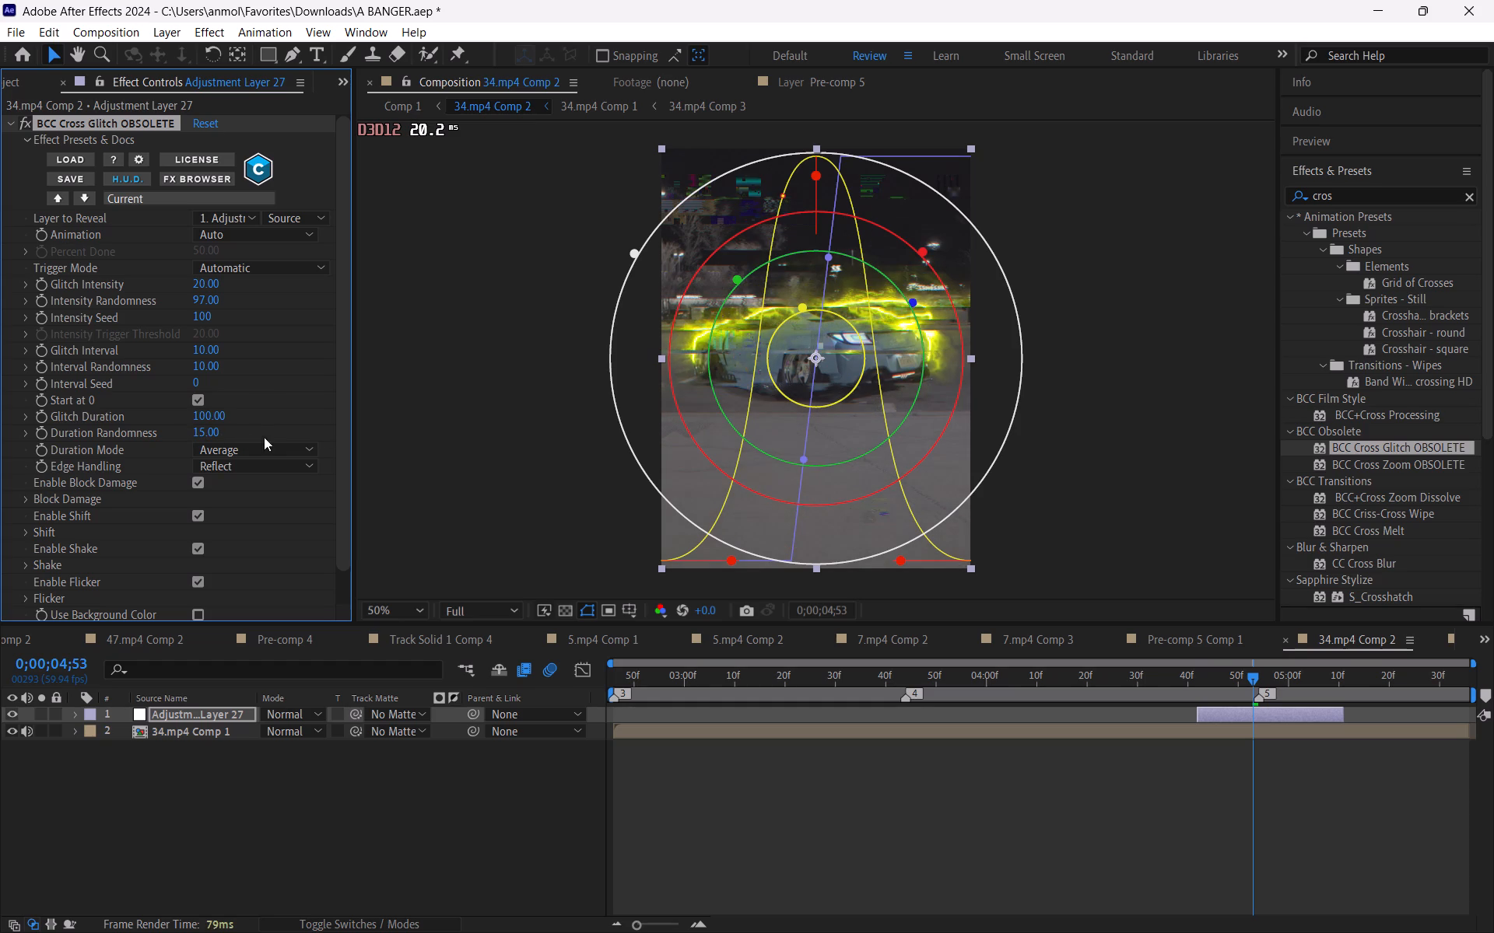
drag(211, 436, 308, 444)
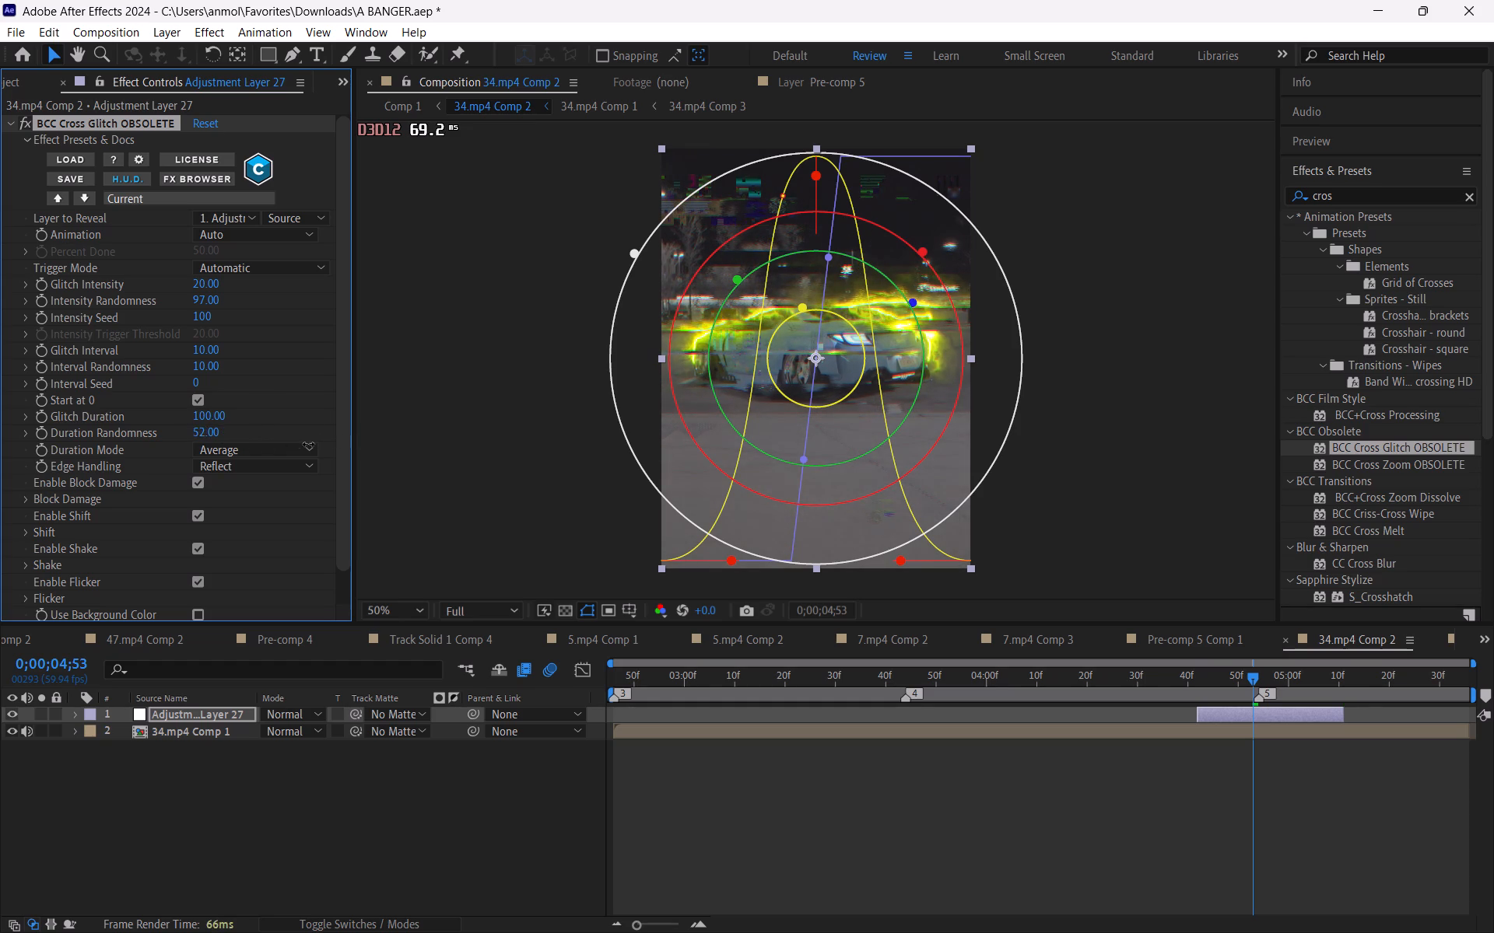
drag(308, 444, 310, 480)
Review the glitch frames on Adjustment Layer 27 from about 0;00;04;48 to 0;00;04;51.
click(954, 828)
drag(1254, 673, 1242, 676)
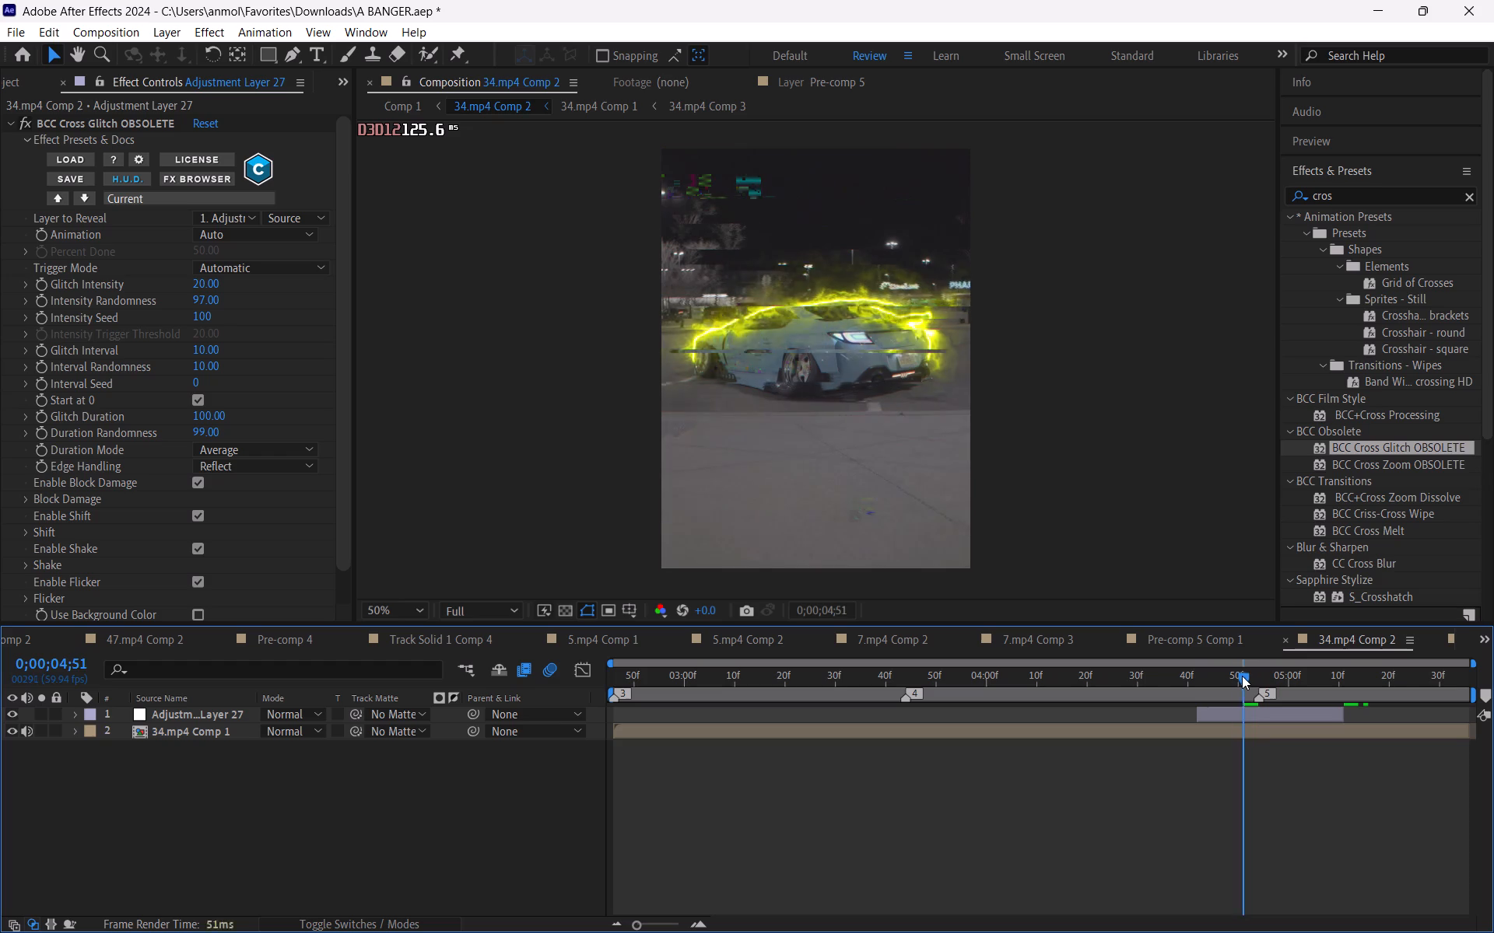
drag(1242, 676, 1233, 690)
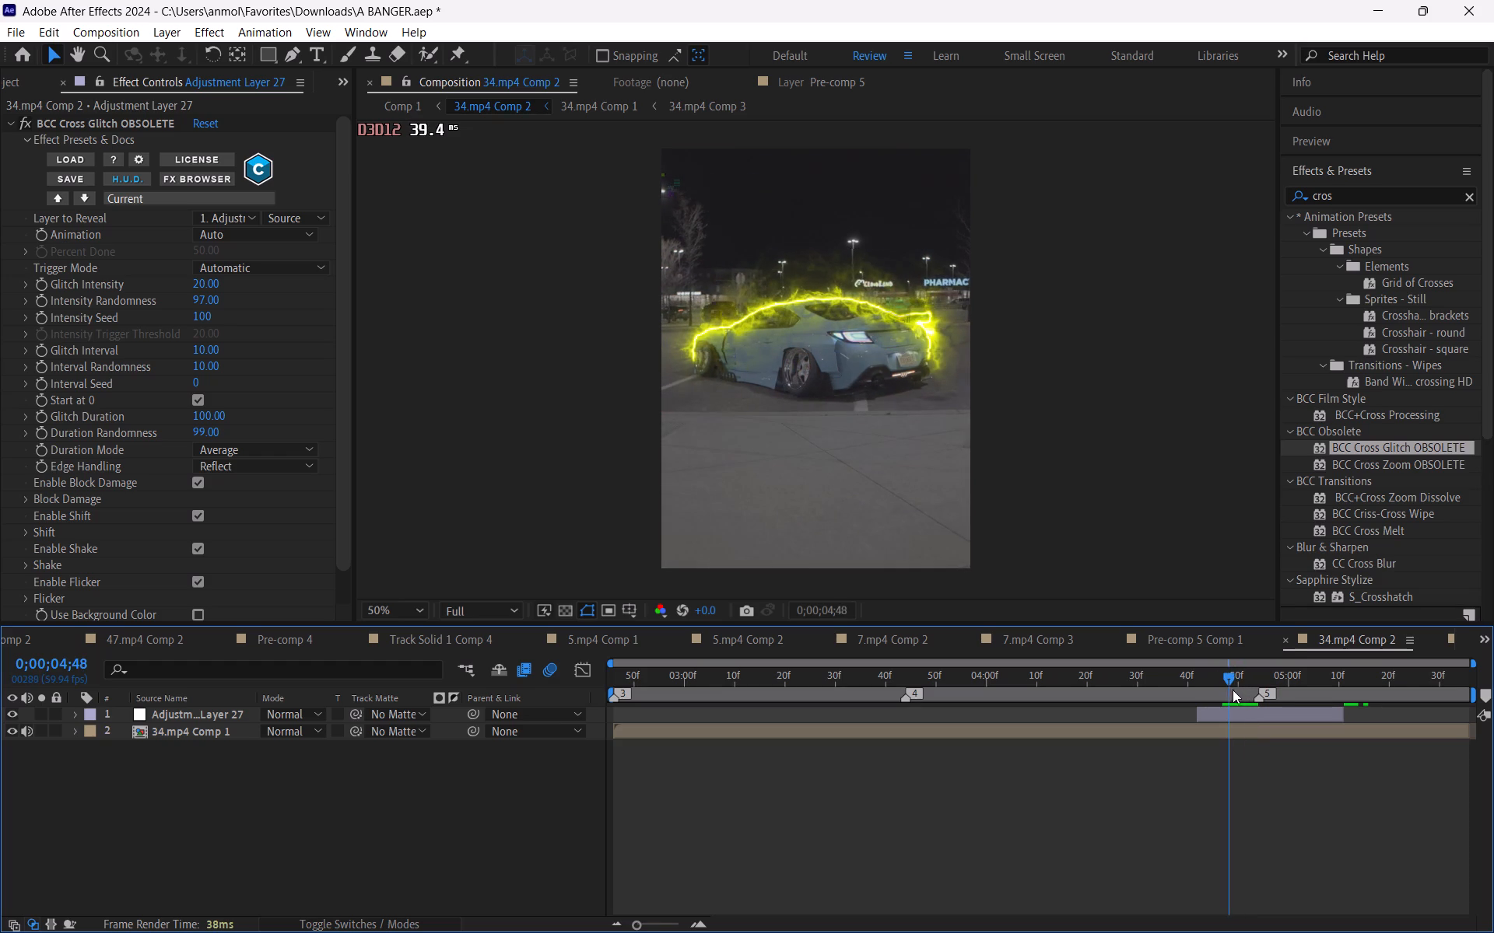
drag(1233, 690, 1238, 694)
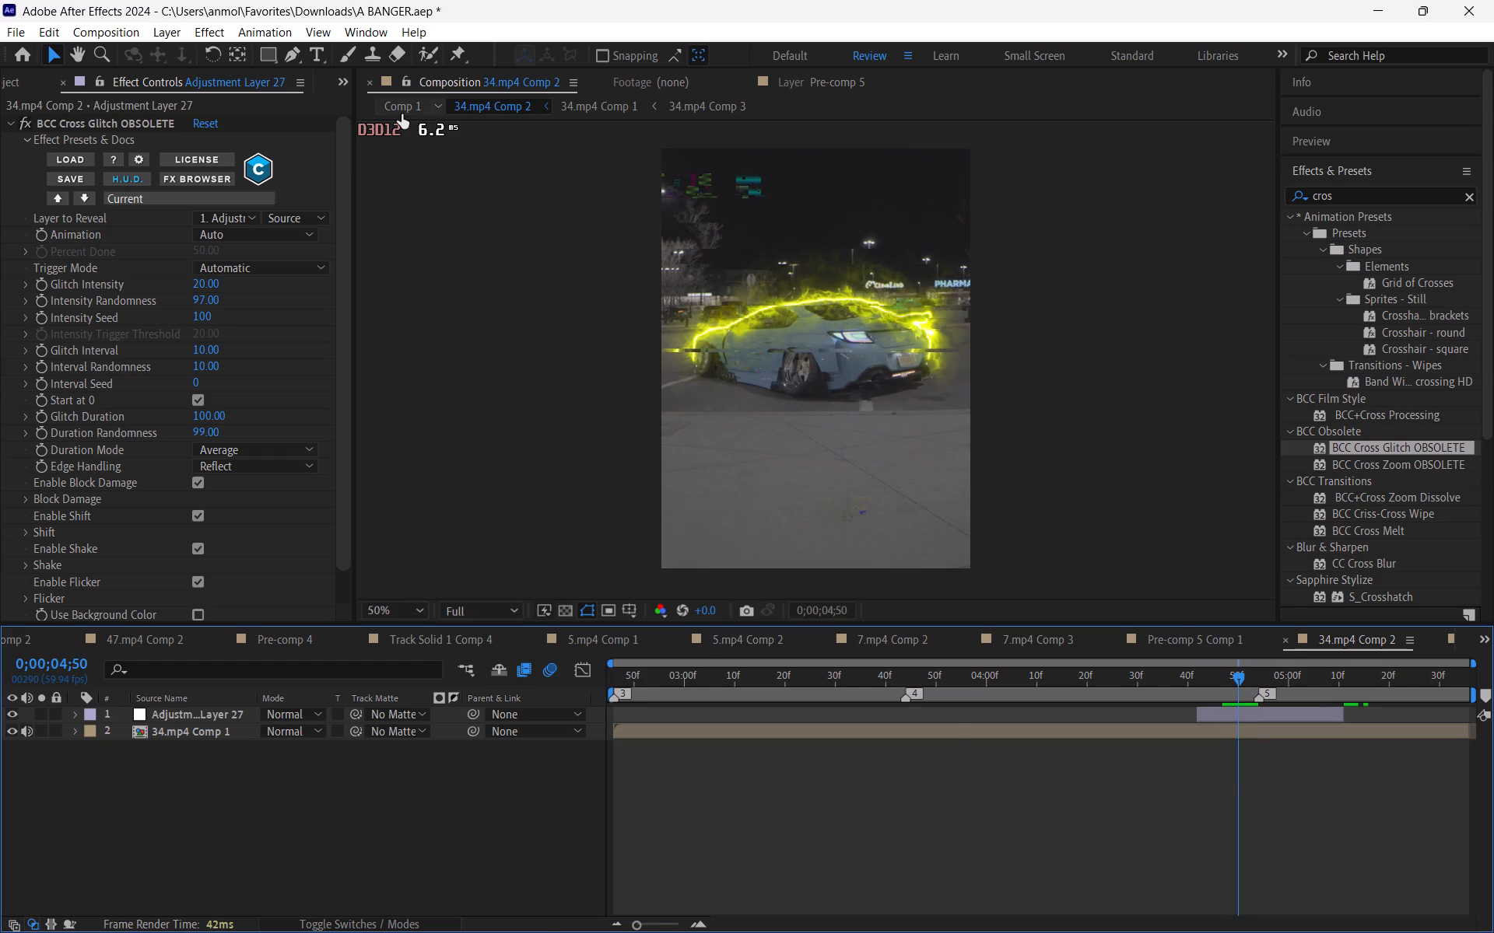
Move Comp 1's playhead to marker 36, then add a matching marker at that moment in 34.mp4 Comp 2.
click(402, 114)
click(972, 872)
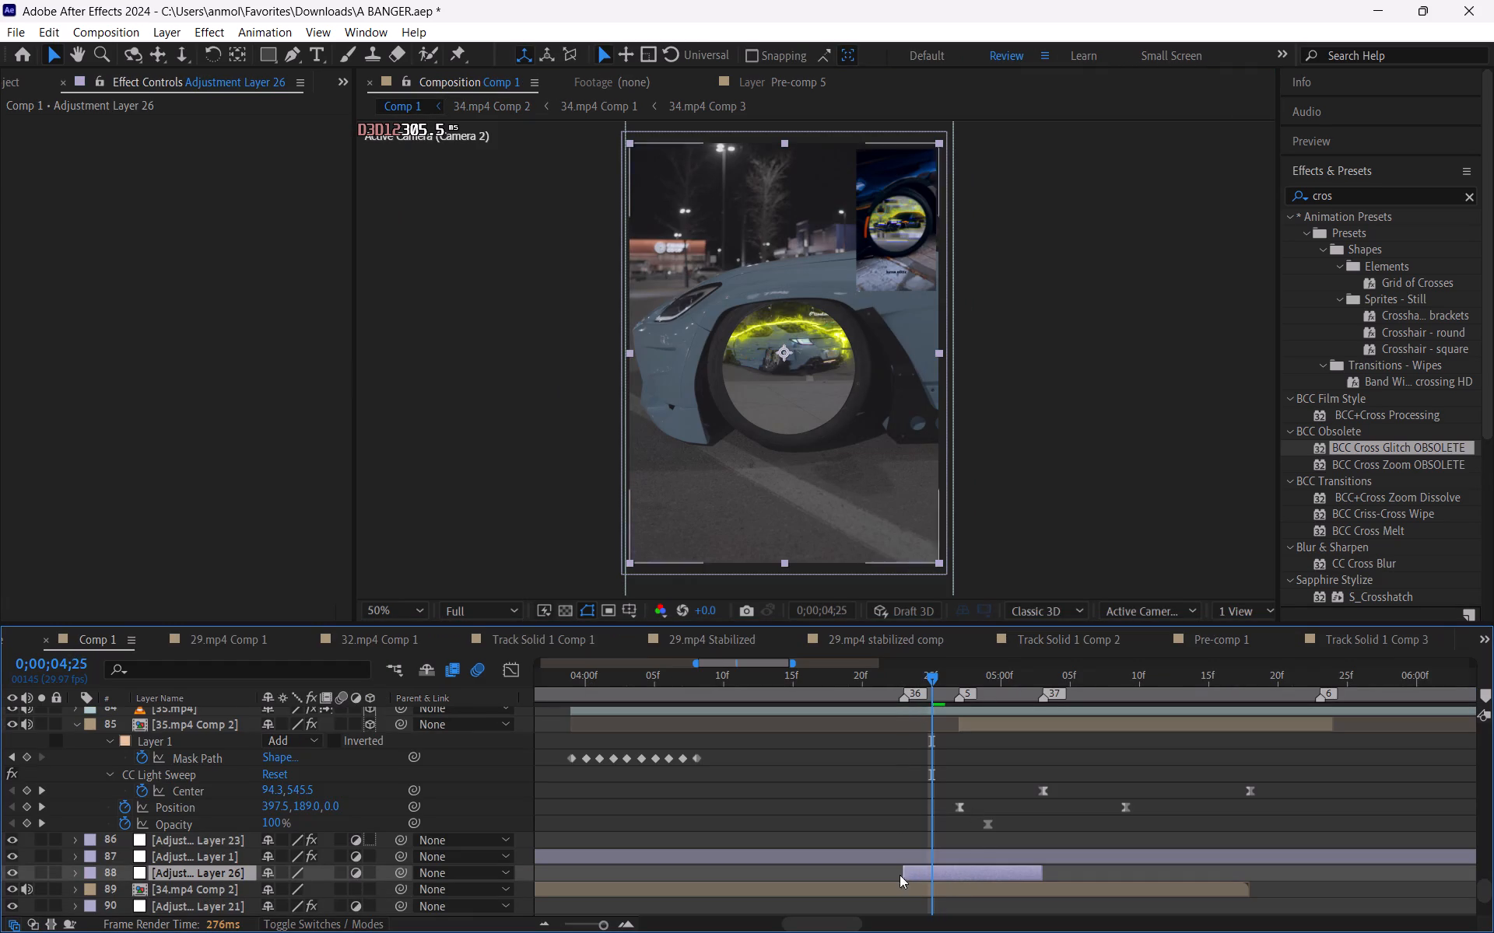
click(900, 680)
double_click(933, 896)
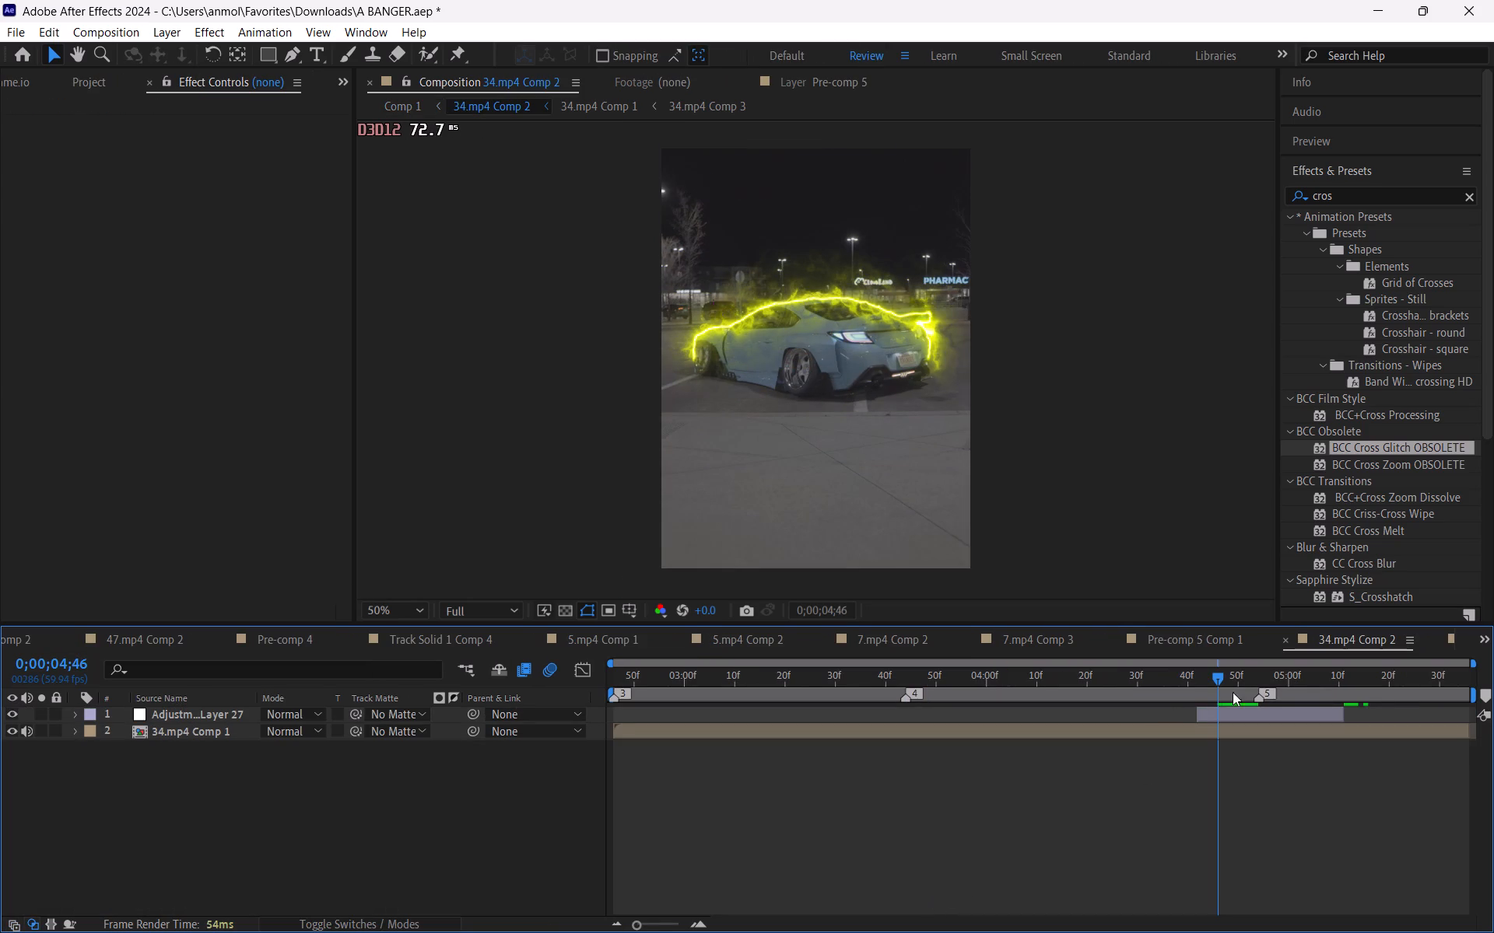
click(1485, 697)
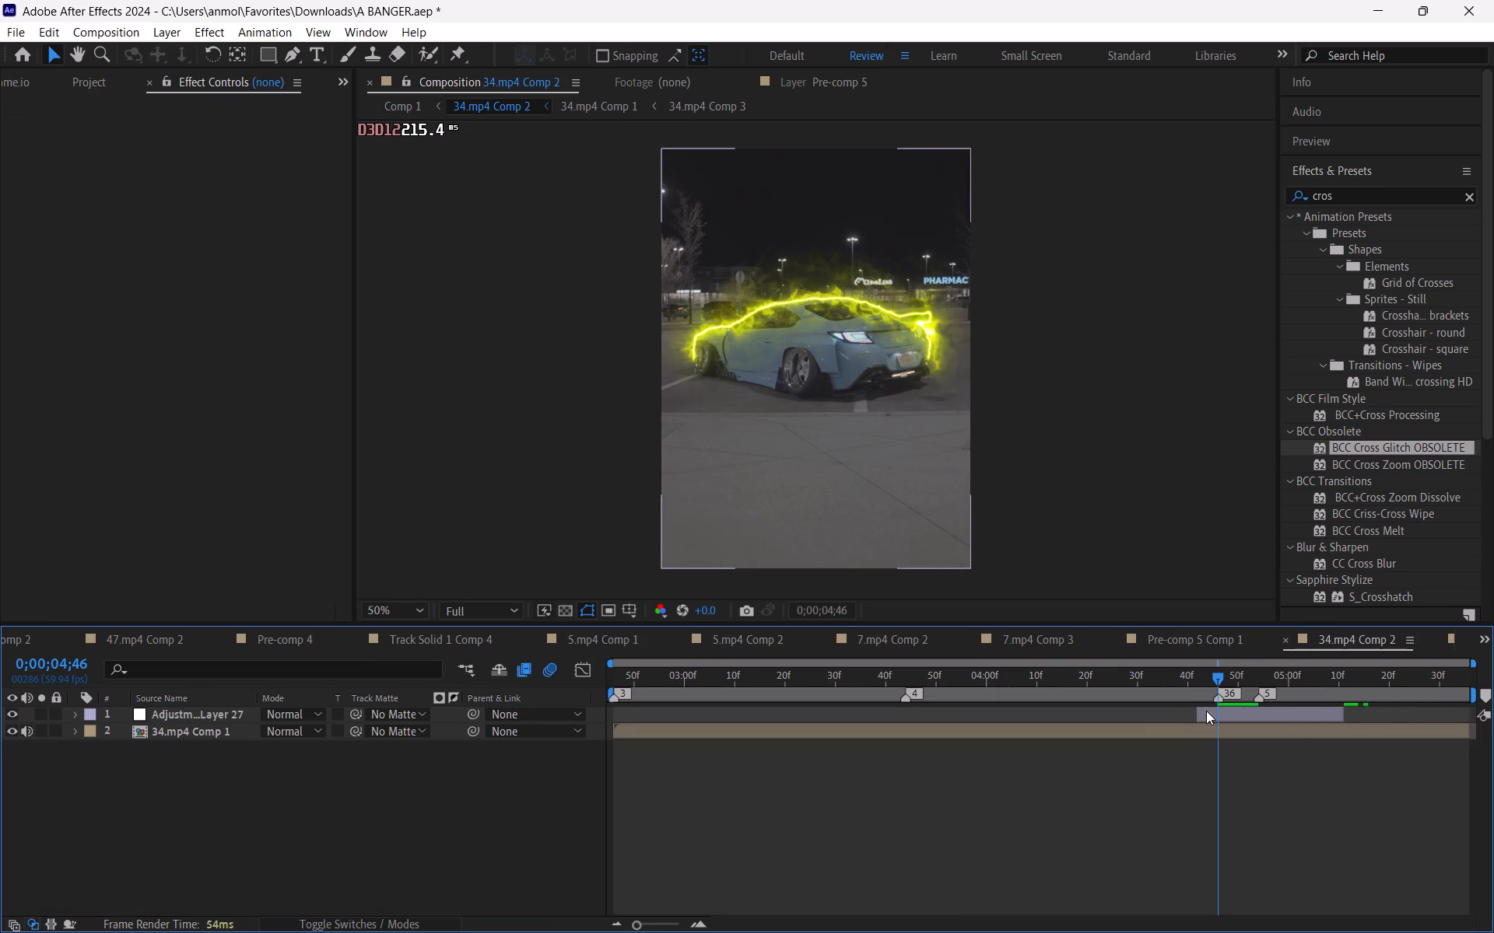
Extend Adjustment Layer 27 at both ends so it runs from about 0;00;04;36 to 0;00;05;20.
drag(1198, 713, 1174, 724)
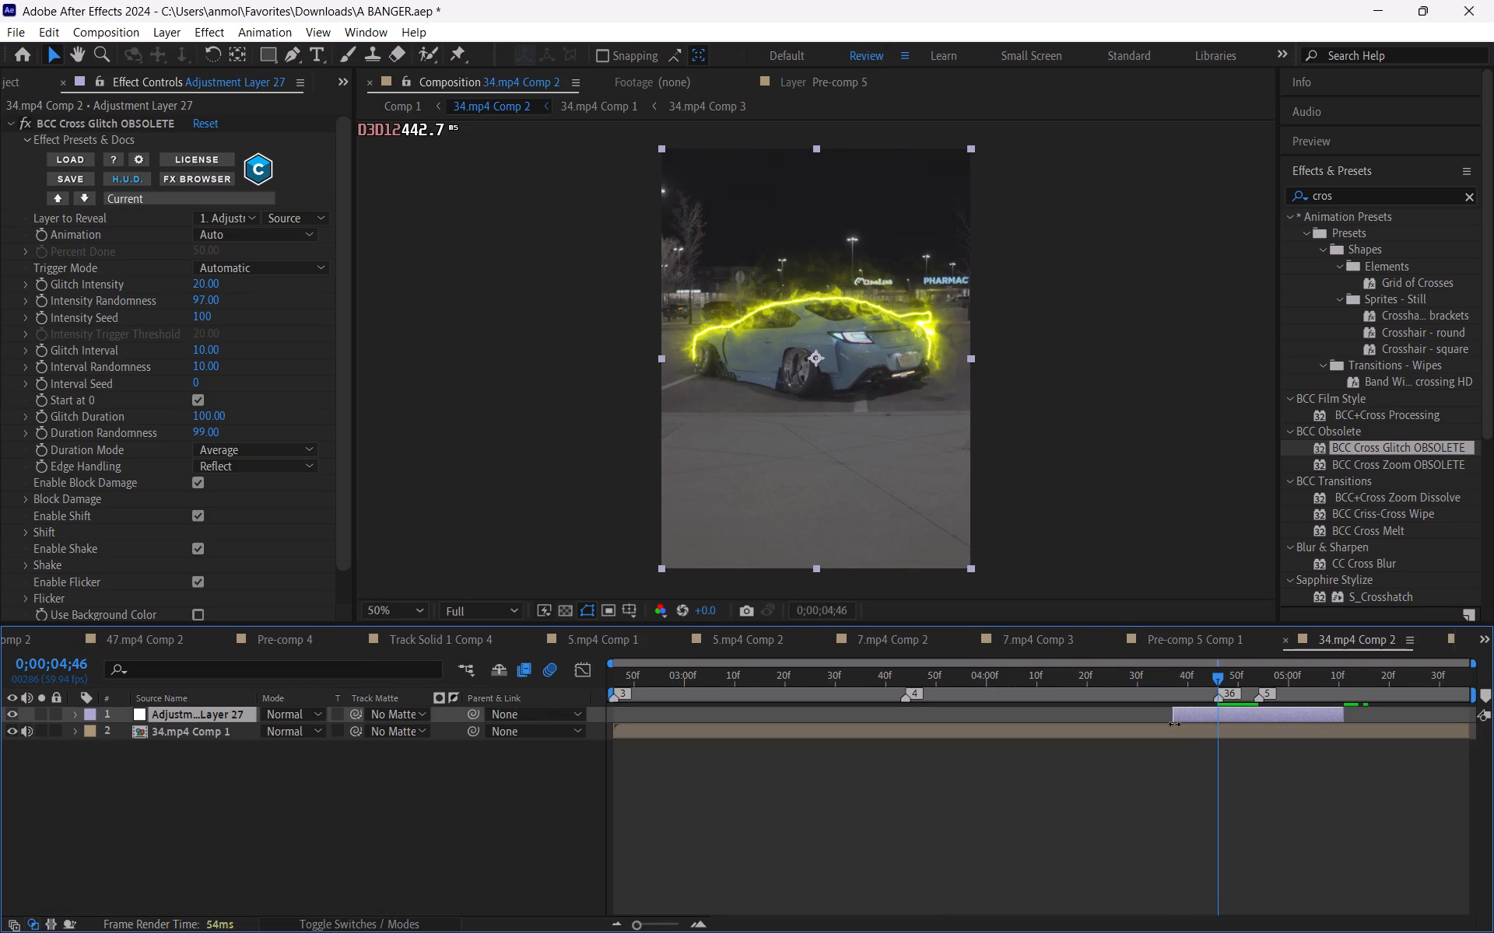
drag(1174, 724, 1170, 725)
drag(1342, 714, 1387, 729)
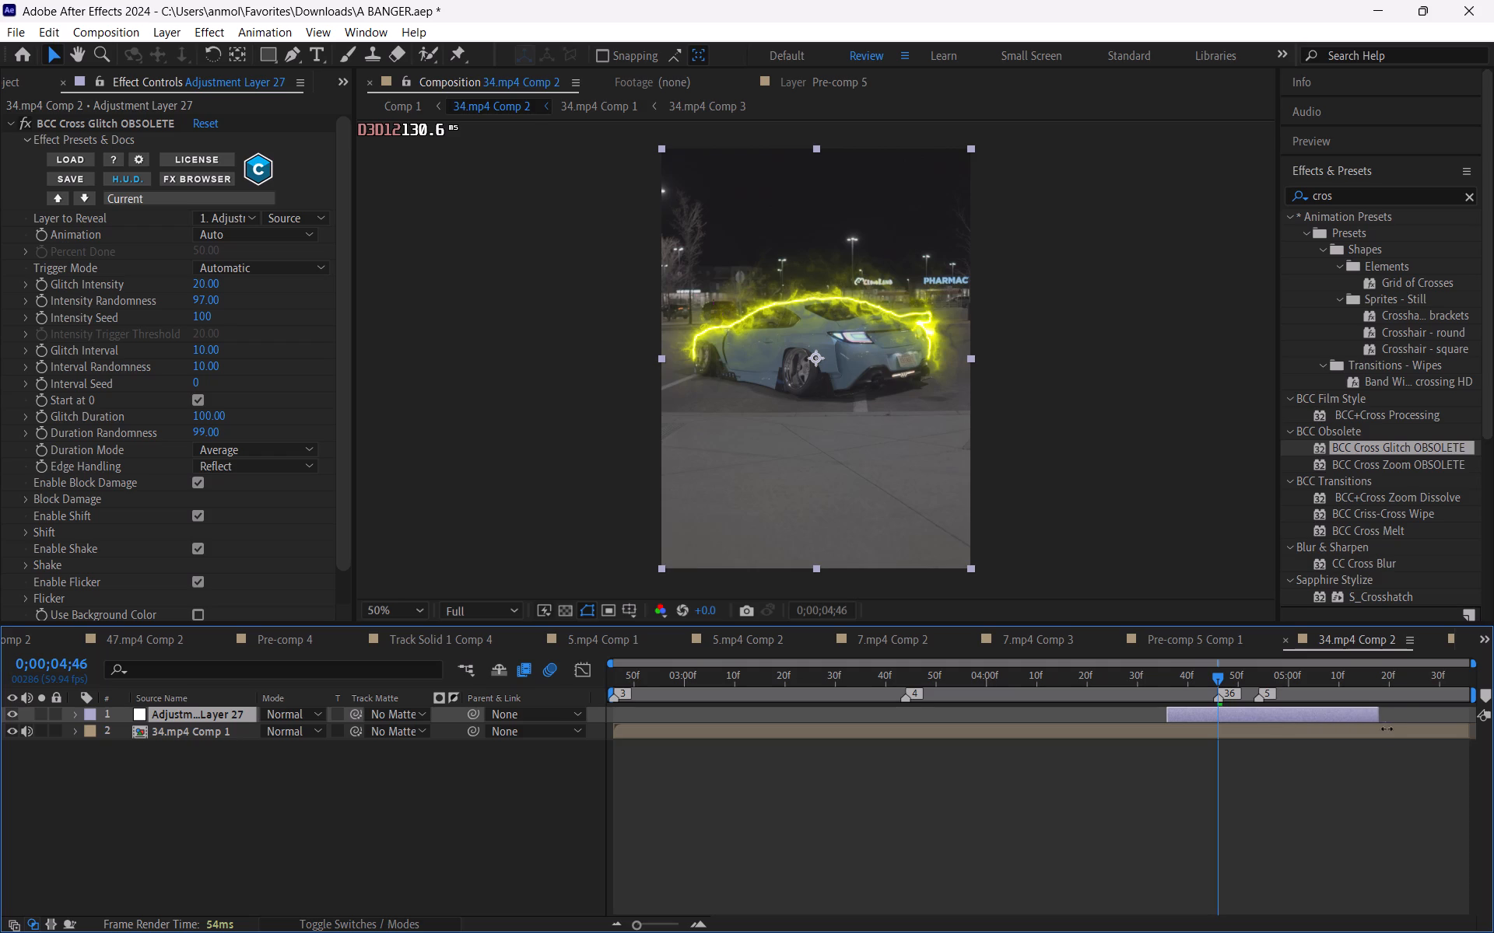
drag(1387, 729, 1386, 729)
click(1309, 762)
Review the glitch across the lengthened adjustment layer from about 0;00;04;39 to 0;00;05;08.
drag(1222, 676, 1184, 684)
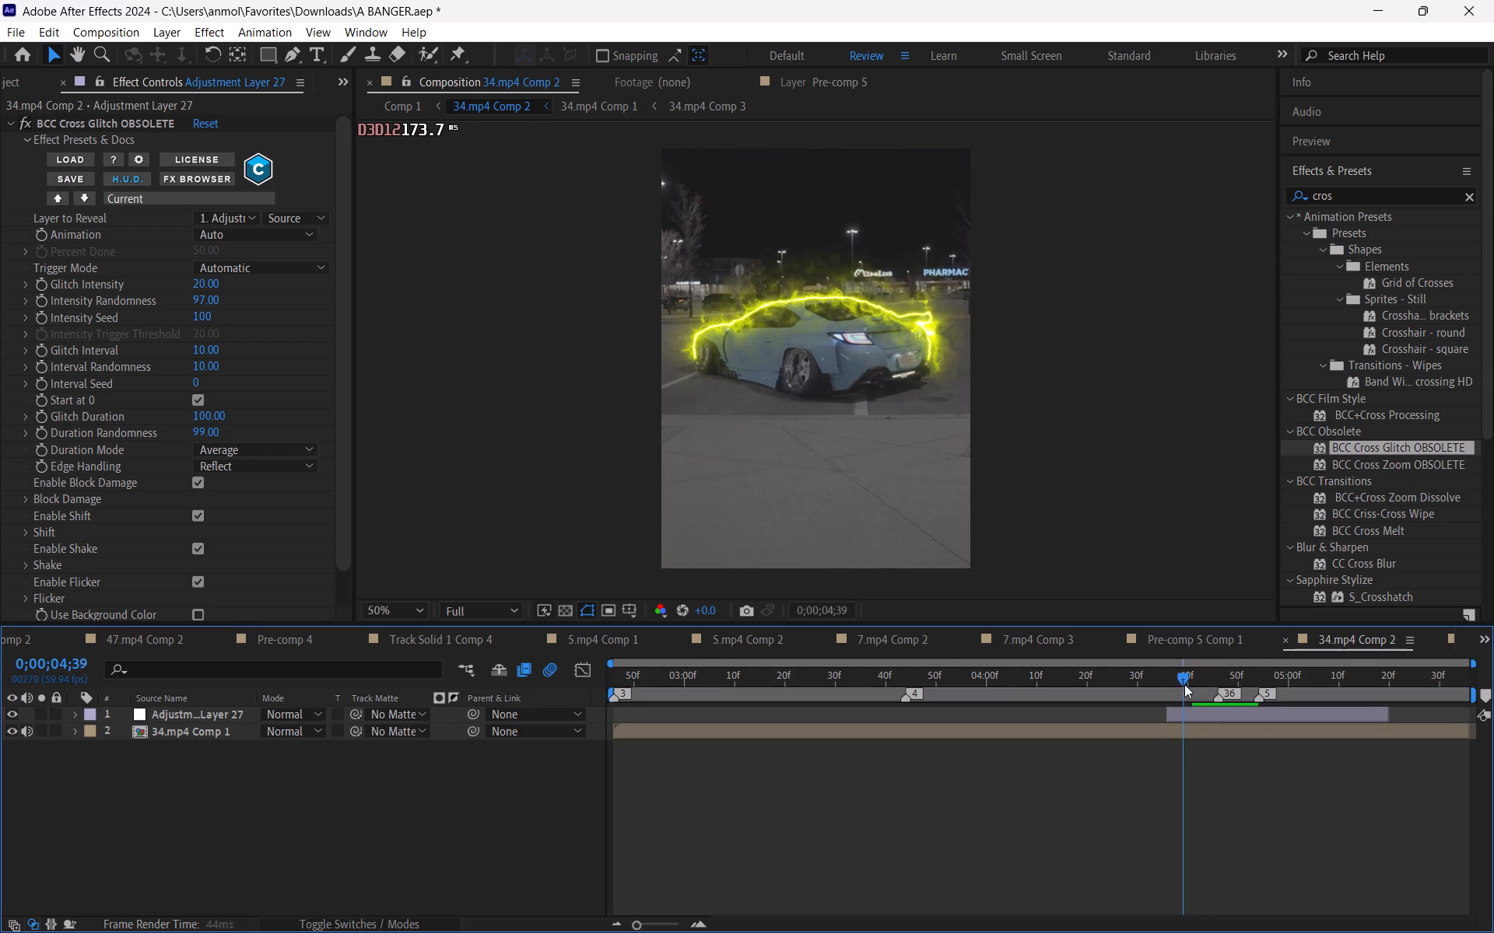
drag(1184, 684, 1296, 750)
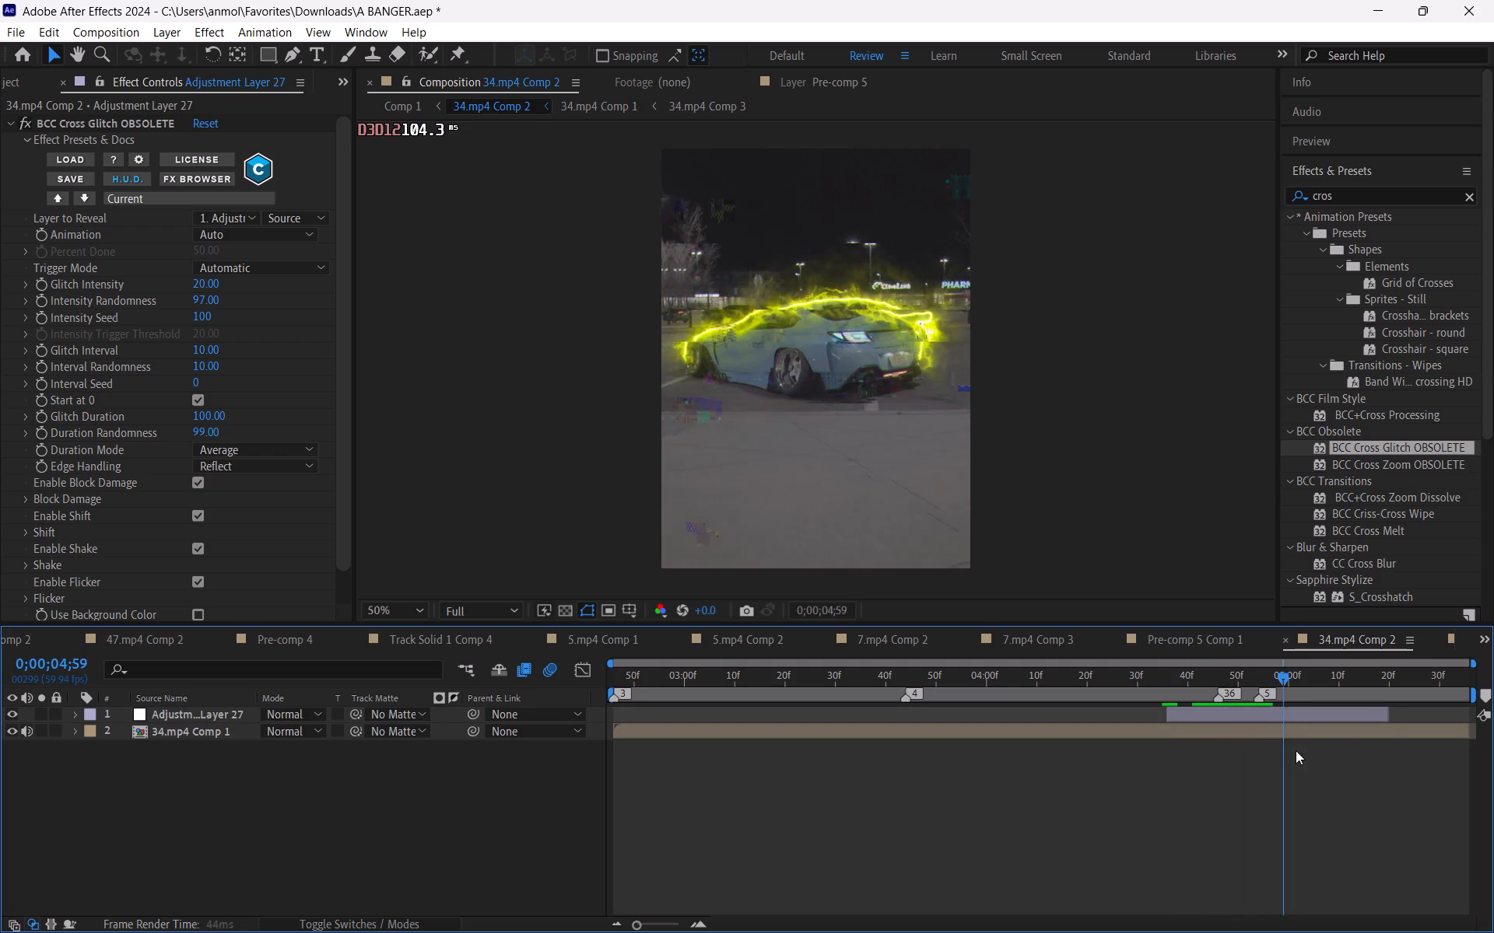
drag(1296, 750, 1268, 773)
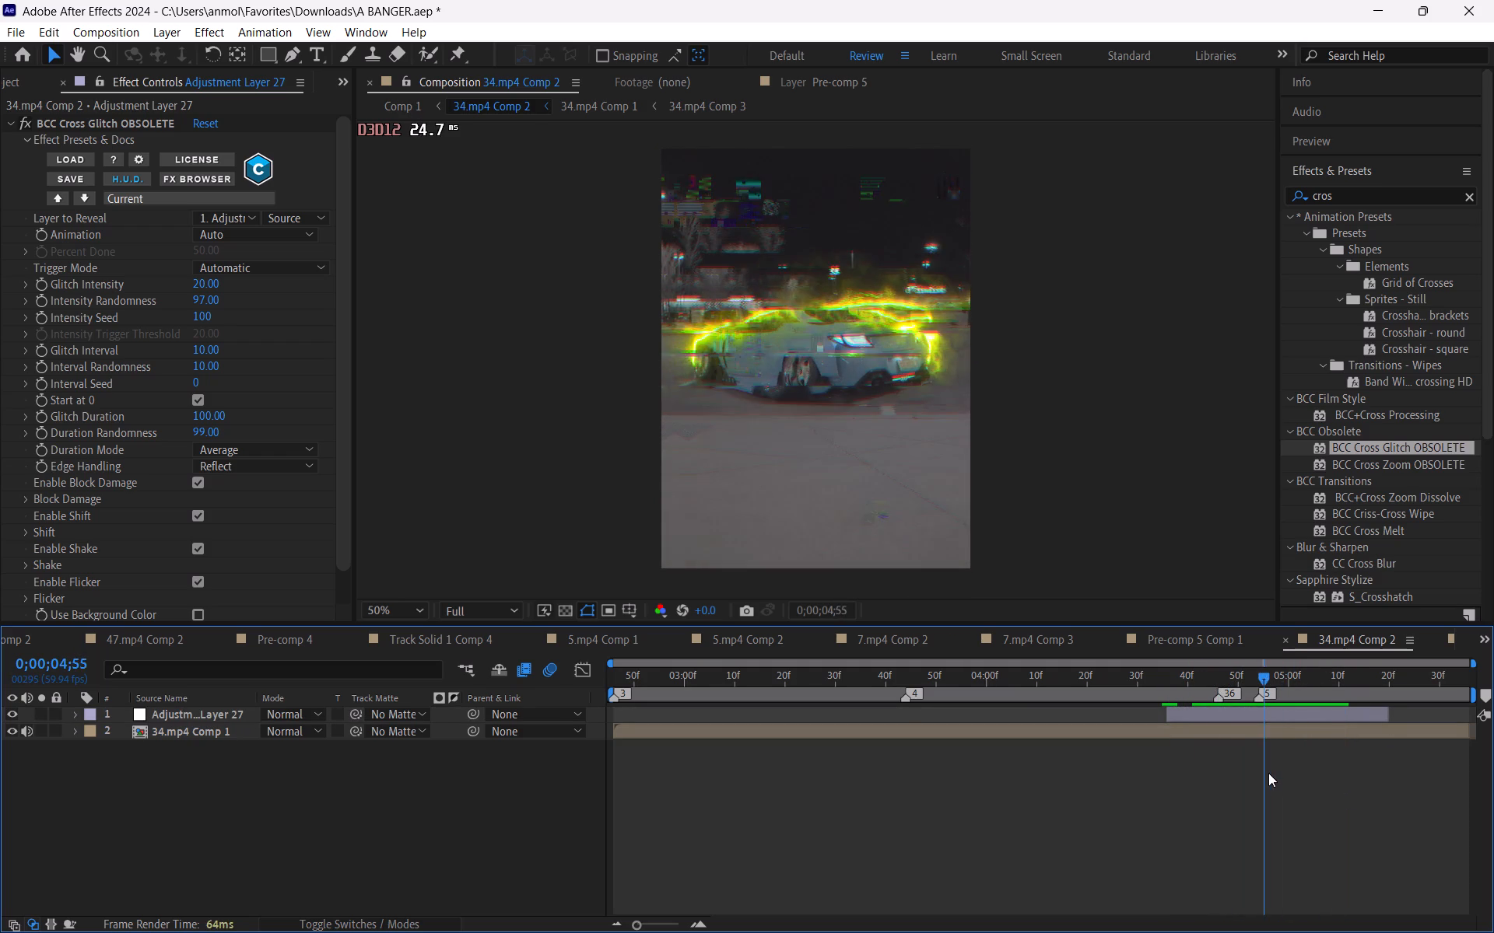
drag(1268, 773, 1331, 809)
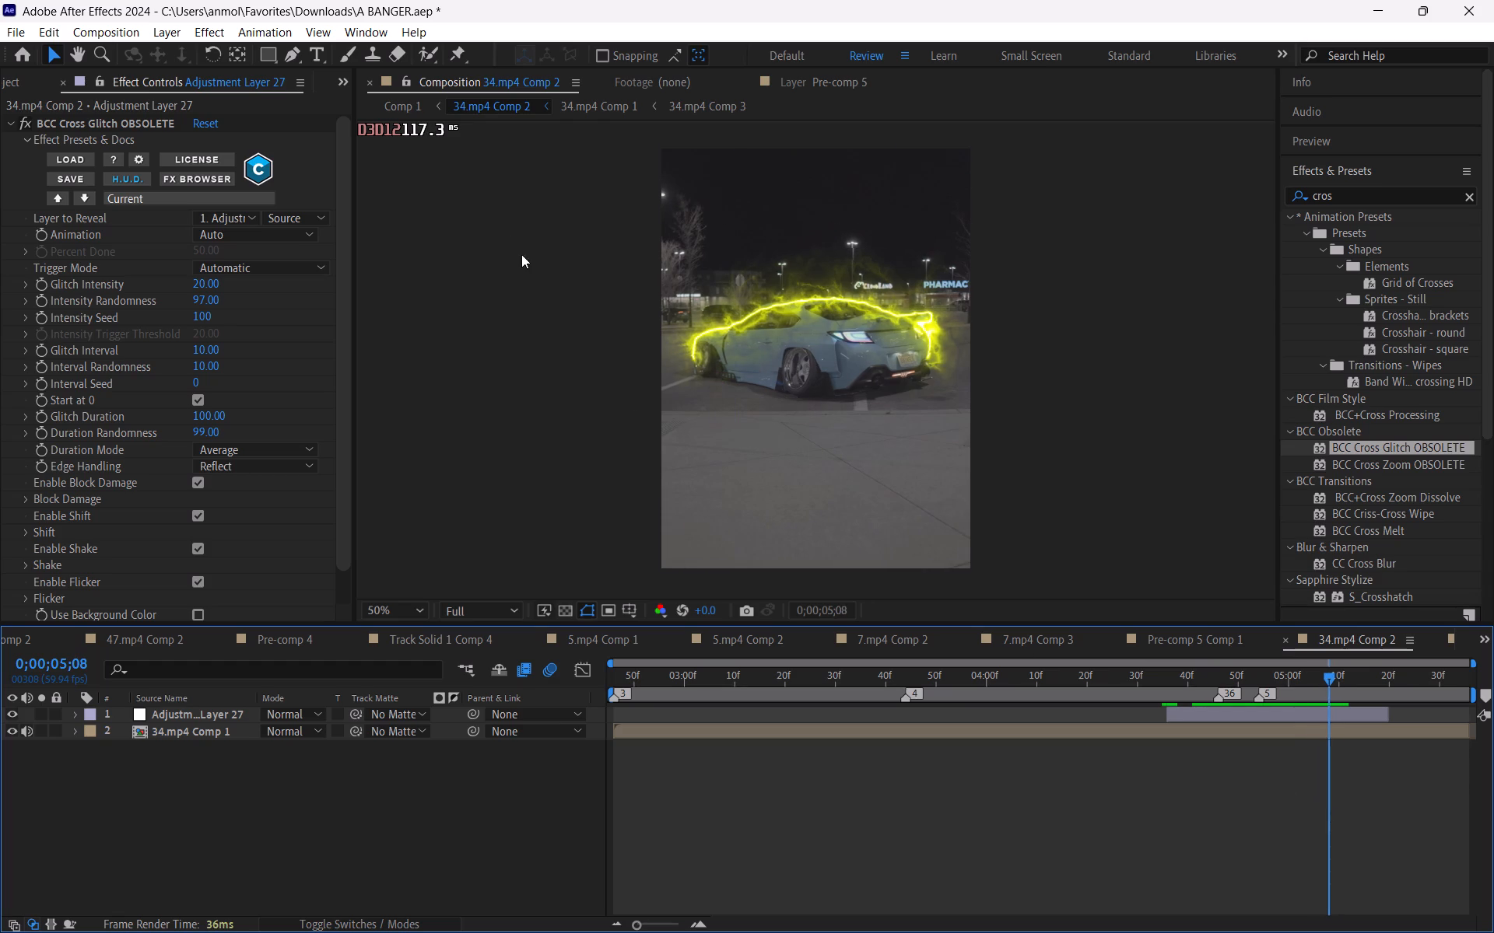
Review the glitch inside the wheel transition in Comp 1 from about 0;00;04;22 to 0;00;05;00.
click(396, 110)
click(1045, 762)
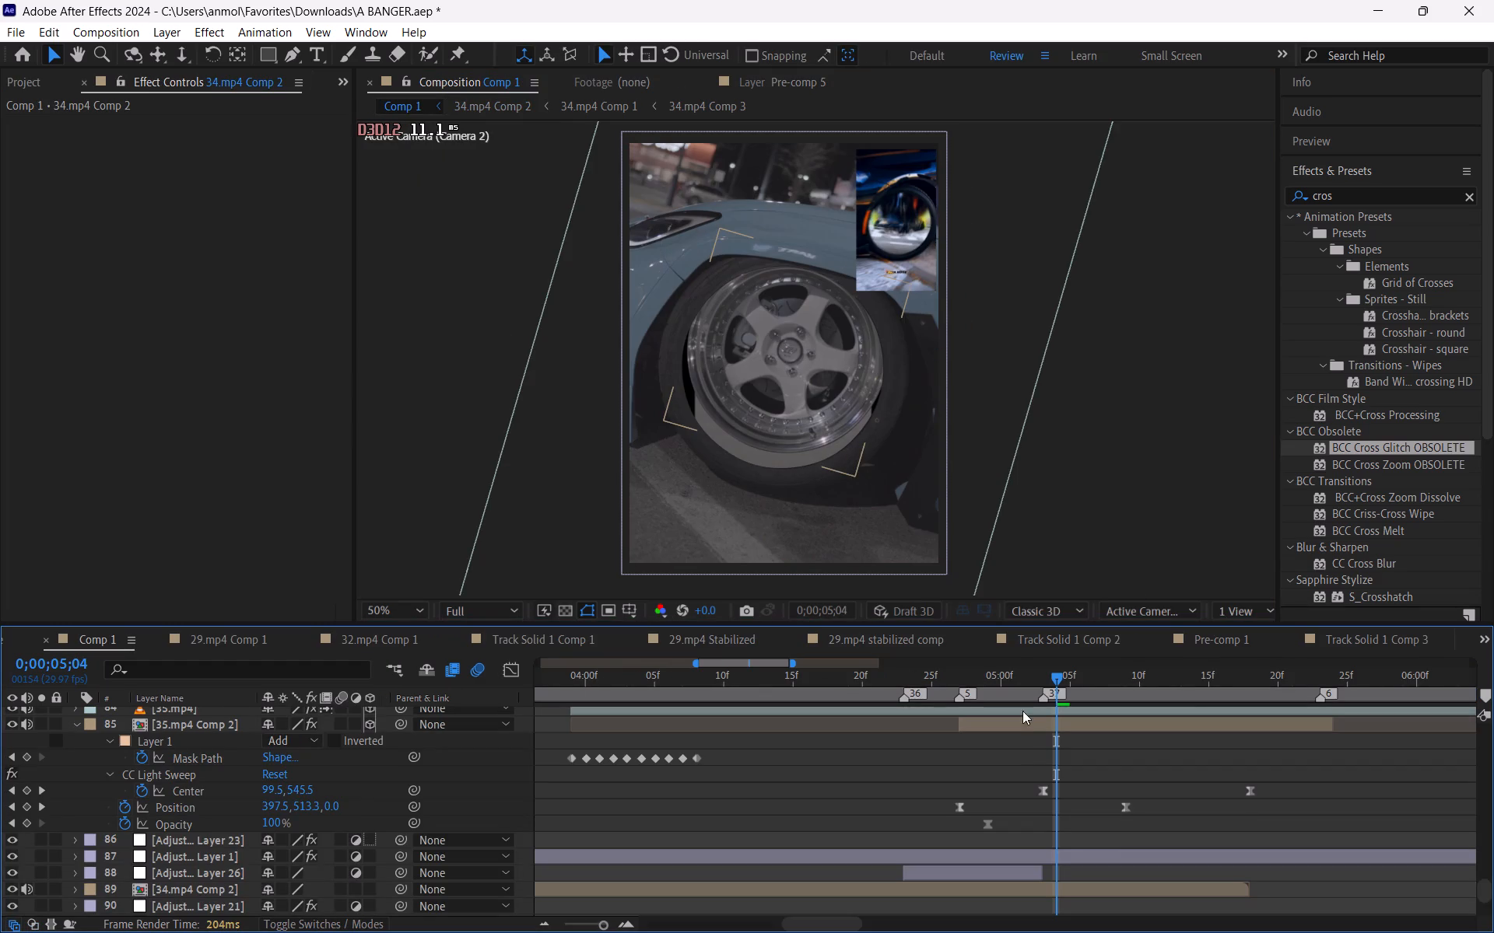
drag(959, 674, 893, 701)
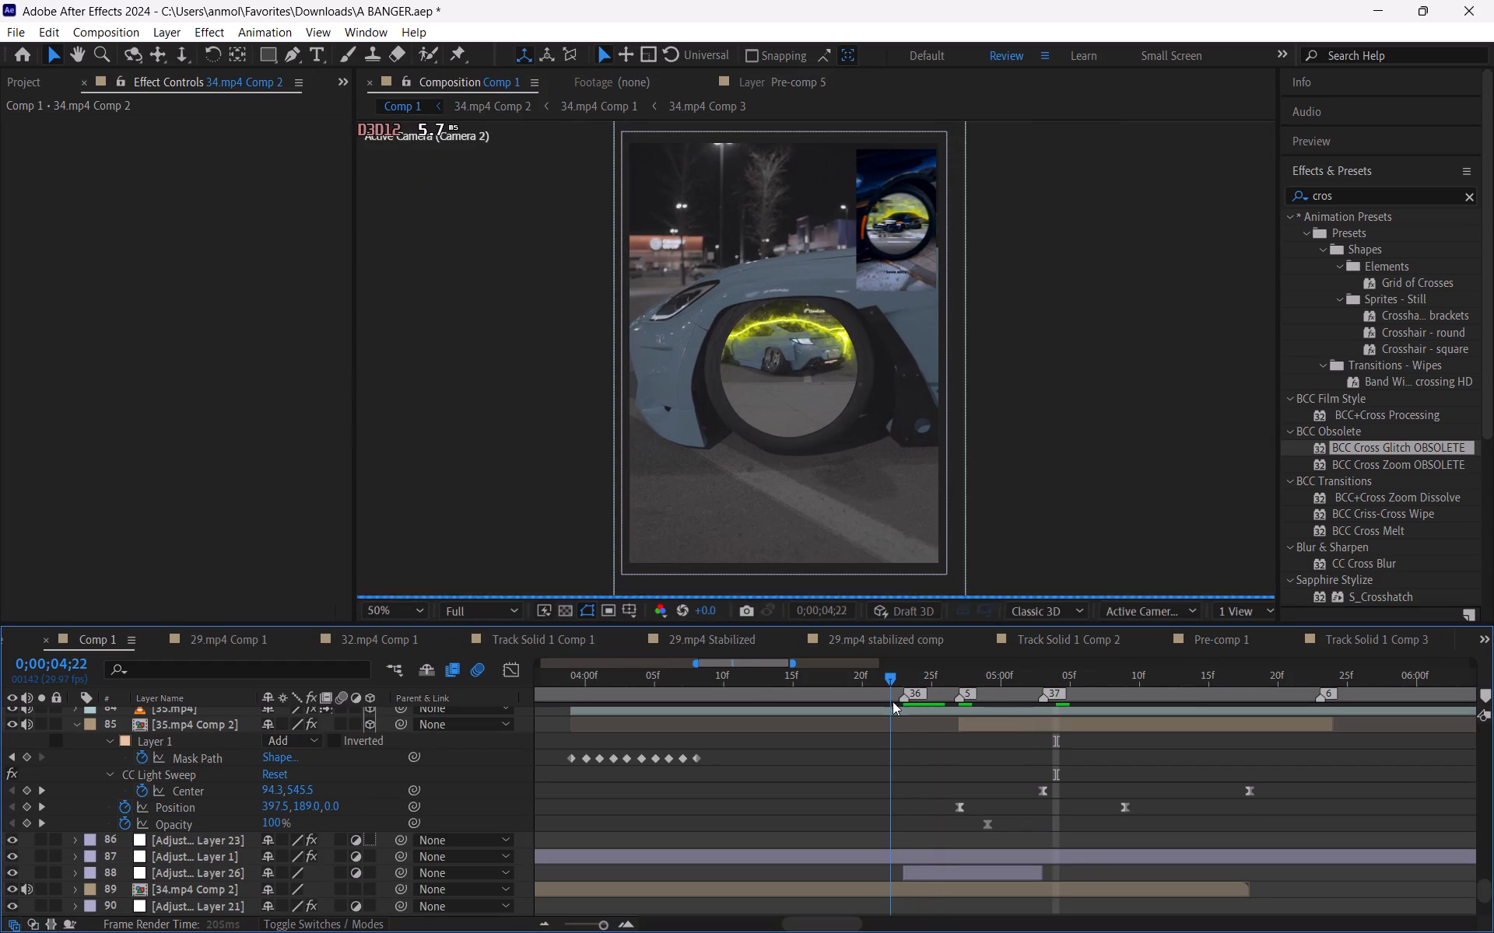
drag(893, 701, 994, 757)
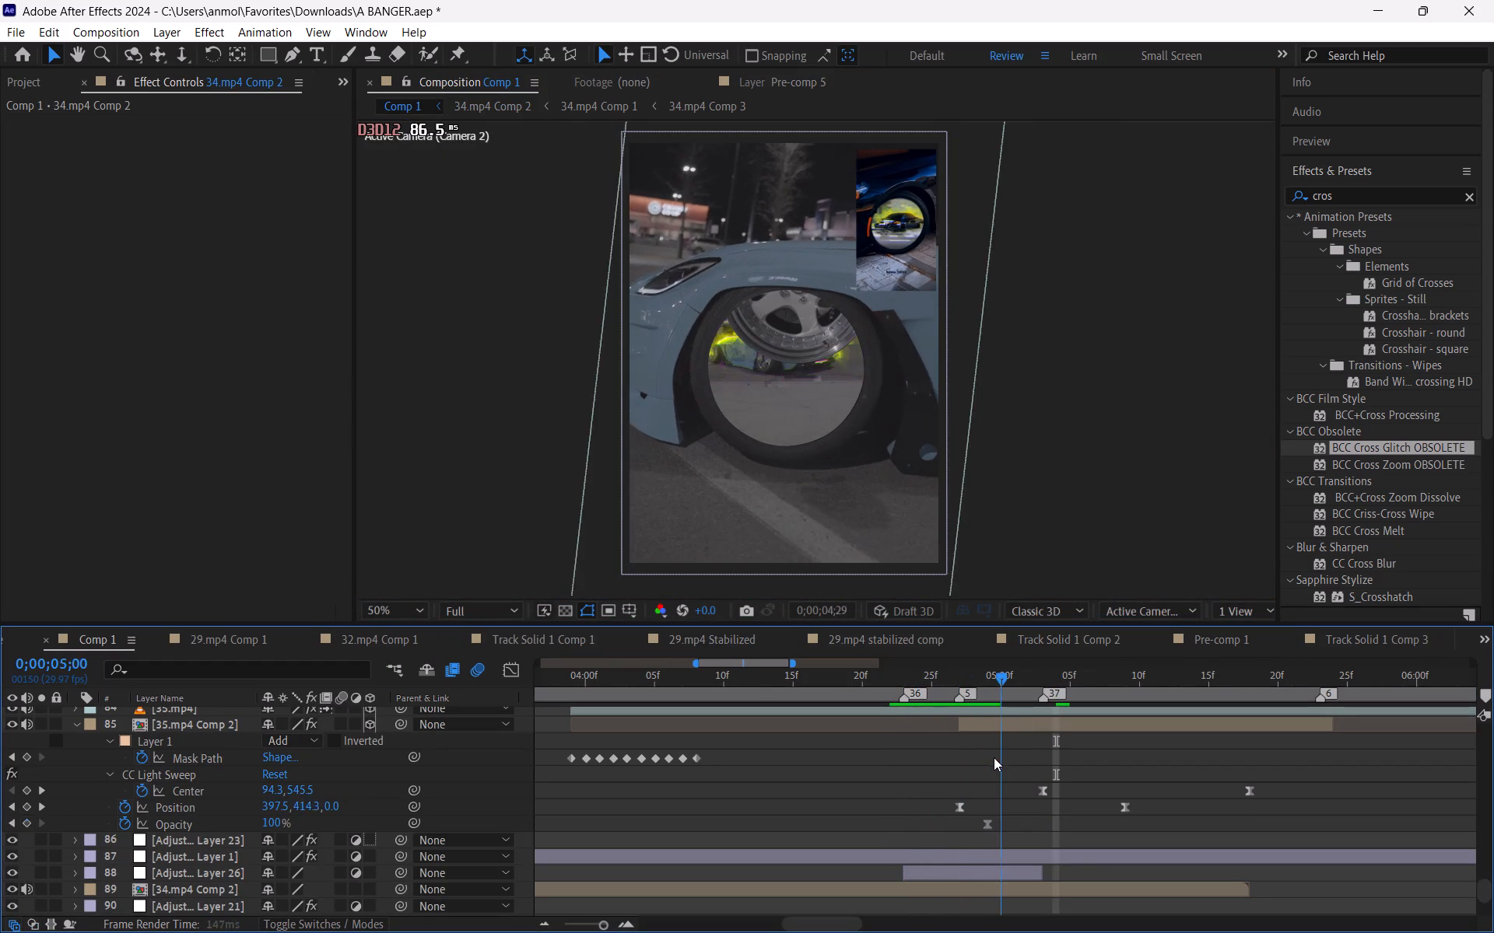
drag(994, 757, 968, 767)
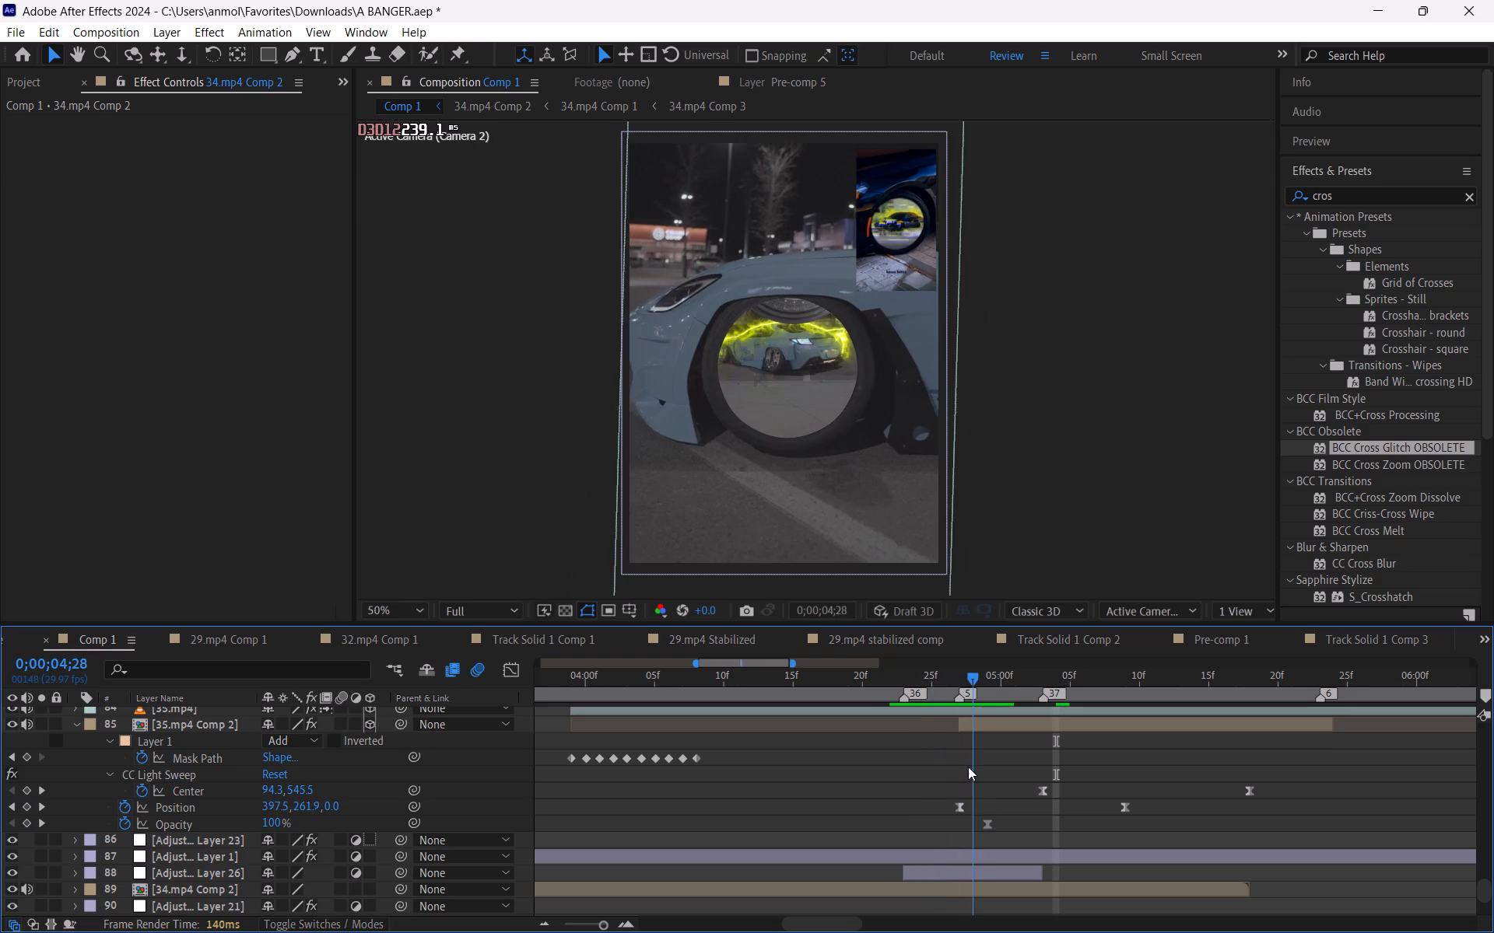
drag(968, 767, 944, 780)
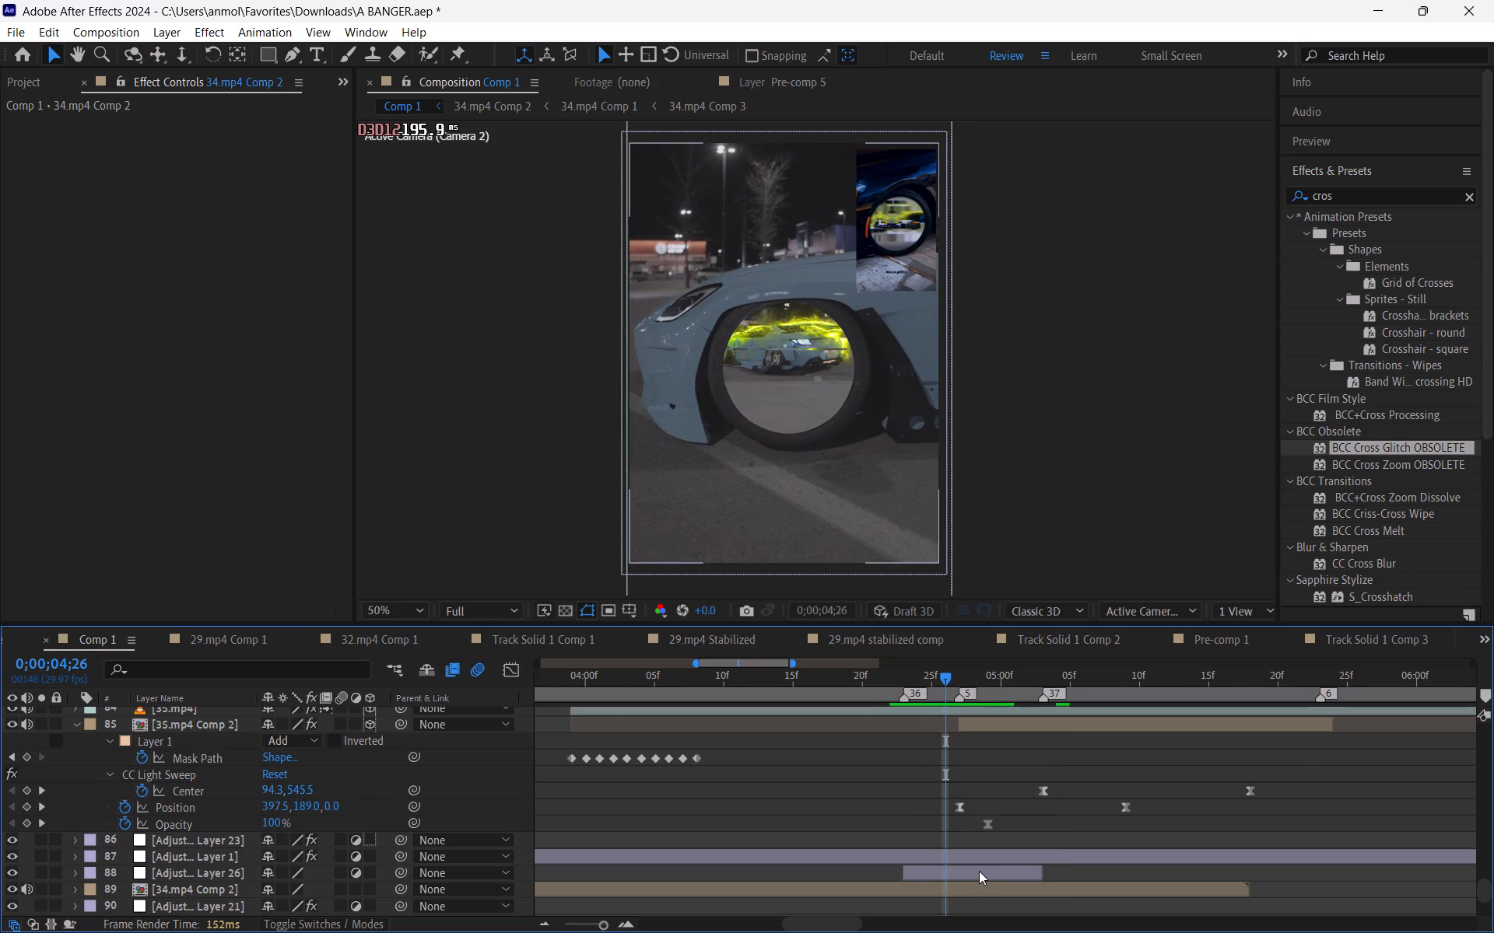
double_click(979, 871)
click(416, 87)
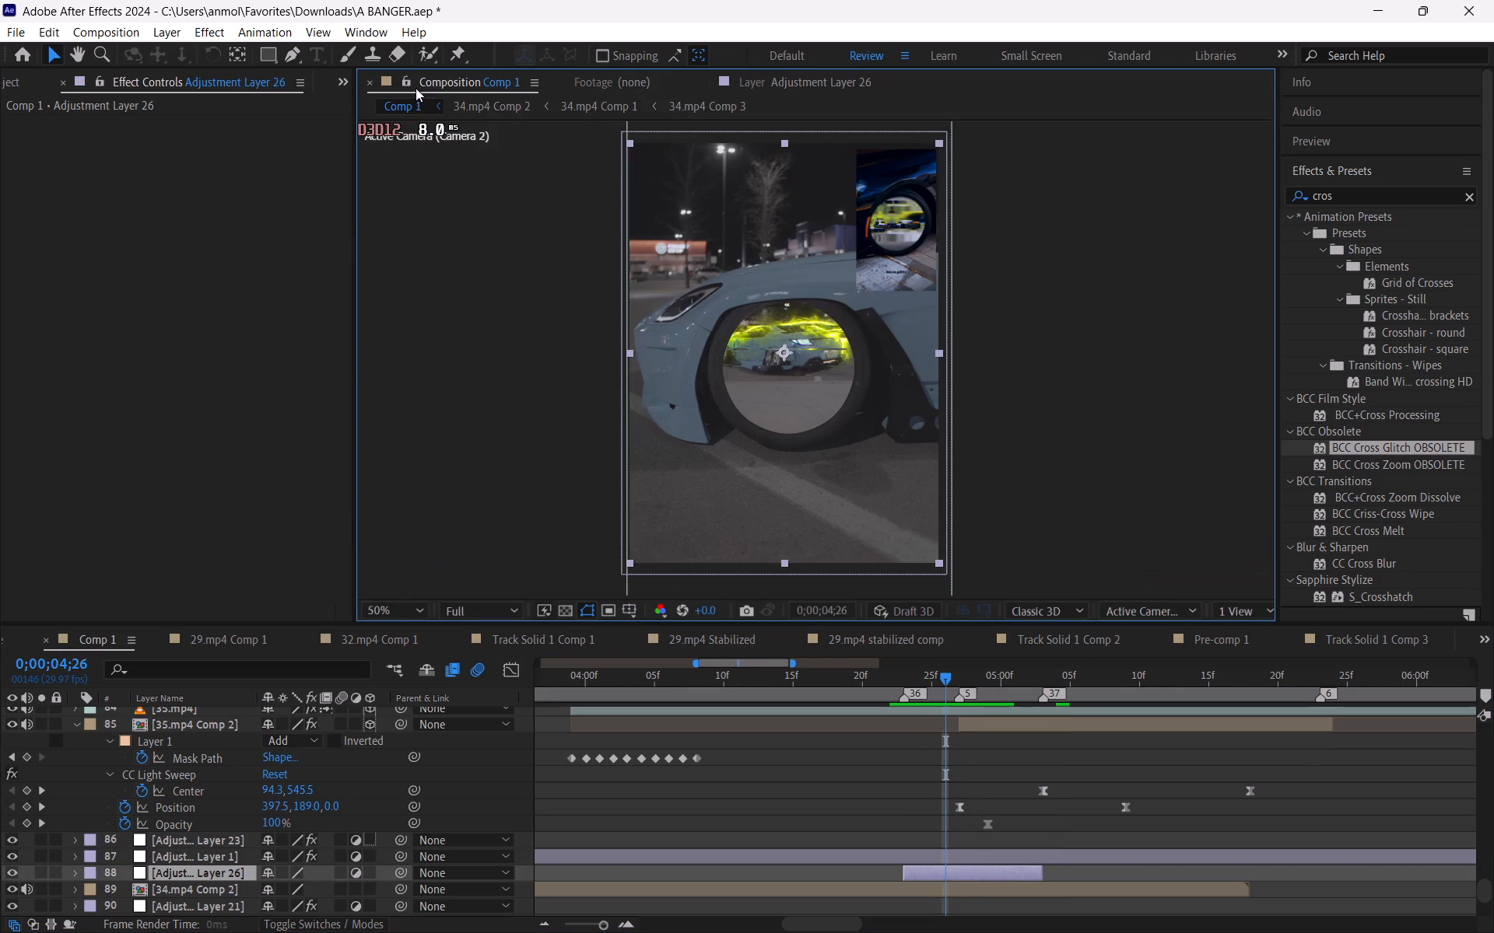
Reopen 34.mp4 Comp 2 and set the Glitch Intensity on Adjustment Layer 27 to 33.
double_click(1047, 888)
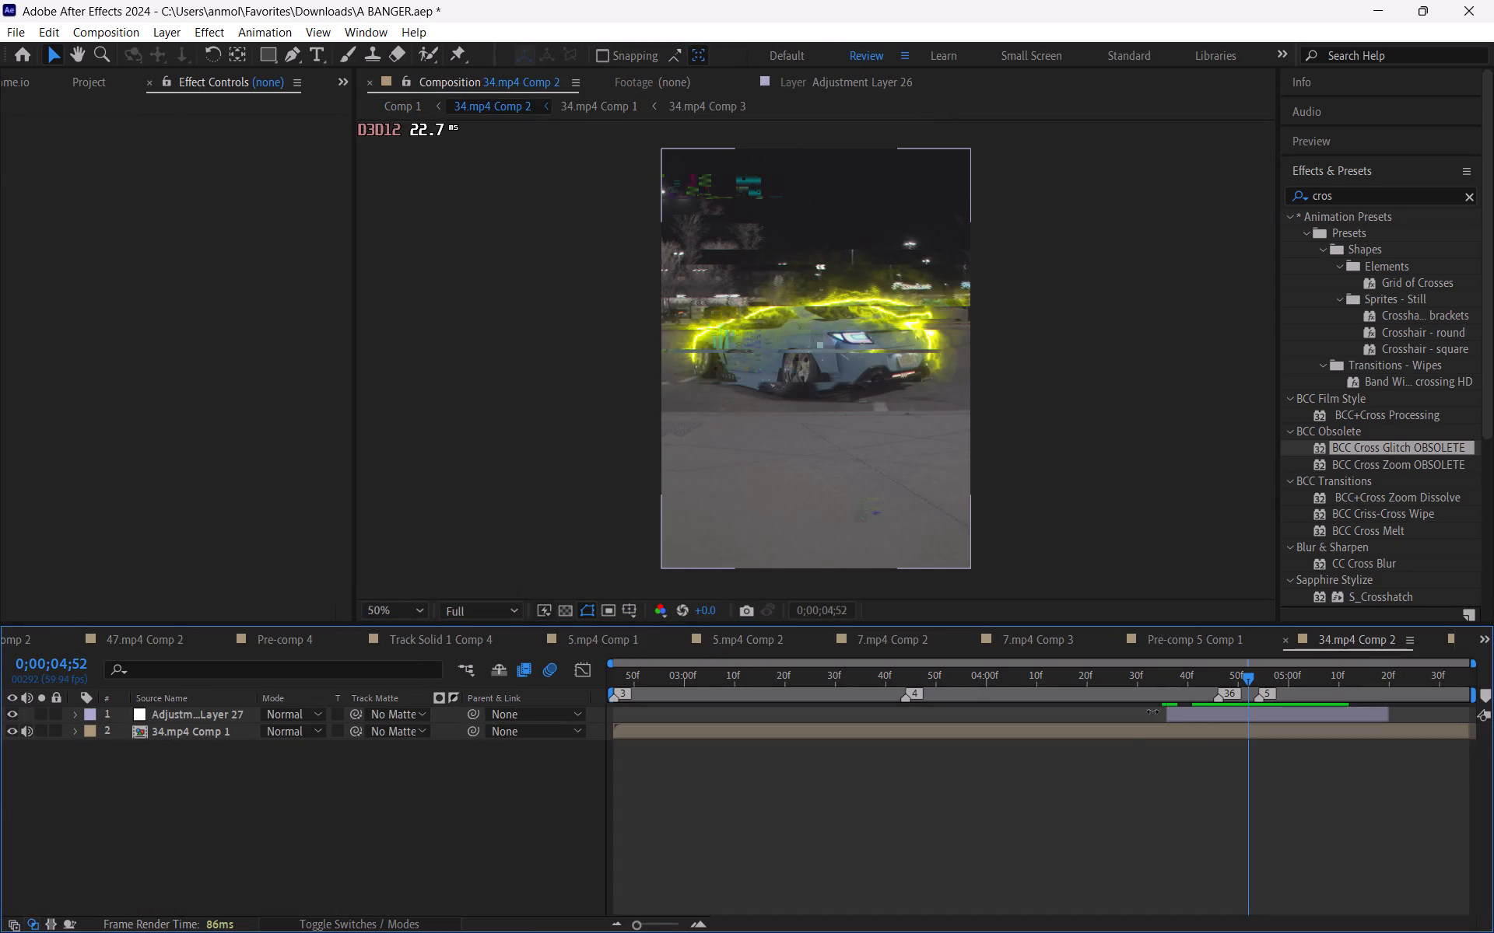
click(1198, 717)
drag(209, 283, 284, 295)
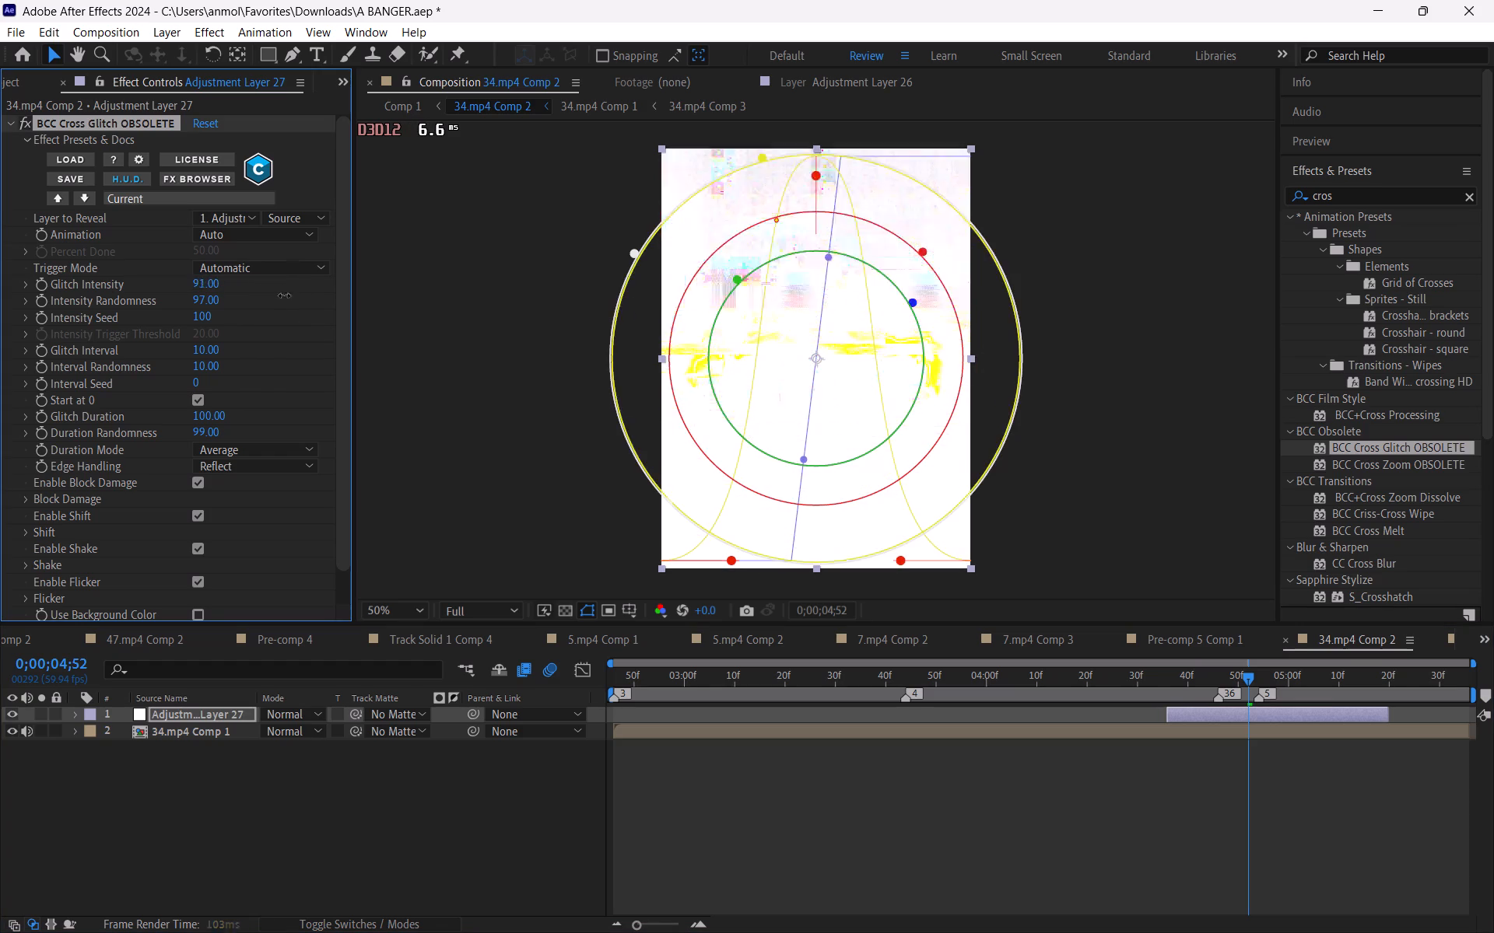
drag(284, 295, 232, 306)
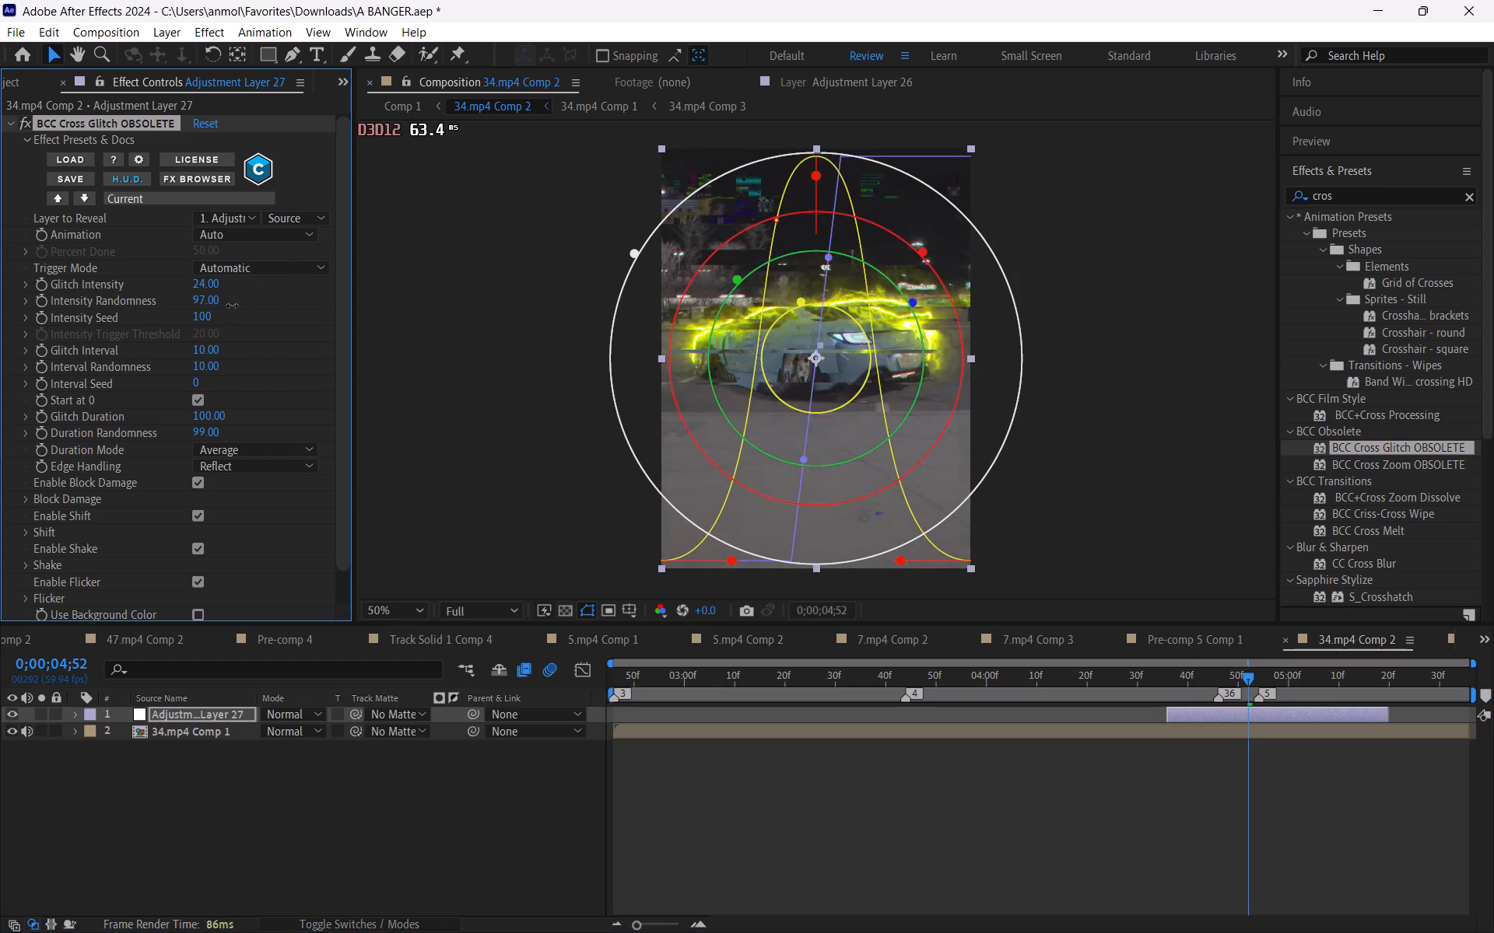
drag(232, 306, 237, 303)
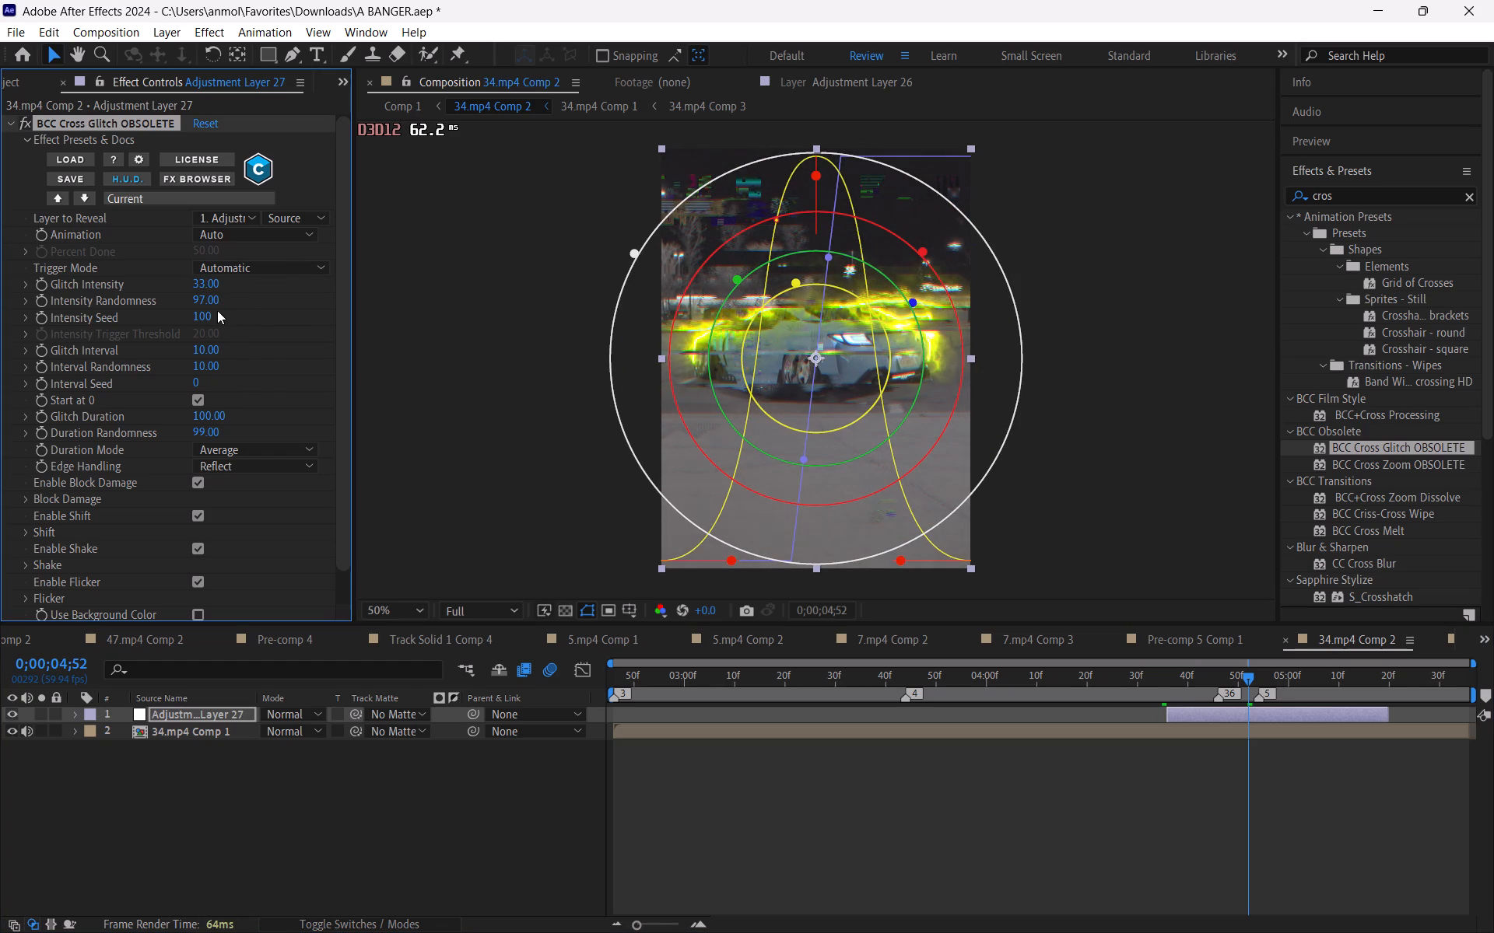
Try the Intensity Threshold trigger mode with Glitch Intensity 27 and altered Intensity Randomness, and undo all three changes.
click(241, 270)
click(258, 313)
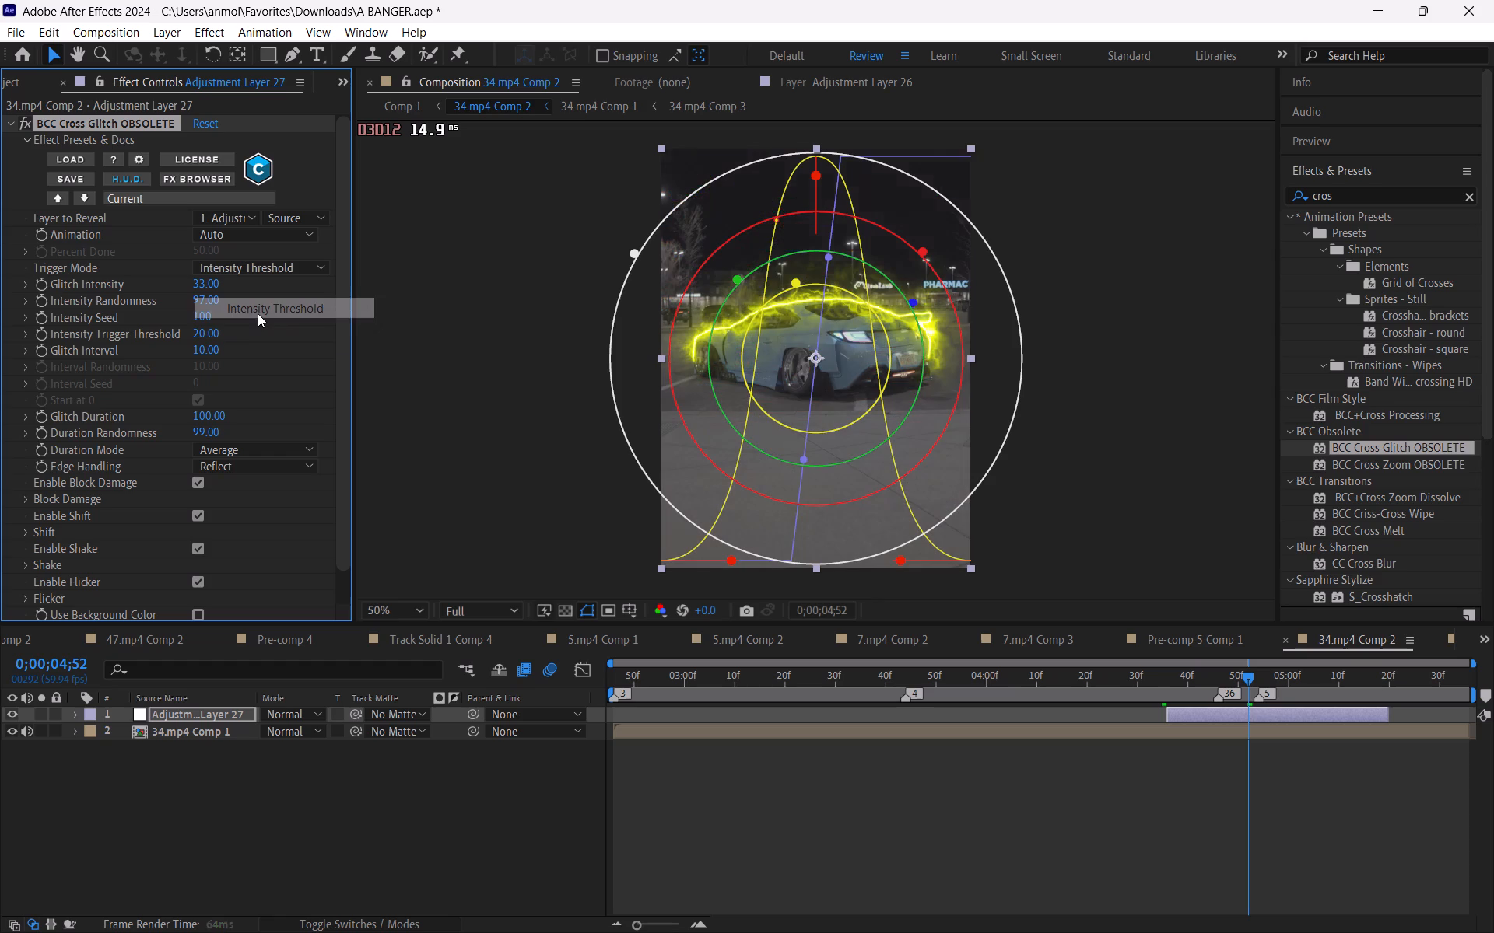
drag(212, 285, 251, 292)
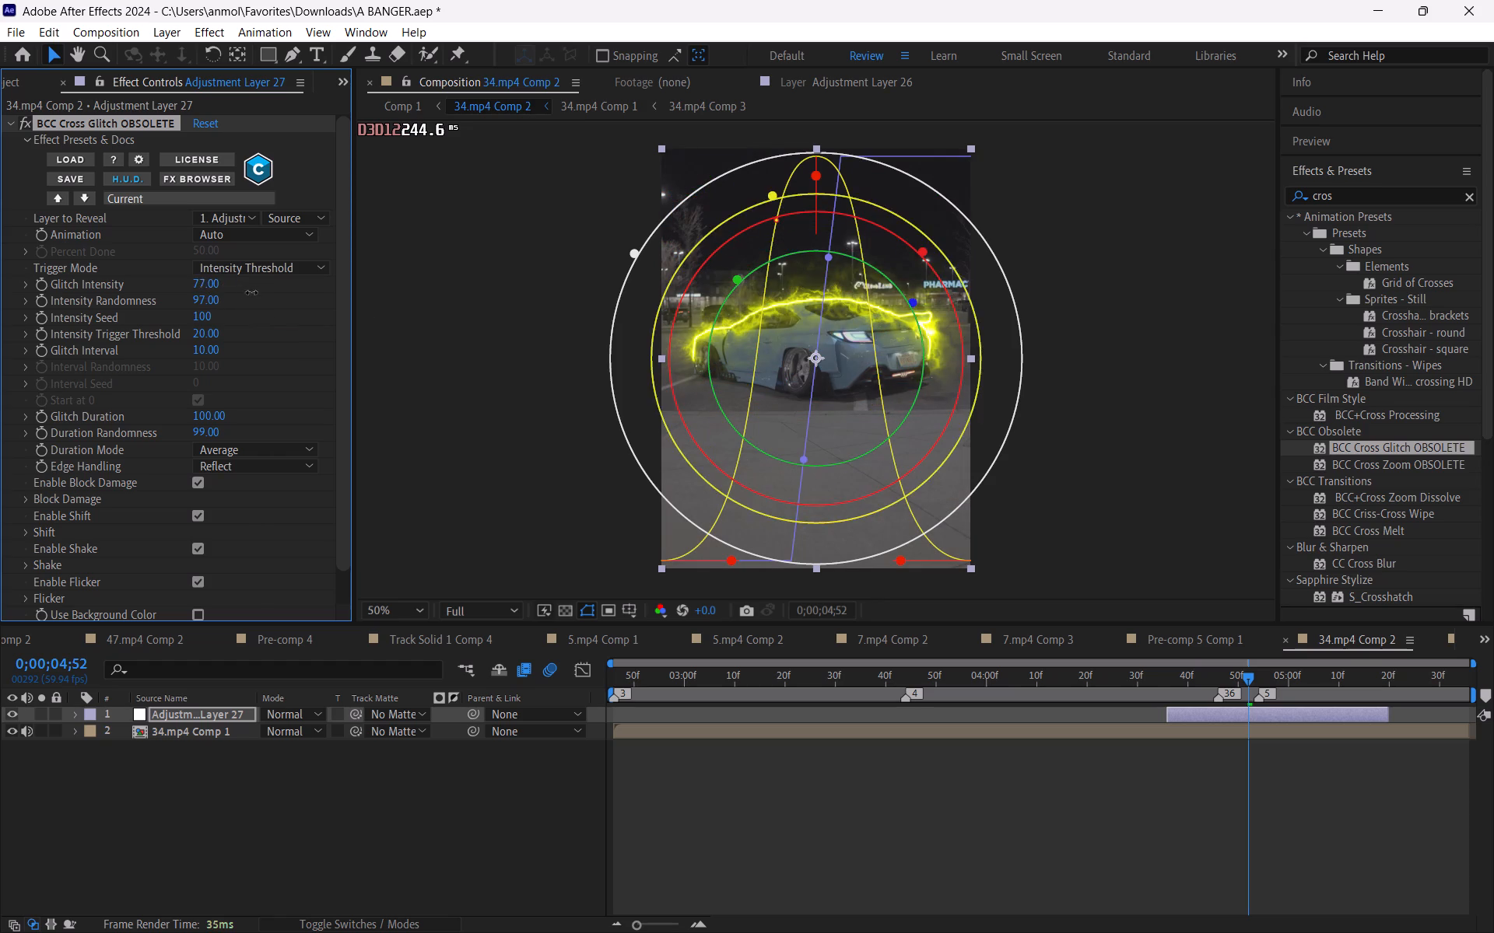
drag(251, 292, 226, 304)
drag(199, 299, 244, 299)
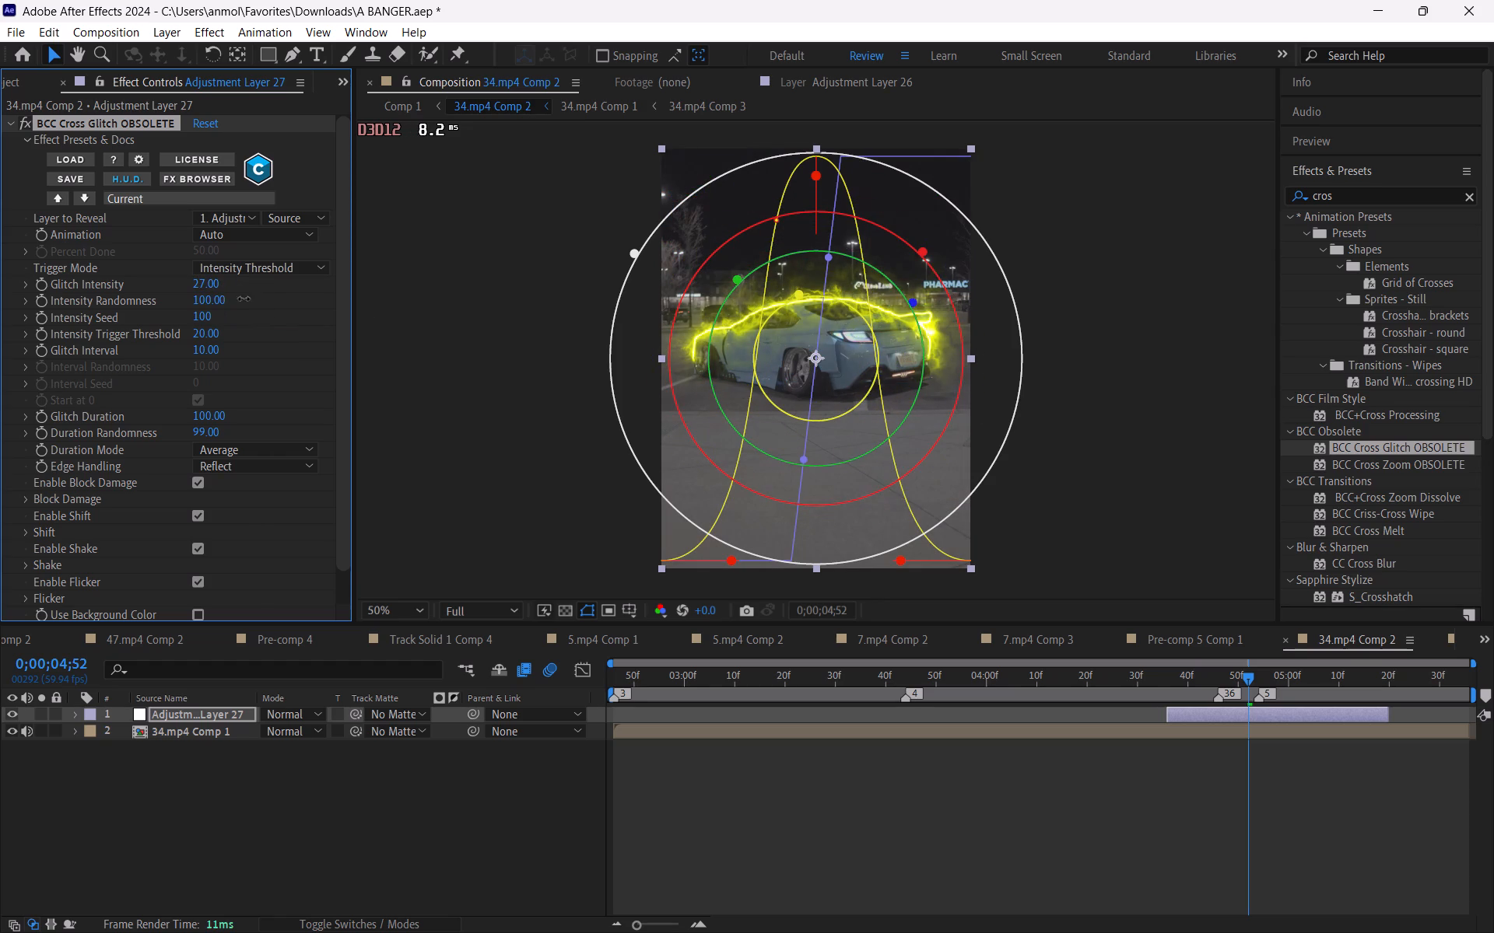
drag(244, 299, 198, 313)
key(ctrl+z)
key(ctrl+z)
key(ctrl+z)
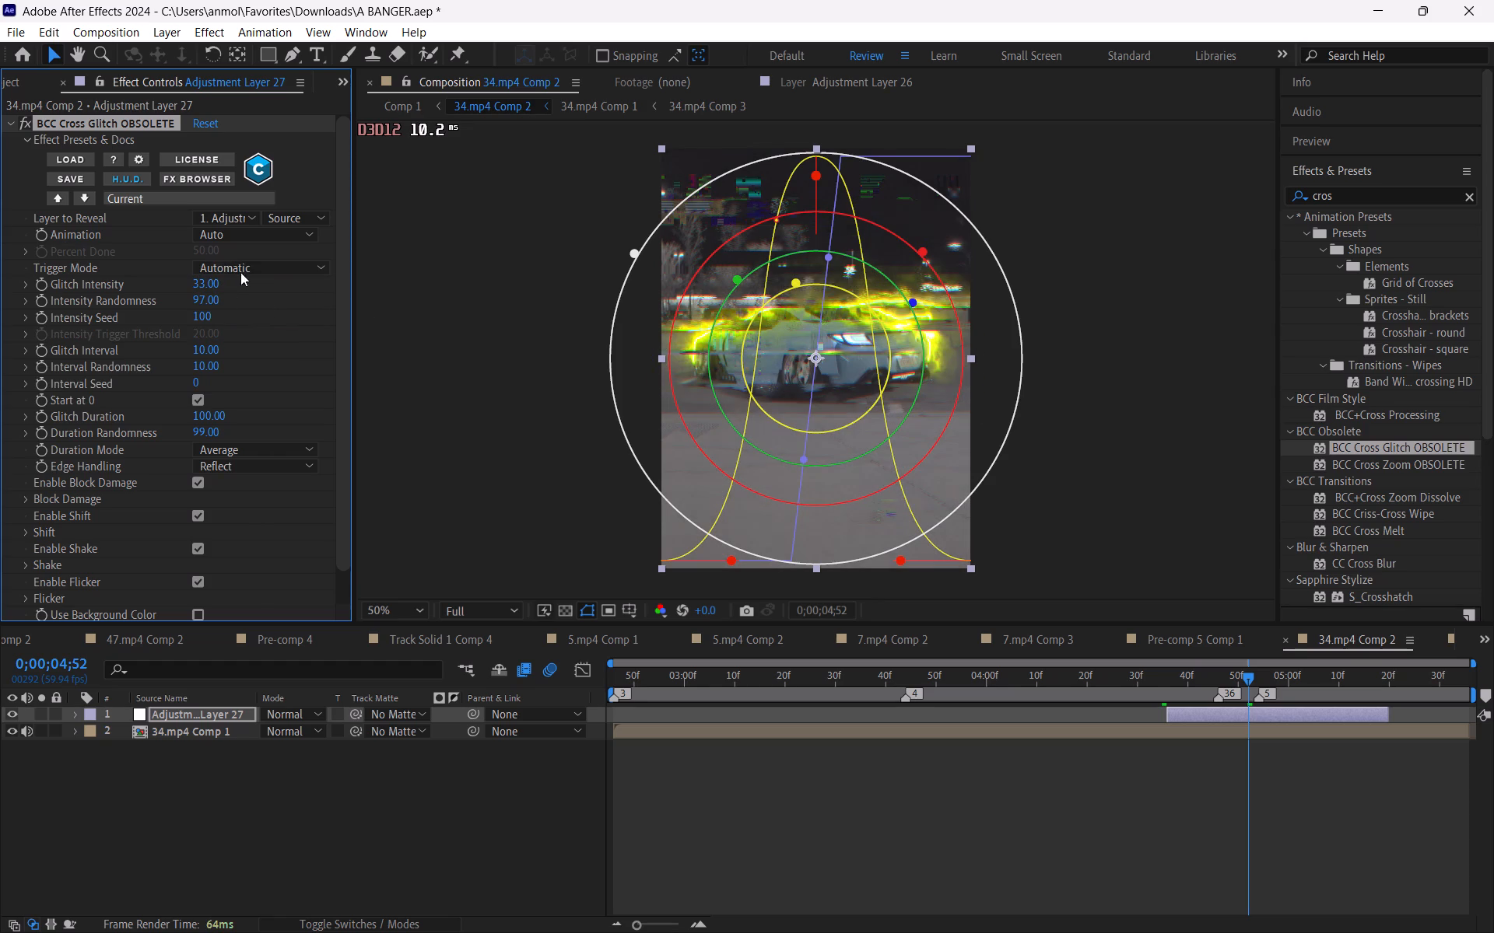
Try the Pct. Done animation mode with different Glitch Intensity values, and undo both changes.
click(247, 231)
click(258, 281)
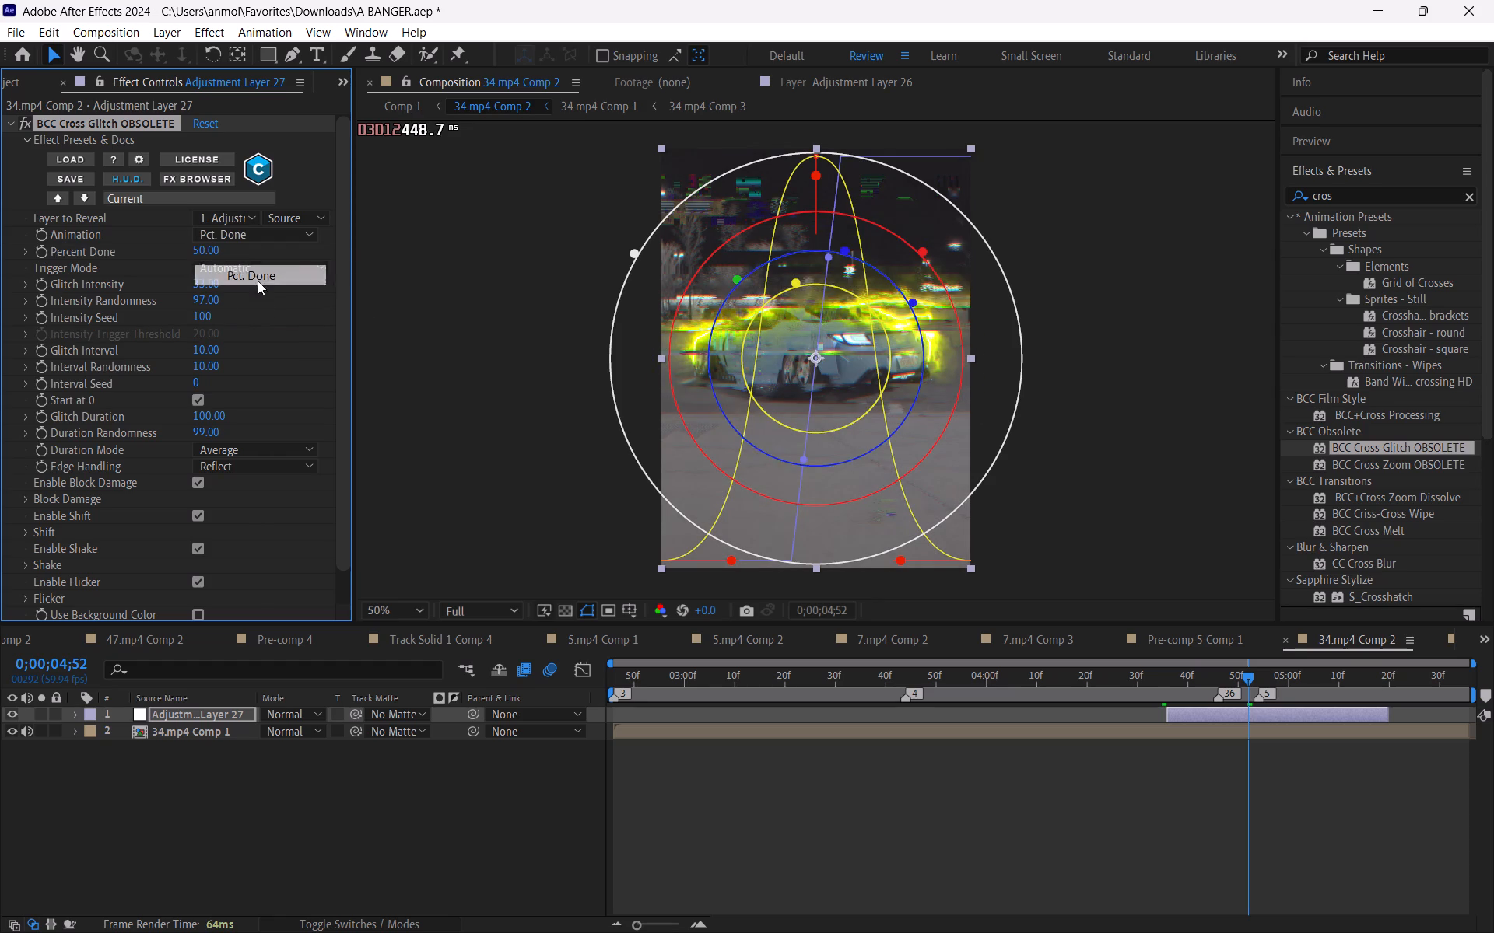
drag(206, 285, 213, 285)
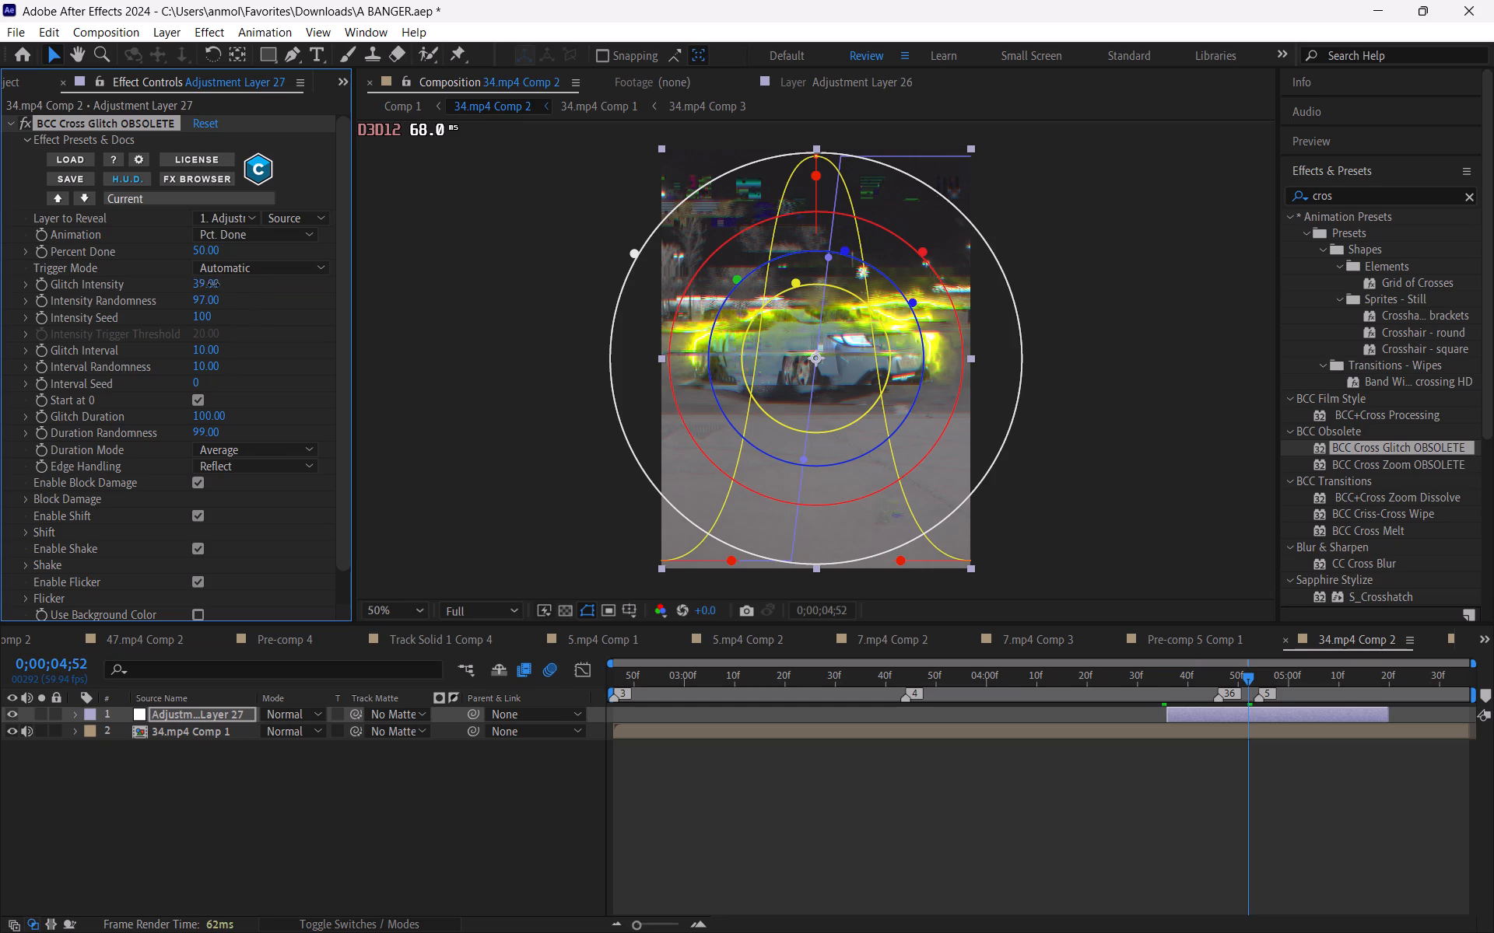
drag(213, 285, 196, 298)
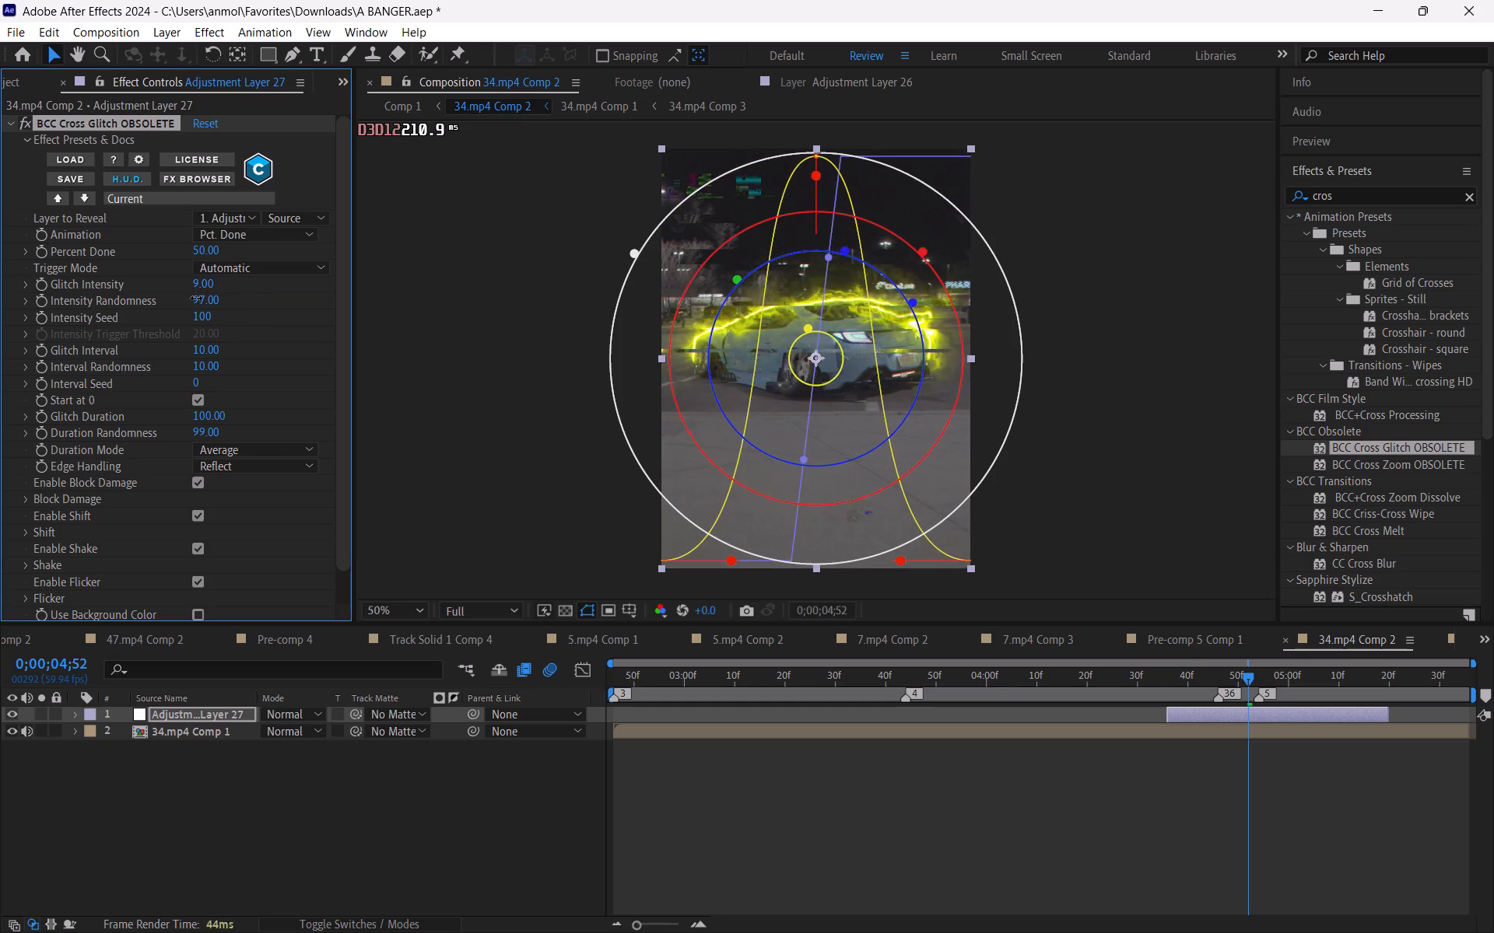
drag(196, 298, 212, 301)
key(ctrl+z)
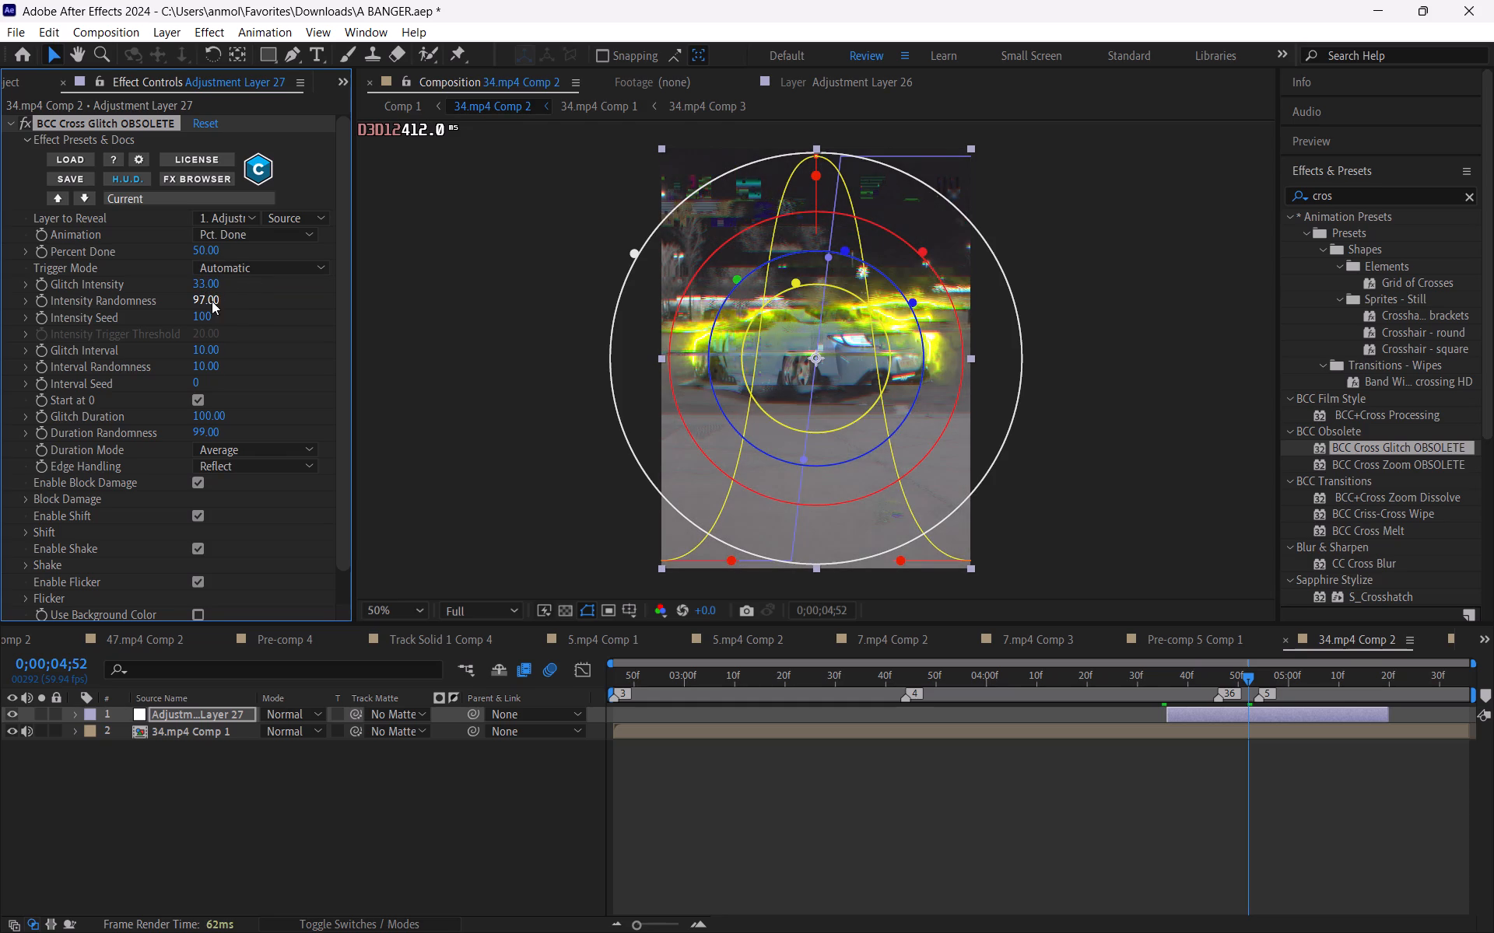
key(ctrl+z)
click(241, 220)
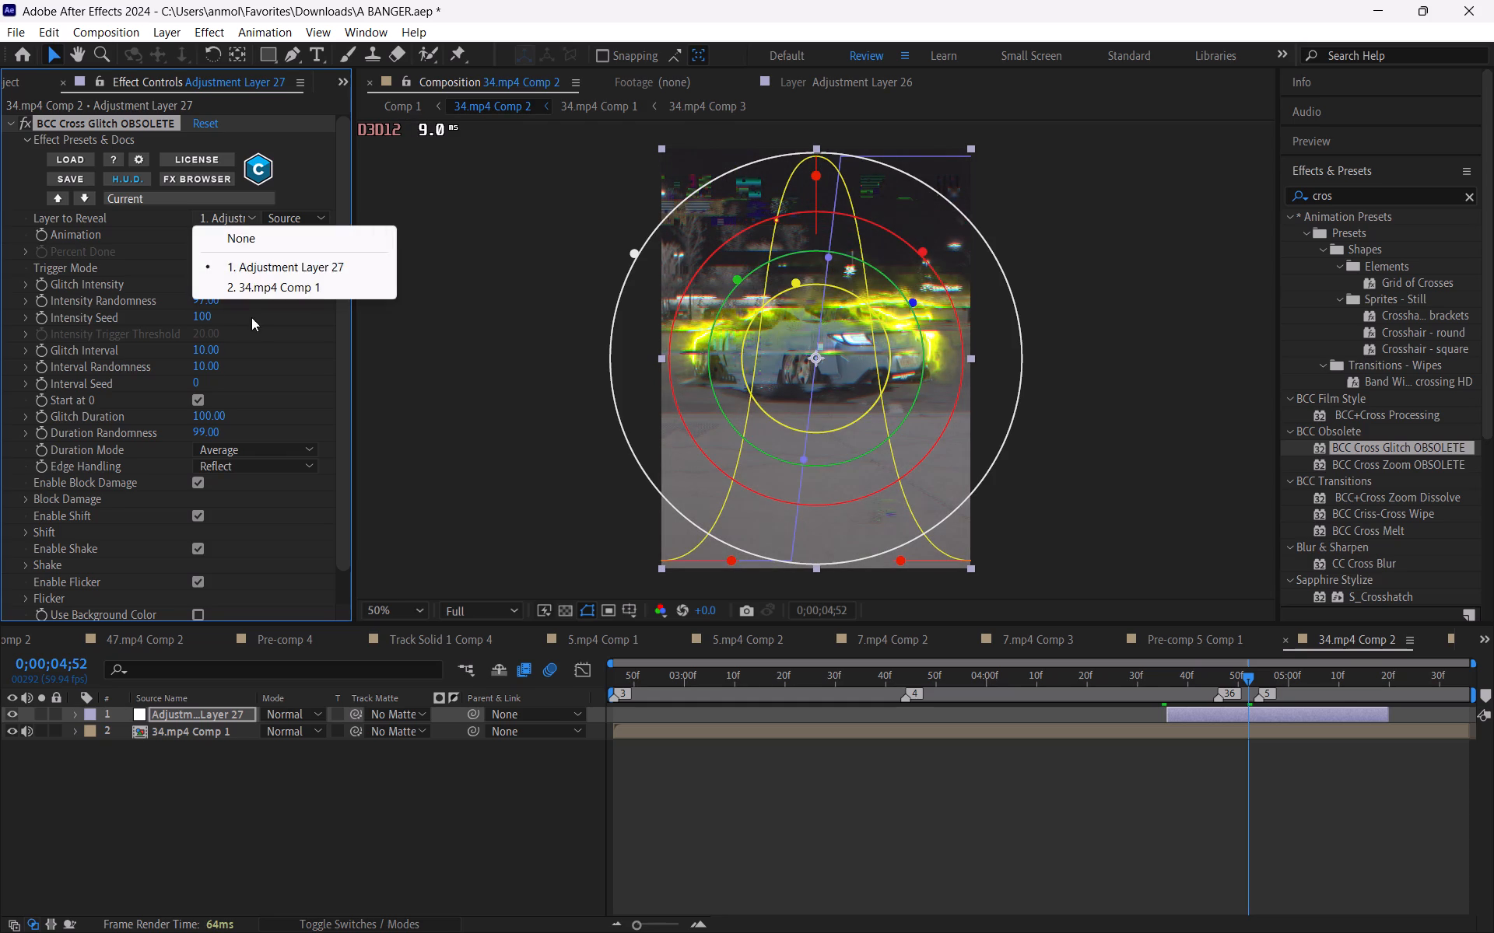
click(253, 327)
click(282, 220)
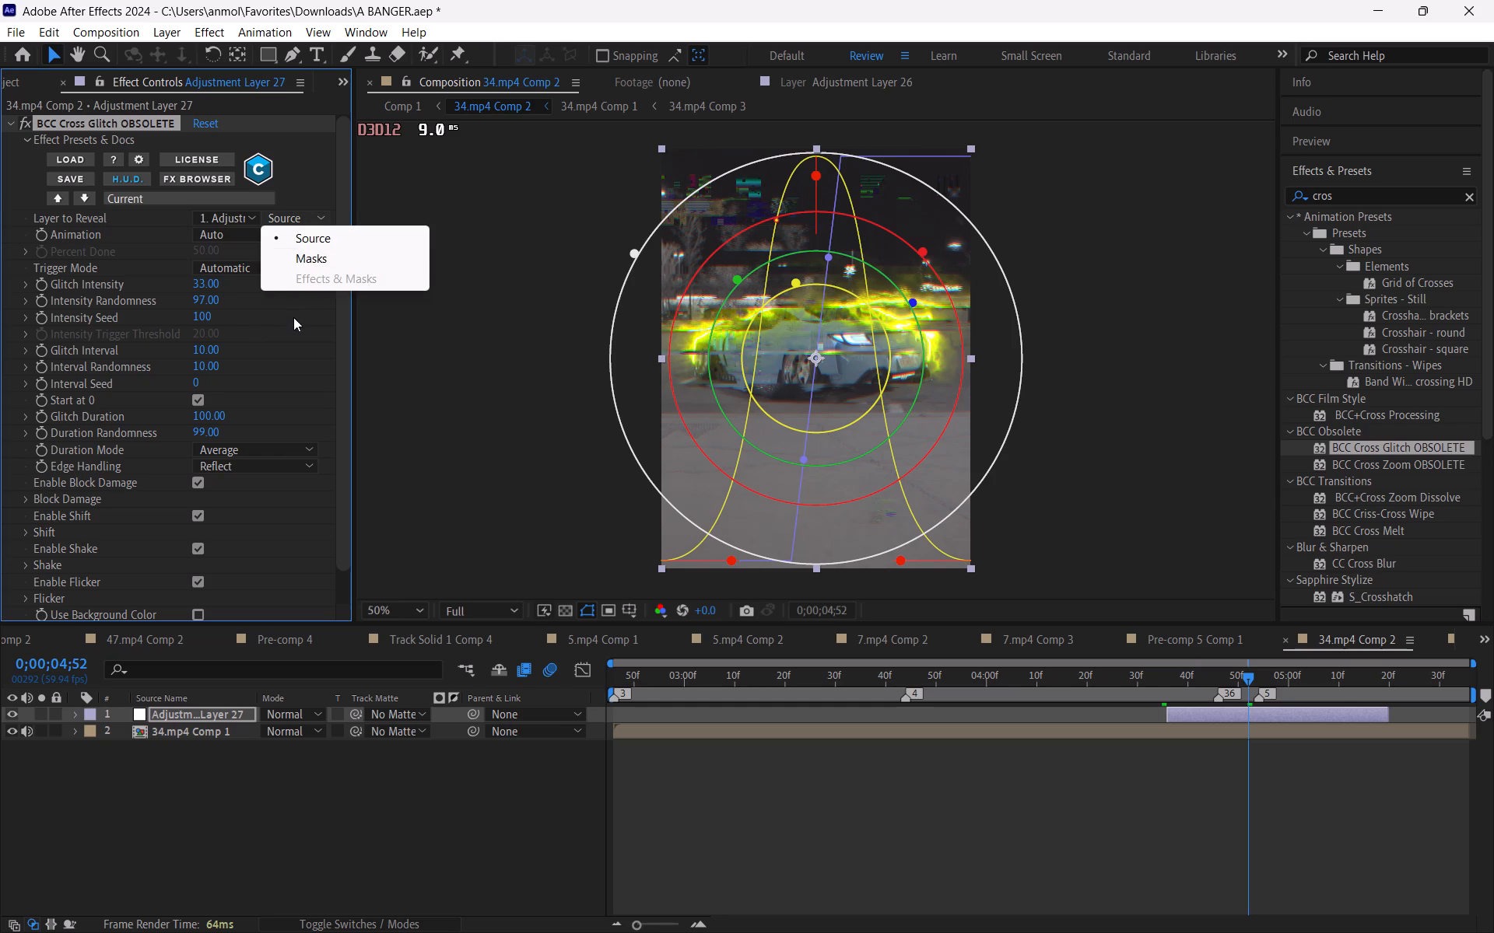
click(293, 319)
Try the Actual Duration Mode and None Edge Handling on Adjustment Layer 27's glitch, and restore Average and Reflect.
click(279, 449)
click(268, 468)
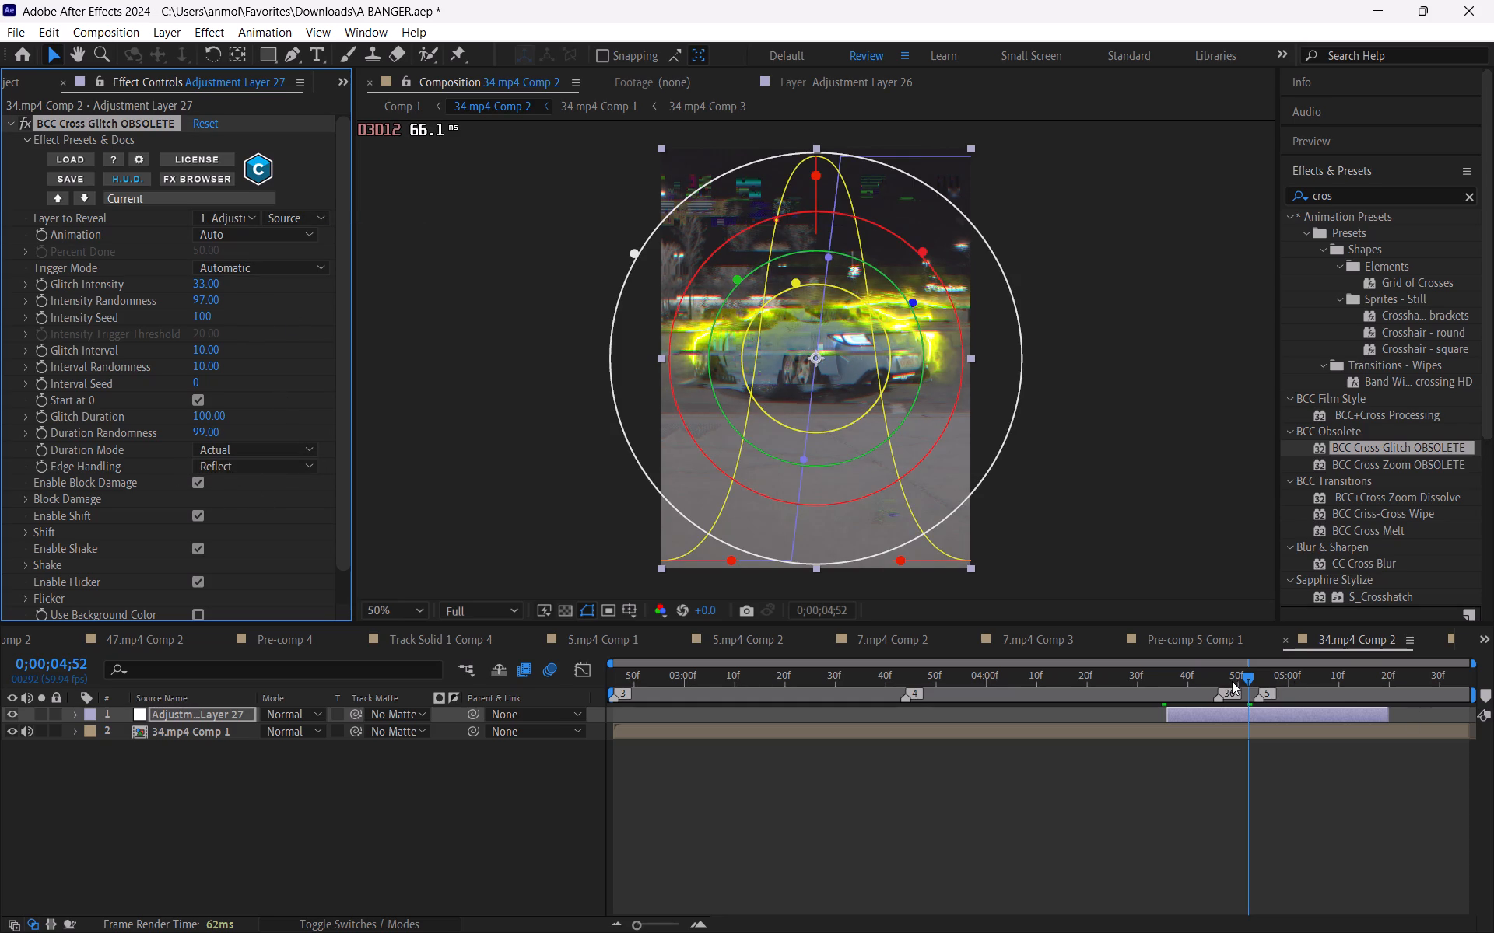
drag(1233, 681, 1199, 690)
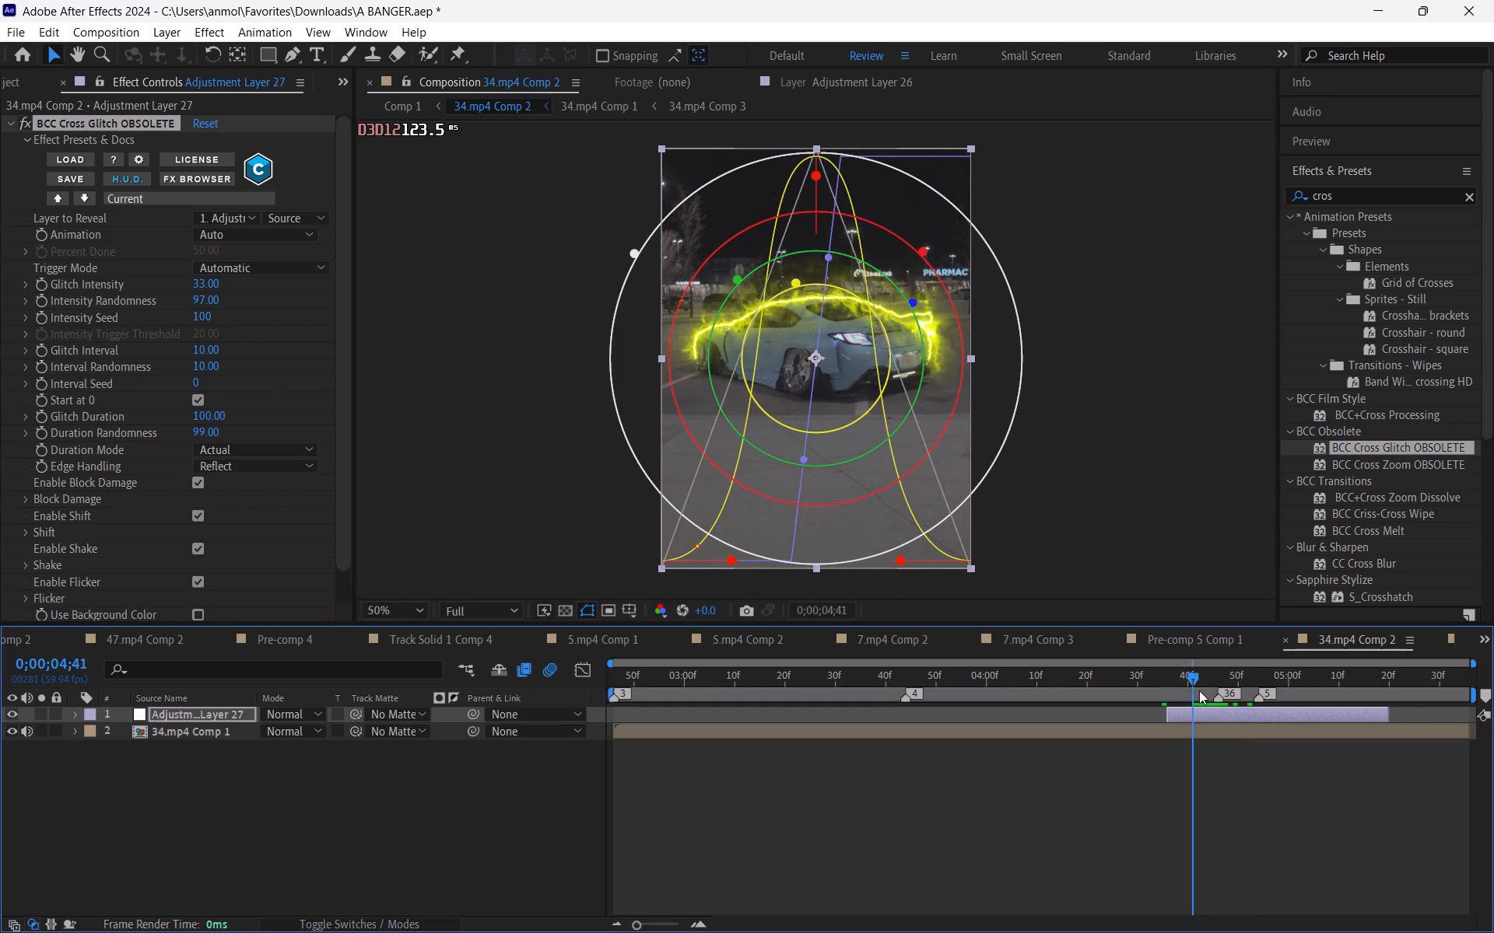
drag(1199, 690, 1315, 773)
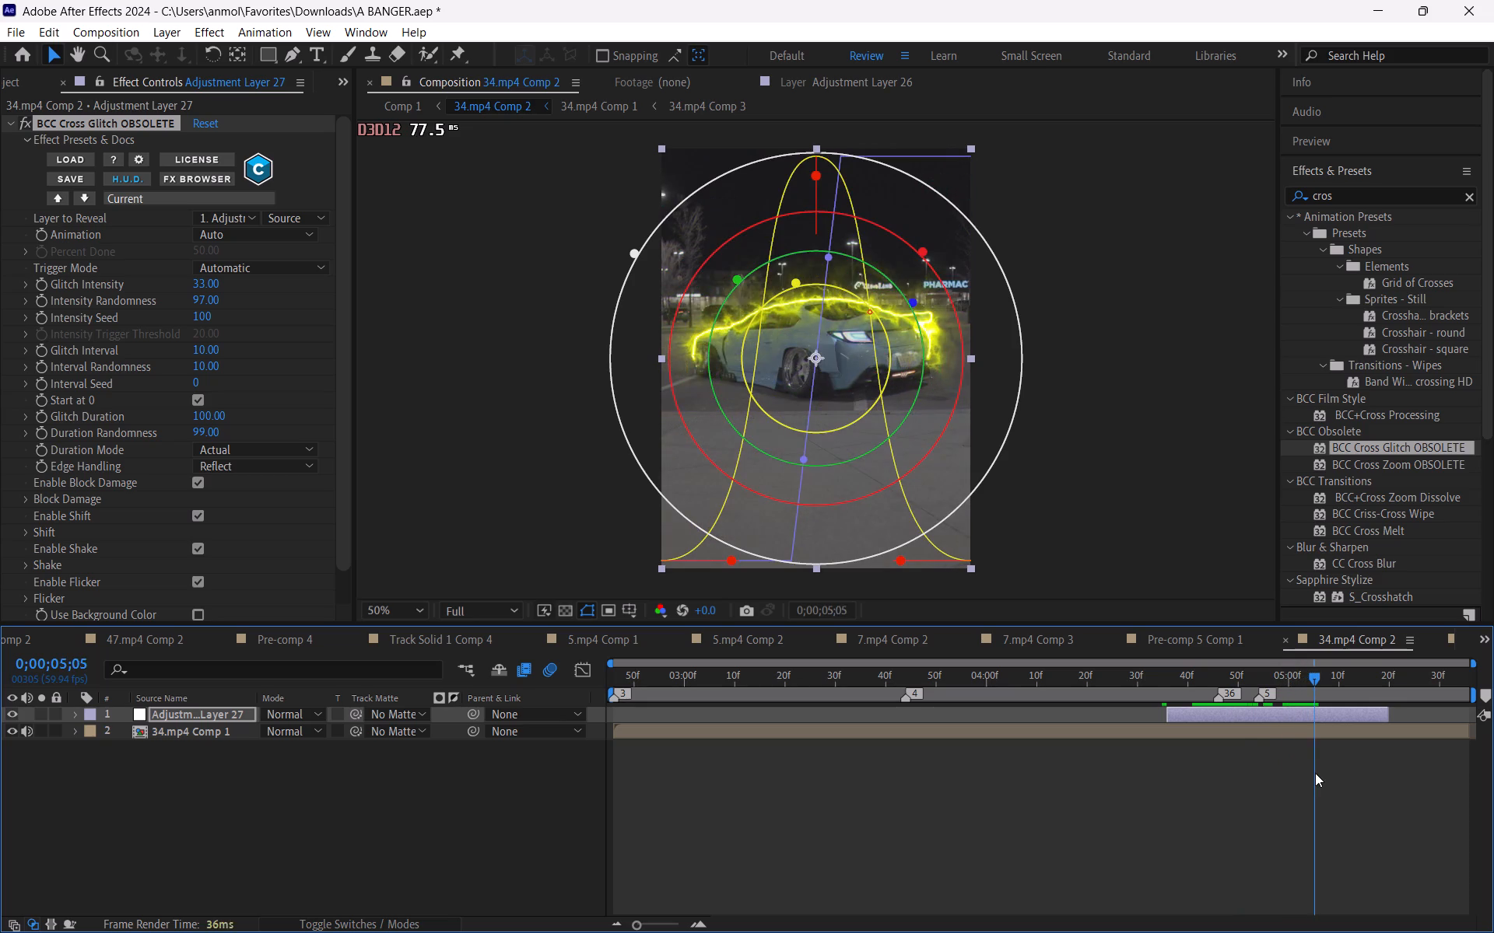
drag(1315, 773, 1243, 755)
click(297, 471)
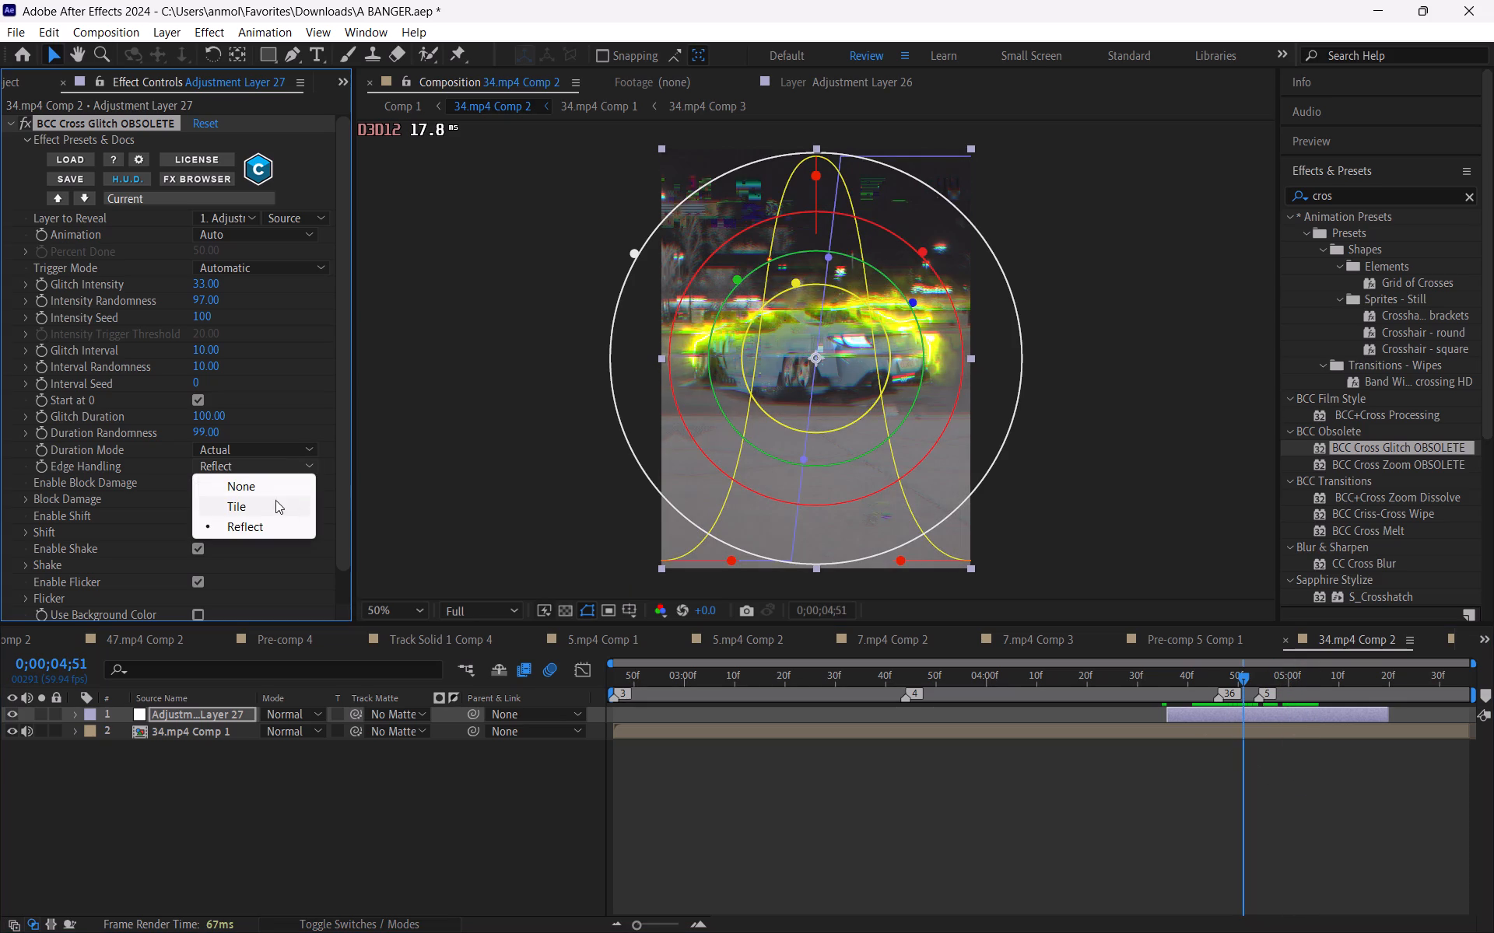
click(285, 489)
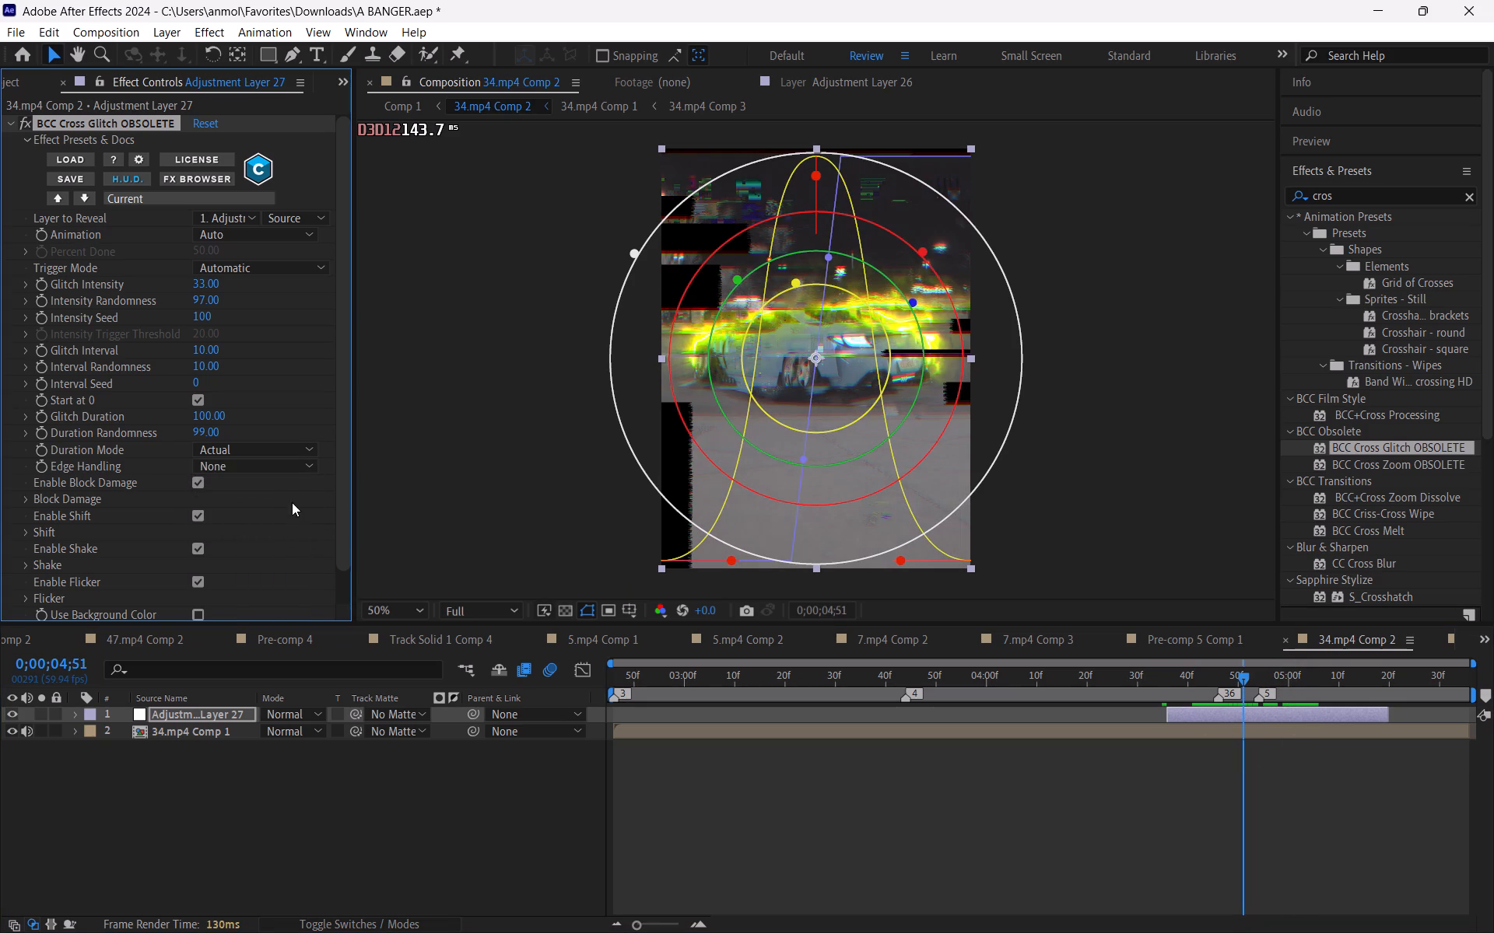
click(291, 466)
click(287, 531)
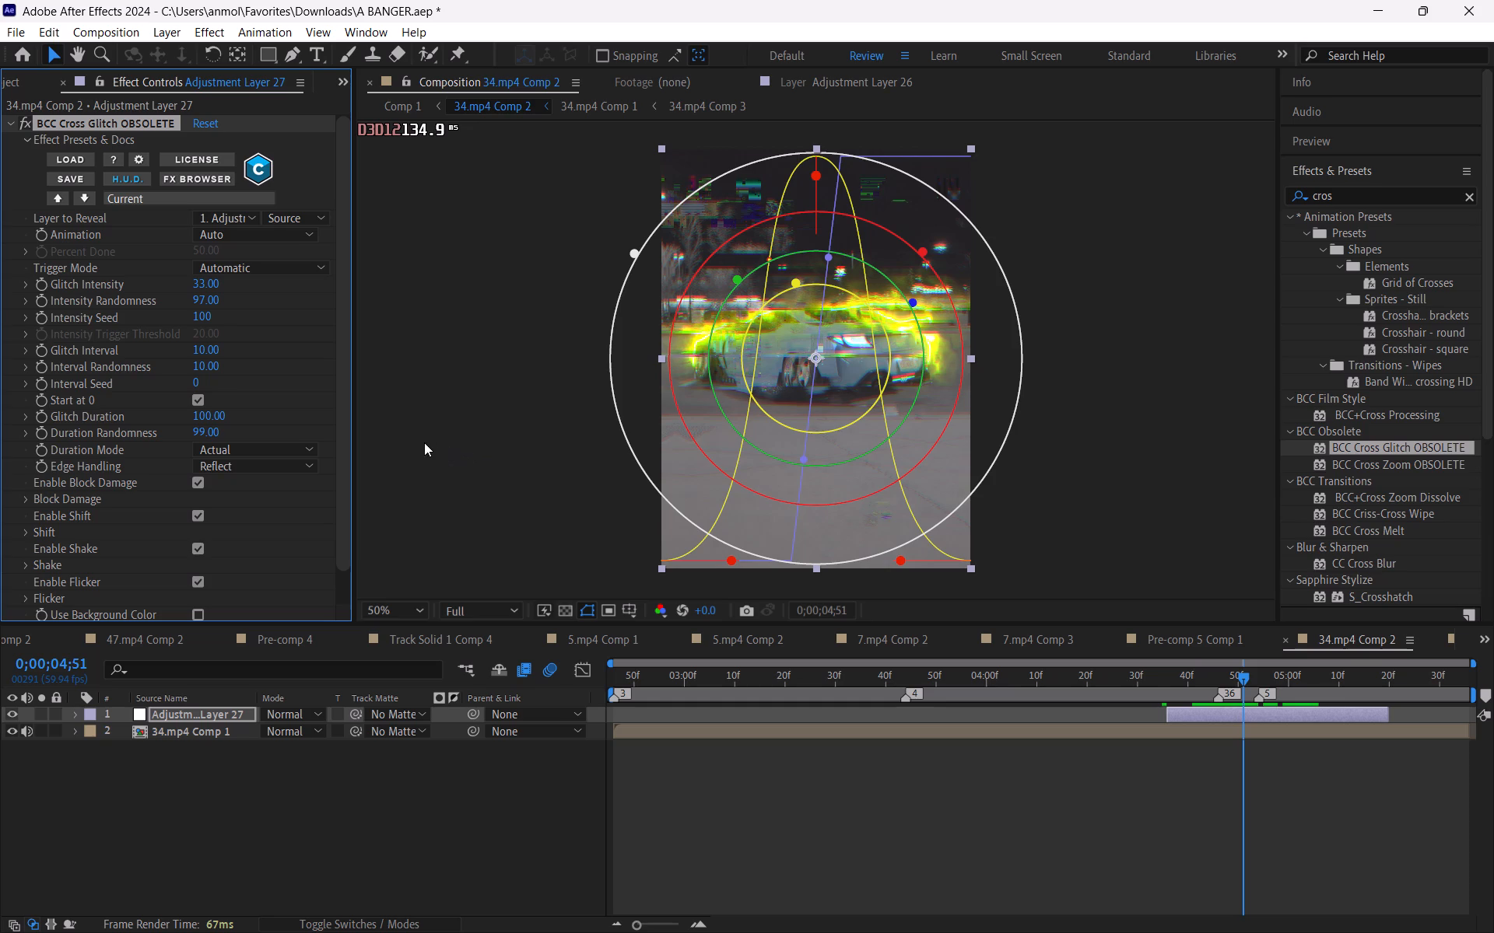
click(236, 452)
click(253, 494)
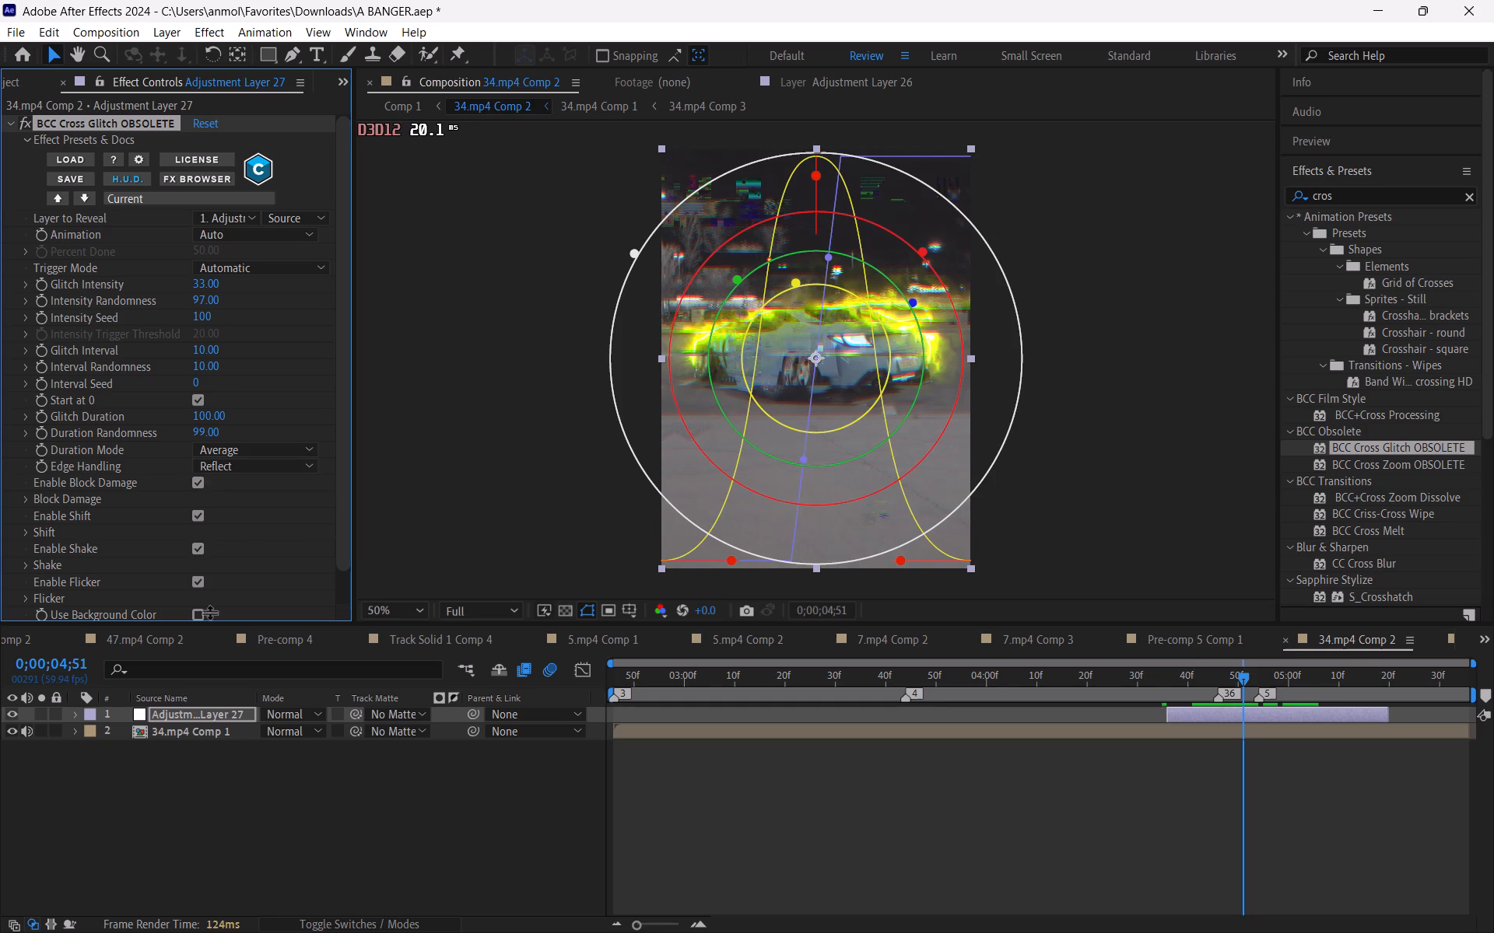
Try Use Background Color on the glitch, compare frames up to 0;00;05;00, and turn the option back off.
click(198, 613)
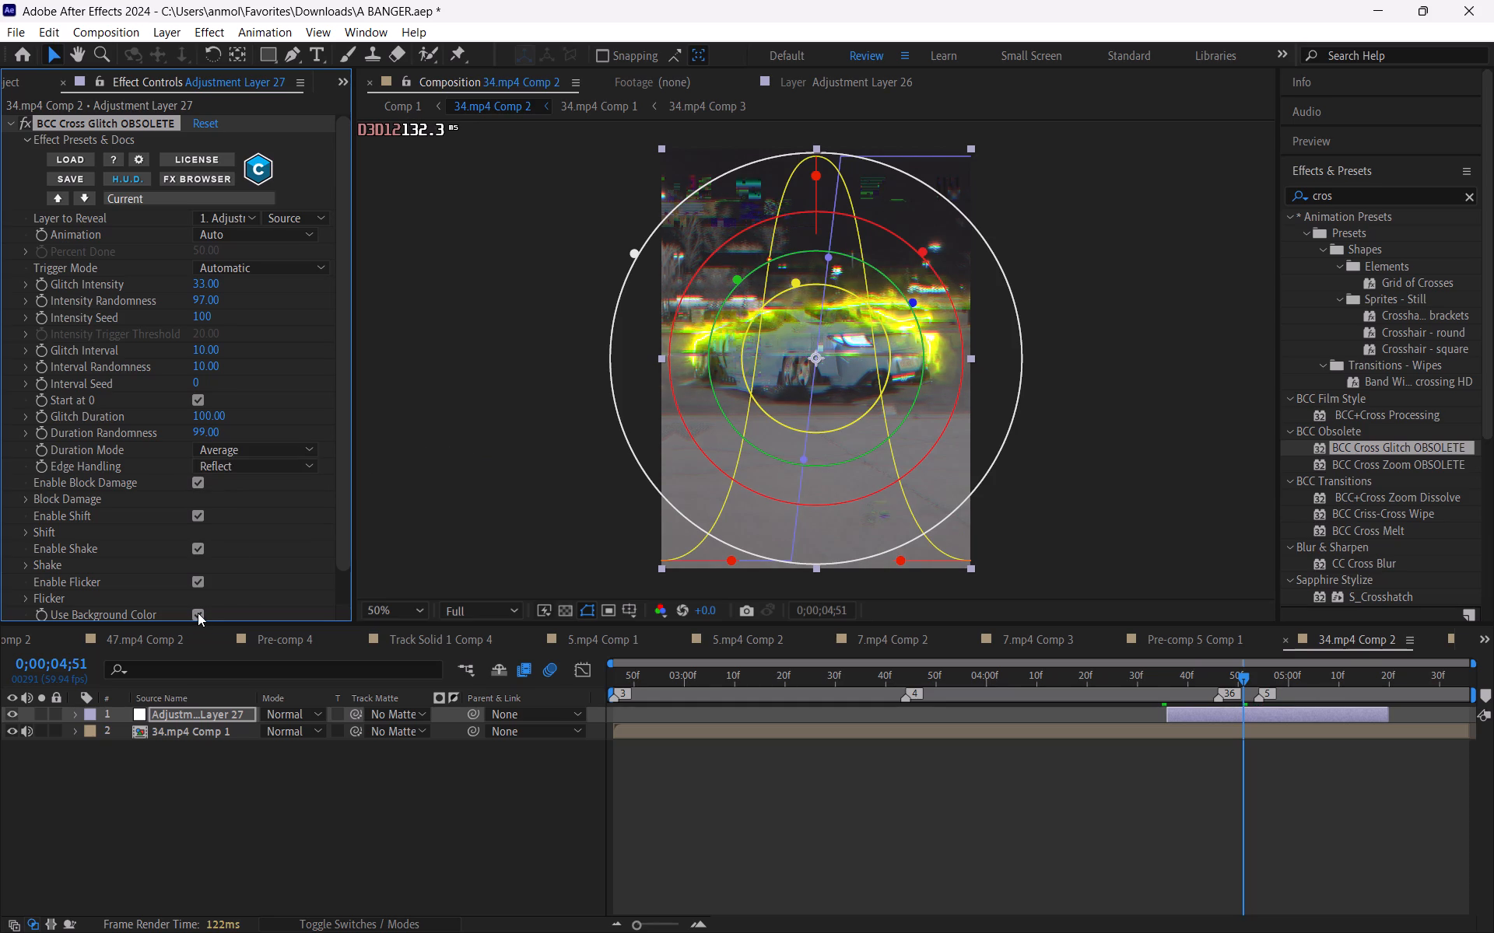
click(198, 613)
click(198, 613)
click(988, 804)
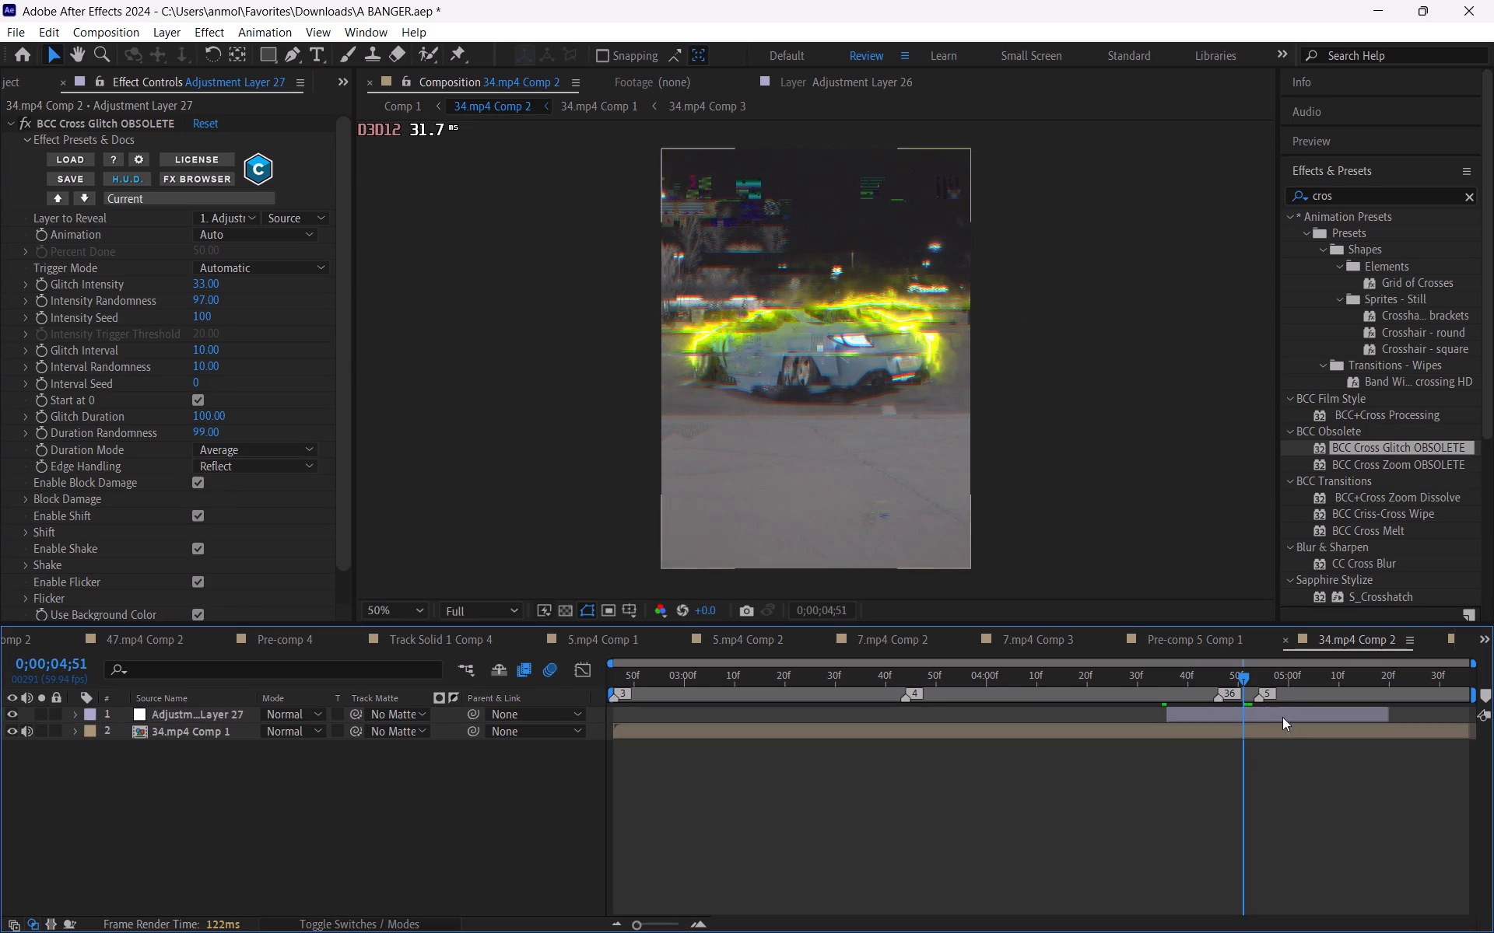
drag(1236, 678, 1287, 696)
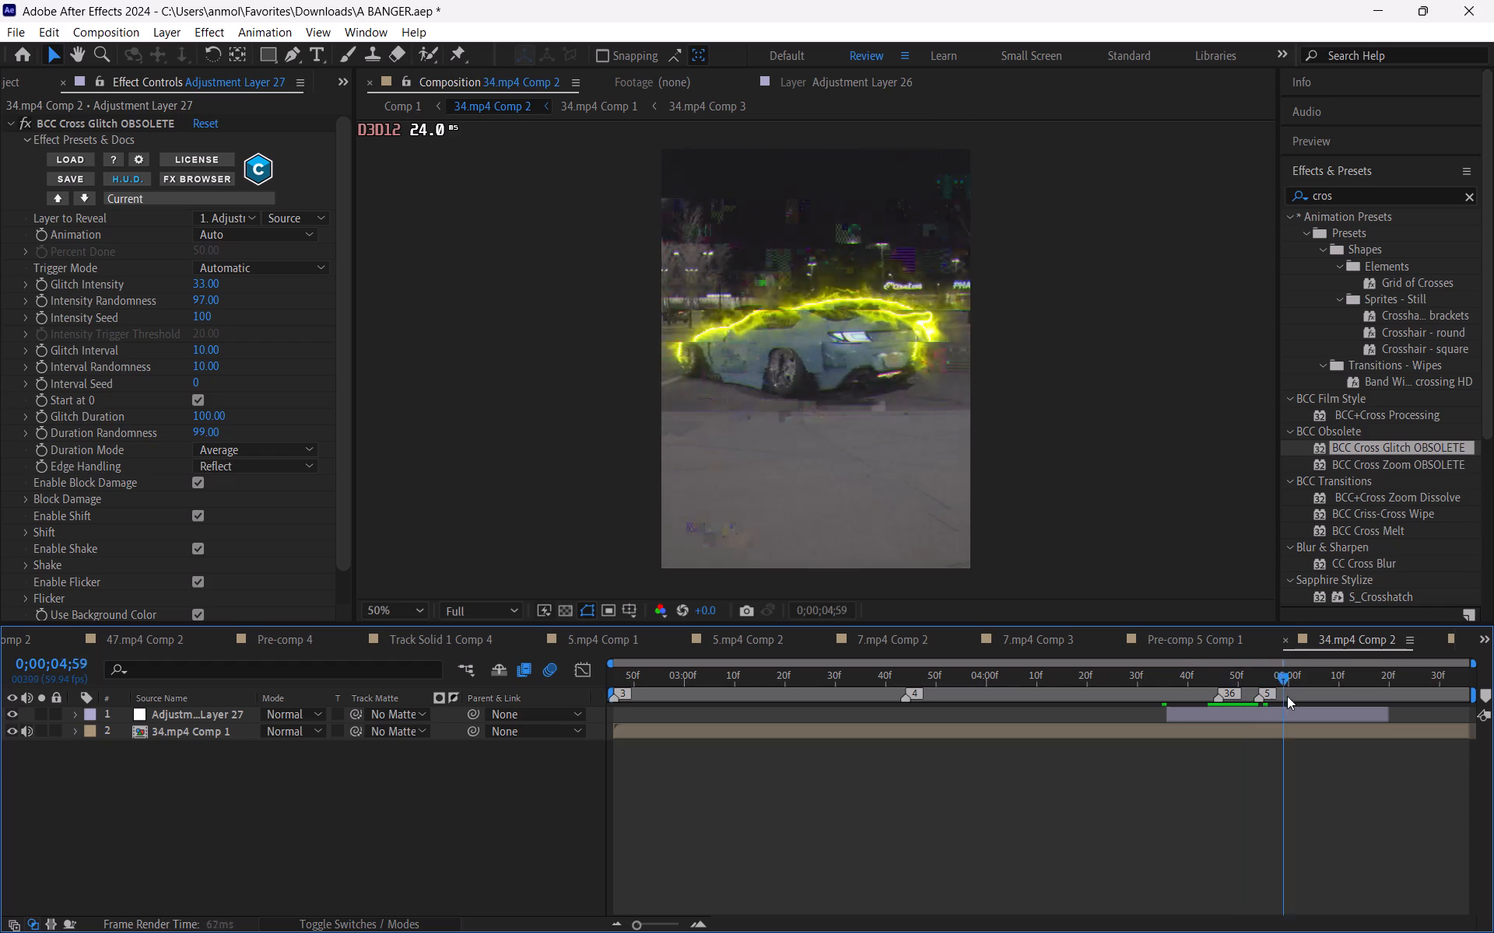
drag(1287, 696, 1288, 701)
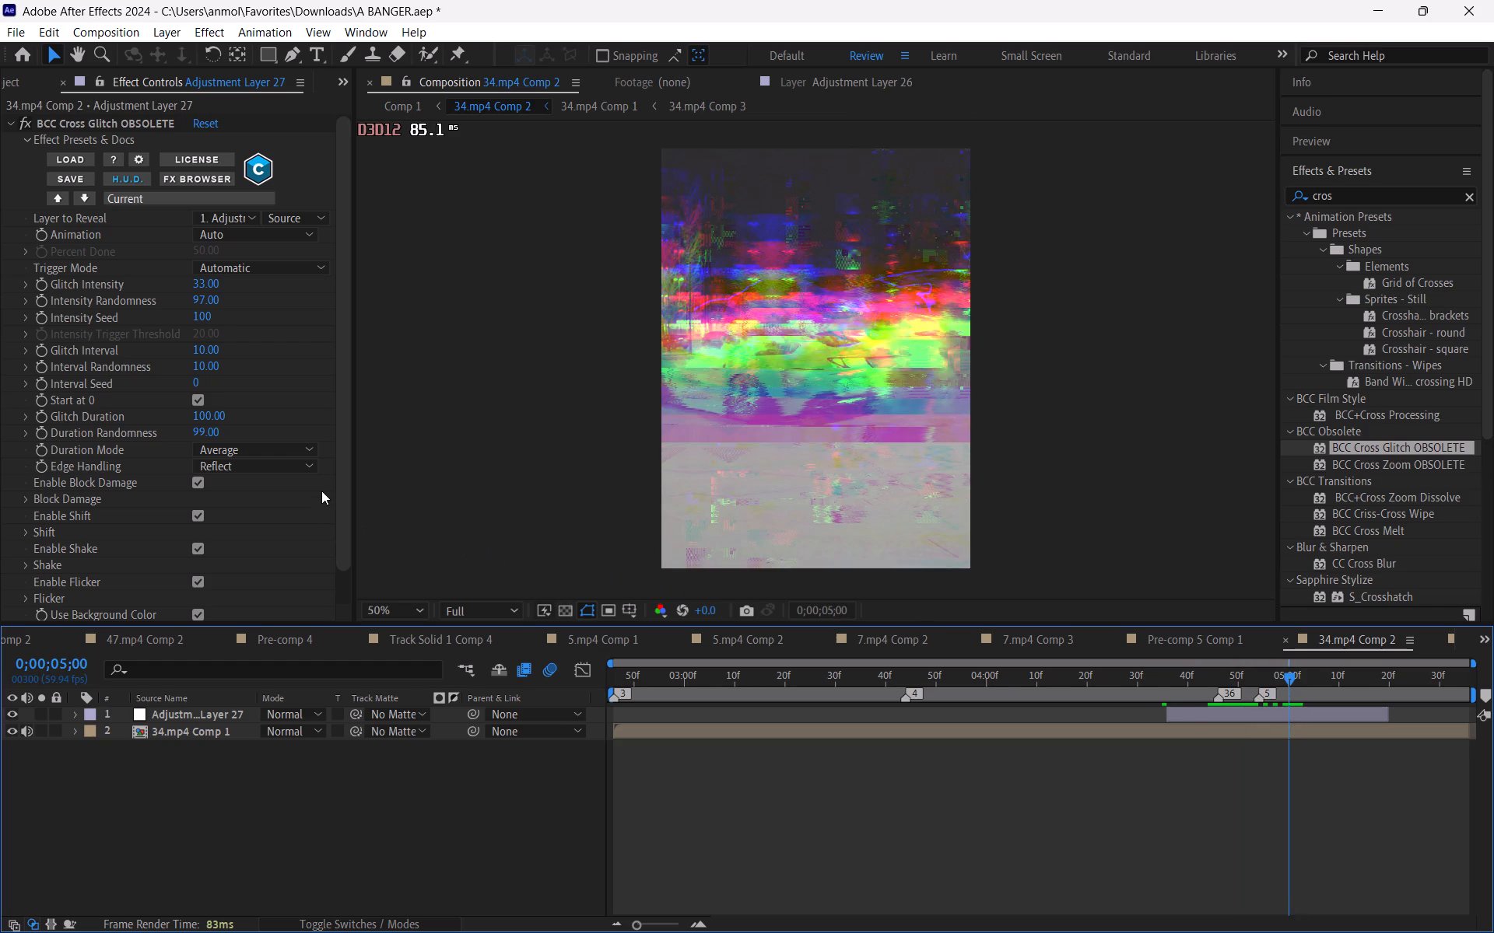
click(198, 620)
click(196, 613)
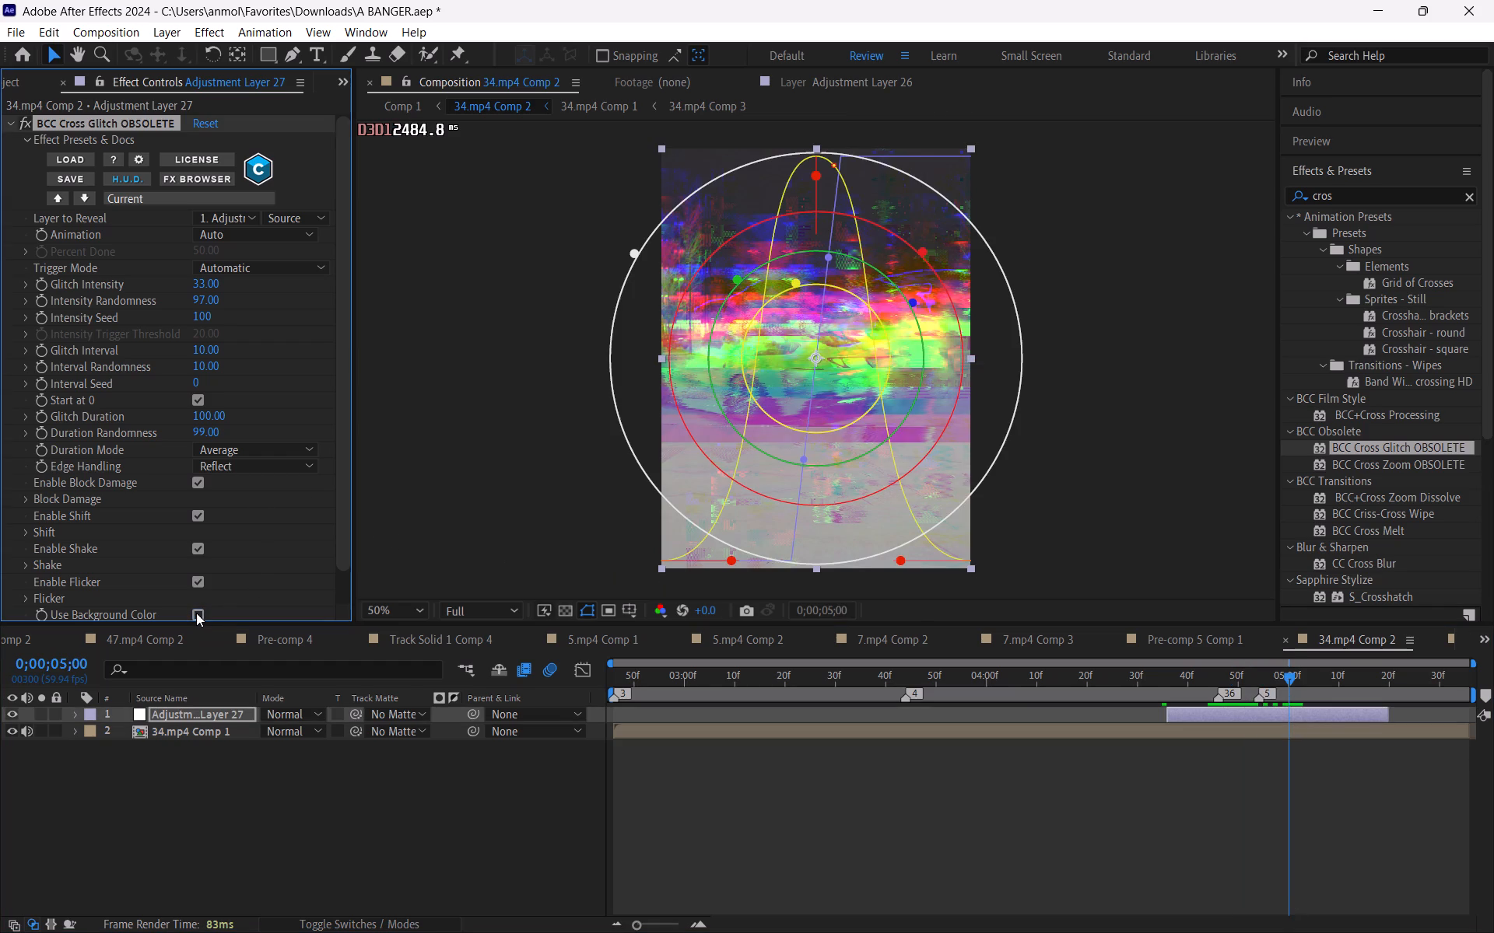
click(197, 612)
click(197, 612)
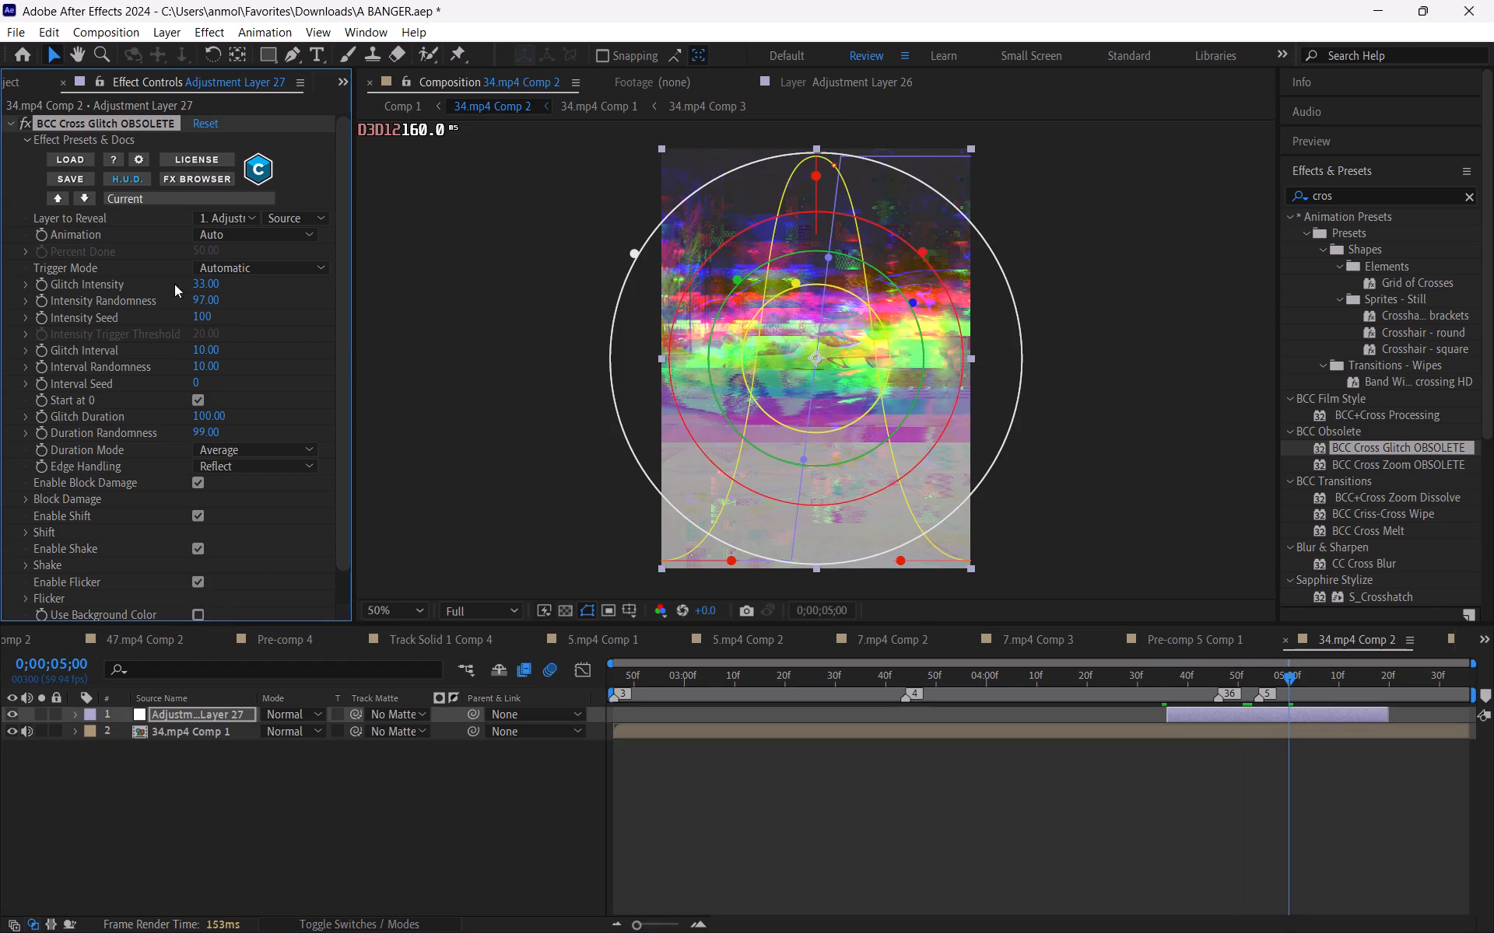
Set the Glitch Intensity on Adjustment Layer 27 to 12 and the Intensity Randomness to 100.
drag(206, 287, 198, 289)
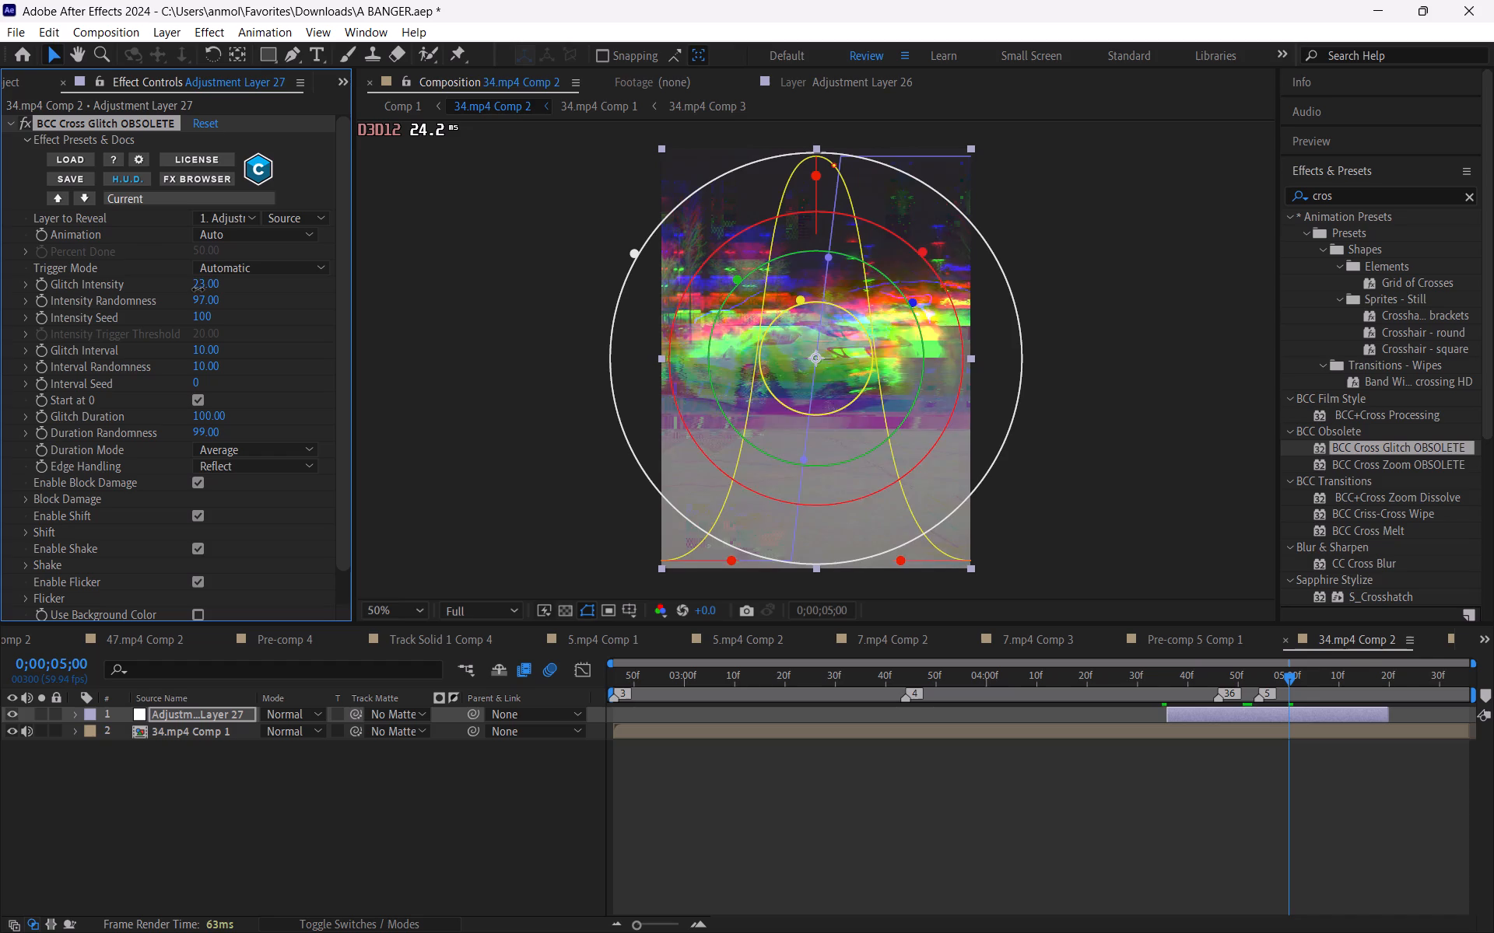
drag(198, 289, 195, 299)
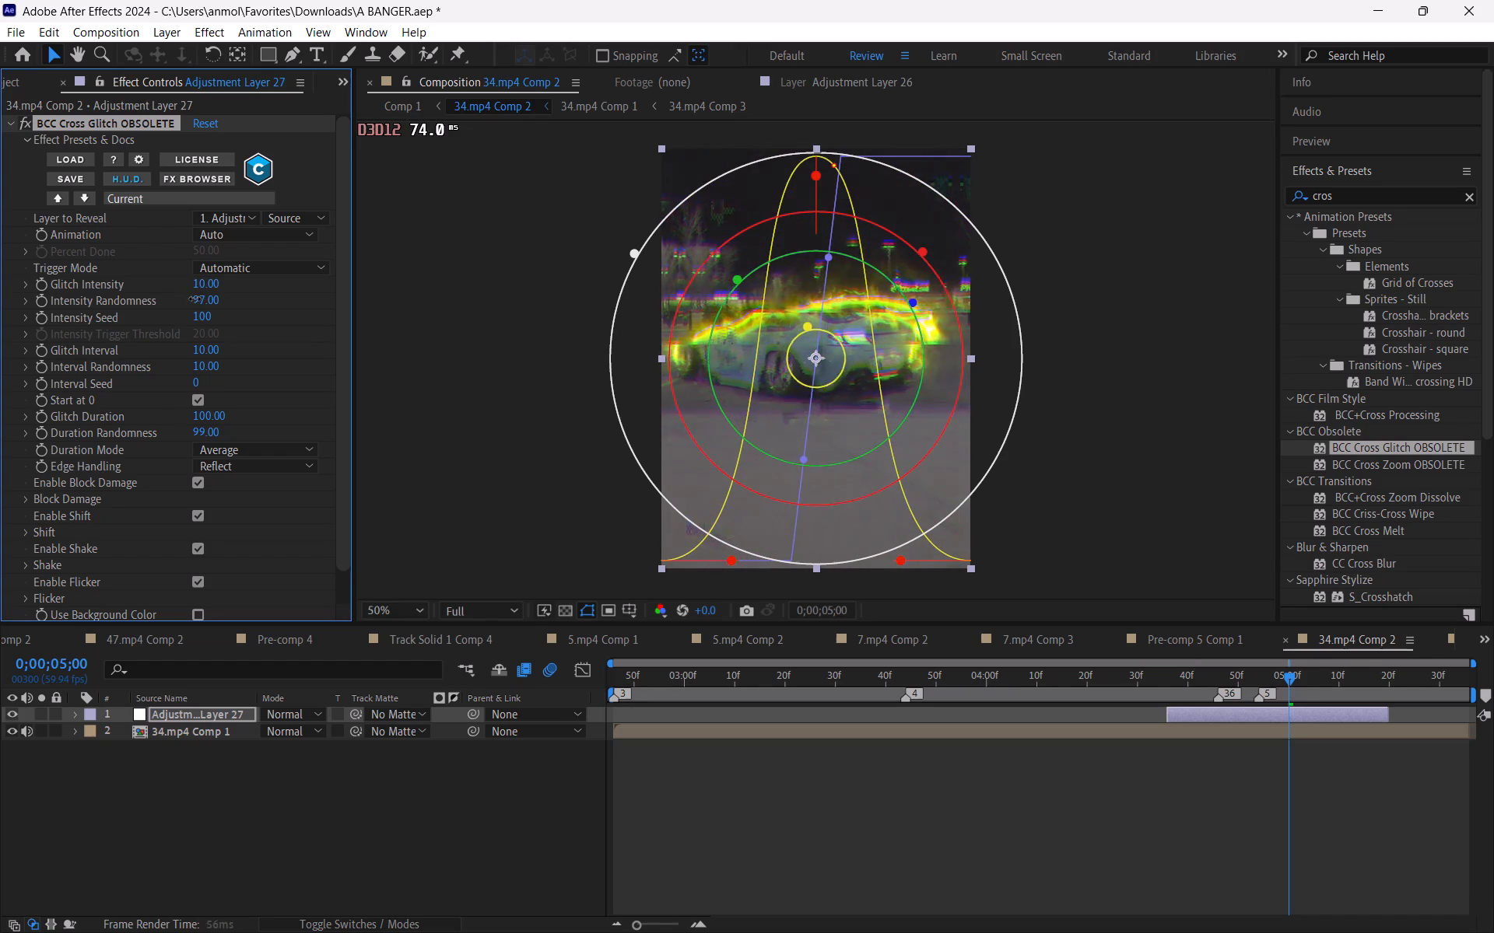
drag(195, 299, 195, 297)
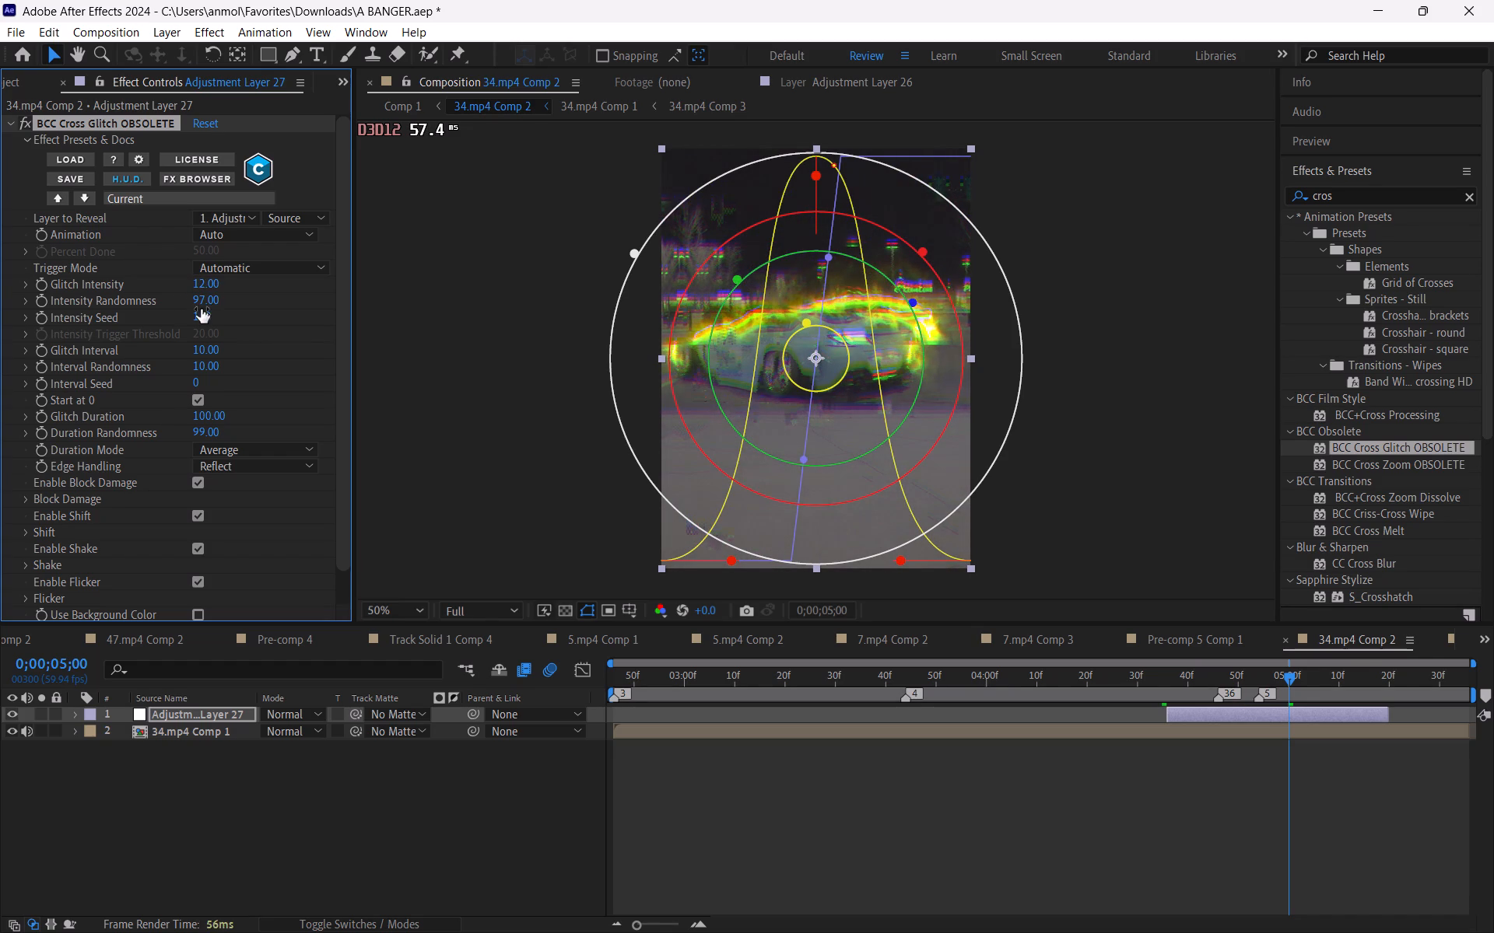
drag(196, 302, 216, 316)
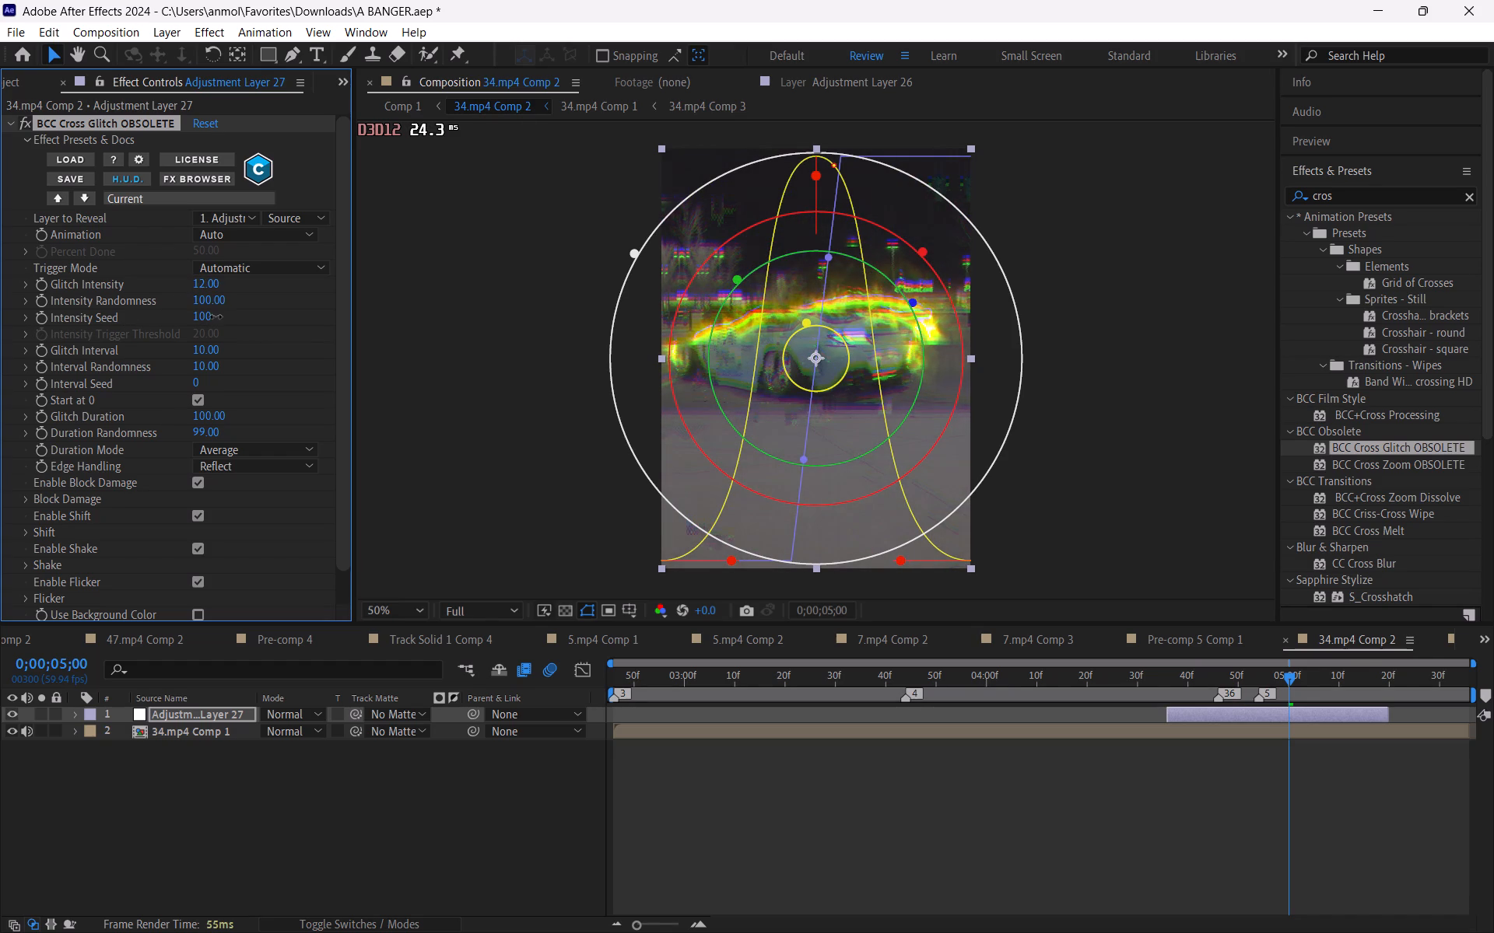
drag(216, 316, 247, 315)
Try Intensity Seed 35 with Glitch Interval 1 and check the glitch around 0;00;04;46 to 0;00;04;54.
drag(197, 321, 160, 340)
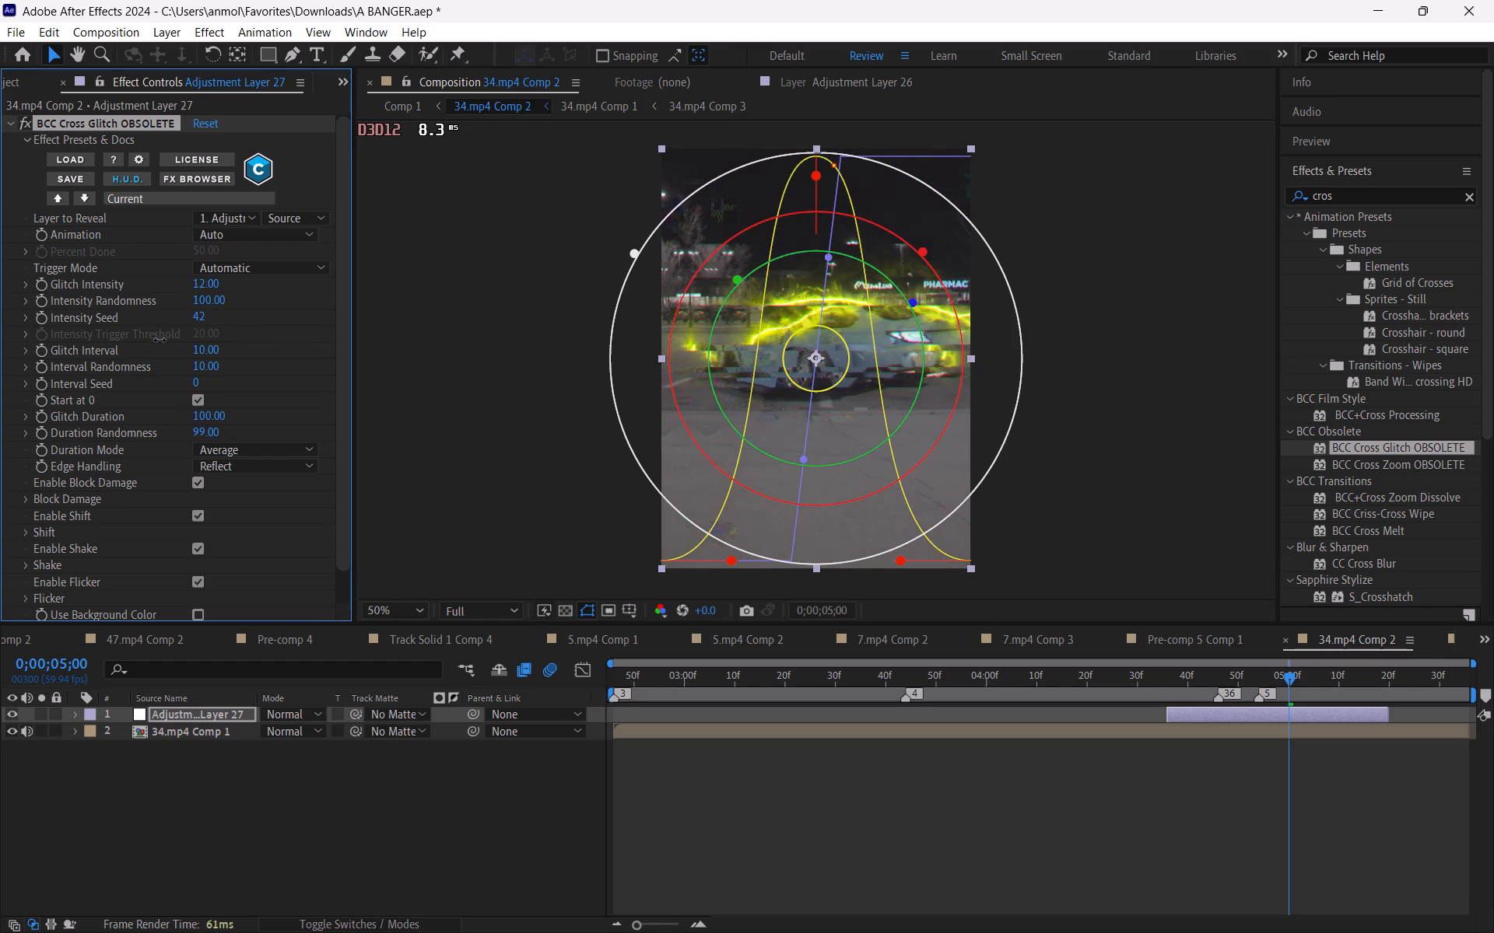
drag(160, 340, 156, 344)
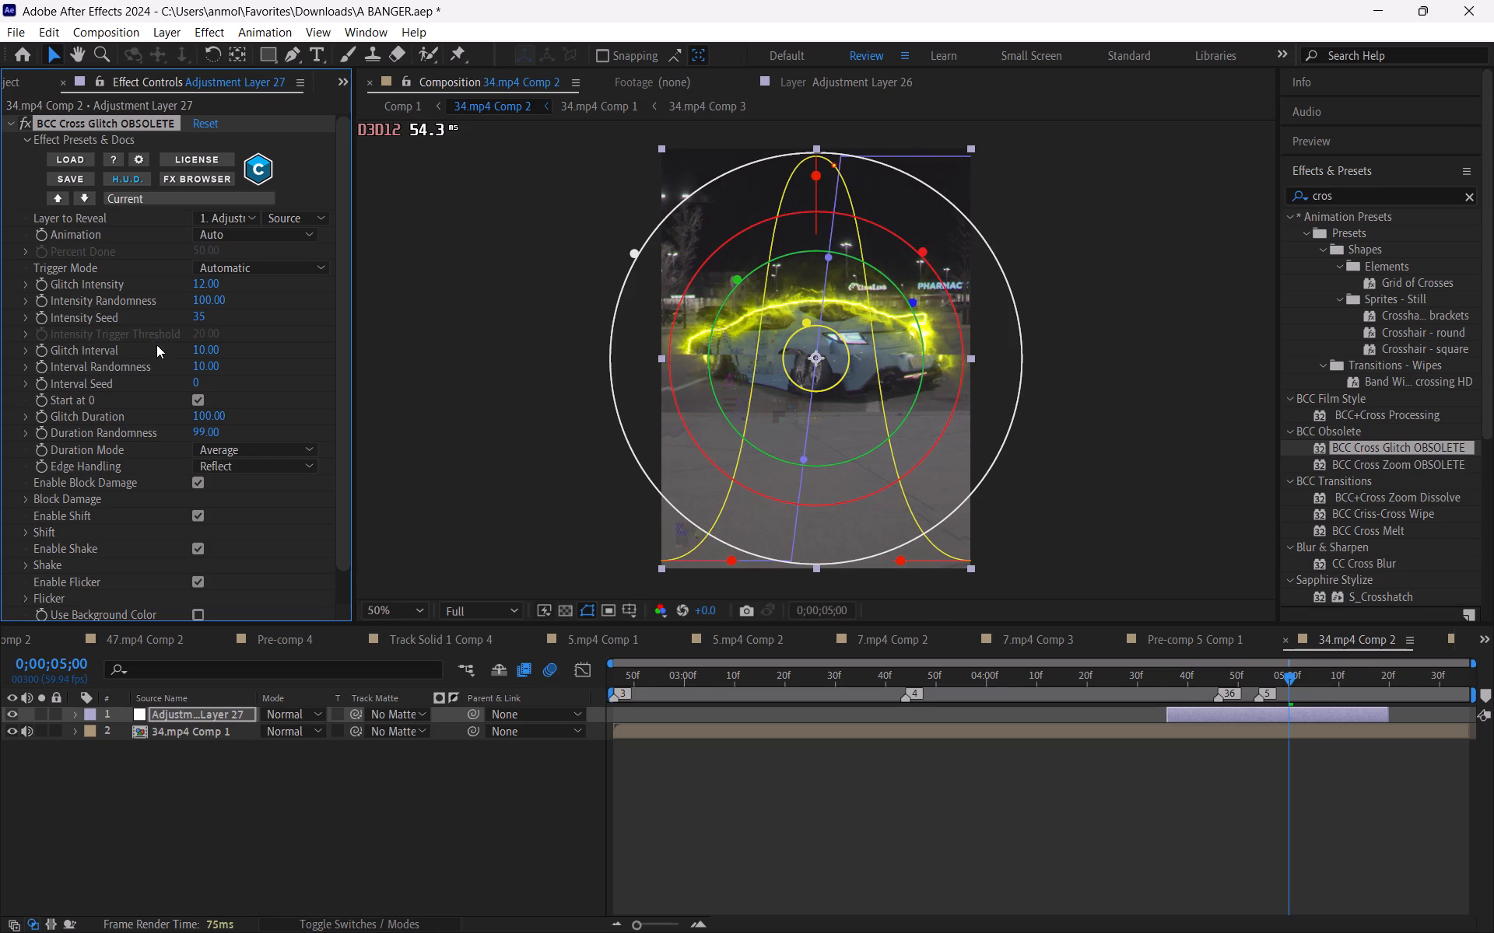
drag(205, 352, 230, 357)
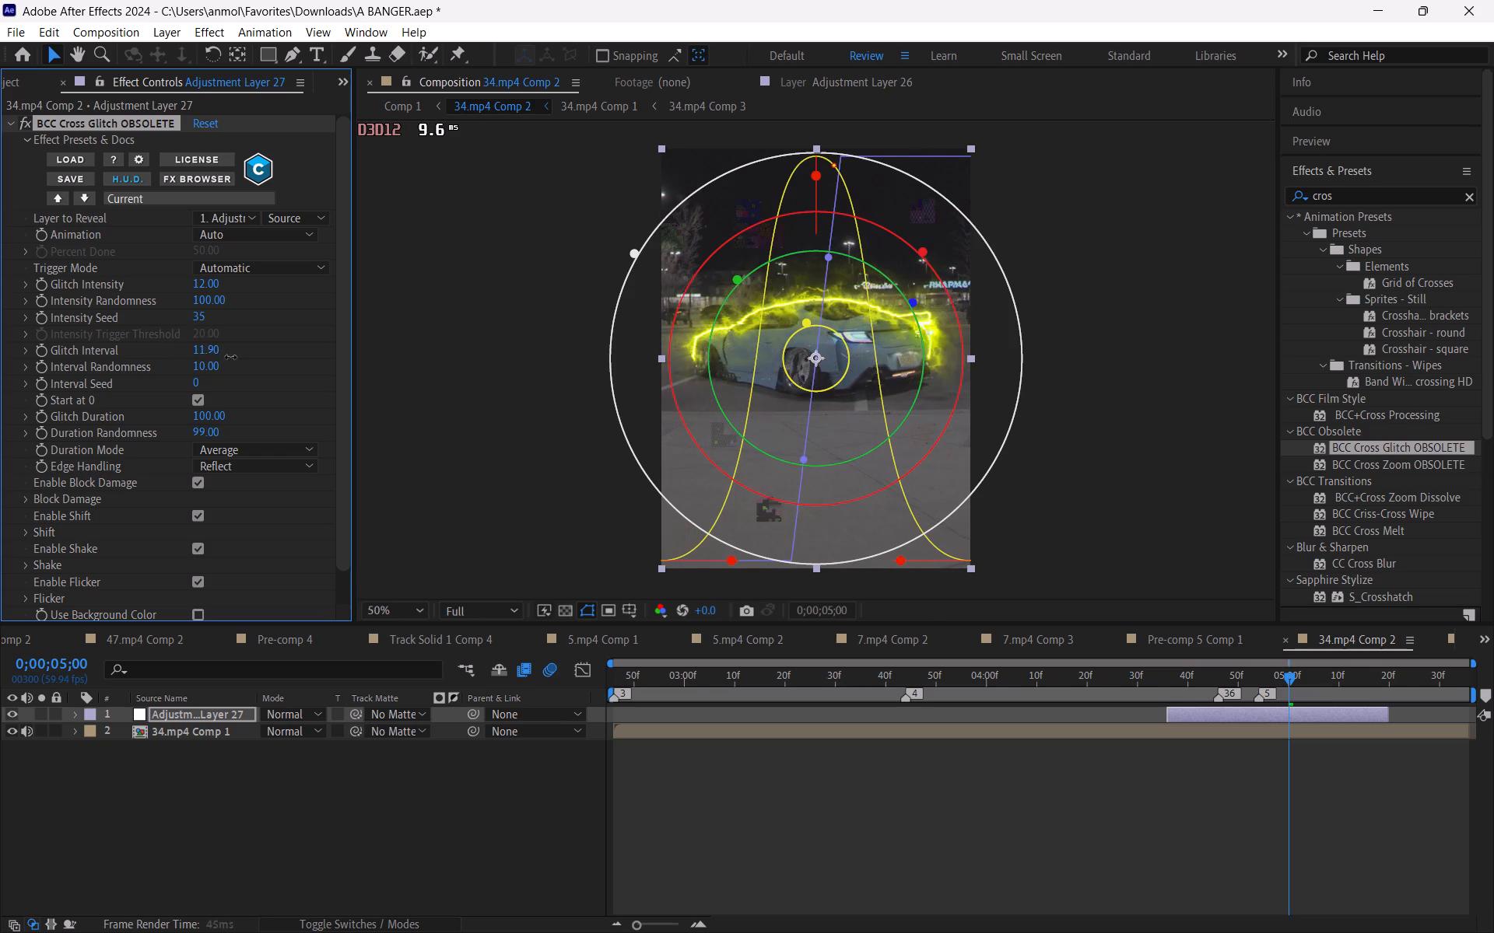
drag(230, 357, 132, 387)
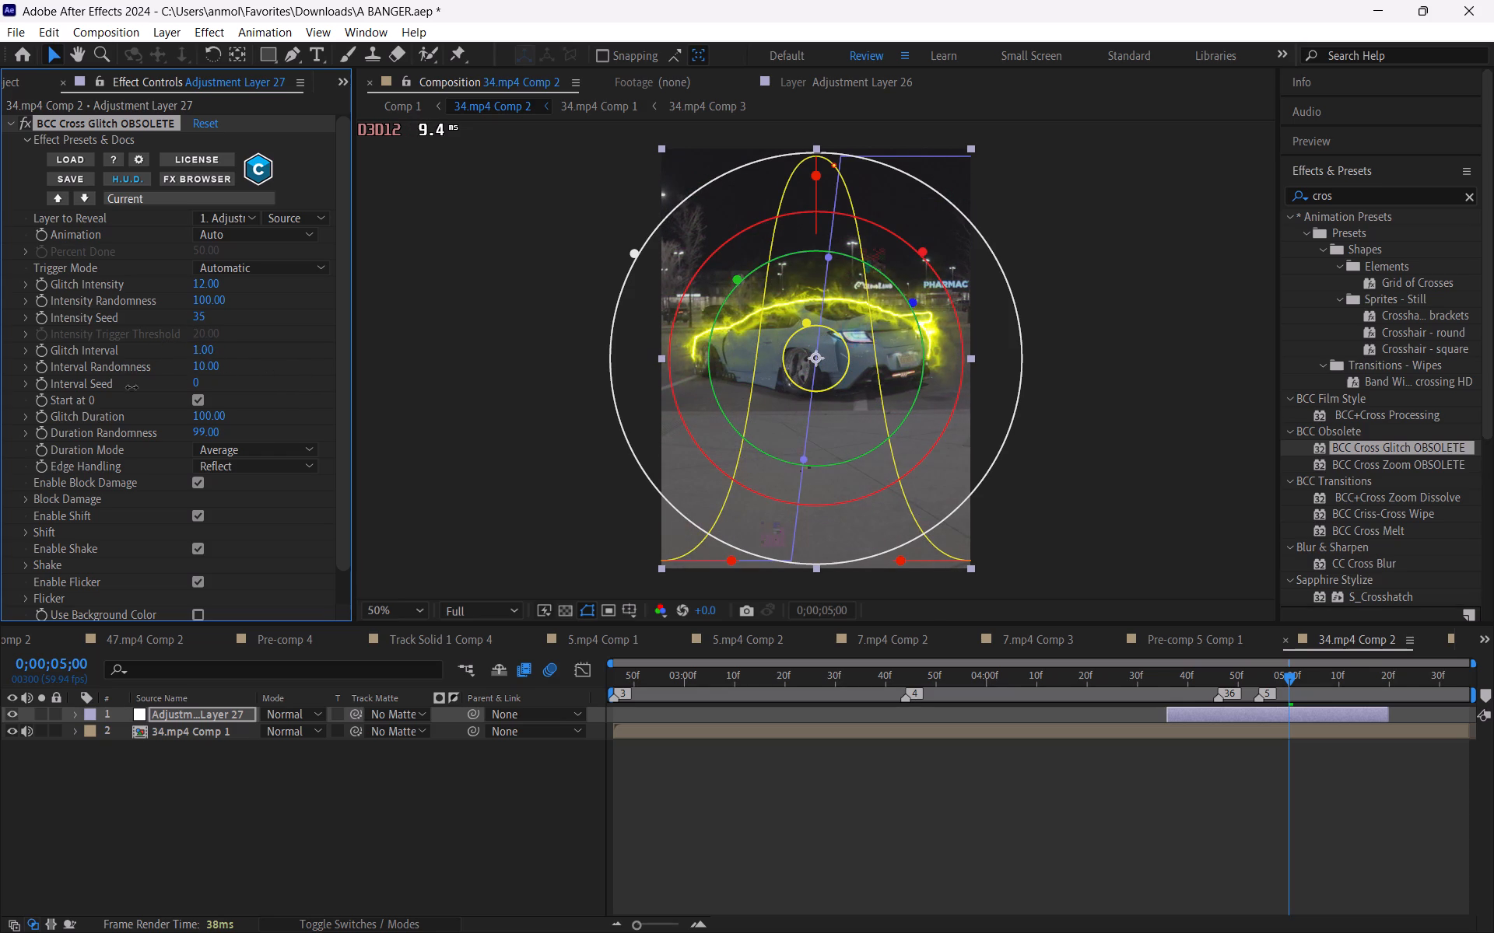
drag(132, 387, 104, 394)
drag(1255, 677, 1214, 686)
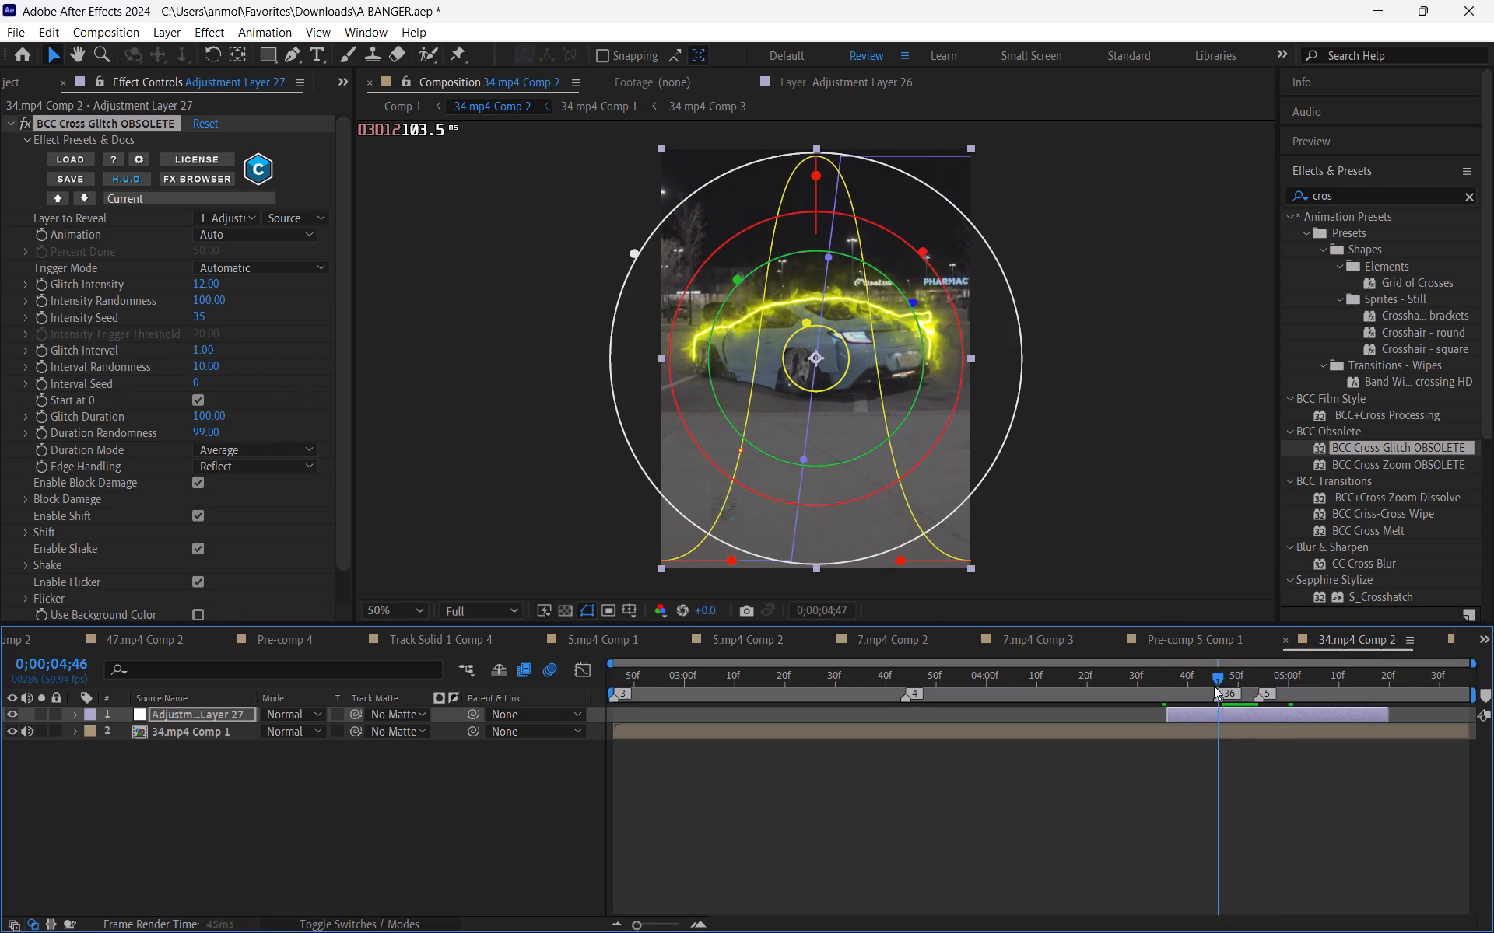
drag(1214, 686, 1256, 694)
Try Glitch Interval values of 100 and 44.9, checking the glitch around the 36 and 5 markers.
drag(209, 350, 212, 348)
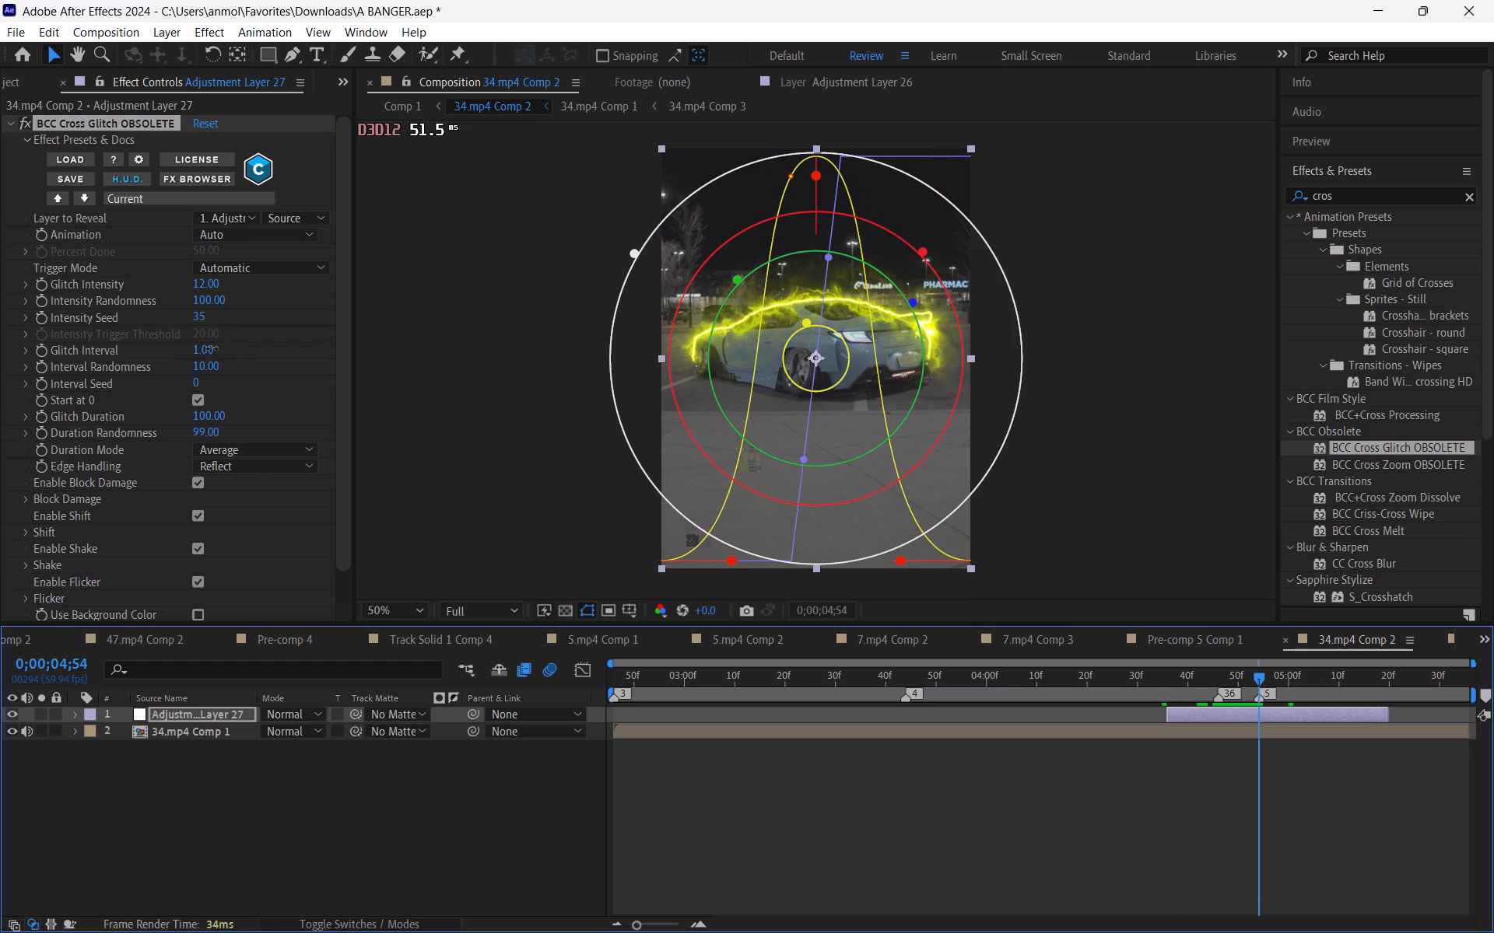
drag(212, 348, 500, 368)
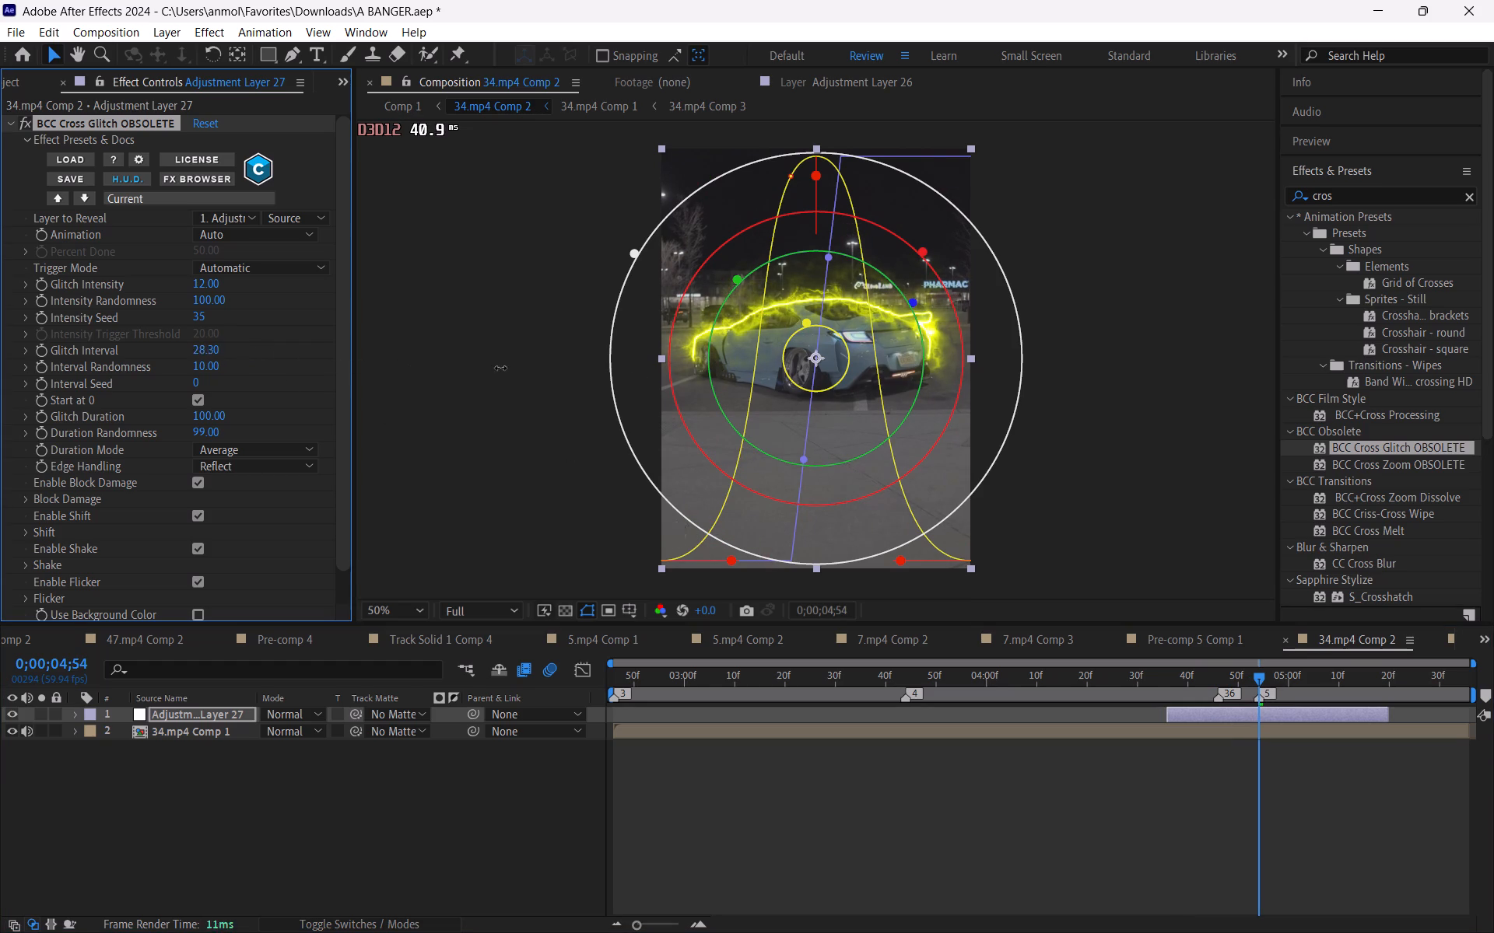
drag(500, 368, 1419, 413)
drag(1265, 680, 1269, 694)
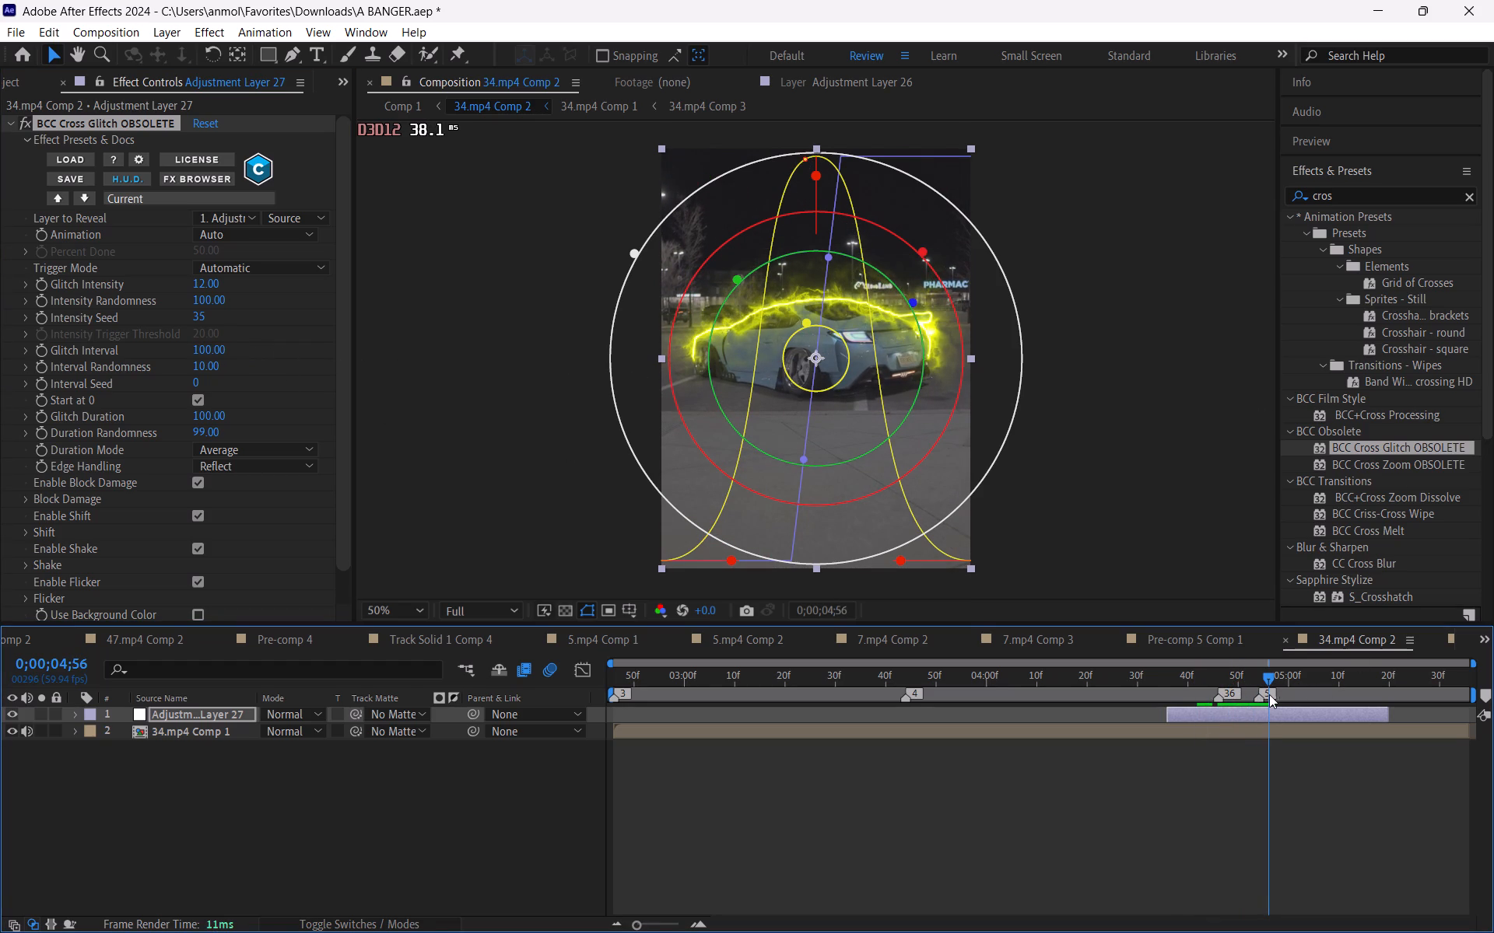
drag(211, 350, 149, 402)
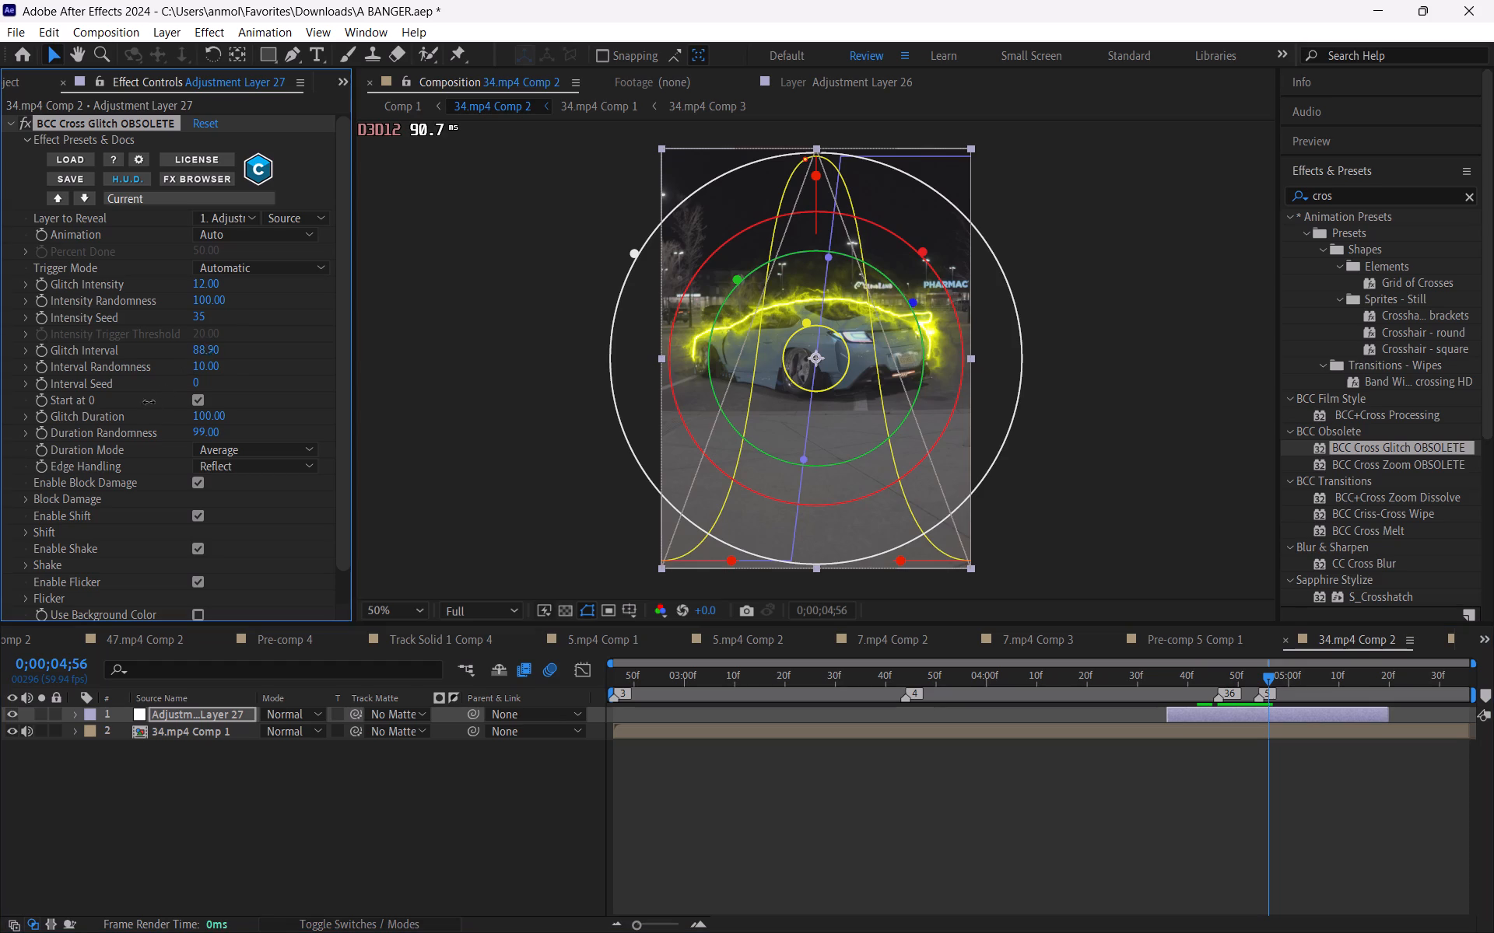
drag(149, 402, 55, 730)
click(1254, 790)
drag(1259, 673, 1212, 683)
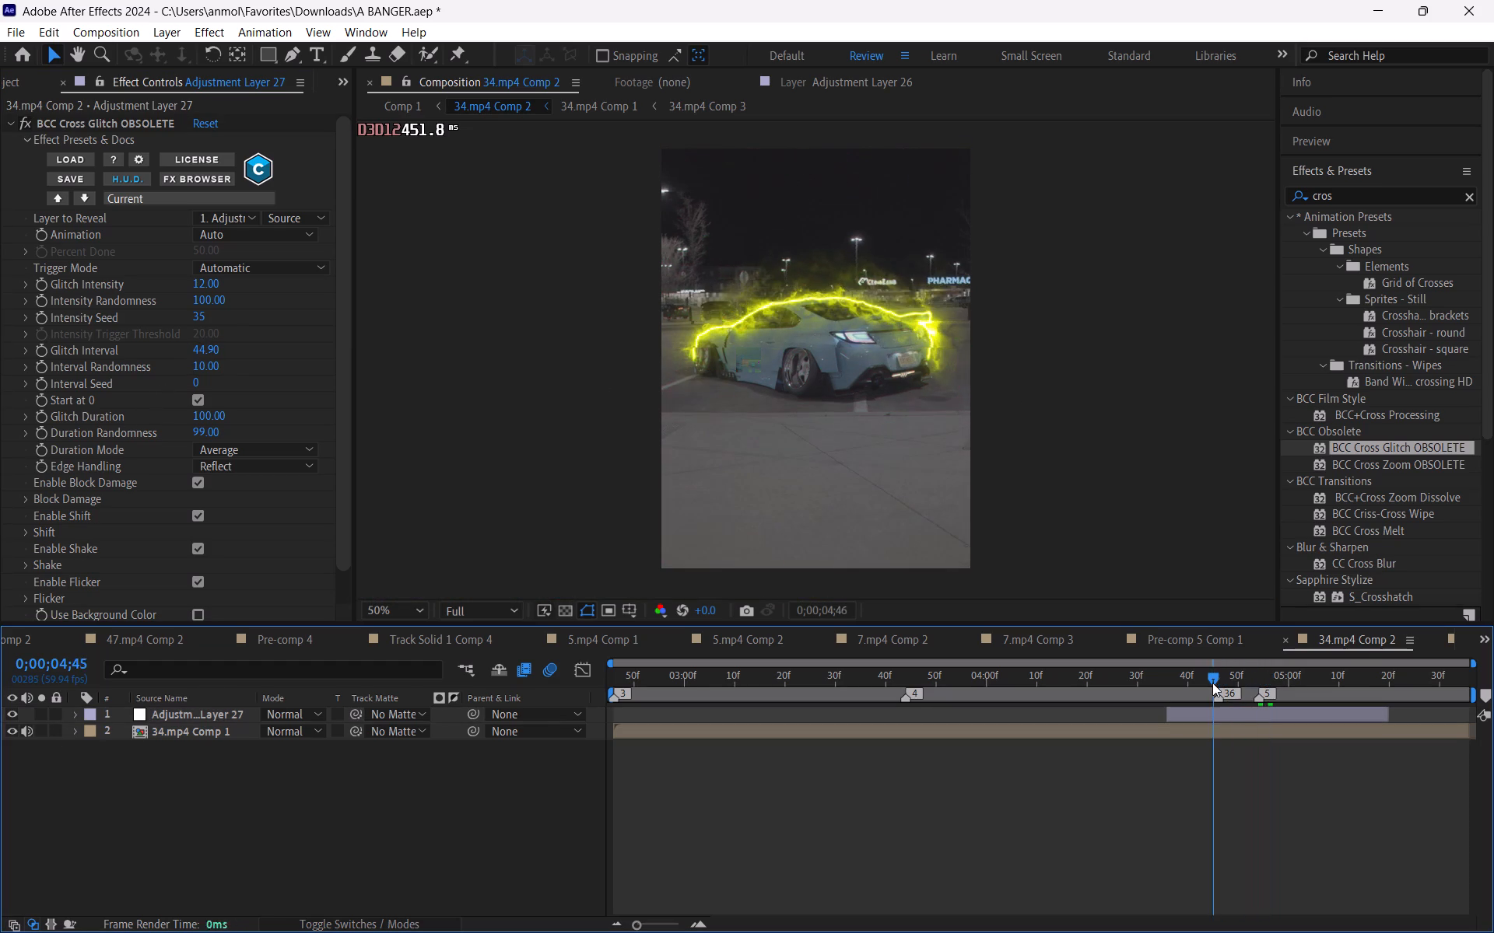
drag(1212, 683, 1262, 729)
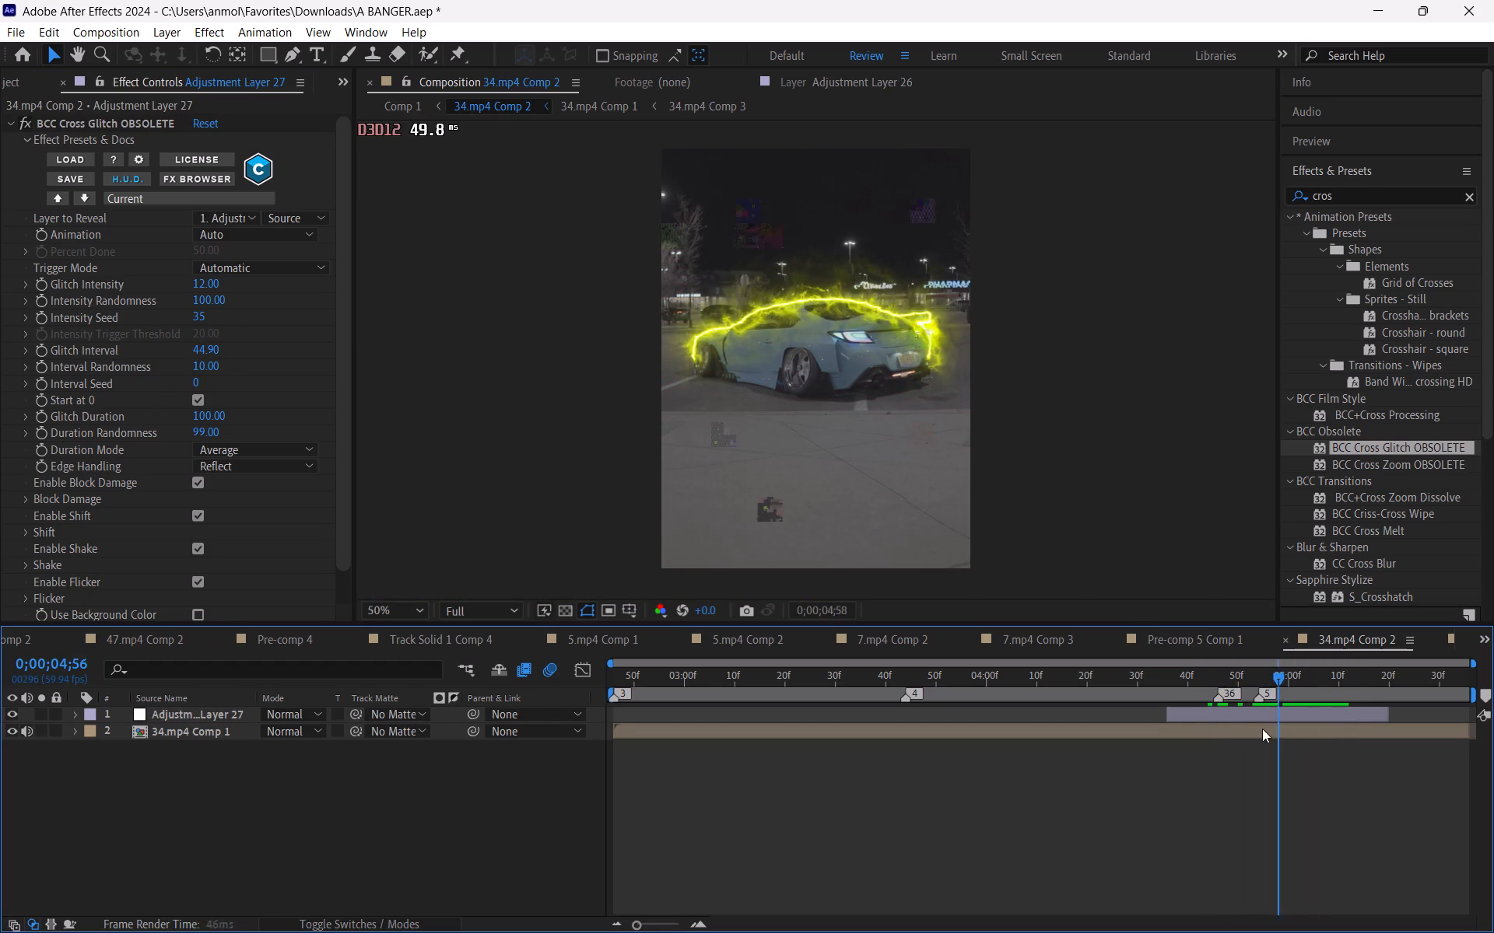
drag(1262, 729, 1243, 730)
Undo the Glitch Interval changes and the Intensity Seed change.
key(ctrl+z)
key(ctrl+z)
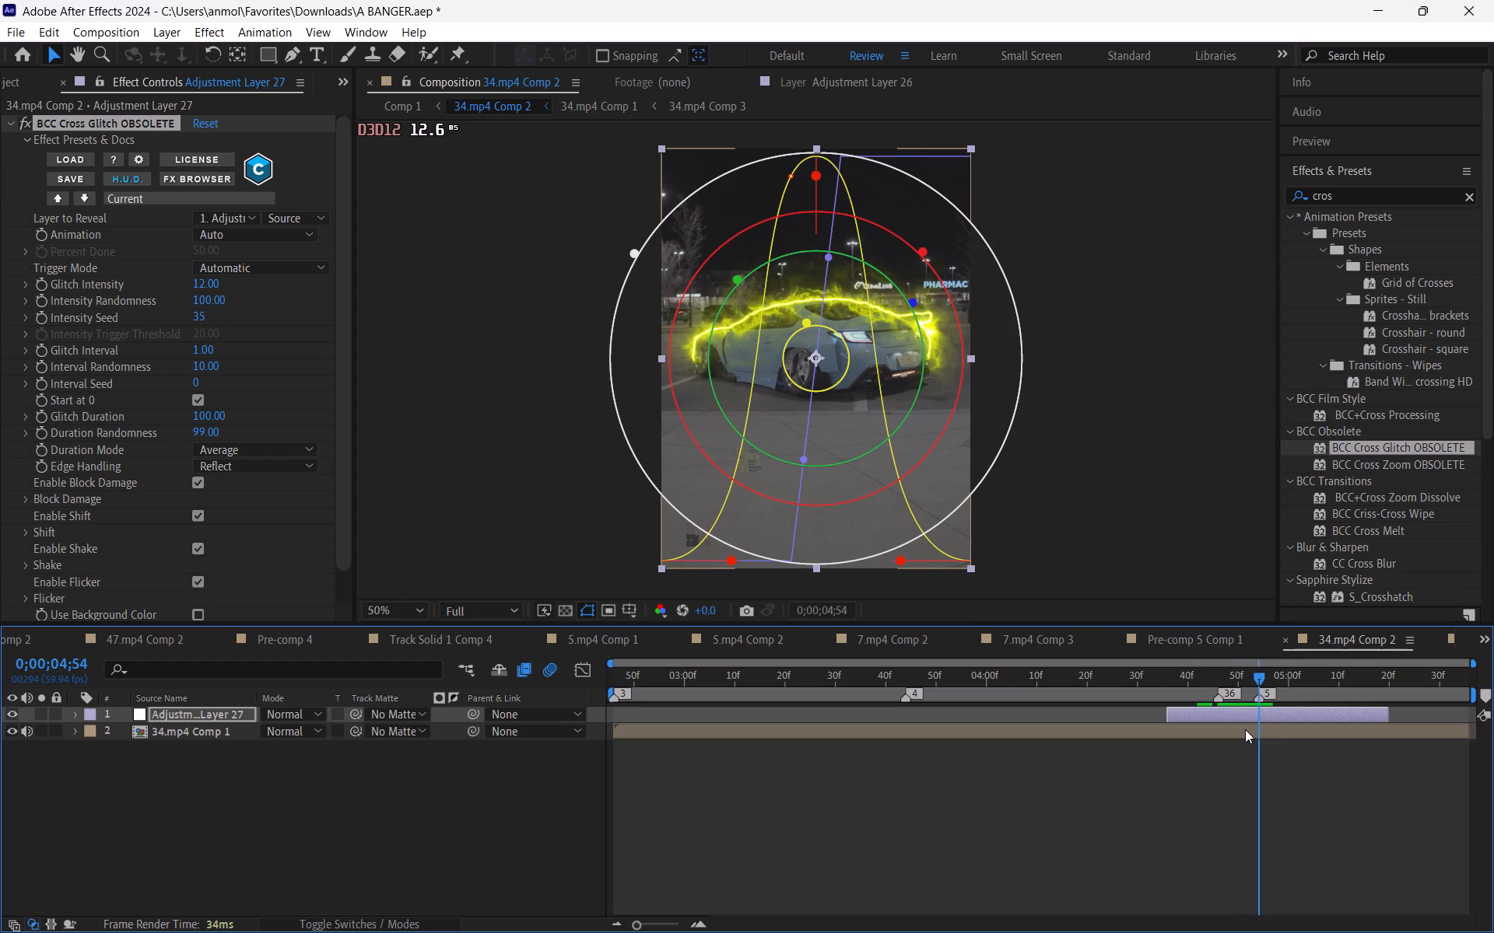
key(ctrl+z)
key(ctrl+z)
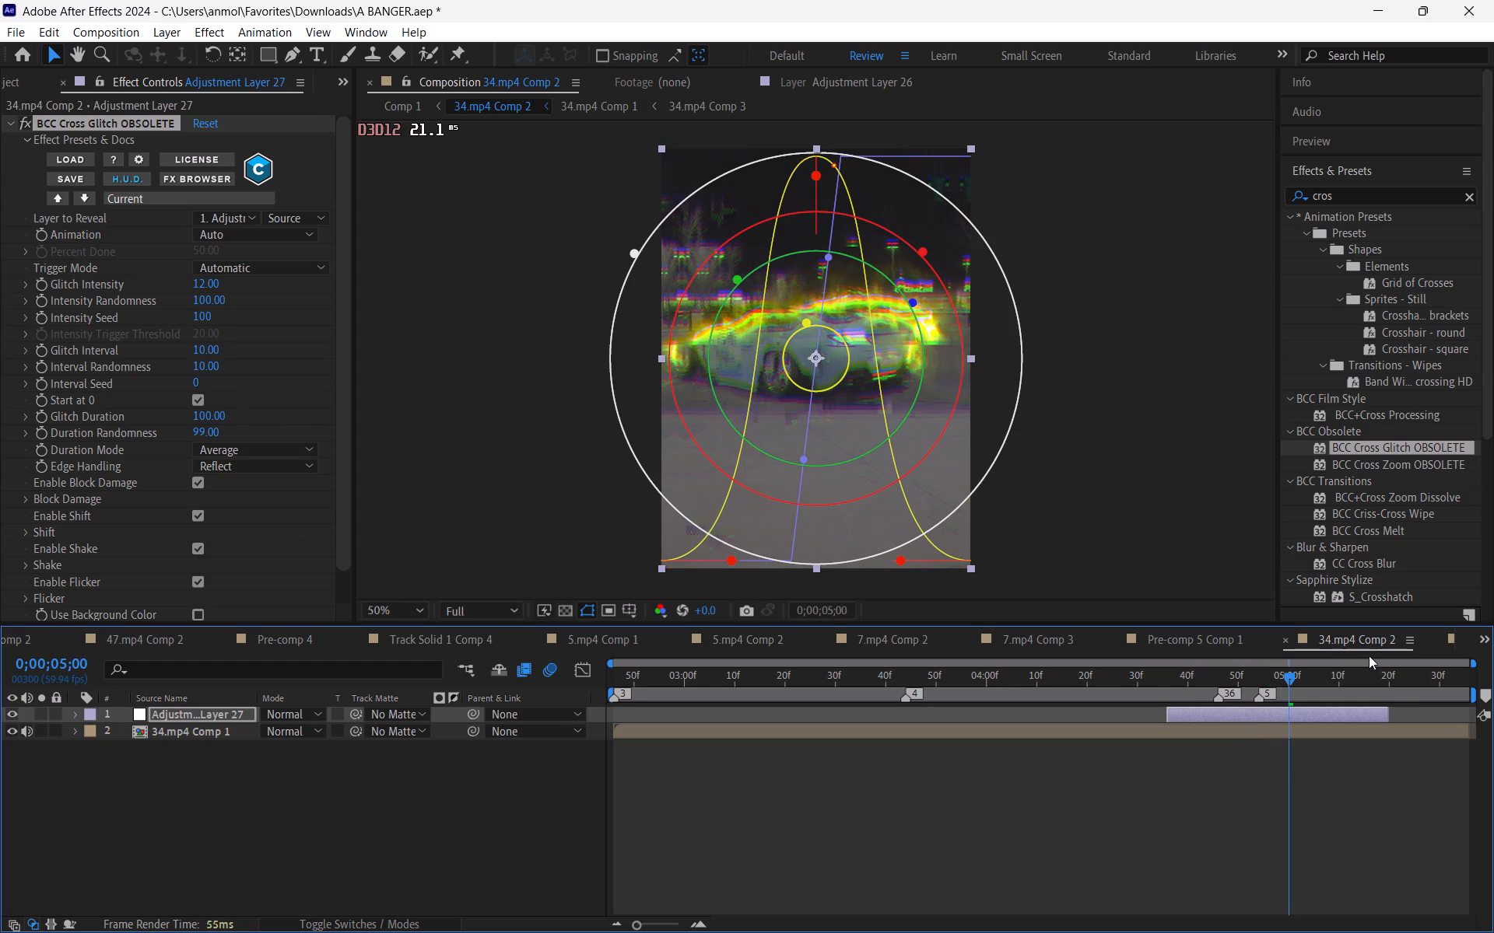
Scrub and play the glitch on Adjustment Layer 27 between about 0;00;04;38 and 0;00;05;06 to examine its timing.
drag(1273, 672, 1269, 672)
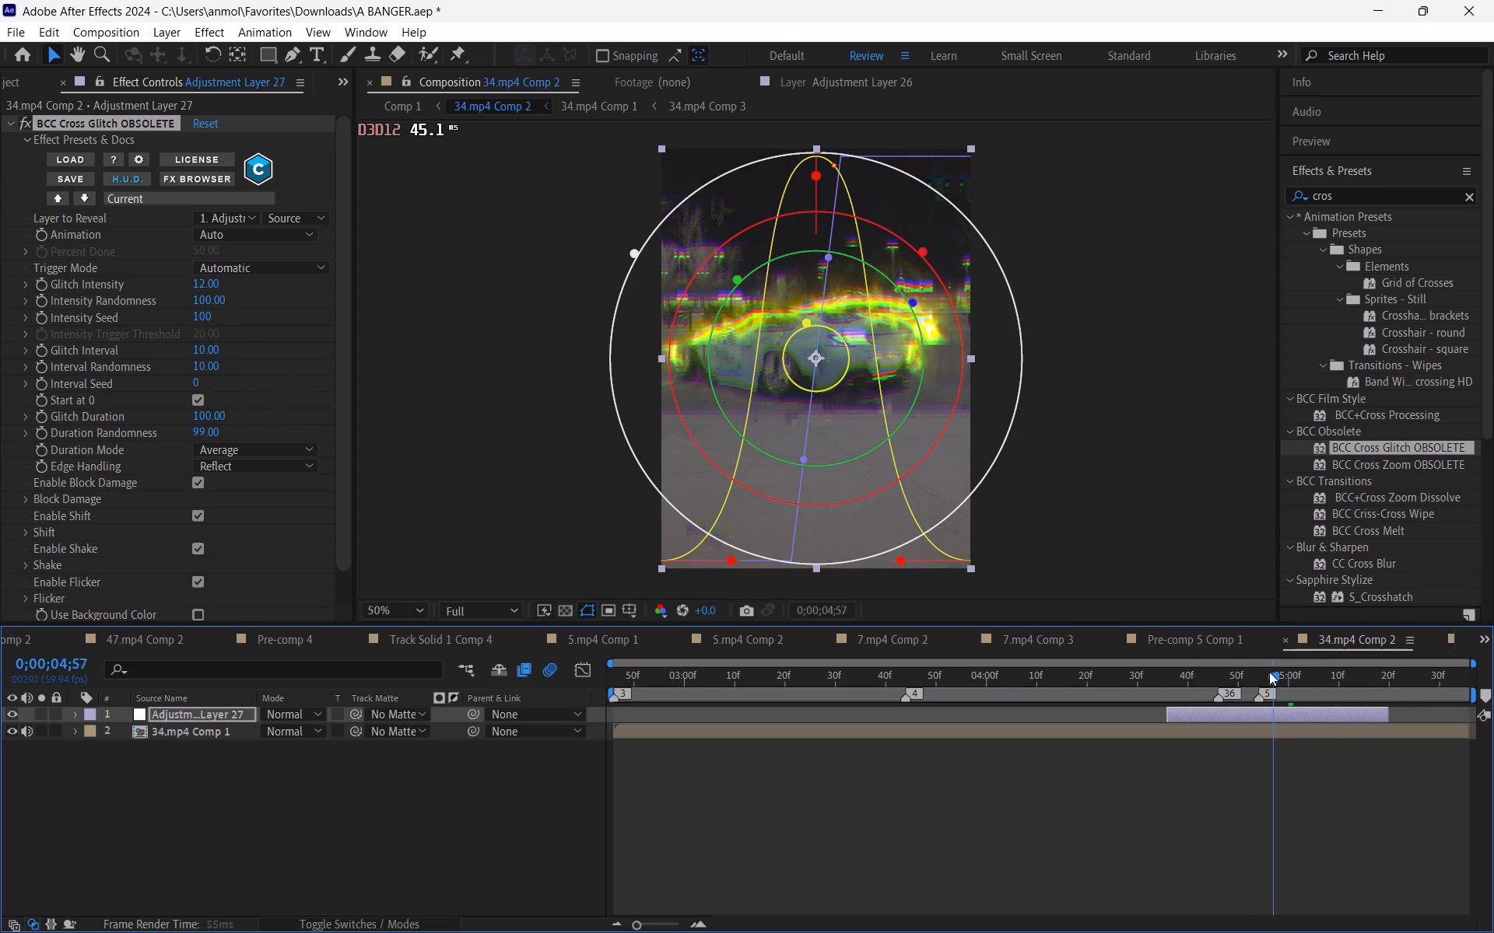
drag(1269, 672, 1225, 724)
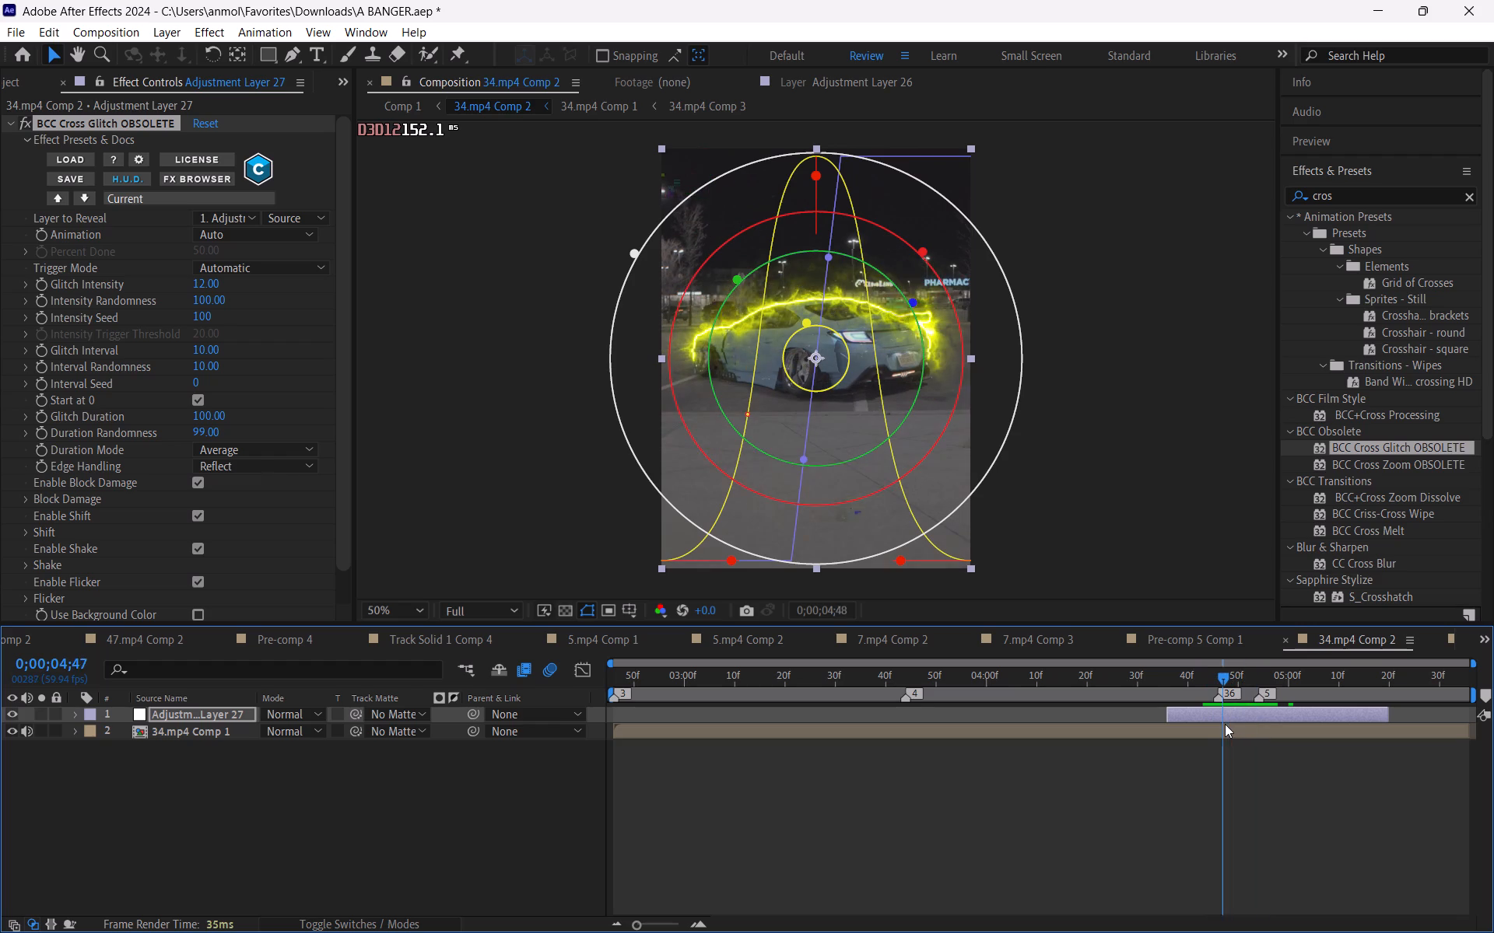
drag(1225, 724, 1212, 741)
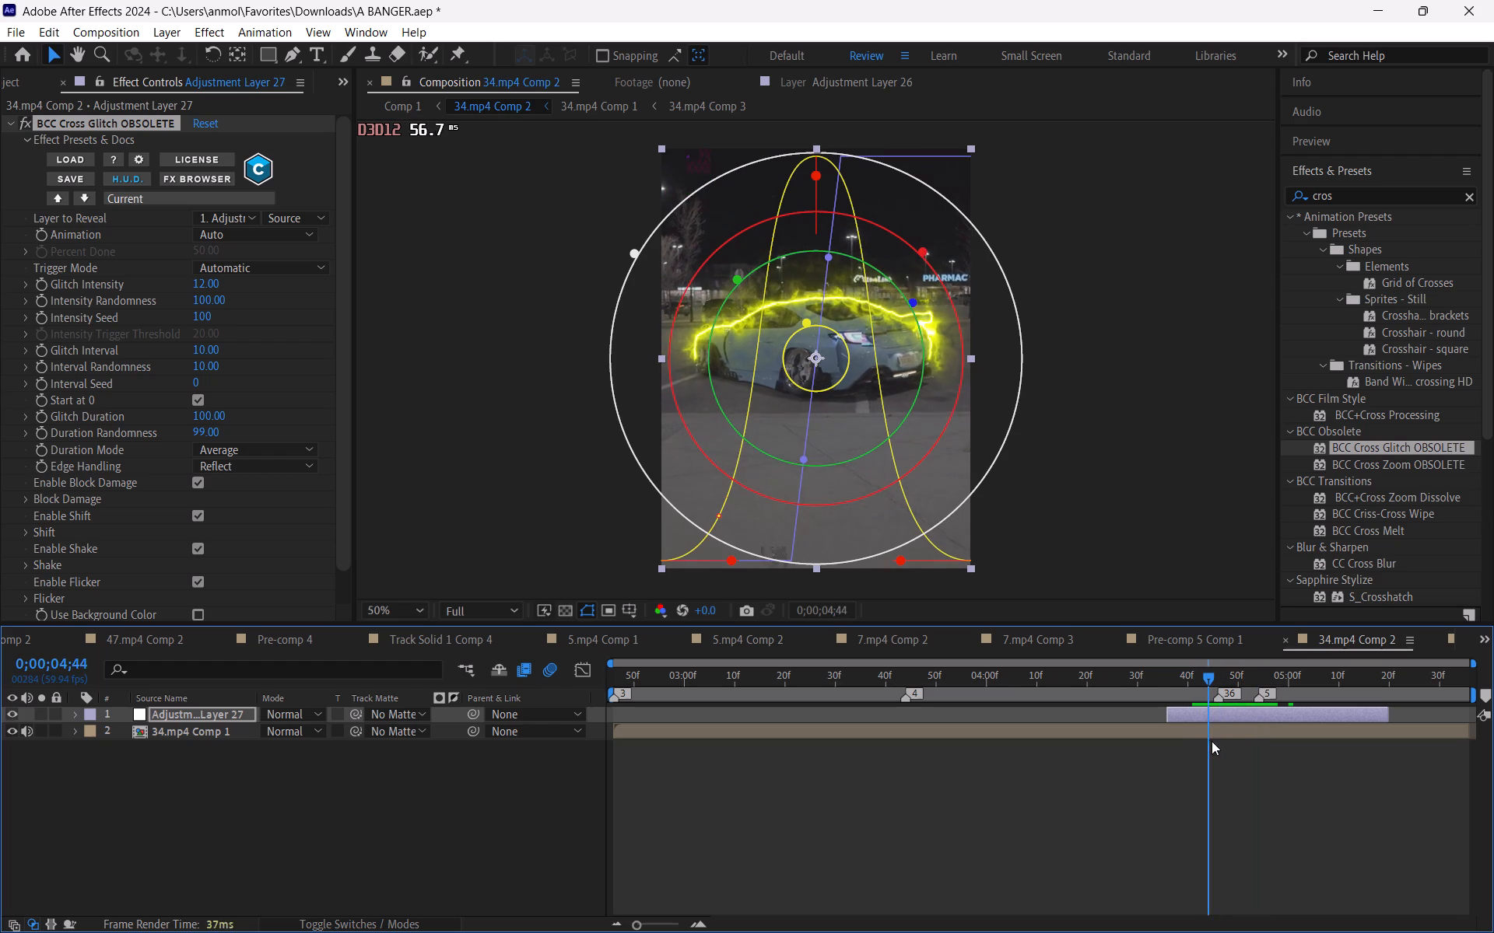
drag(1212, 741, 1290, 763)
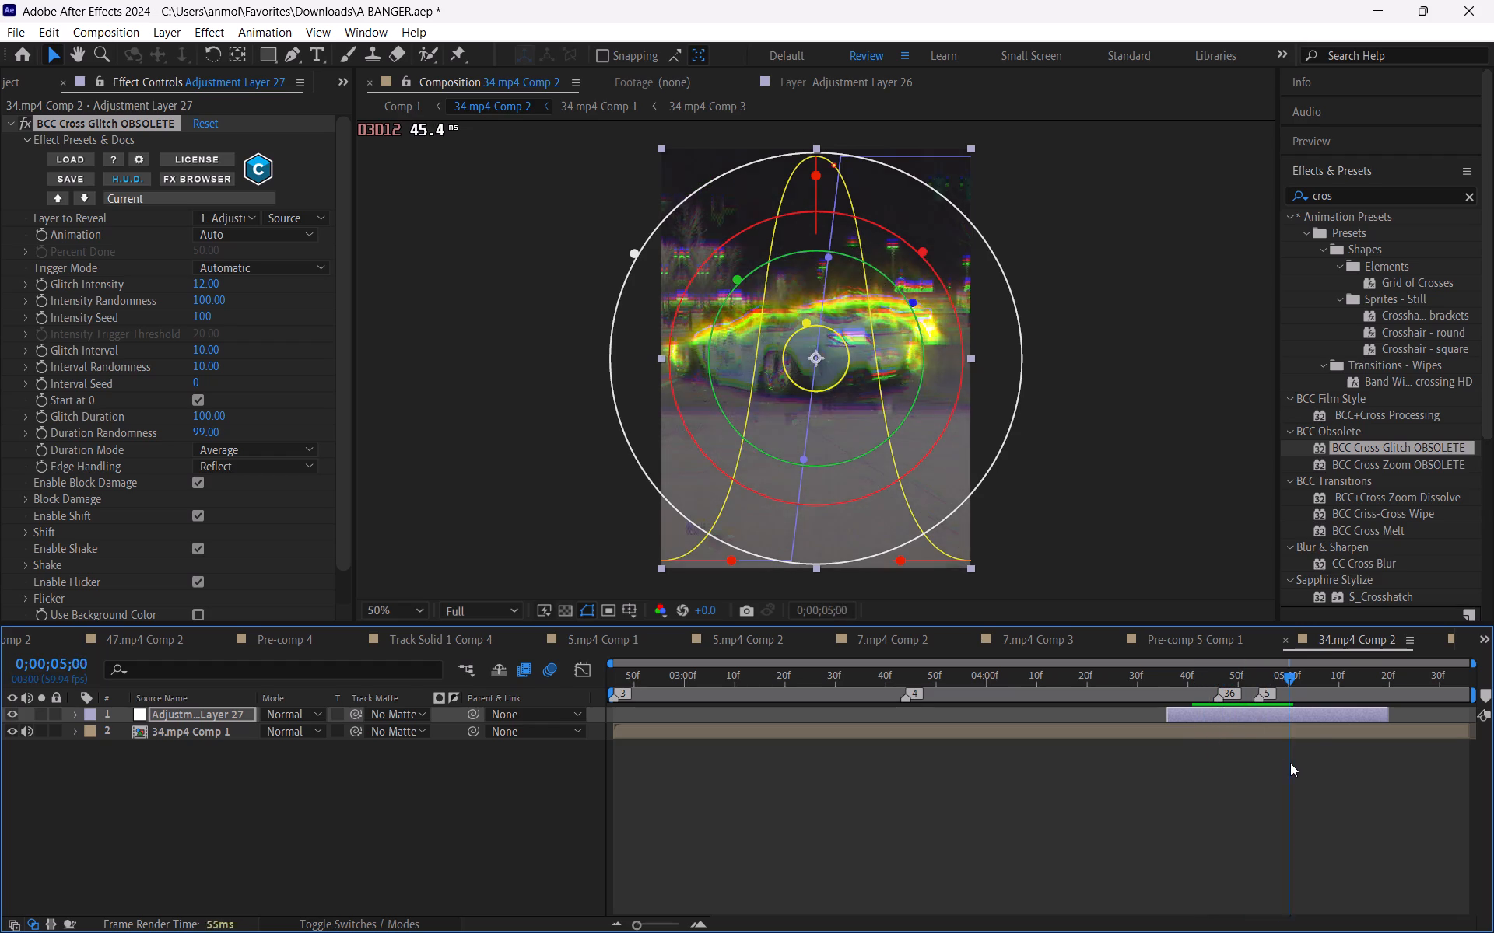
drag(1290, 763, 1324, 786)
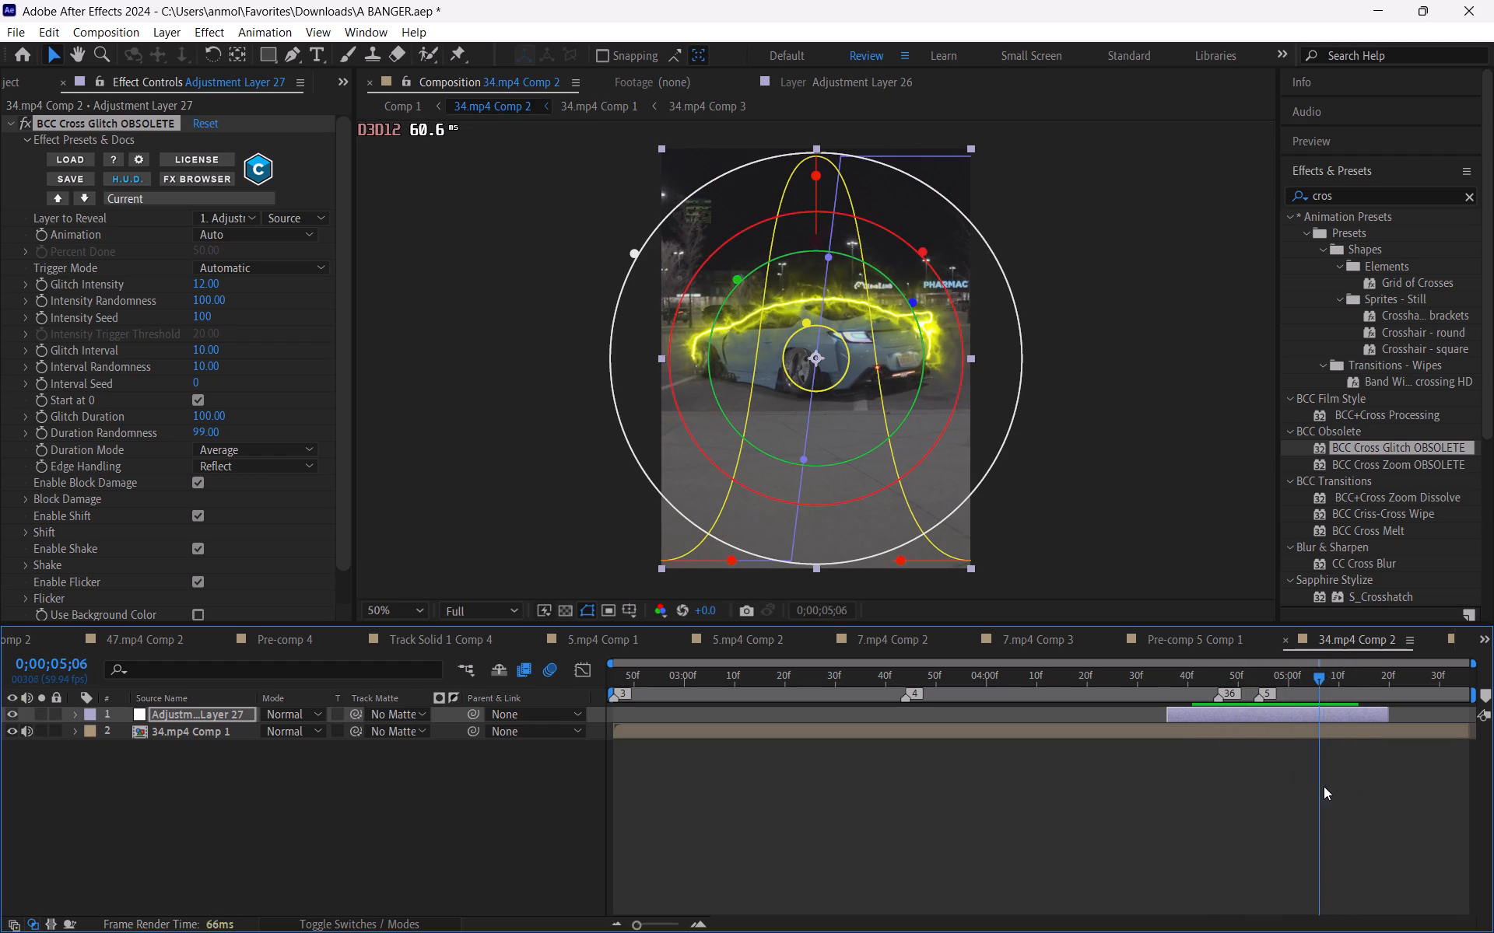
drag(1324, 786, 1215, 790)
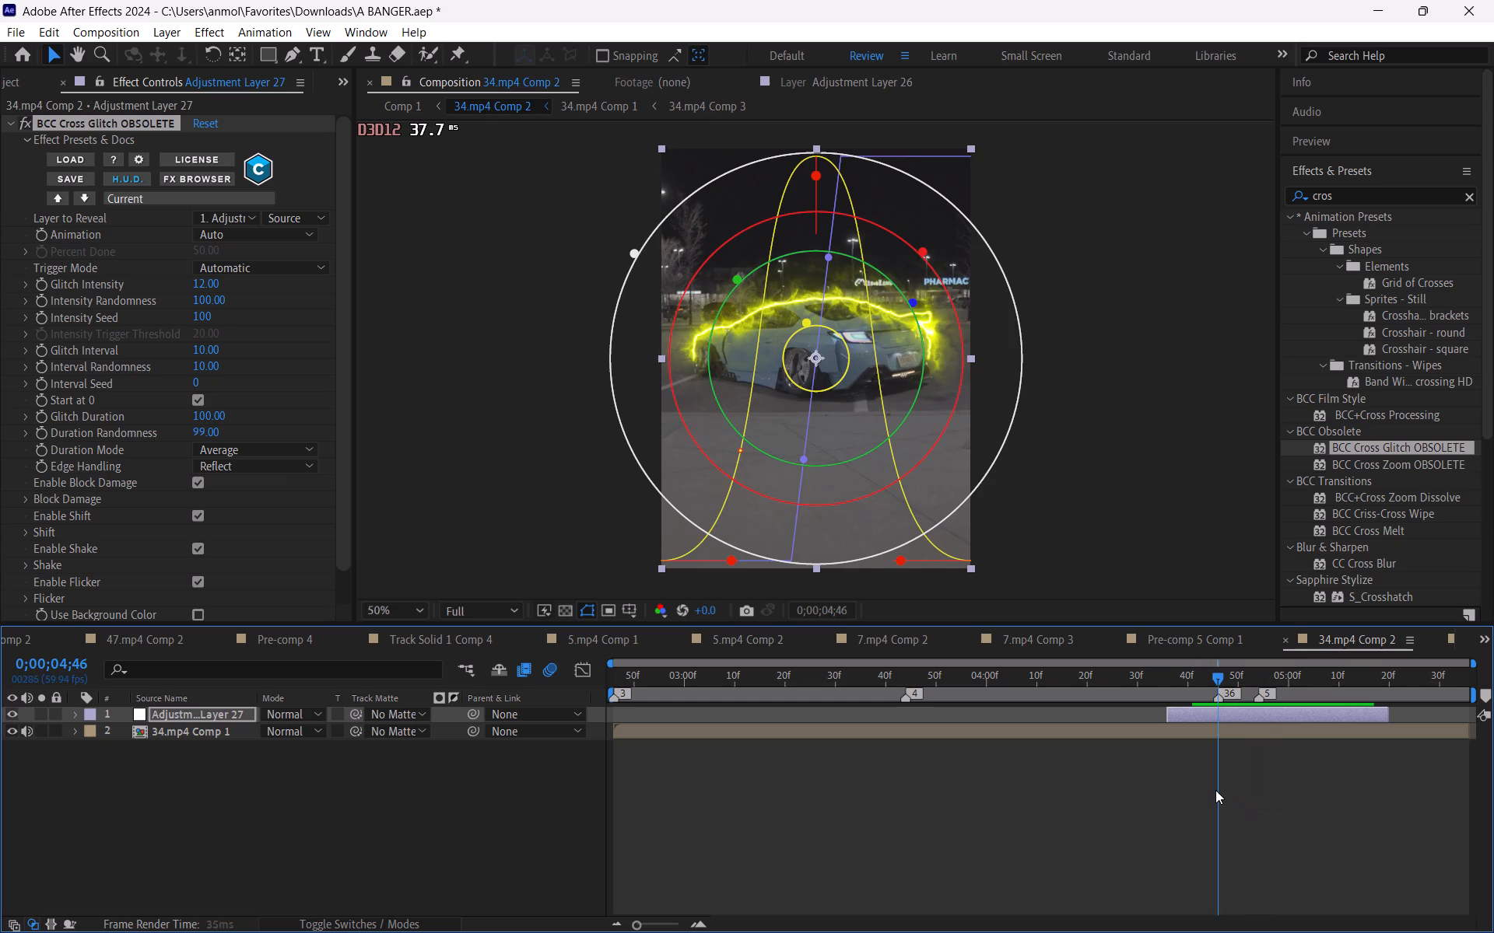
drag(1215, 790, 1176, 781)
key(space)
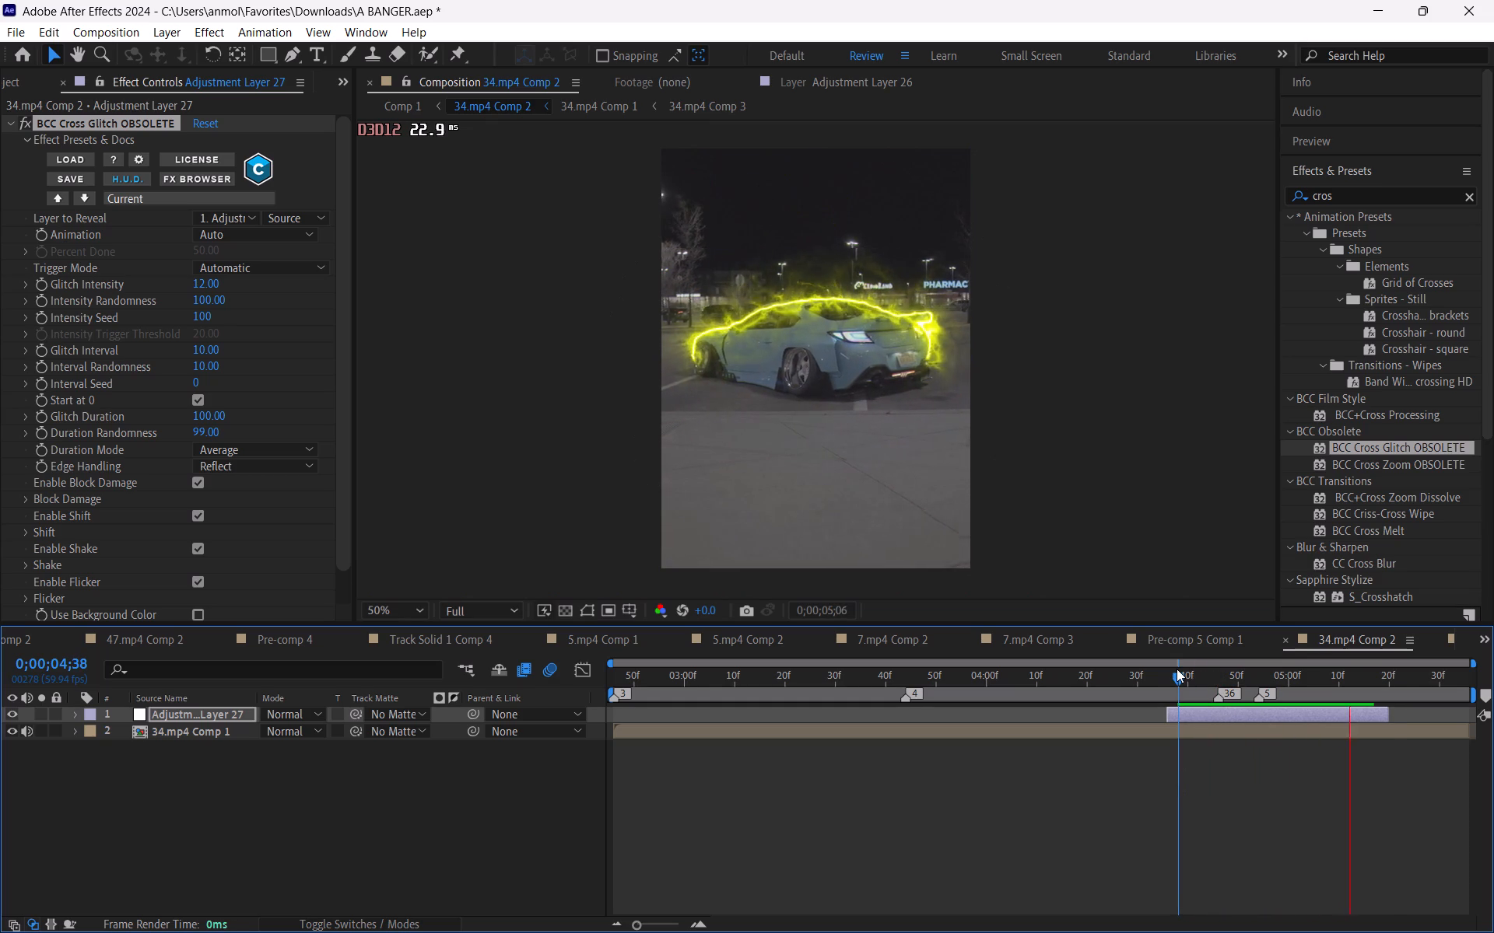
click(1177, 669)
drag(1184, 673, 1272, 694)
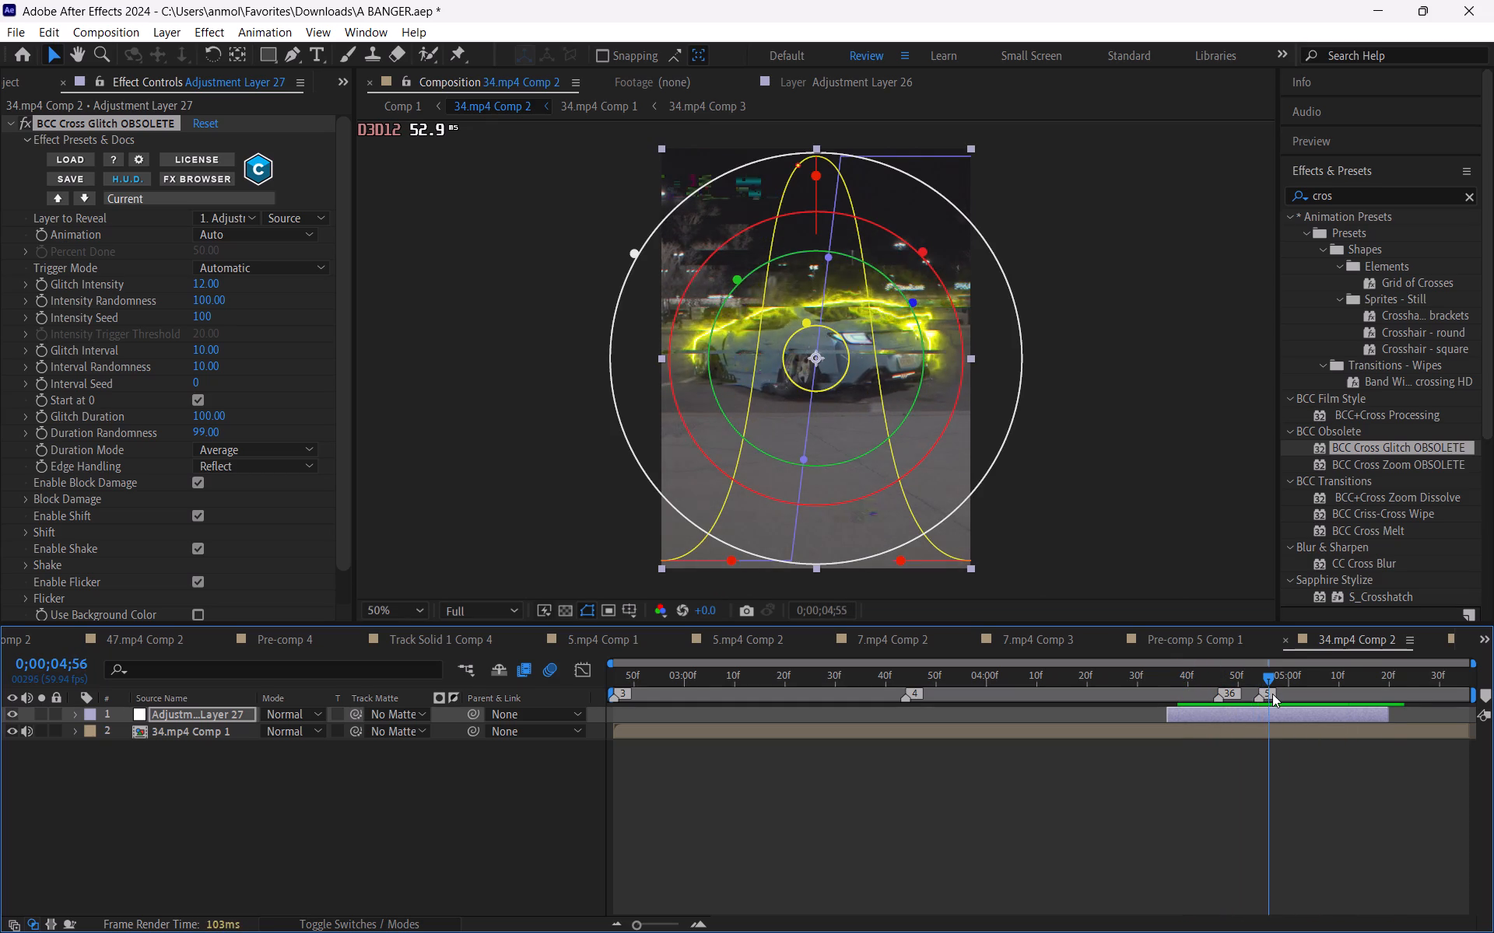
drag(1272, 694, 1251, 700)
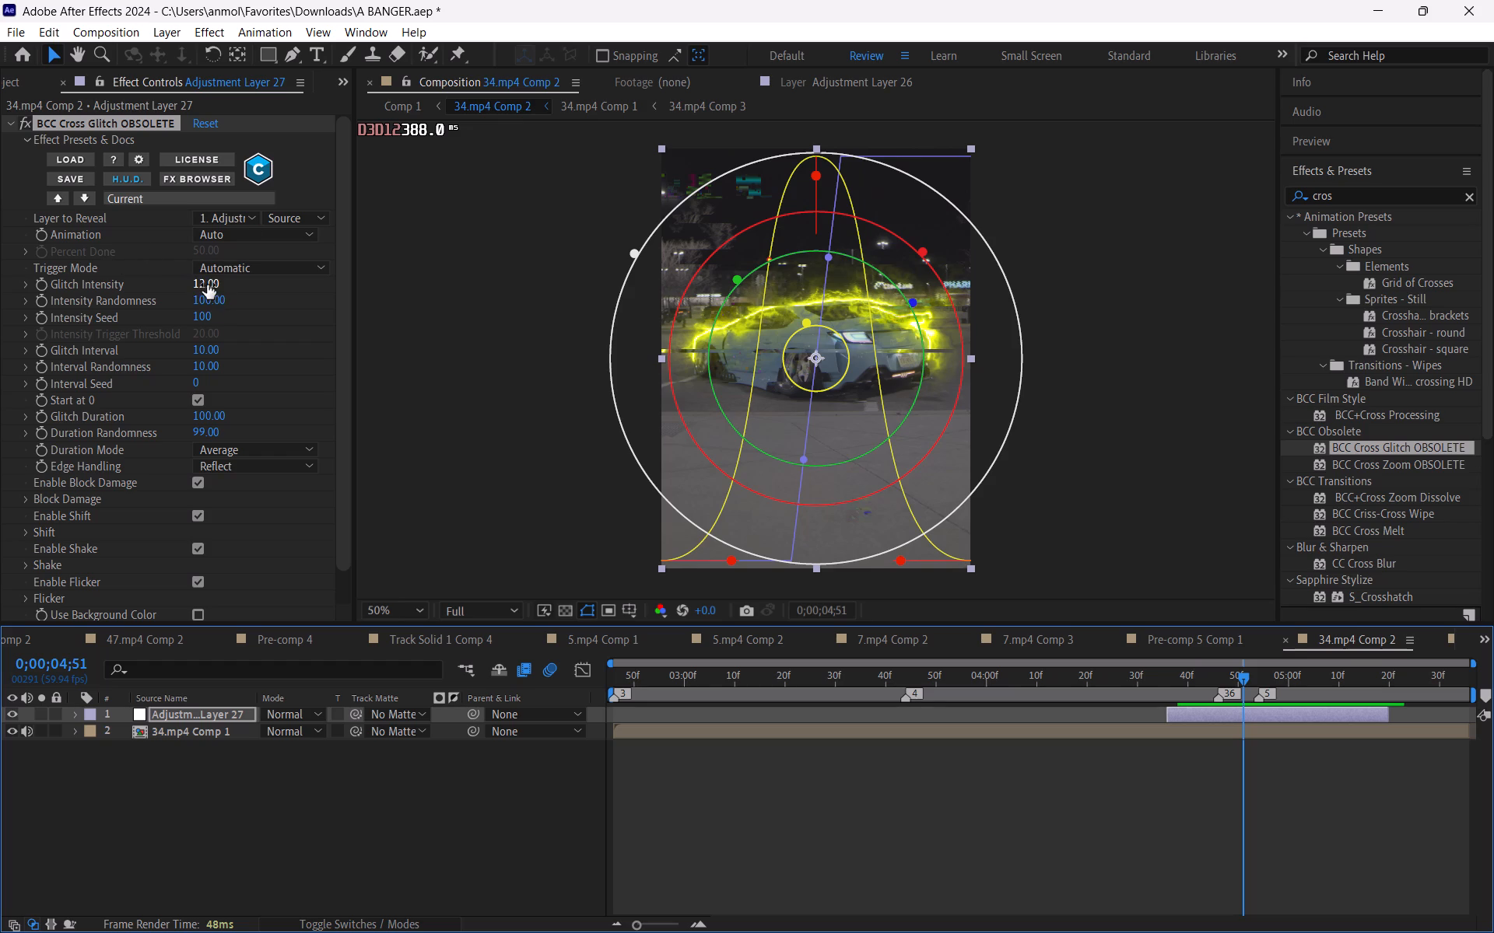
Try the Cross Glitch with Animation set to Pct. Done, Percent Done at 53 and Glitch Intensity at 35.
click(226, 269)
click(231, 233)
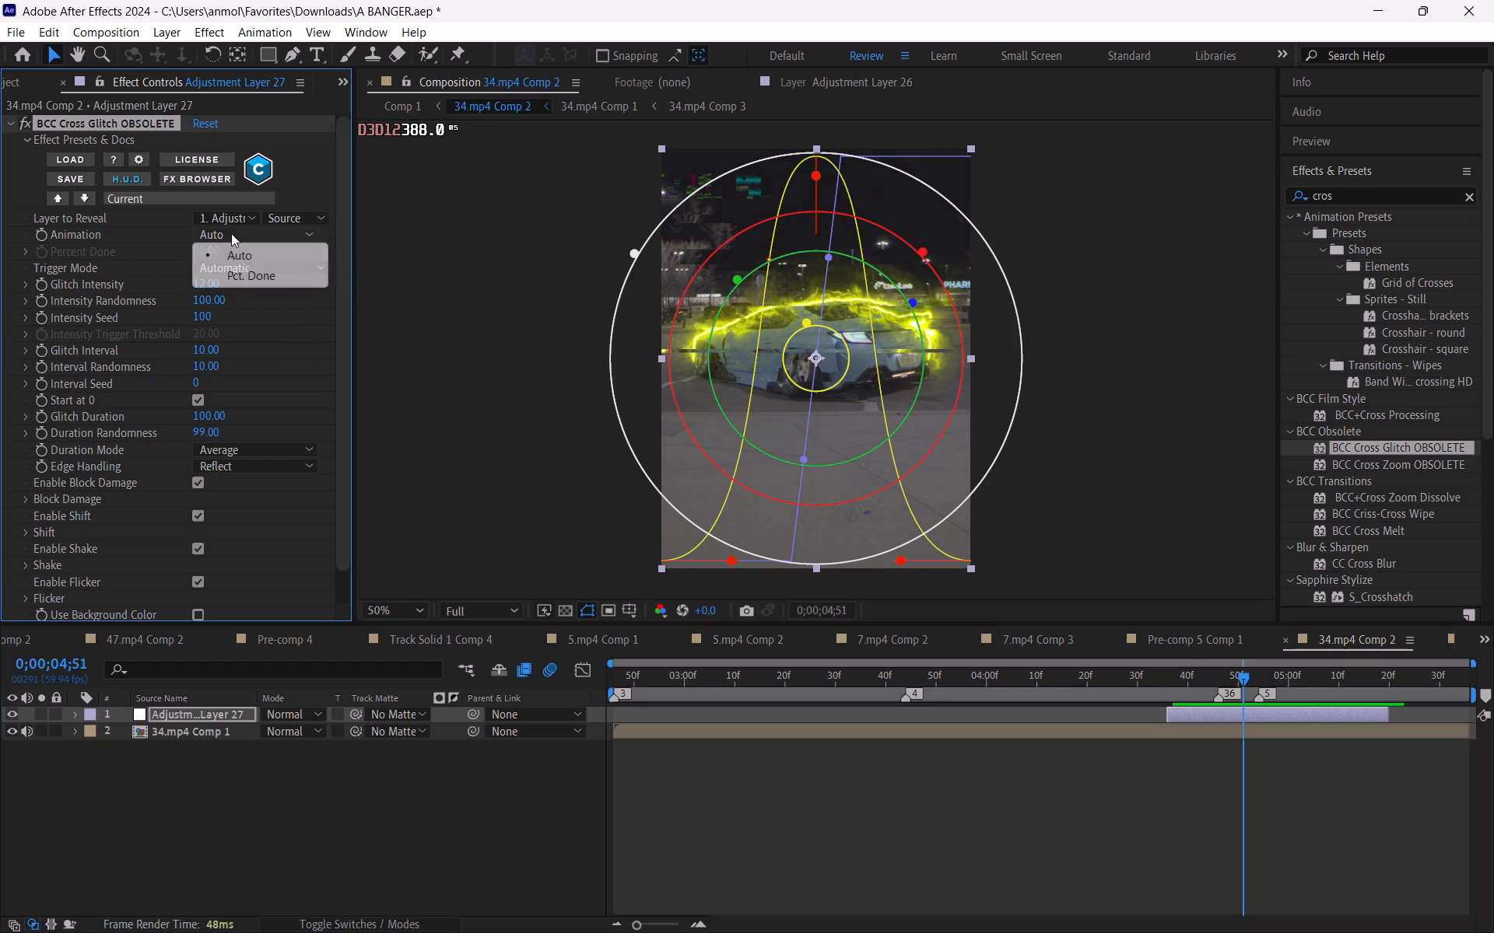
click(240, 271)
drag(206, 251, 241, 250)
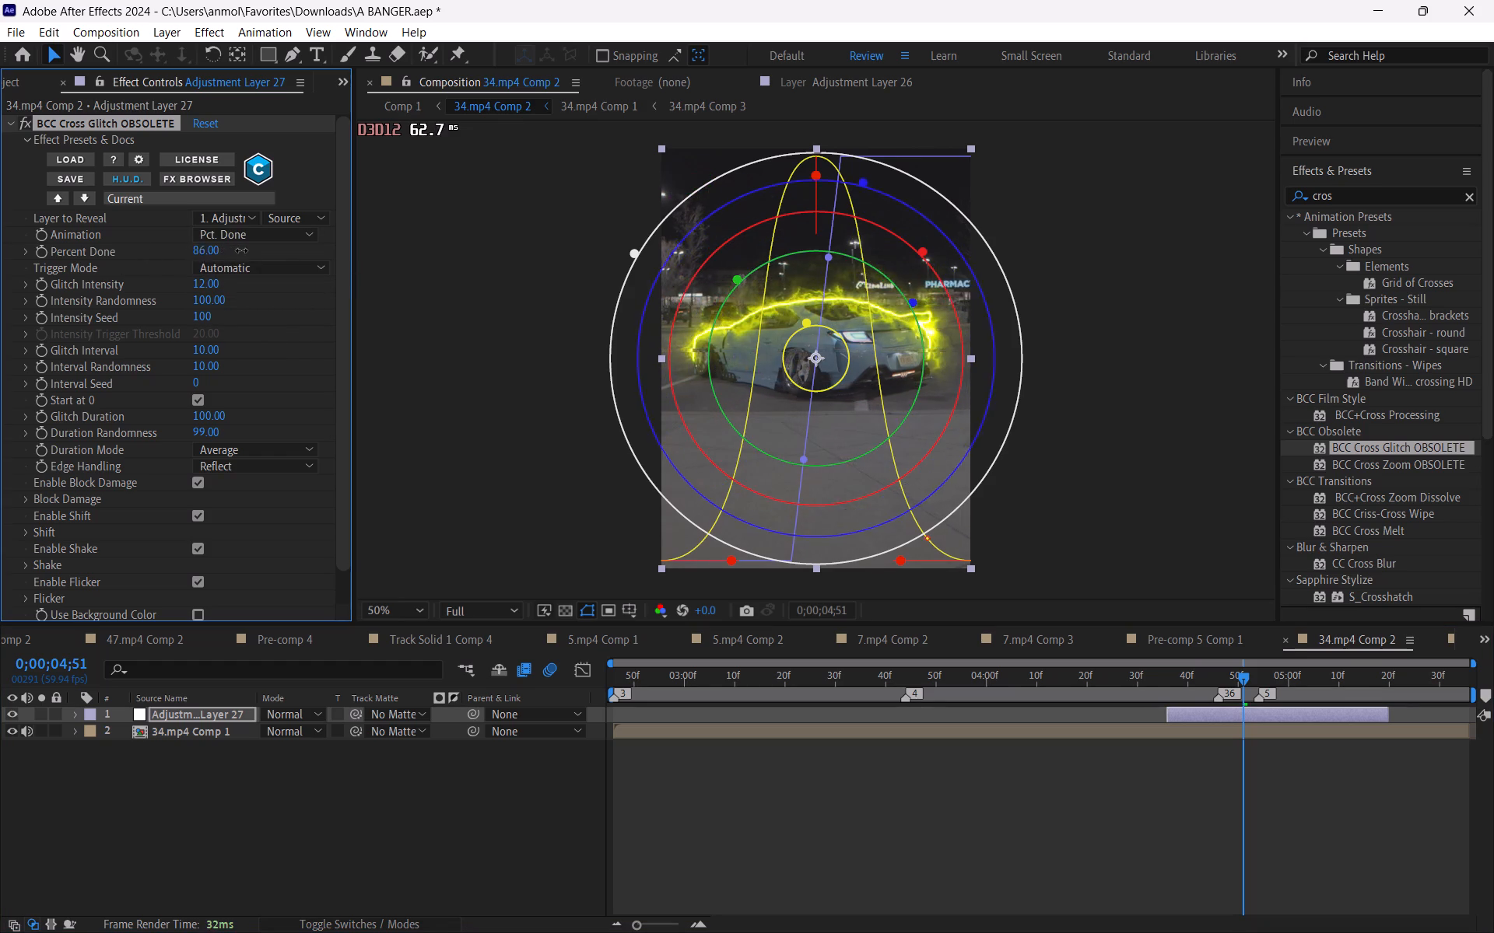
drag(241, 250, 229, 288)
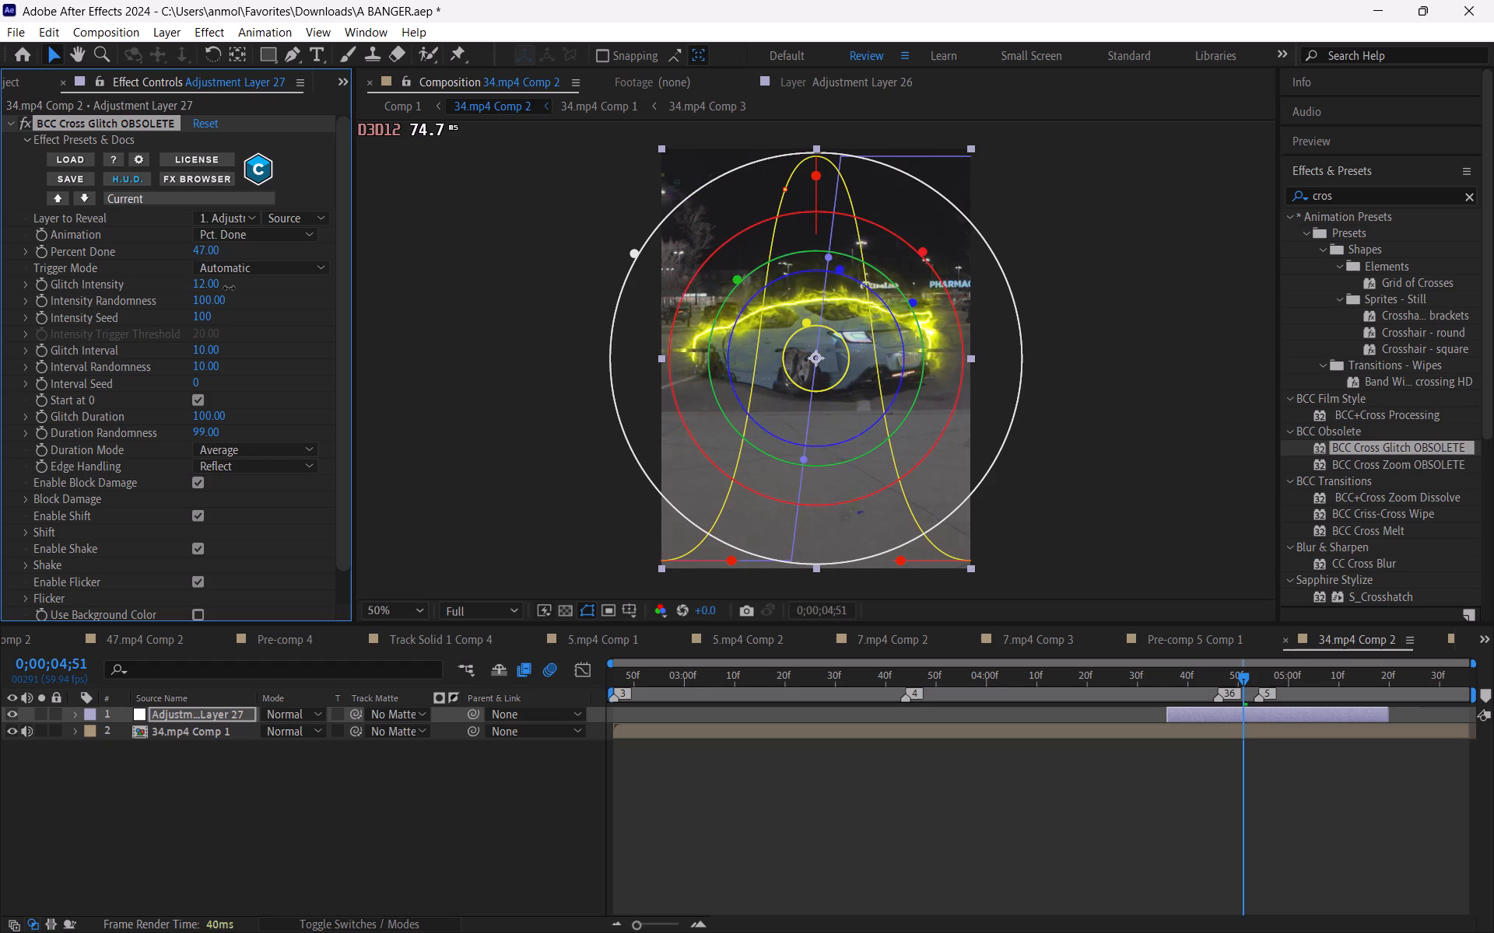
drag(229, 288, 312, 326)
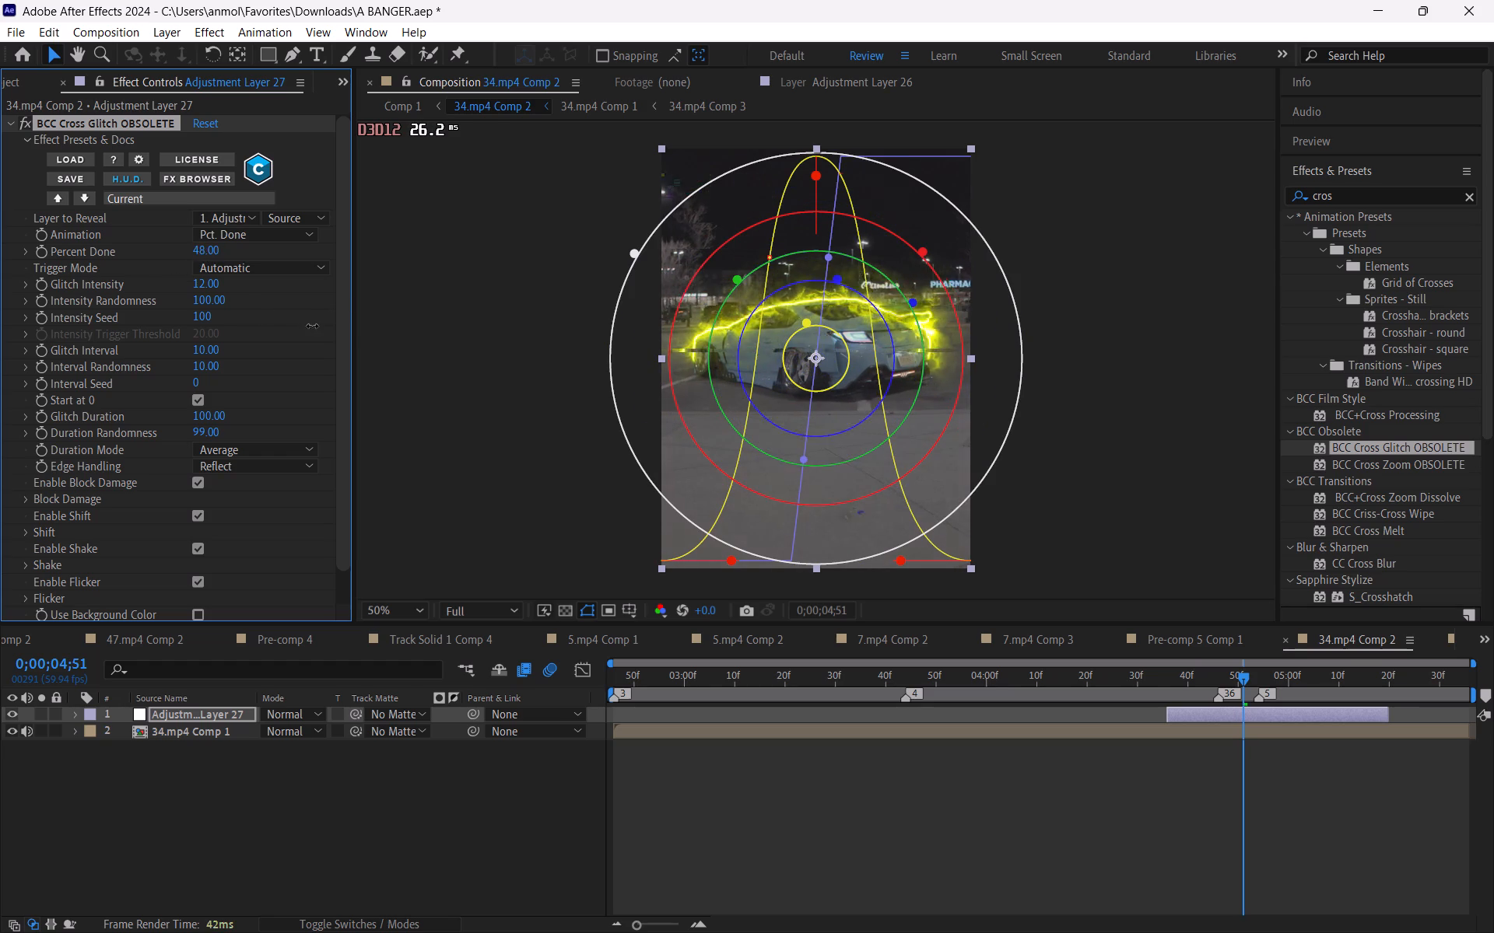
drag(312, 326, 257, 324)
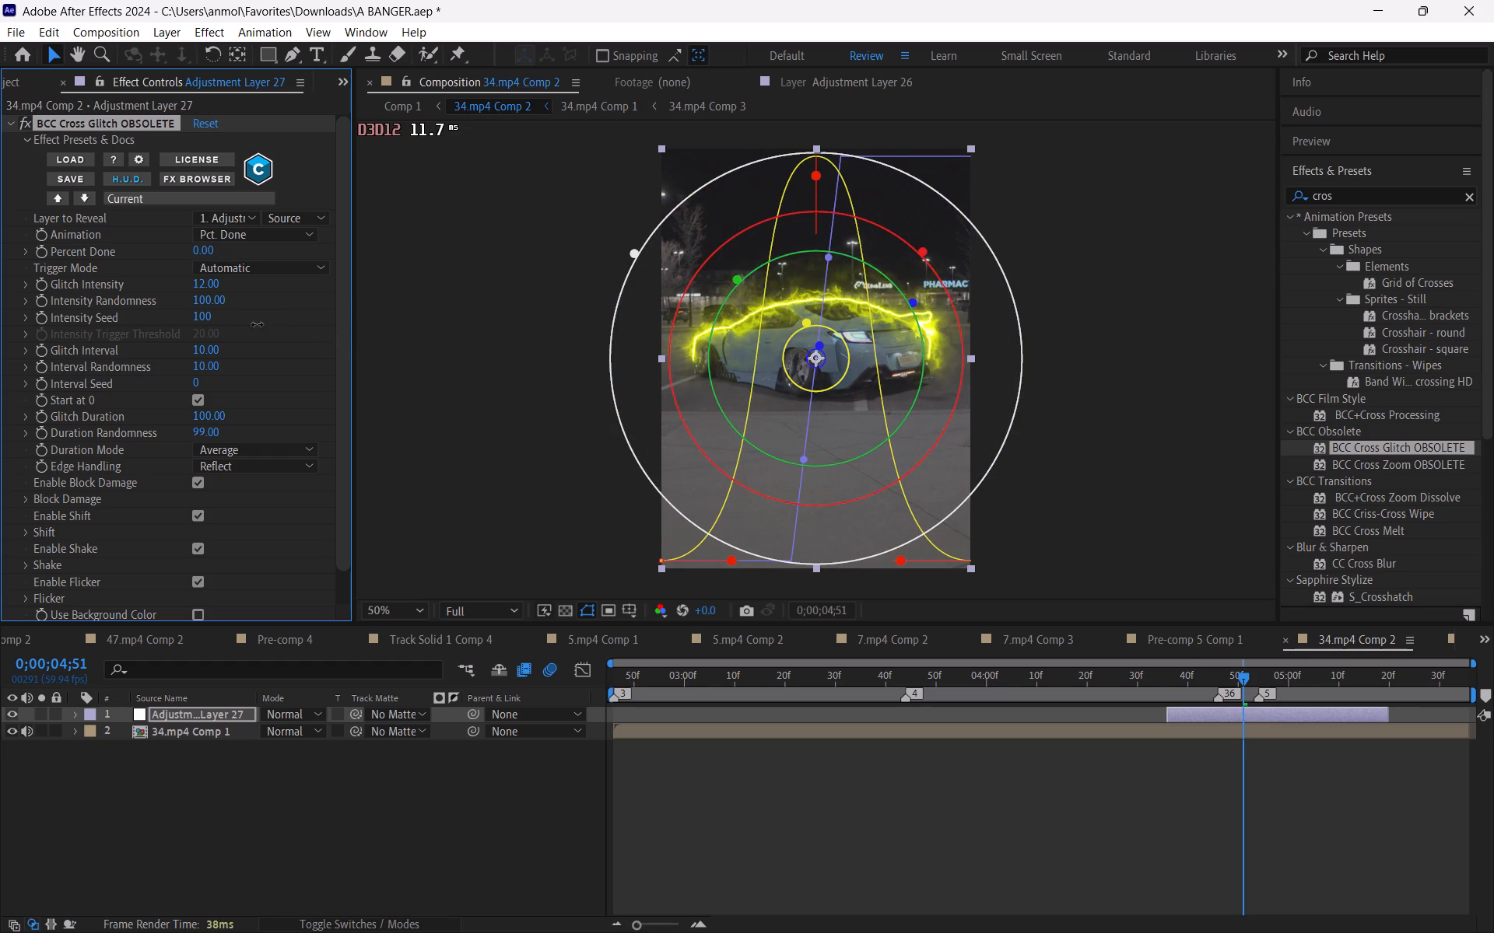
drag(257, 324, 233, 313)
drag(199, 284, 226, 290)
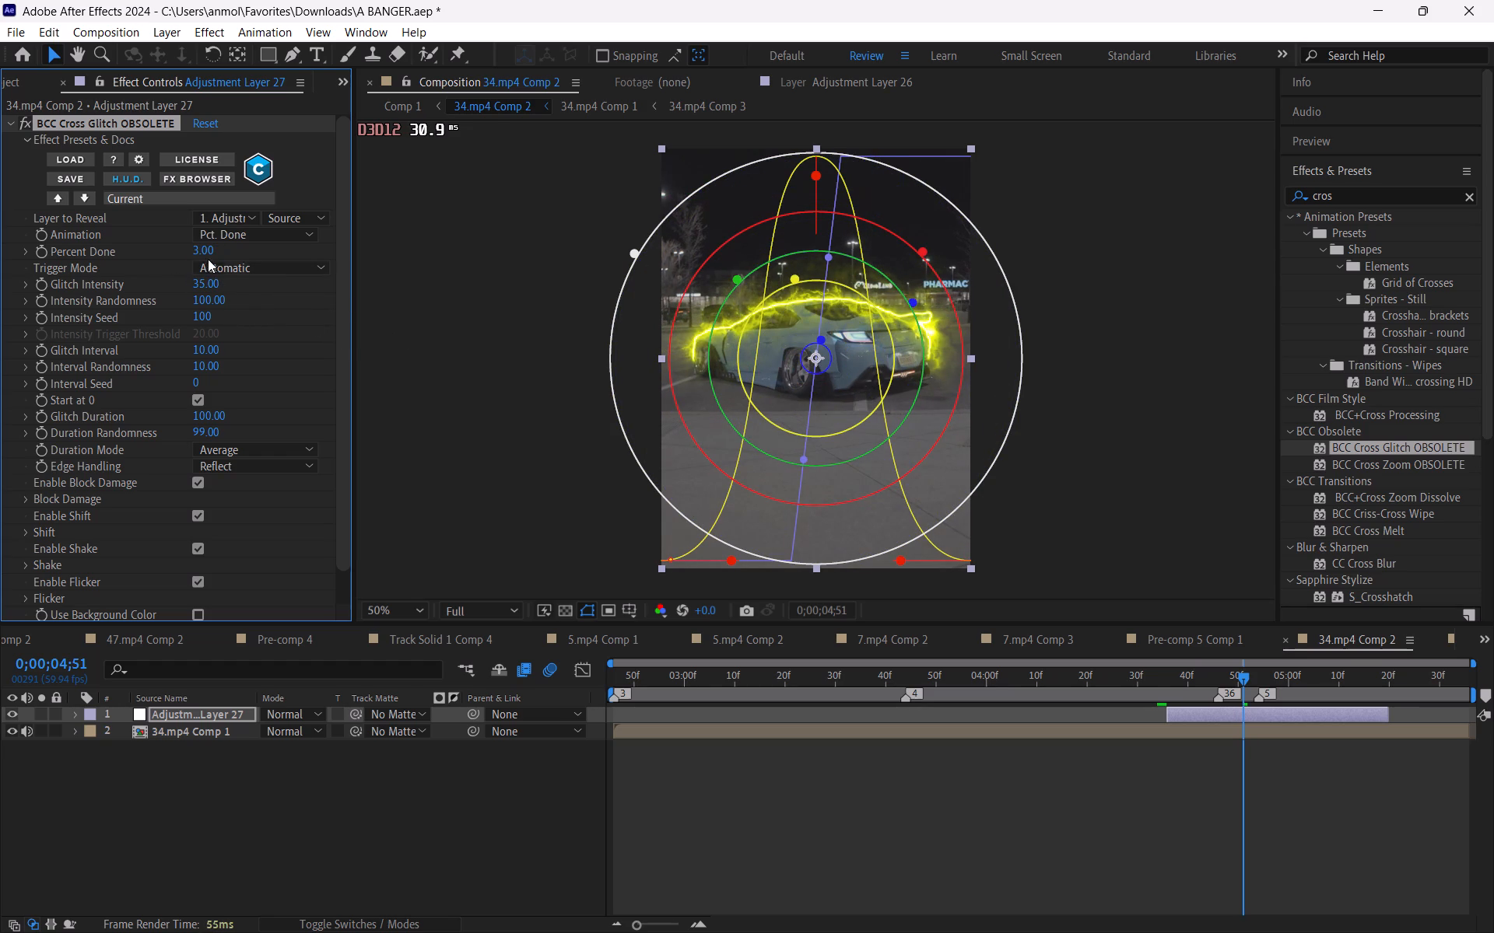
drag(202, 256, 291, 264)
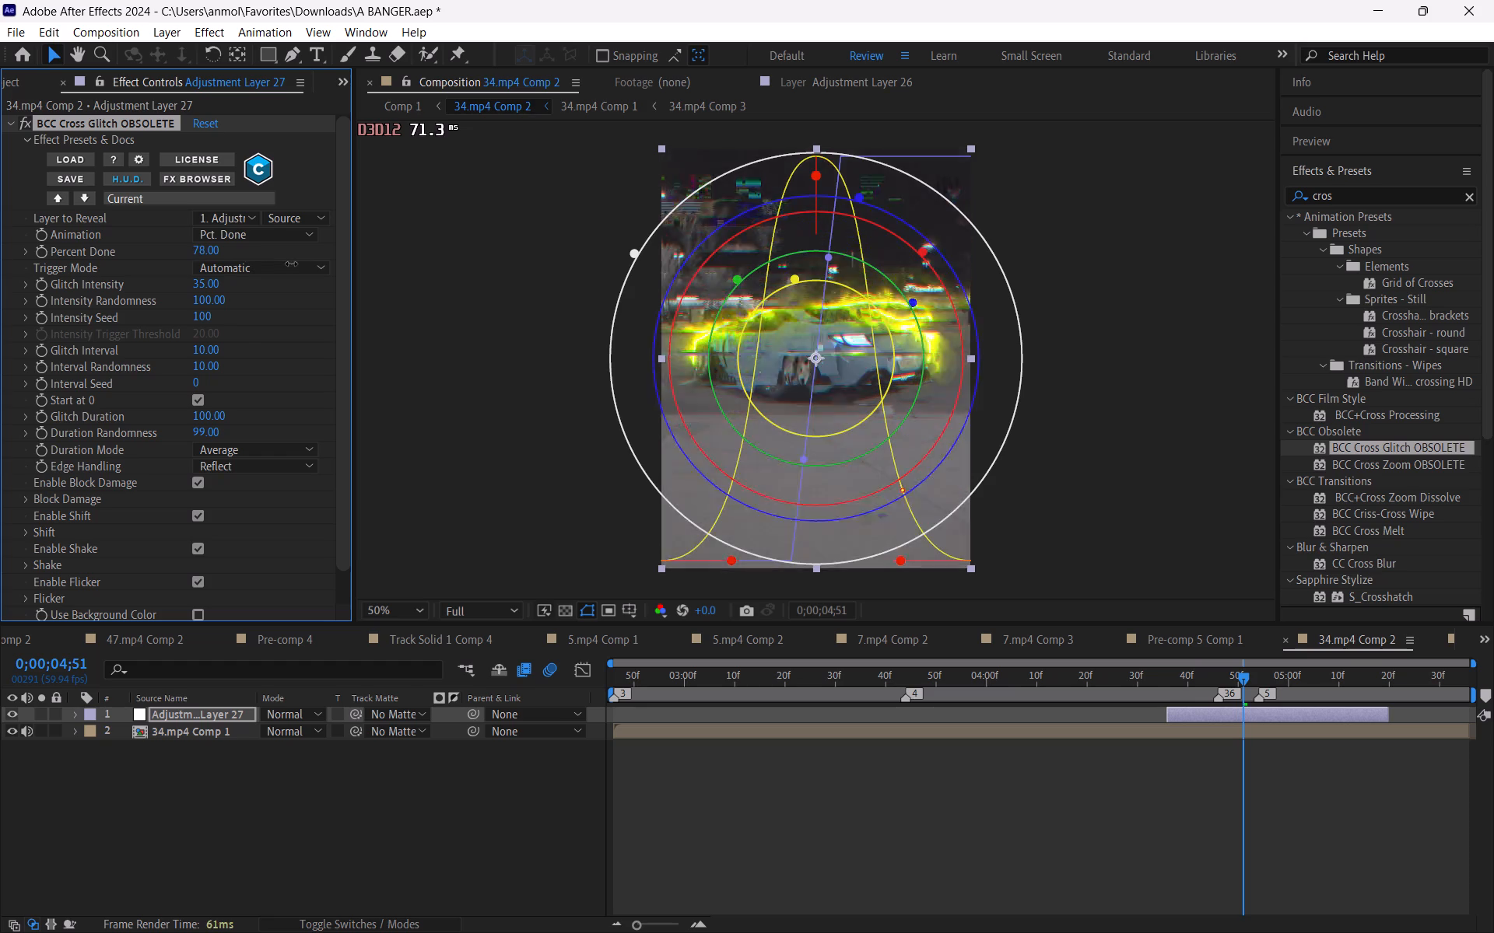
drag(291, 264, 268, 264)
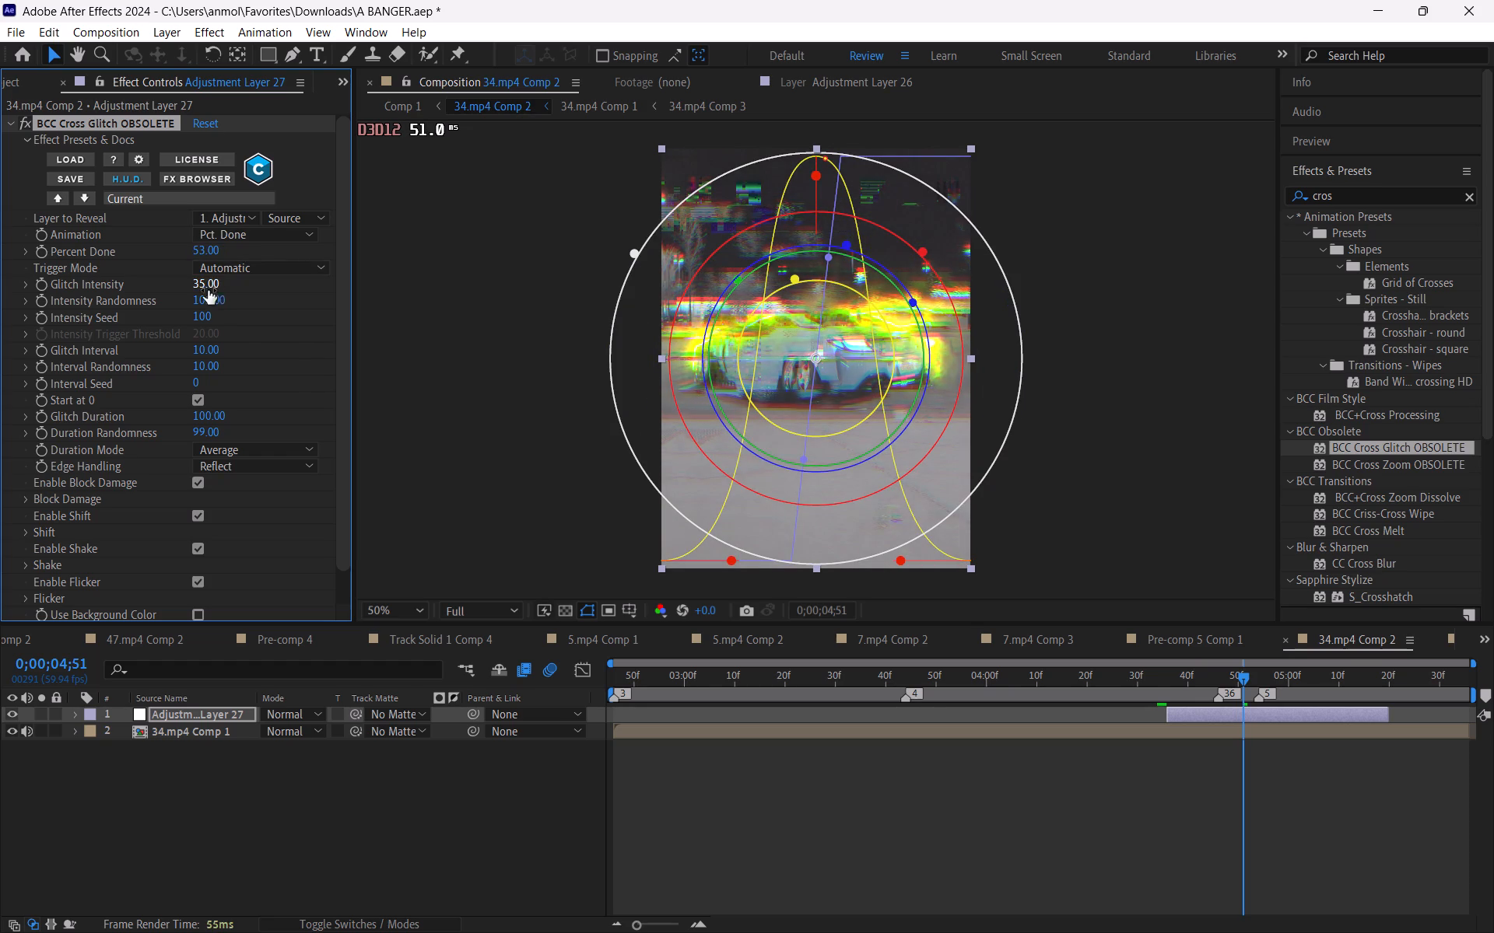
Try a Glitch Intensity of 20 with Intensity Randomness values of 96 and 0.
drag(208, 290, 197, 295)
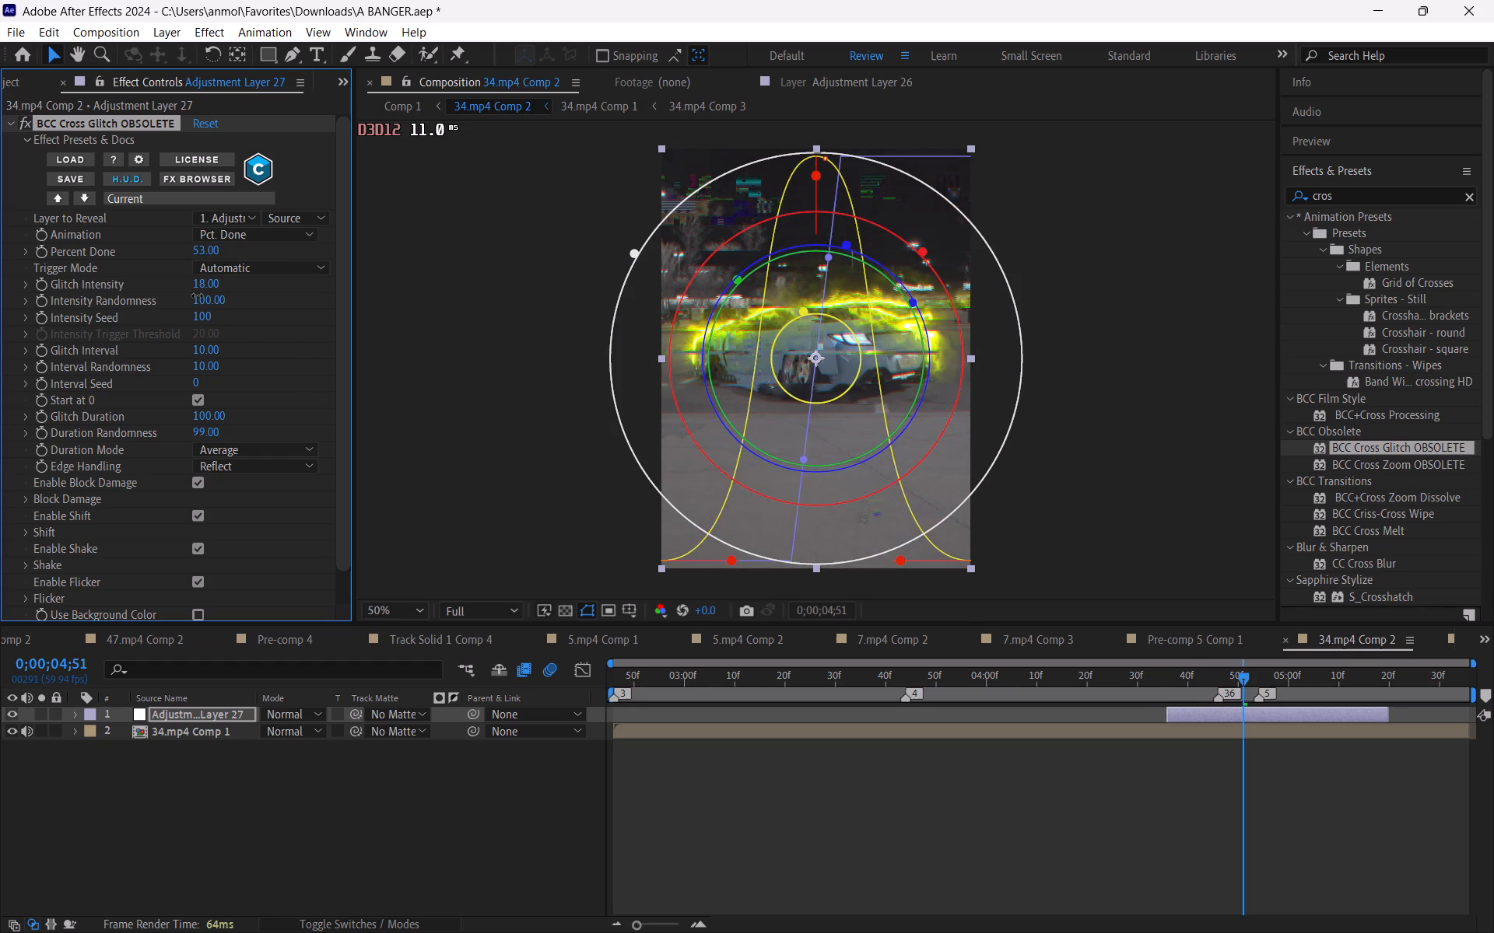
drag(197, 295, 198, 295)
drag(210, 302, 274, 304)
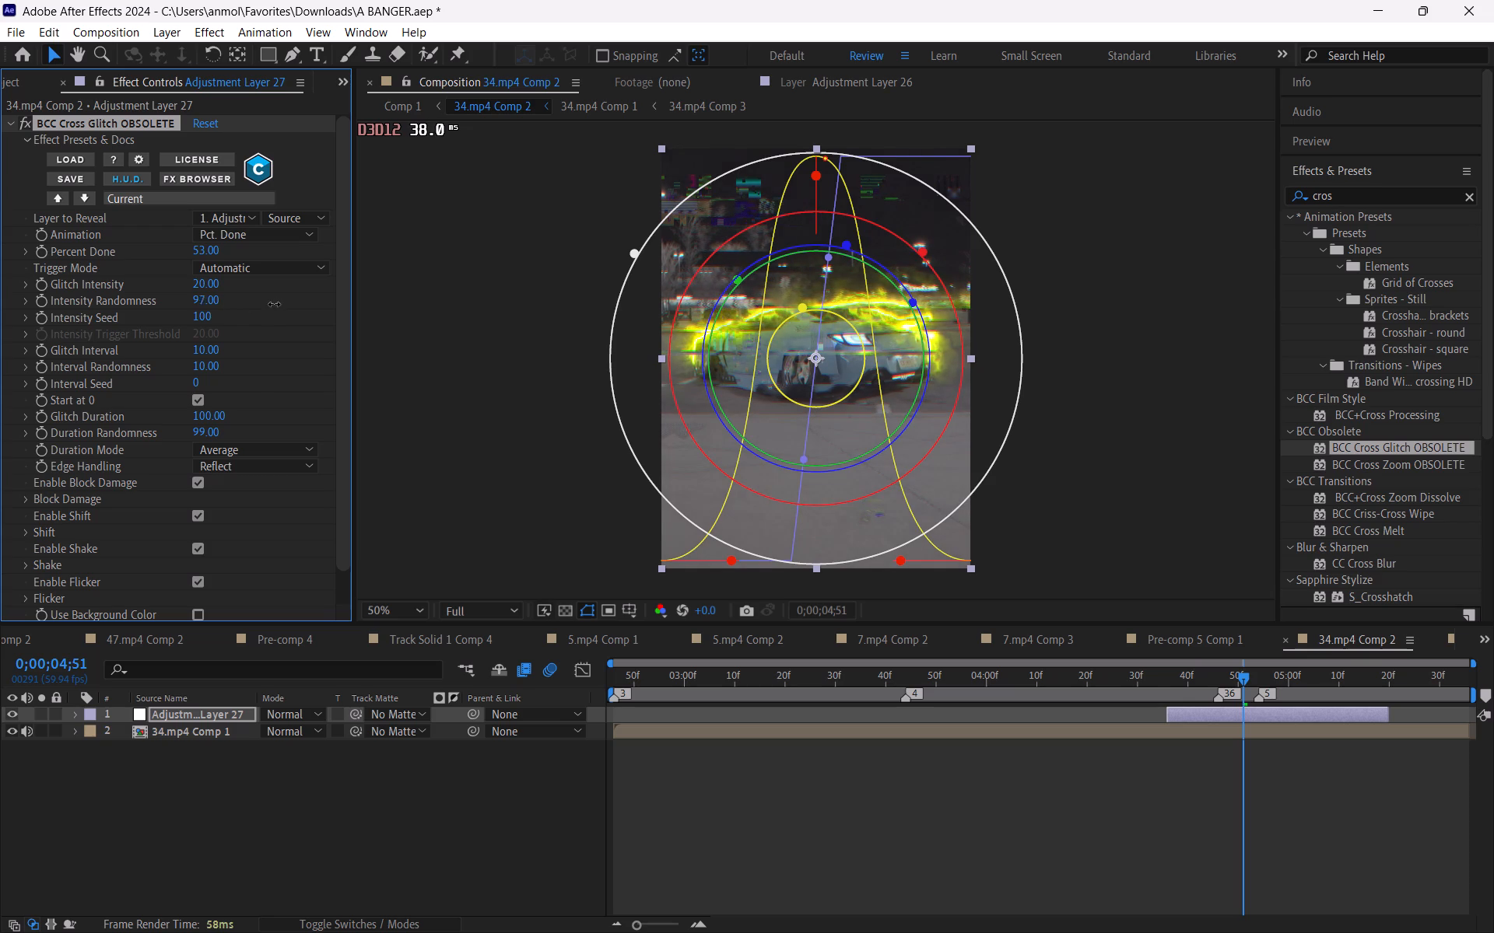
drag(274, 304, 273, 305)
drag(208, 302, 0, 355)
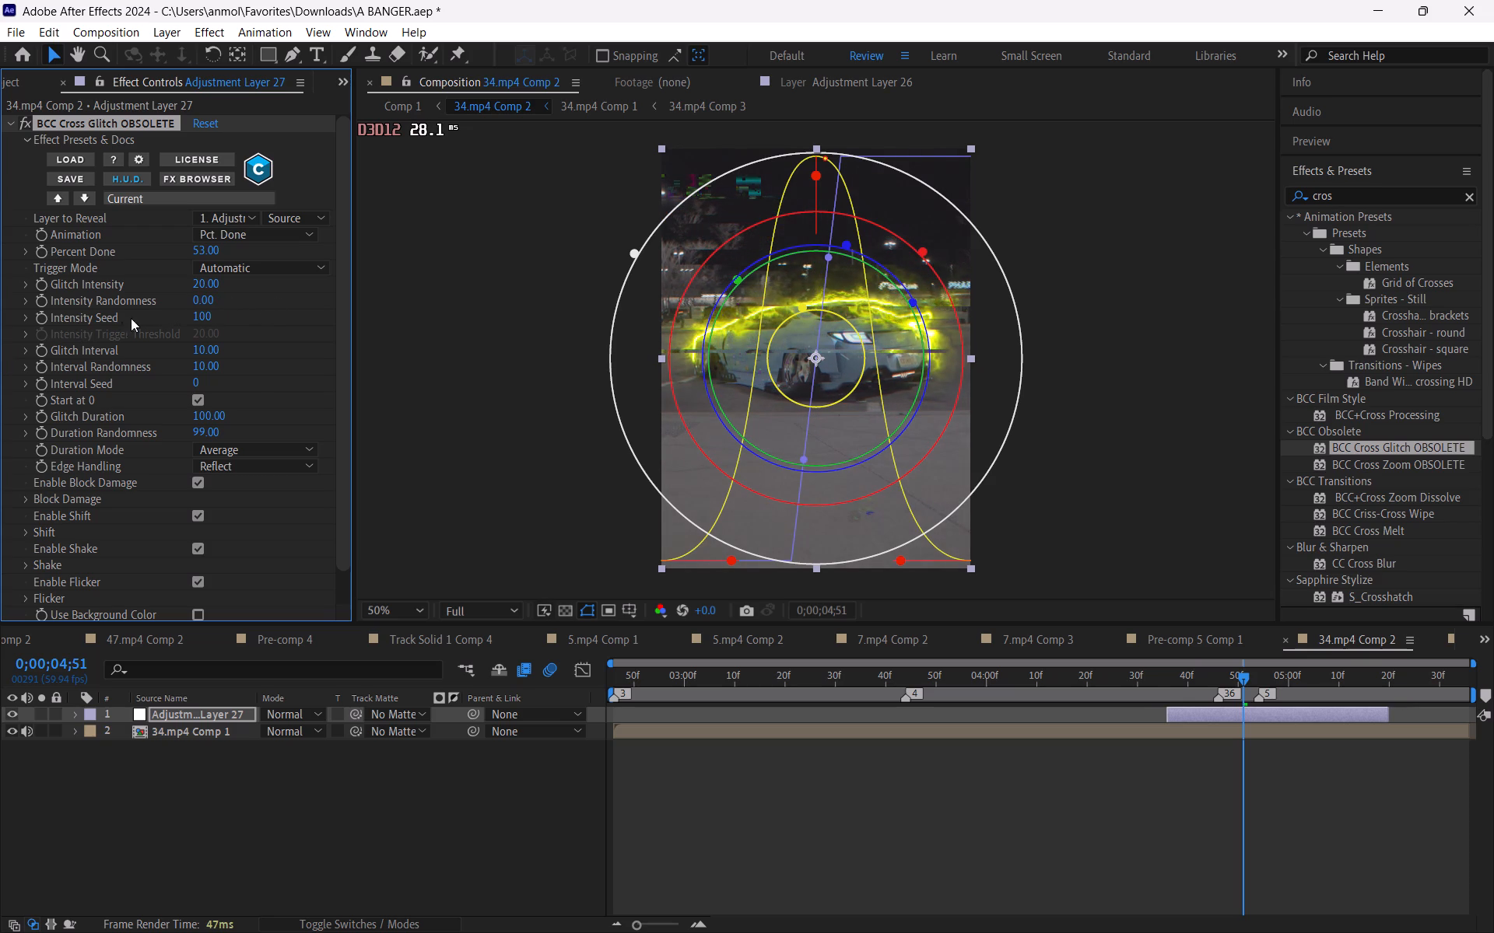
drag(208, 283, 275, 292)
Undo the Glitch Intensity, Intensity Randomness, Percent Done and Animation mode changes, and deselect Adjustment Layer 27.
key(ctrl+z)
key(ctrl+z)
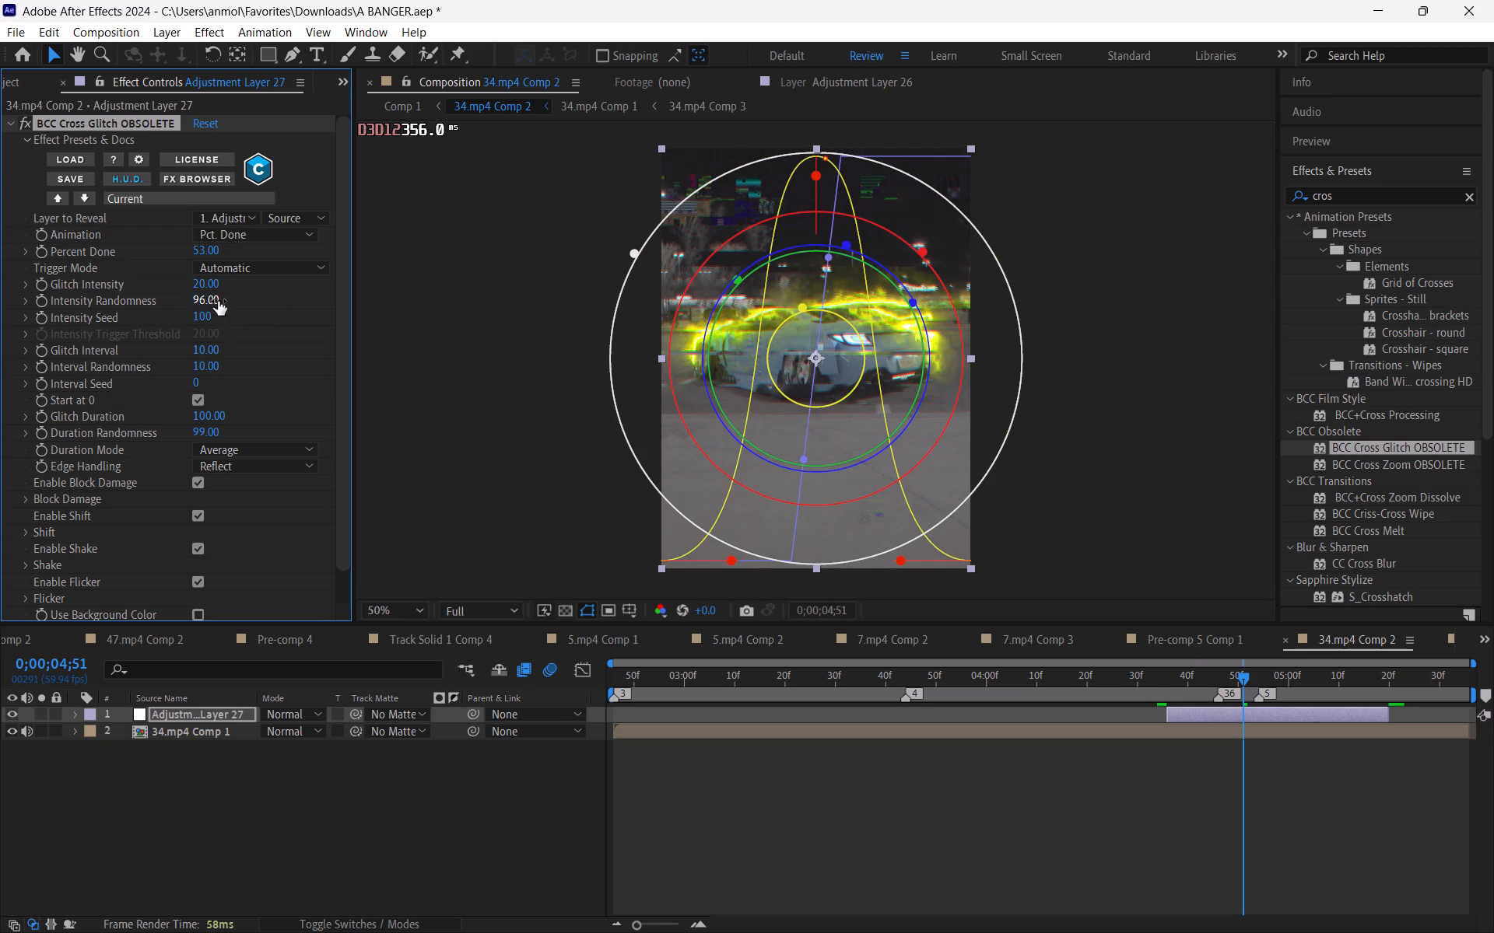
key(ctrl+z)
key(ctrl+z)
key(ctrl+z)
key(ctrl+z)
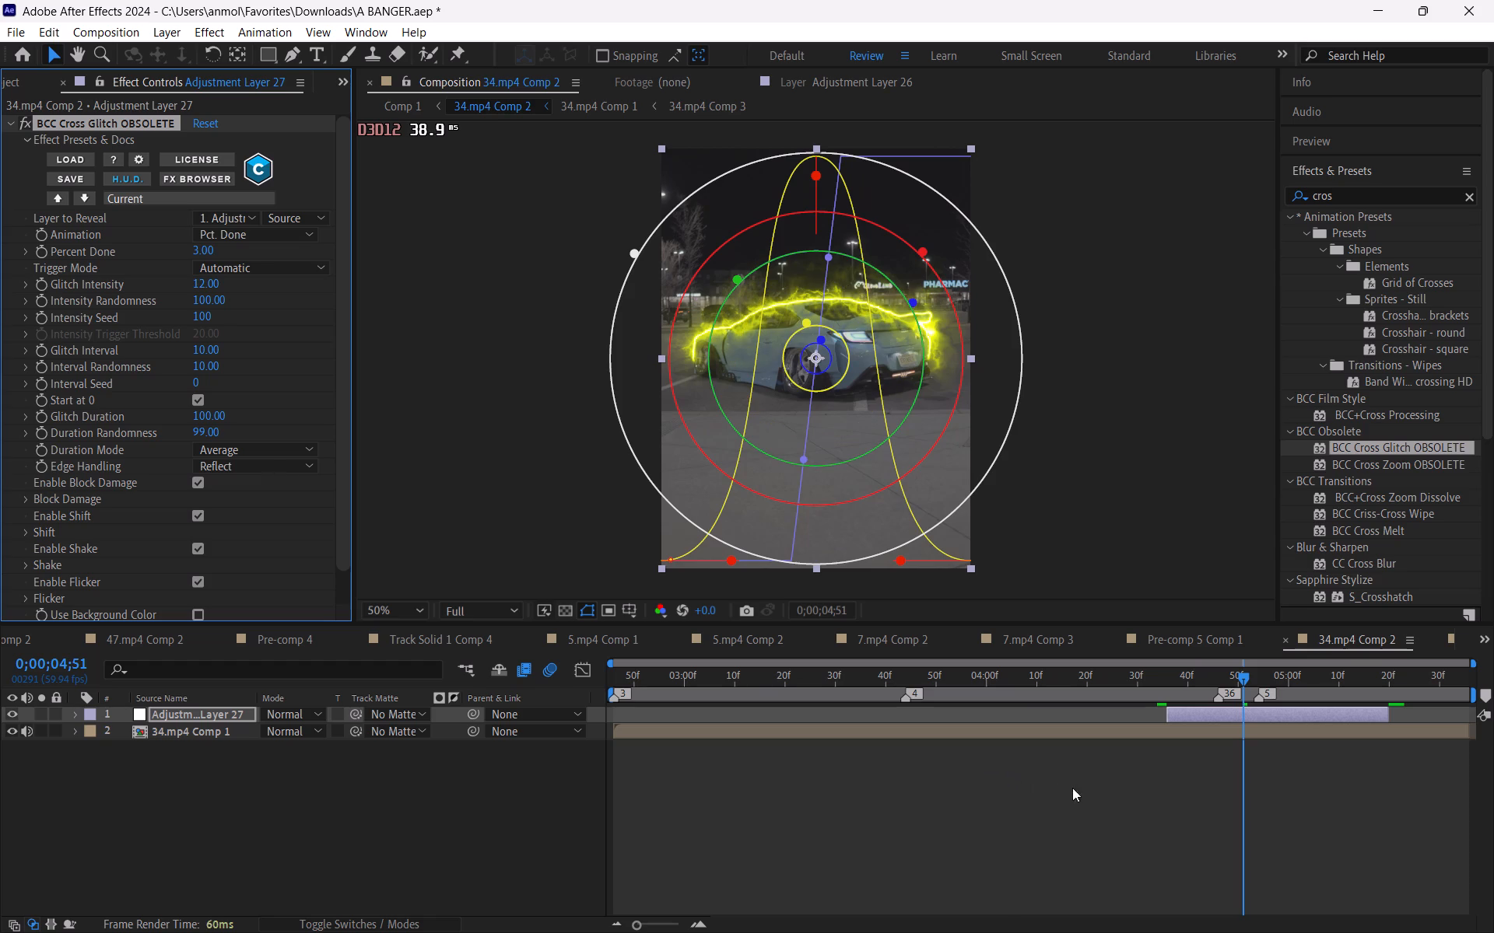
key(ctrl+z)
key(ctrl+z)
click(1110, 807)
Play and scrub the glitch from about 0;00;04;36 to 0;00;05;08 in 34.mp4 Comp 2 to review it.
drag(1238, 675, 1318, 725)
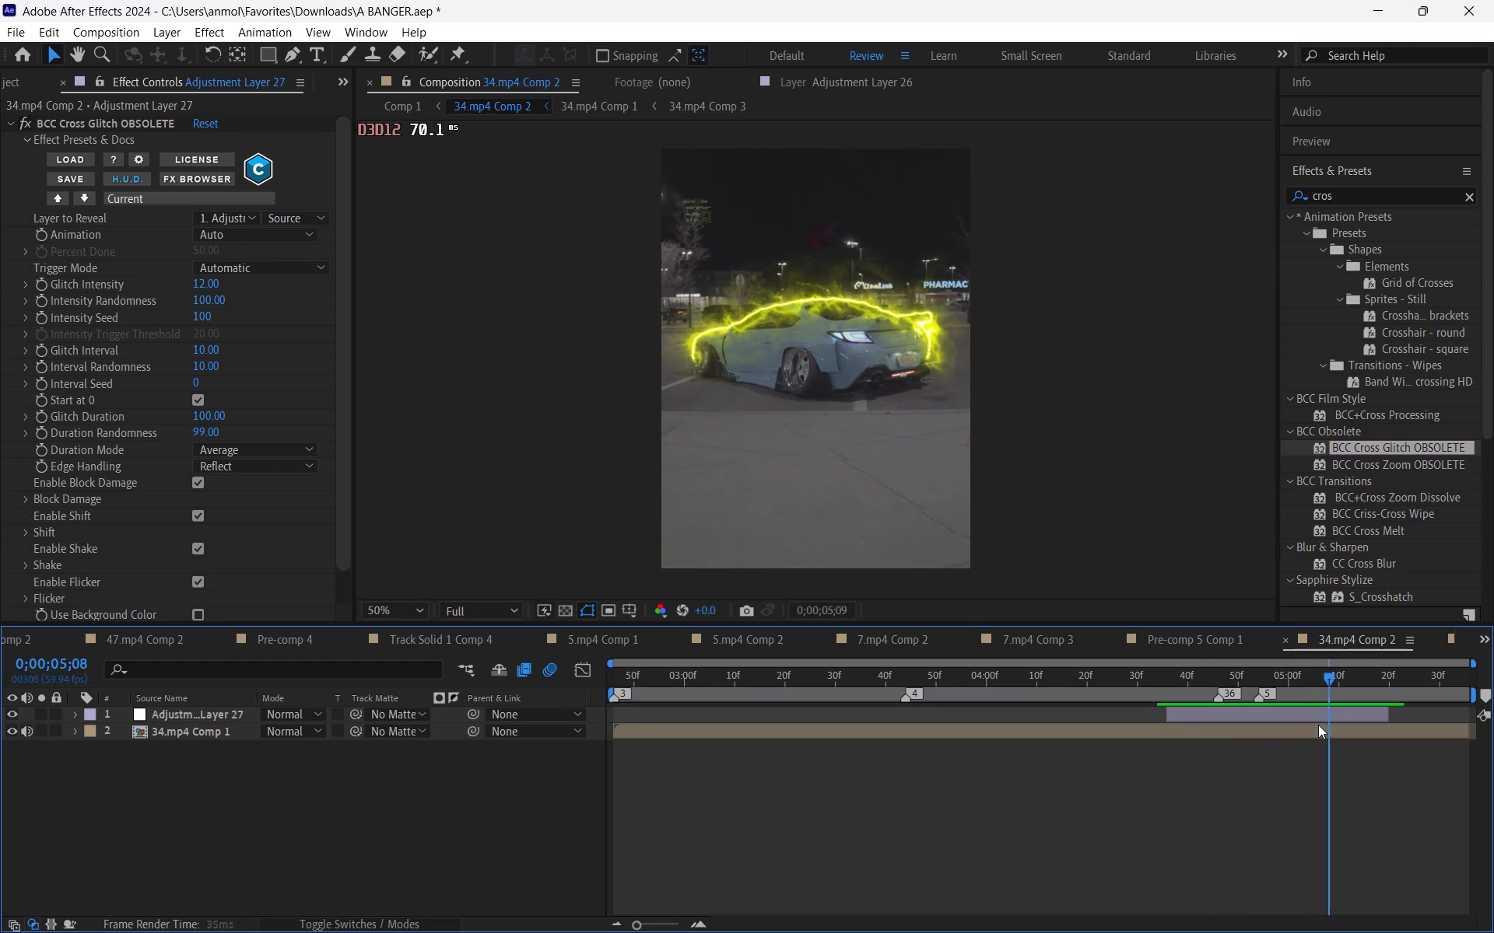
drag(1318, 725, 1167, 718)
key(space)
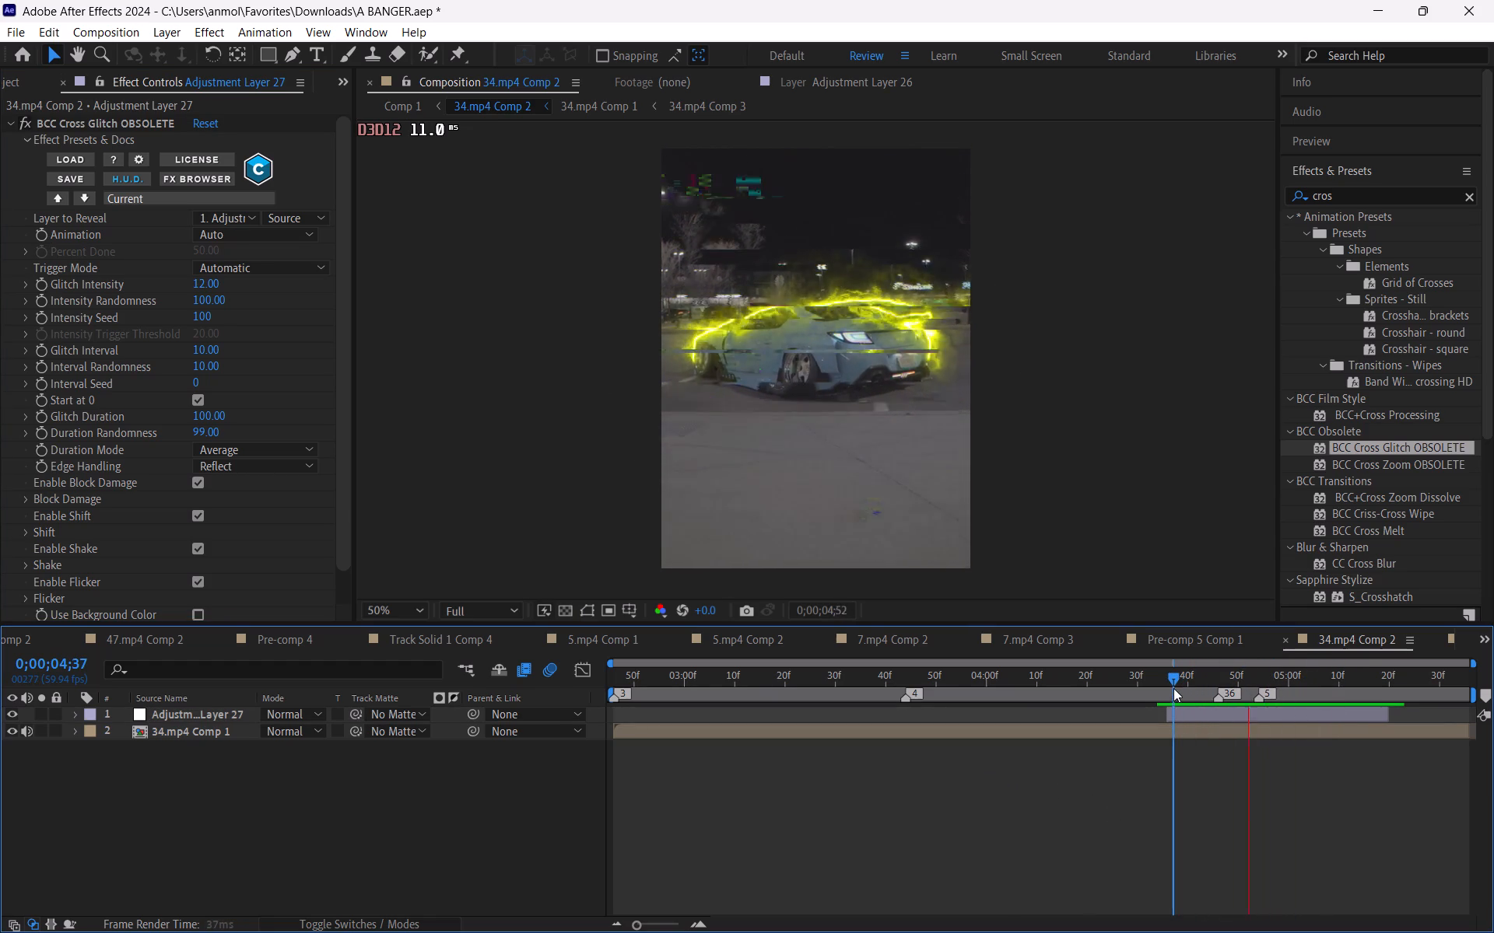
click(1176, 683)
key(space)
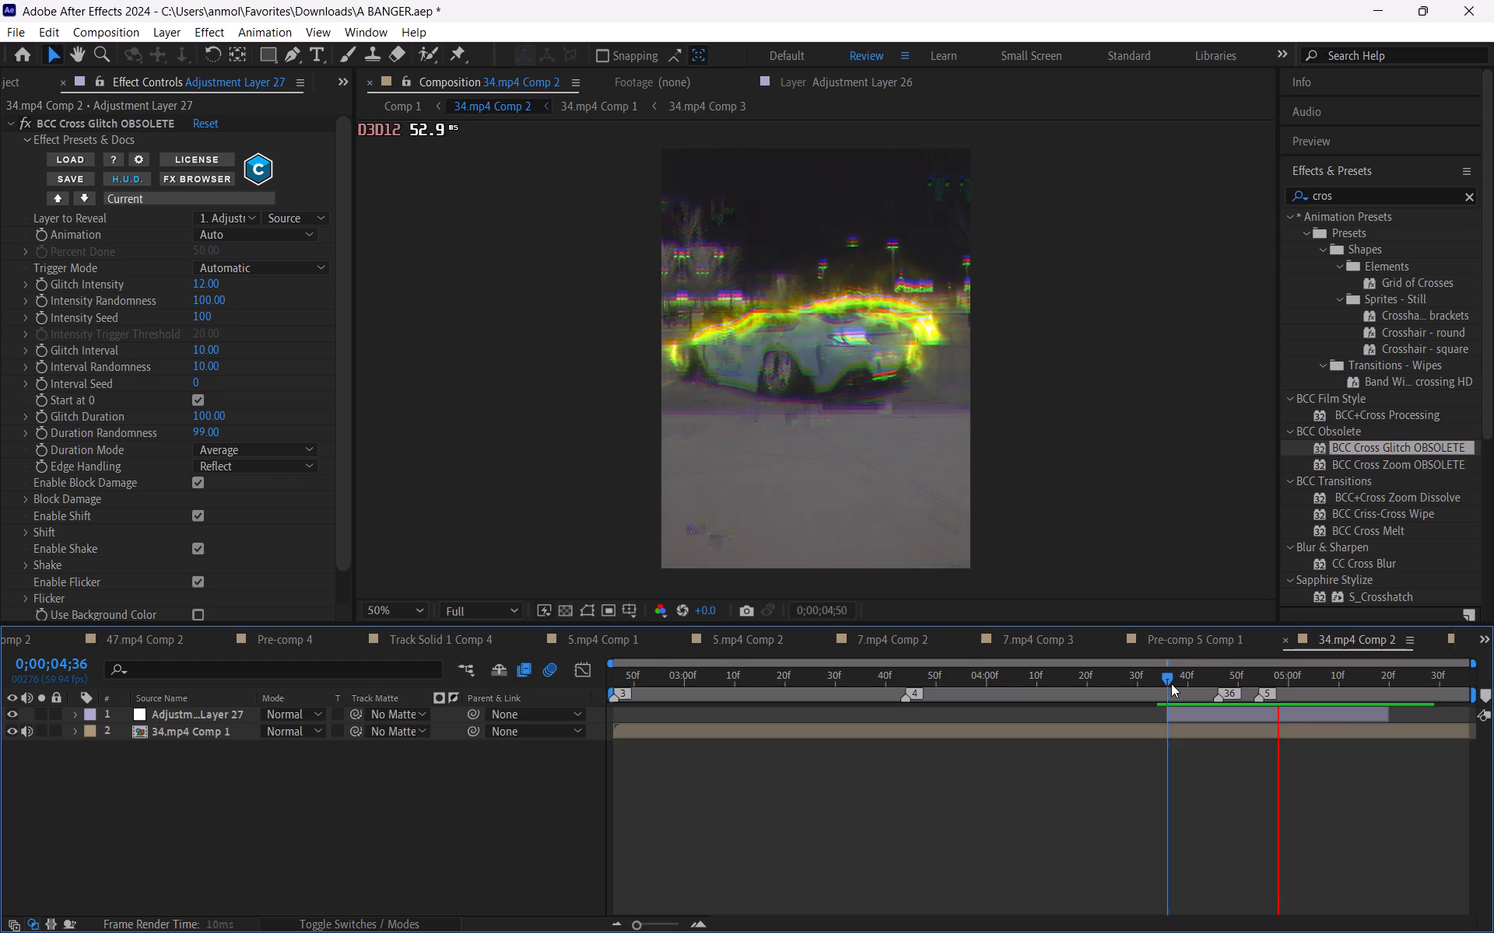
drag(1173, 683, 1277, 706)
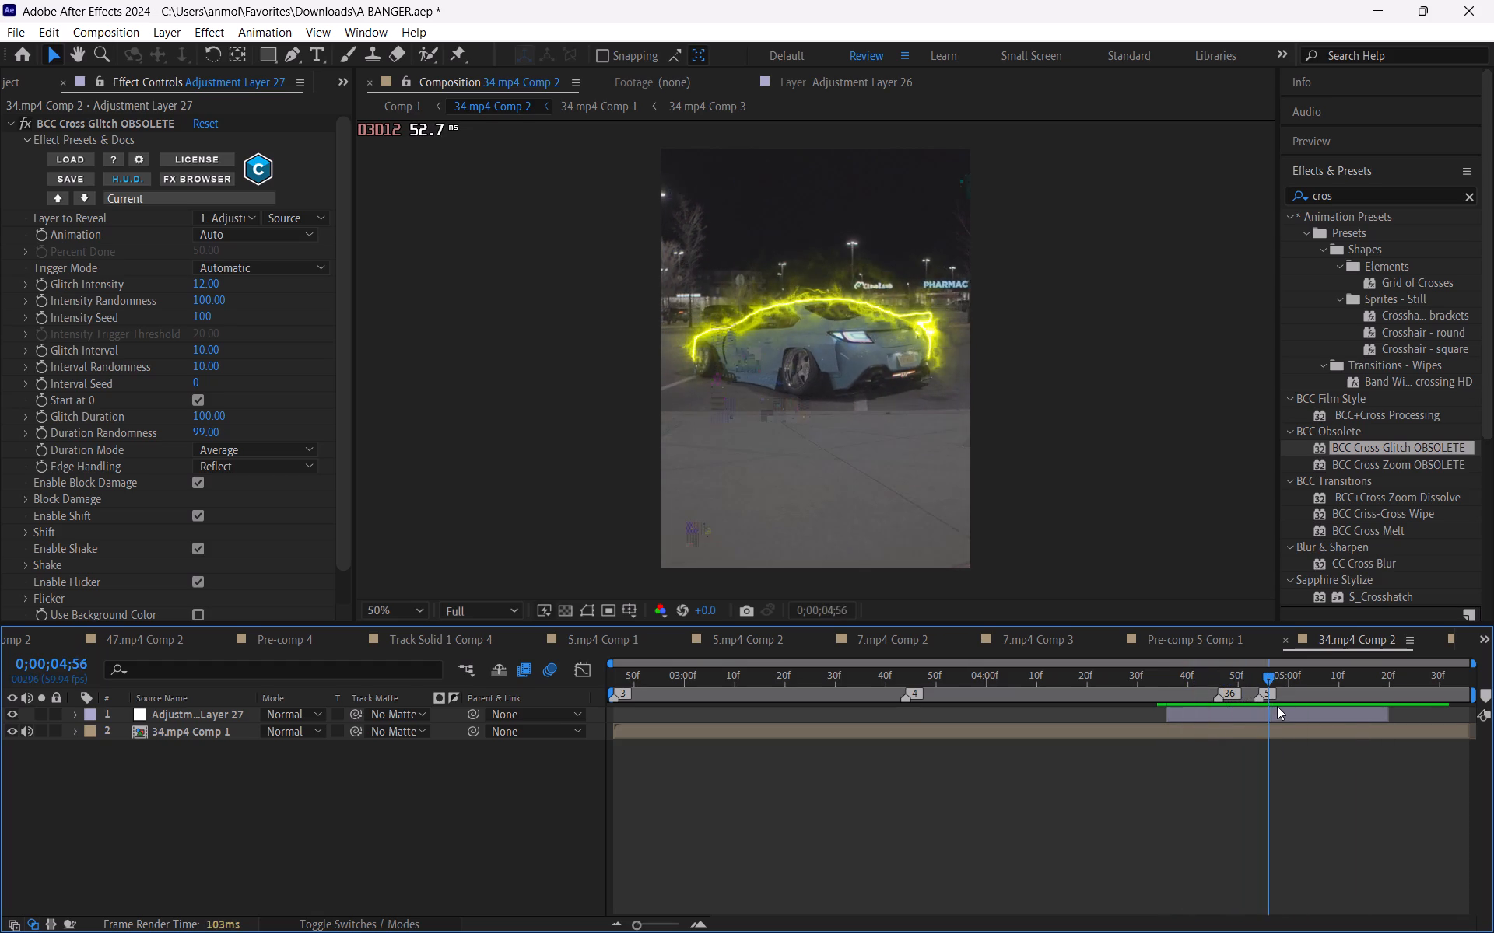
drag(1277, 706, 1157, 705)
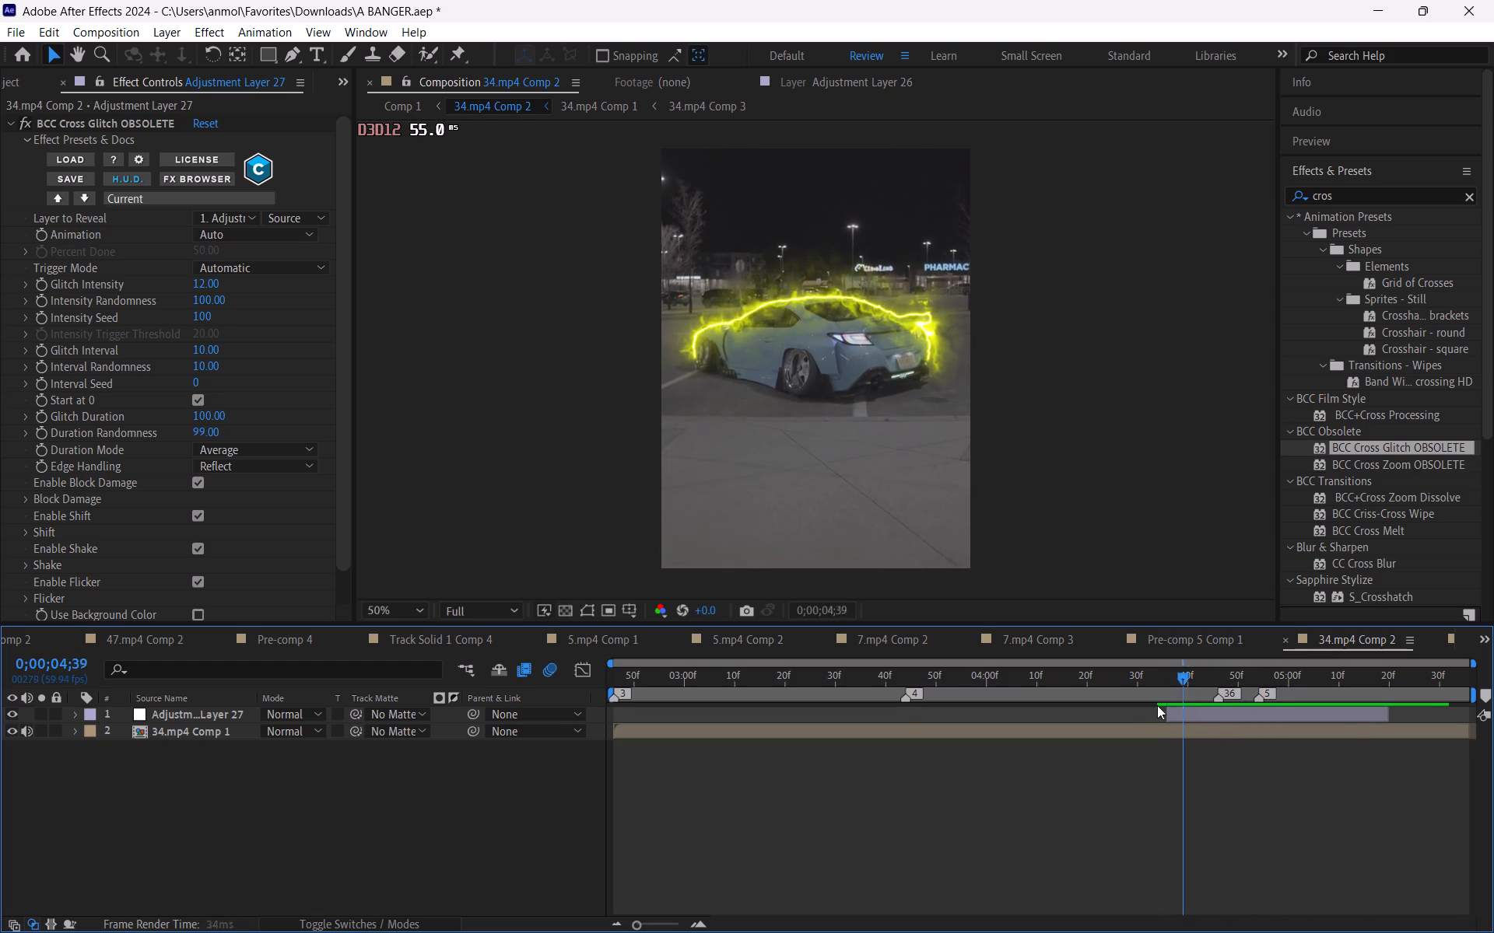
drag(1157, 705, 1199, 715)
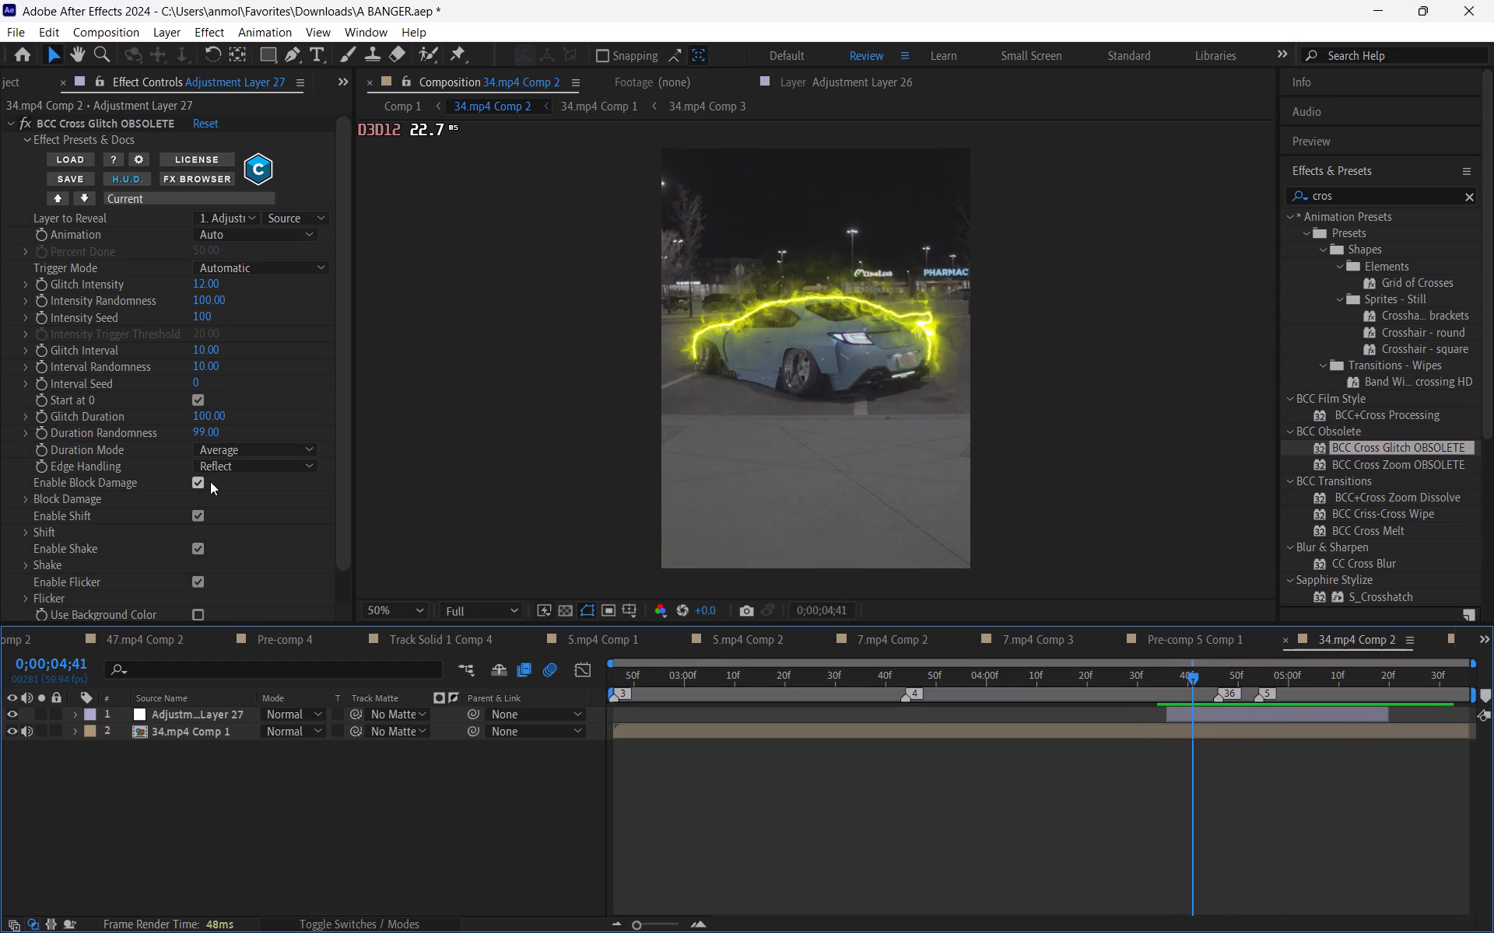
Switch to Comp 1 and check the glitch inside the wheel between 0;00;04;23 and 0;00;04;29.
click(417, 98)
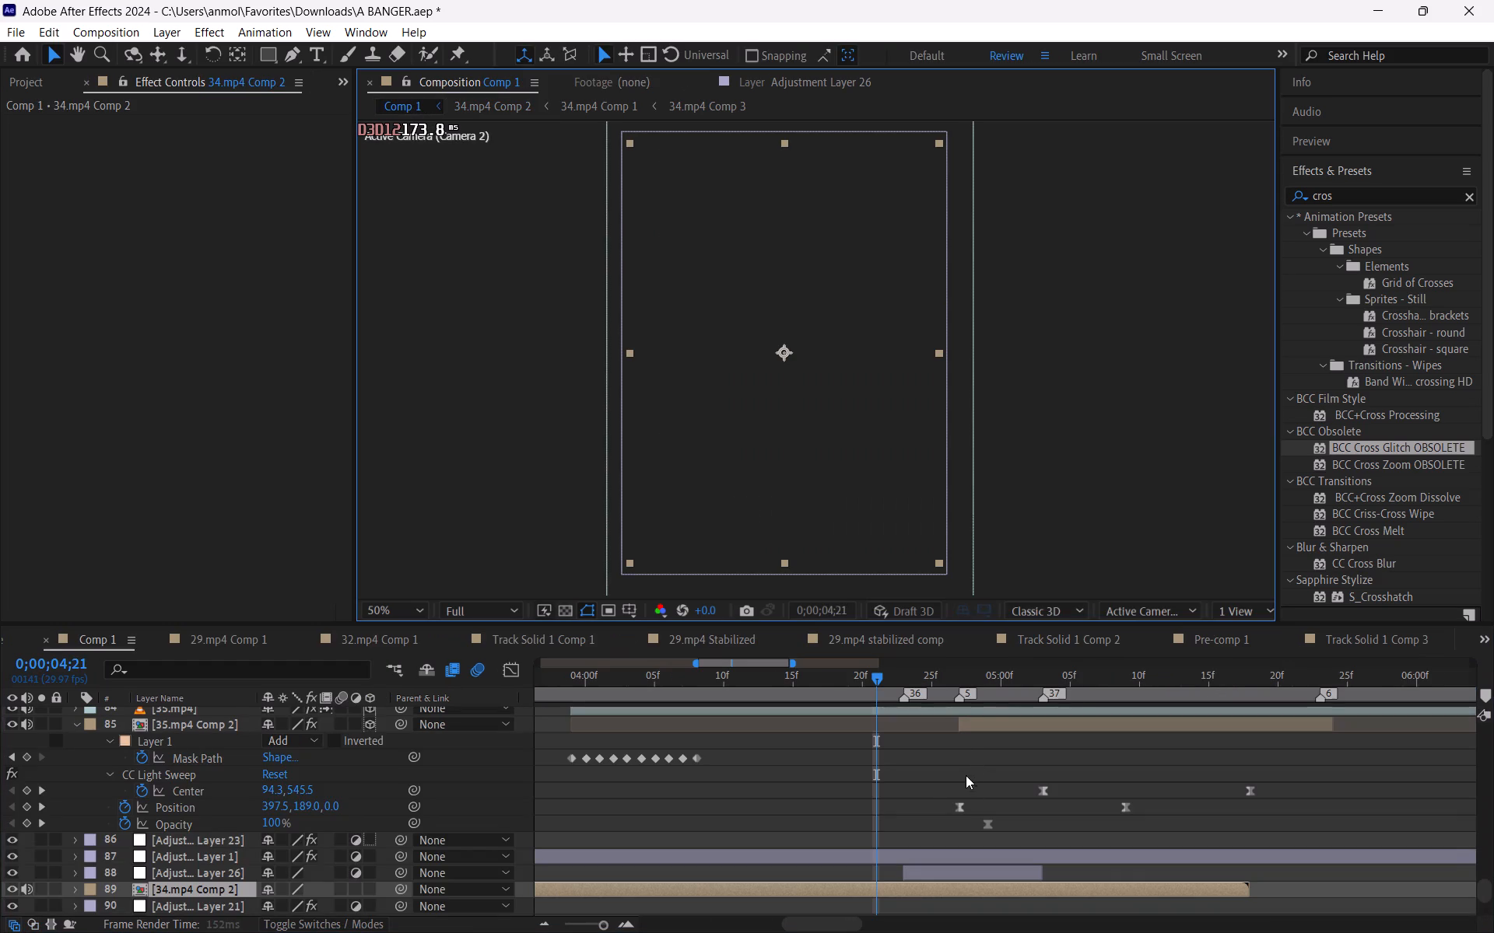
click(941, 779)
drag(892, 679, 901, 676)
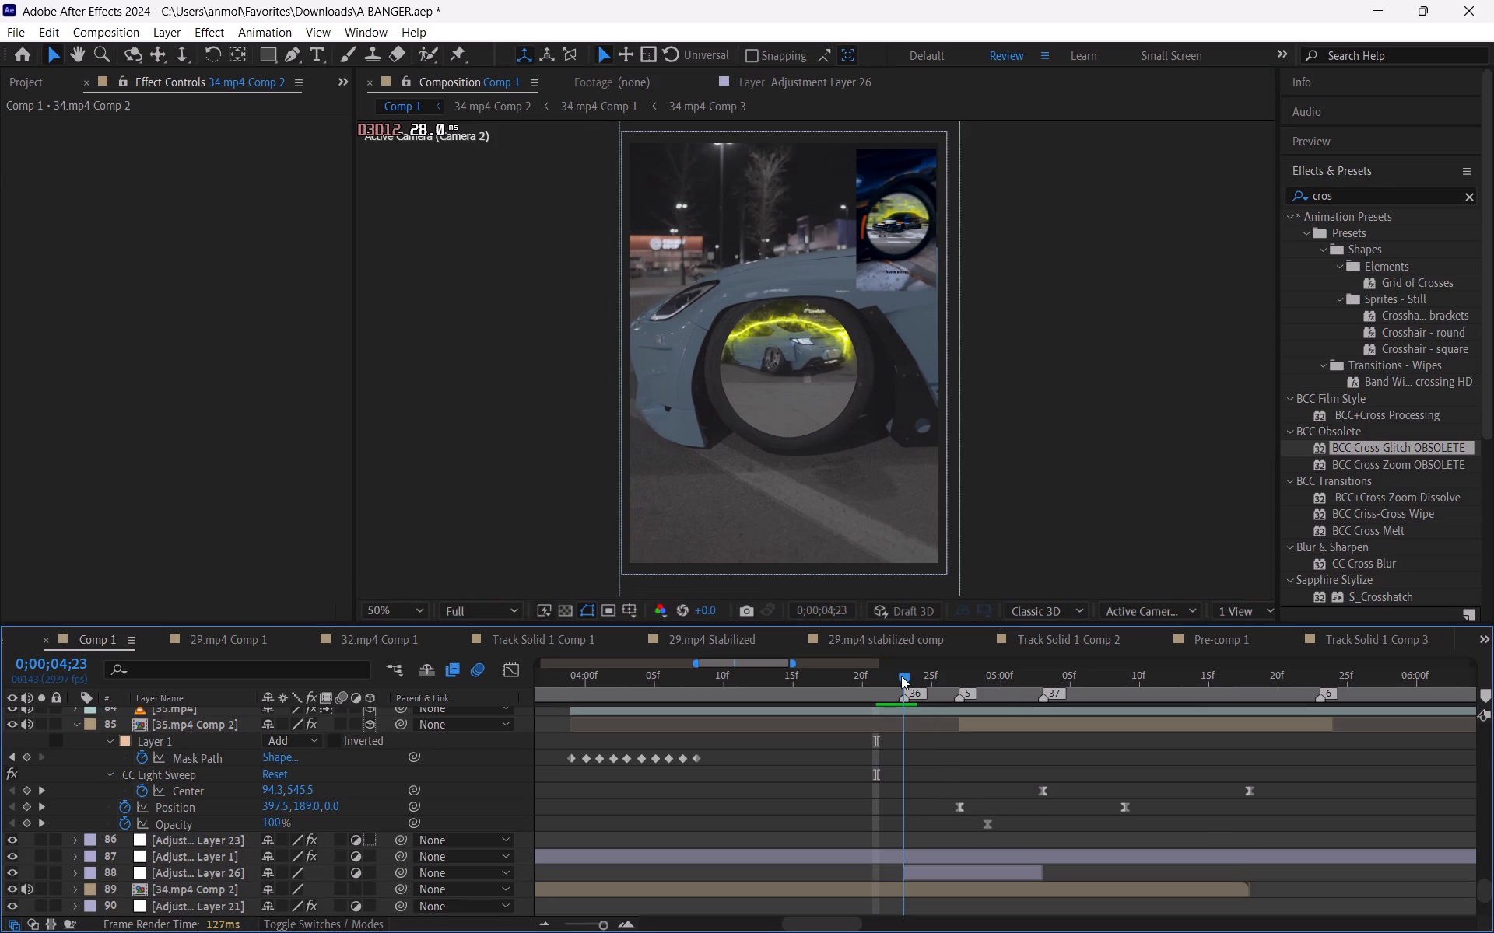
drag(901, 676, 945, 691)
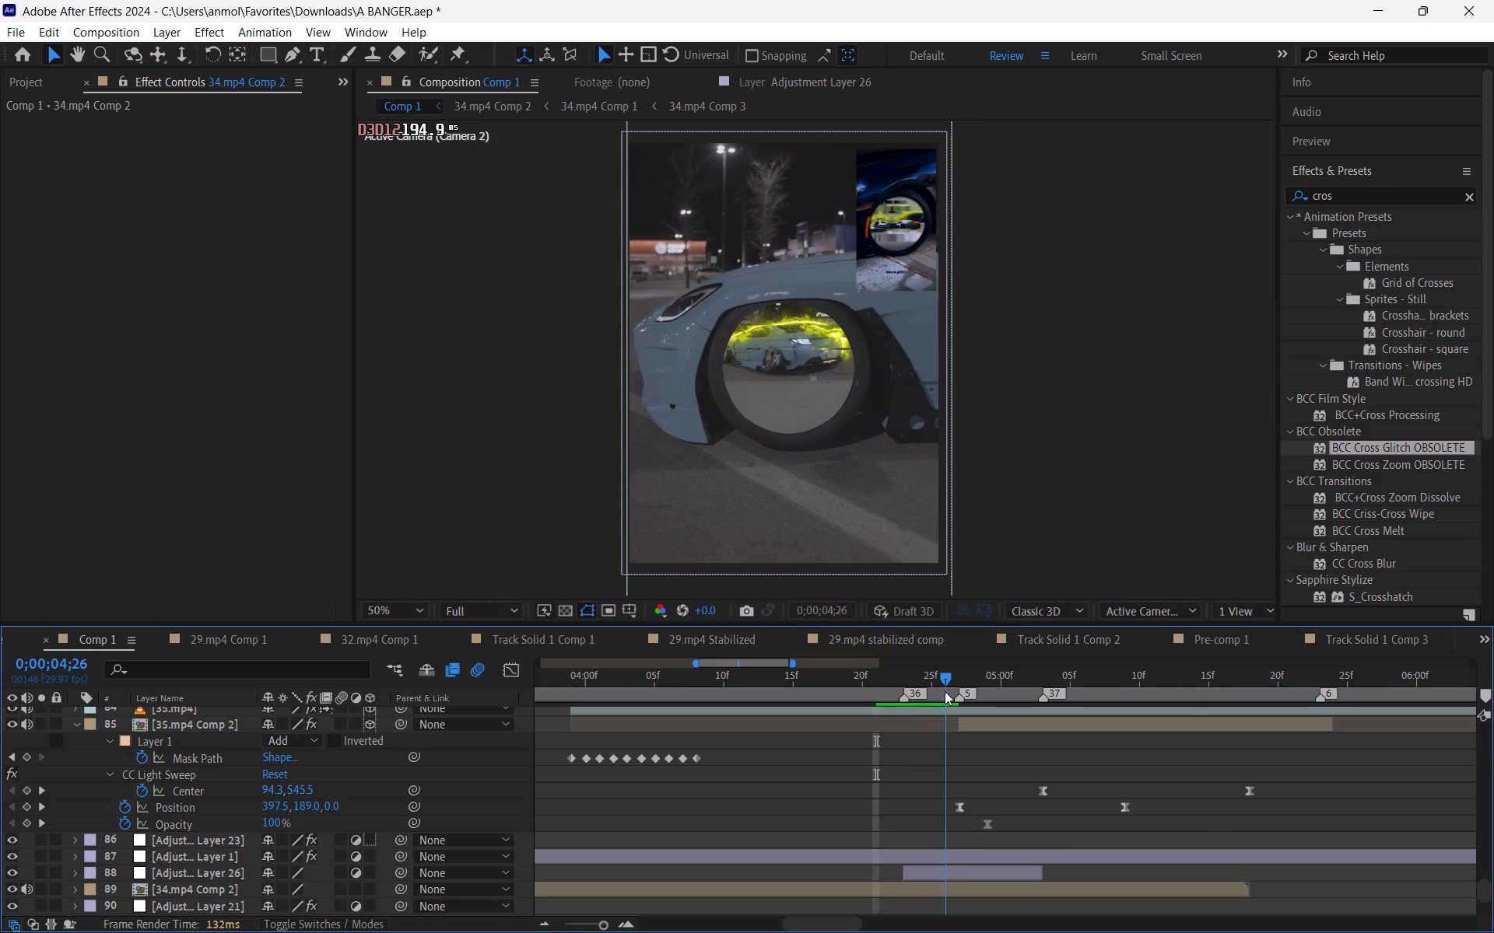
drag(945, 691, 987, 713)
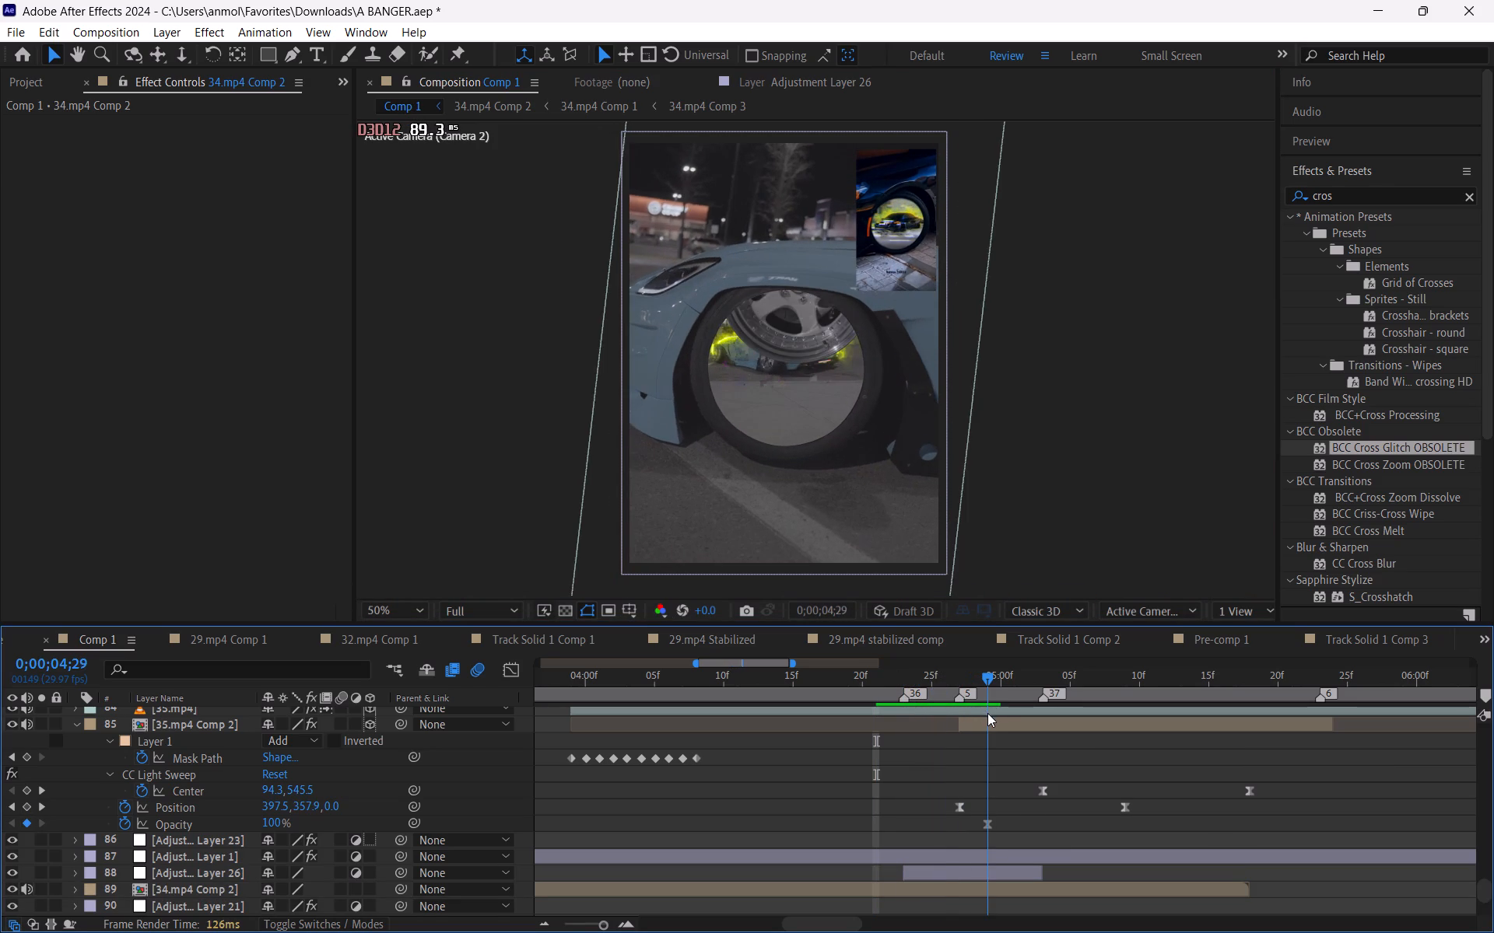
drag(987, 713, 949, 732)
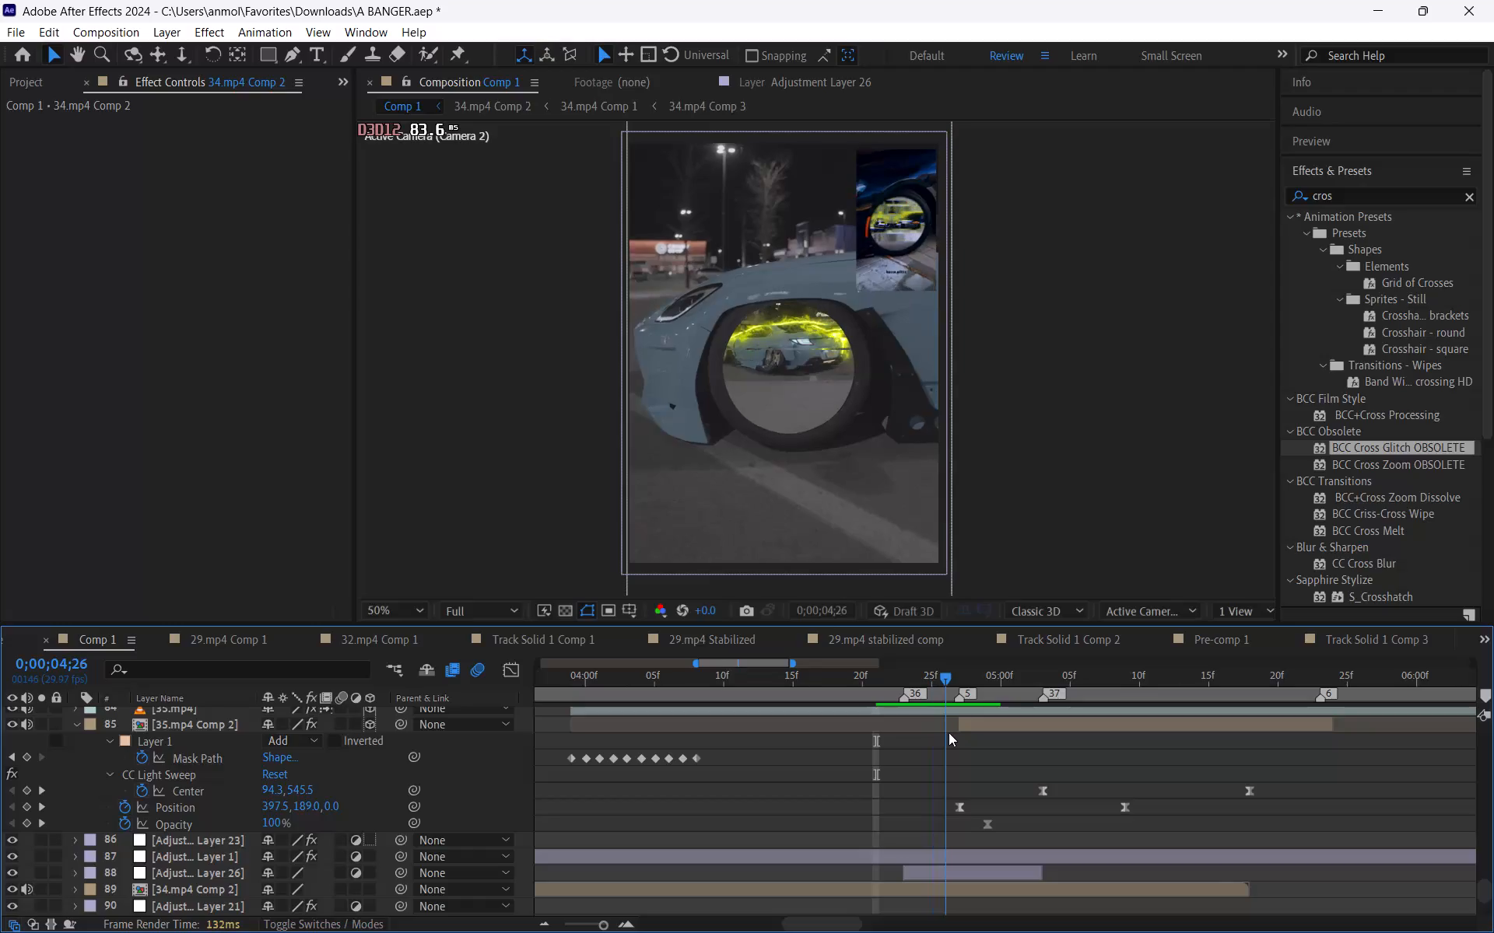
drag(949, 732, 945, 741)
In 34.mp4 Comp 2, set the BCC Cross Glitch's Glitch Intensity on Adjustment Layer 27 to 41.
double_click(984, 892)
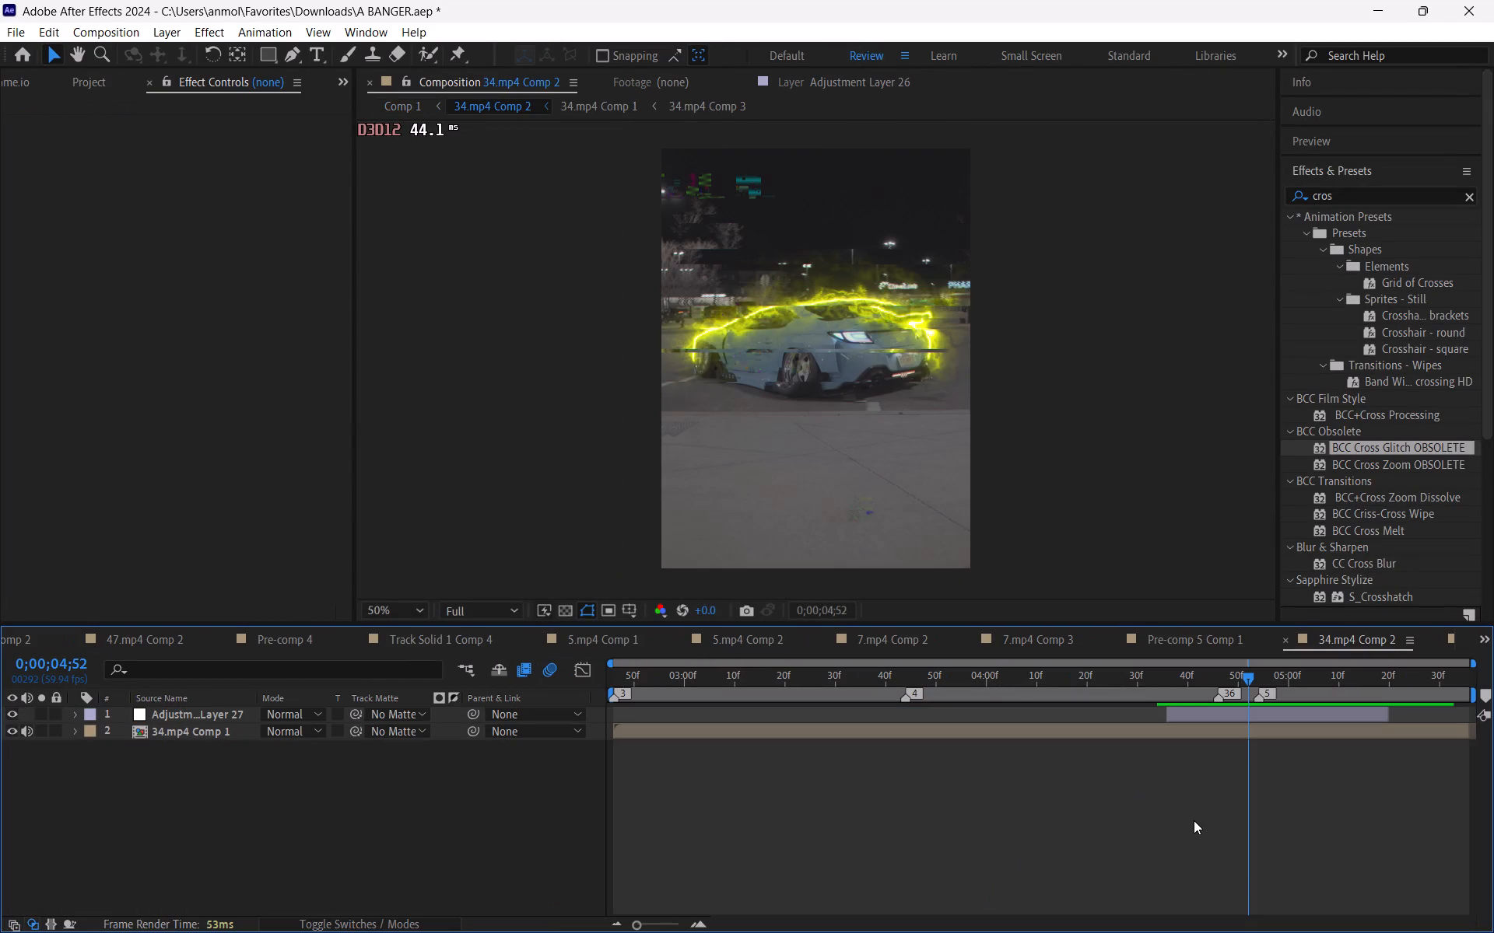
click(1244, 729)
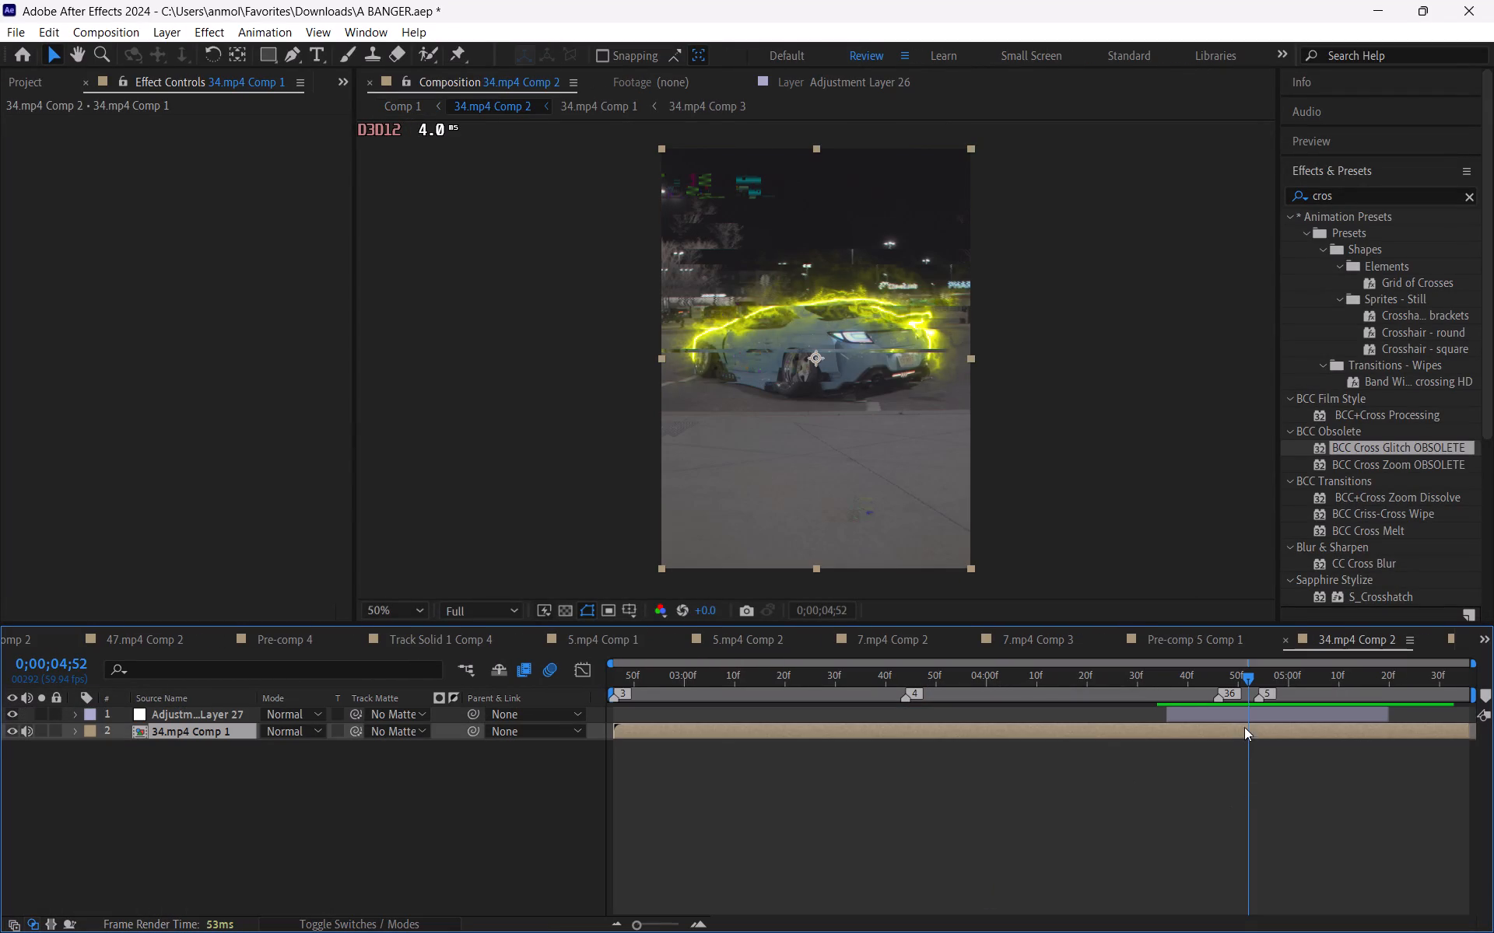
click(1244, 720)
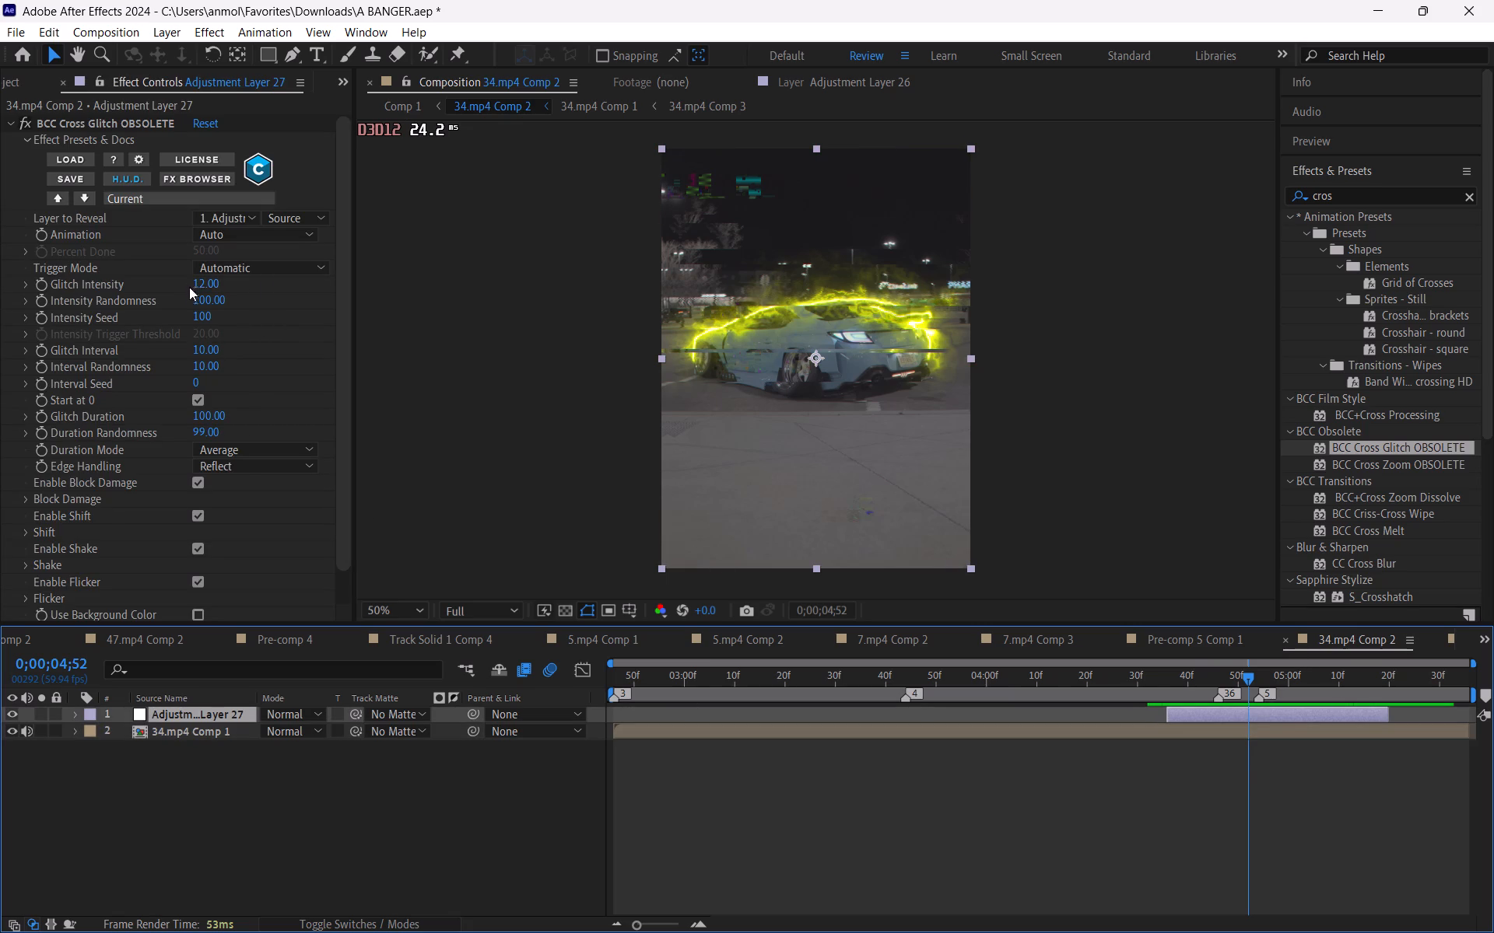
drag(204, 284, 231, 285)
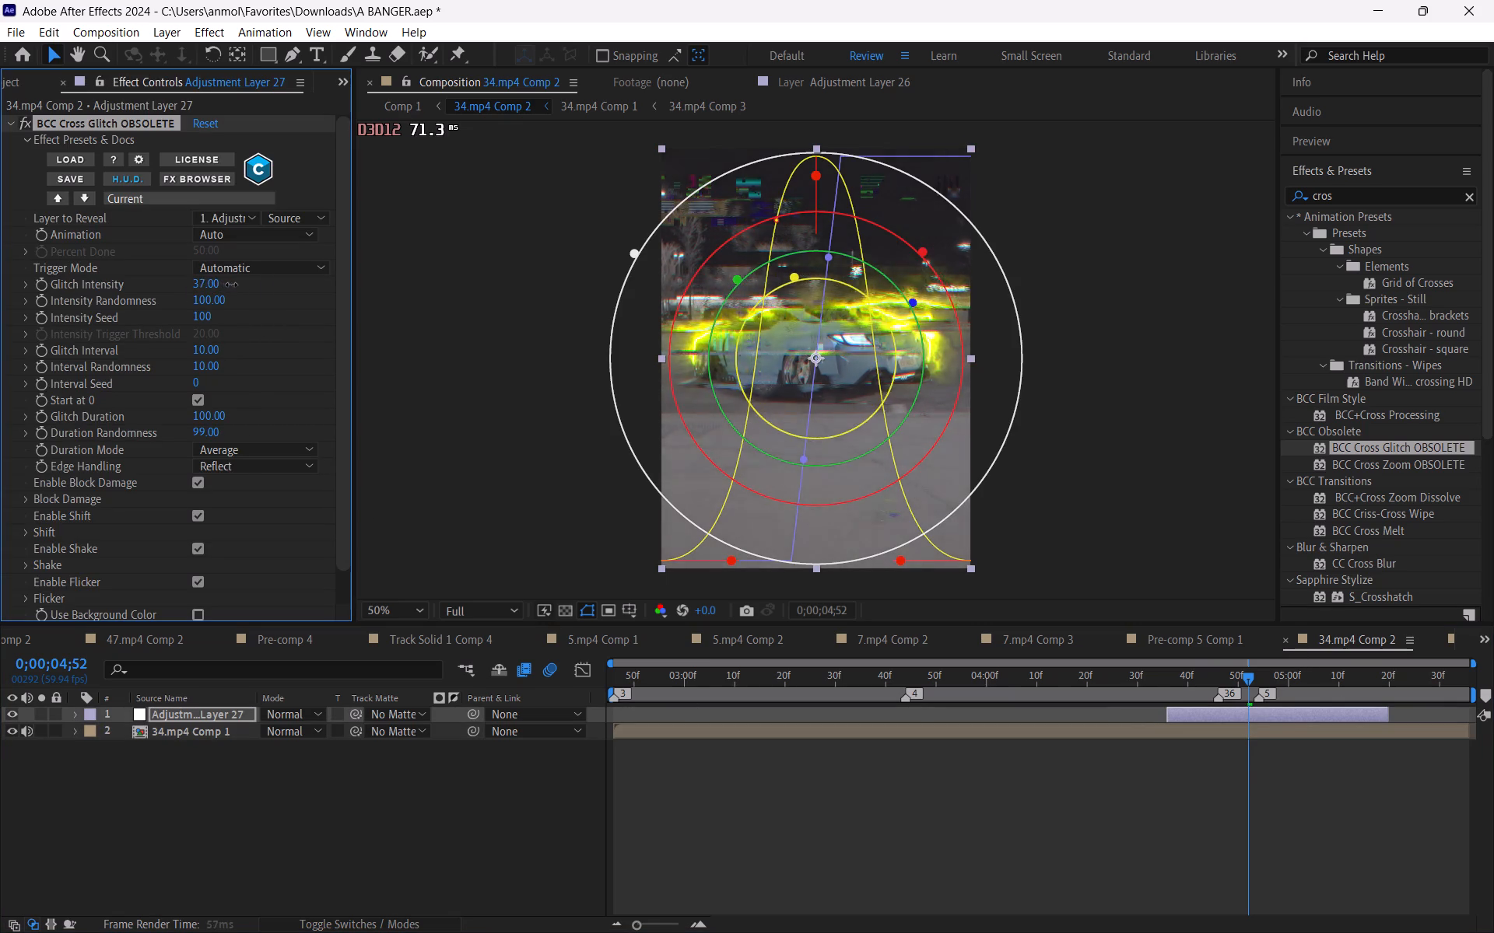
drag(231, 285, 236, 288)
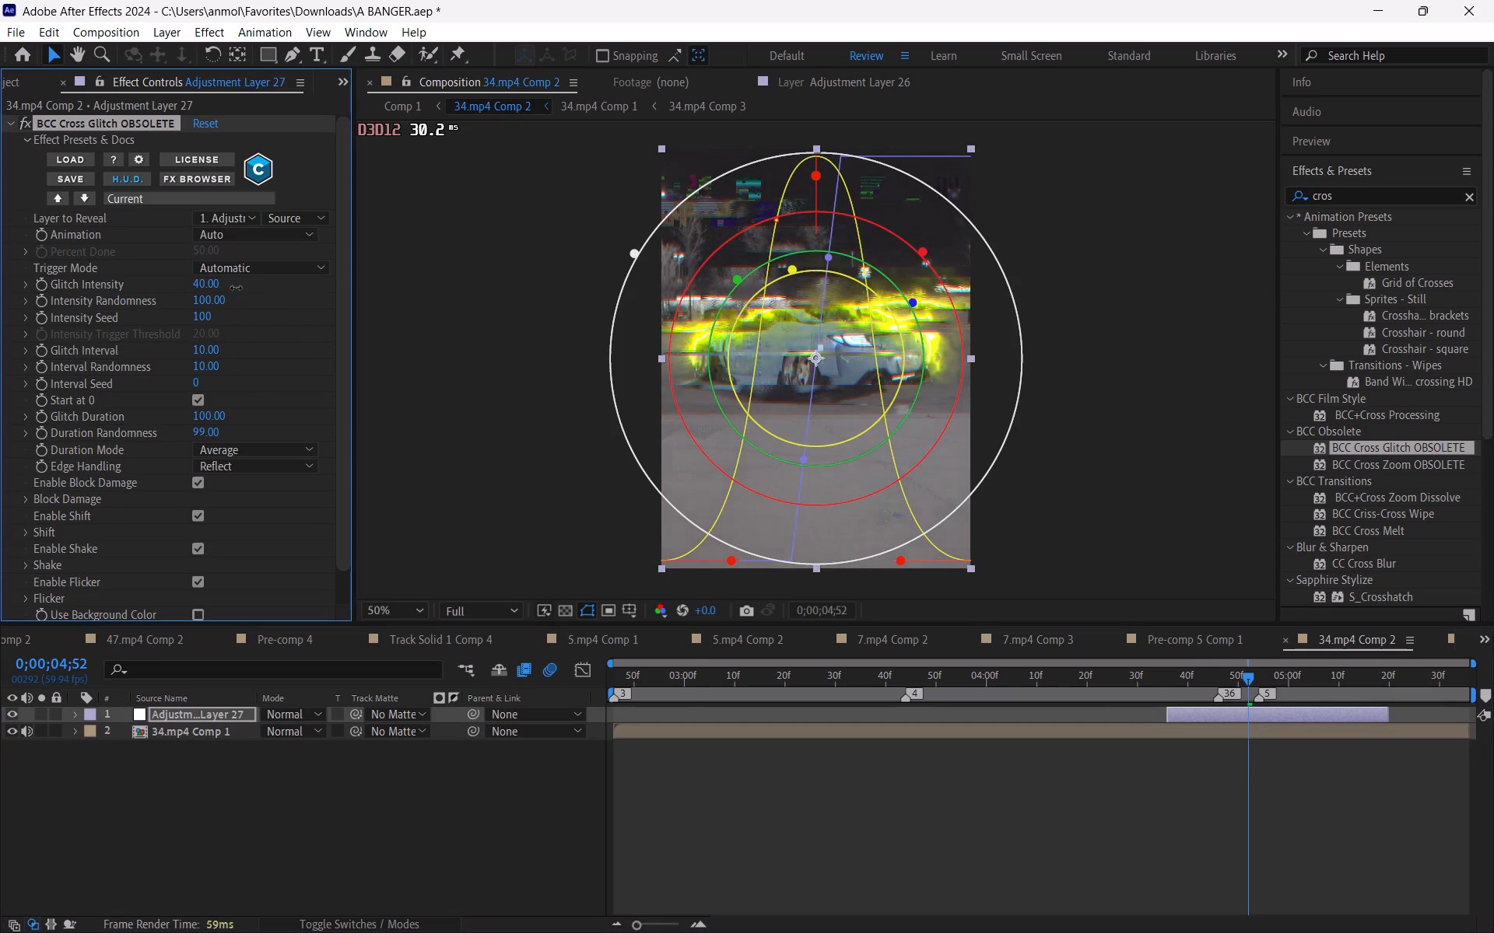
drag(236, 288, 241, 290)
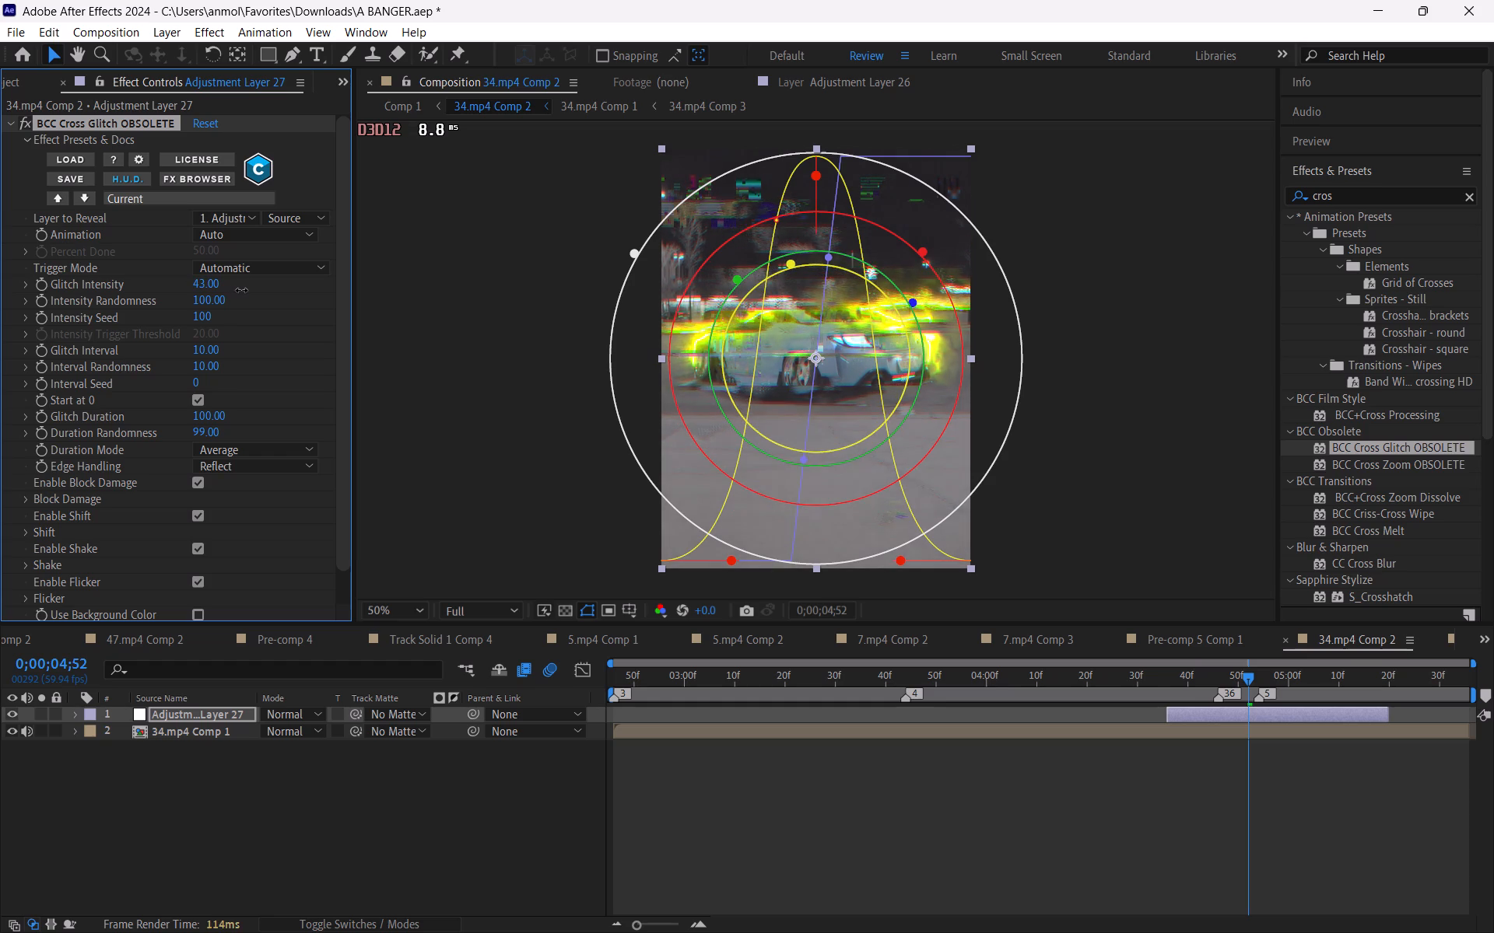
drag(241, 290, 239, 290)
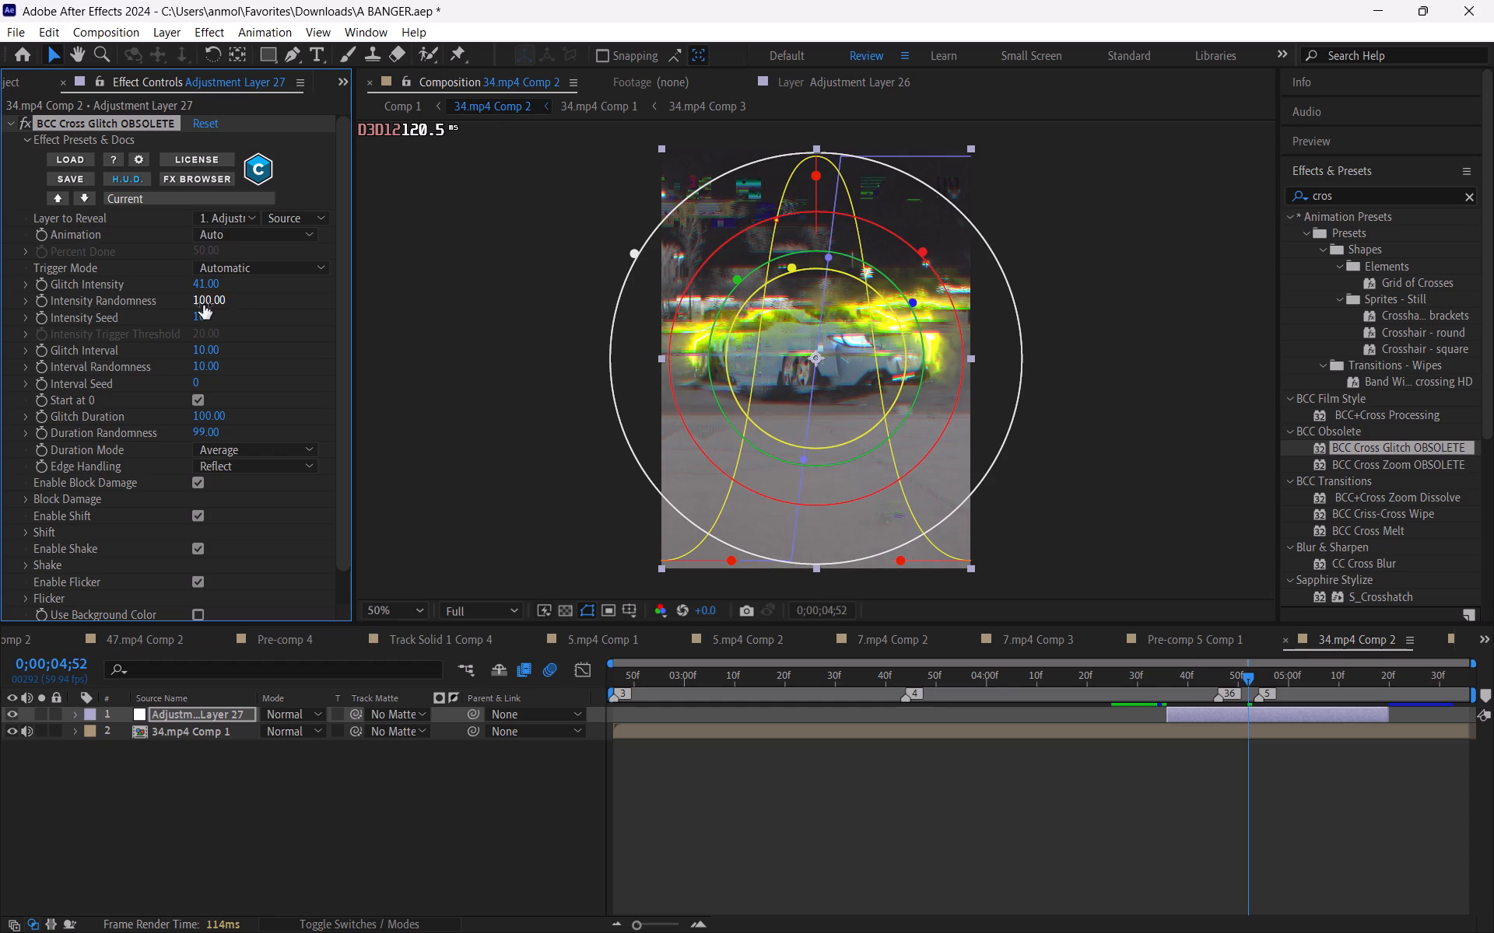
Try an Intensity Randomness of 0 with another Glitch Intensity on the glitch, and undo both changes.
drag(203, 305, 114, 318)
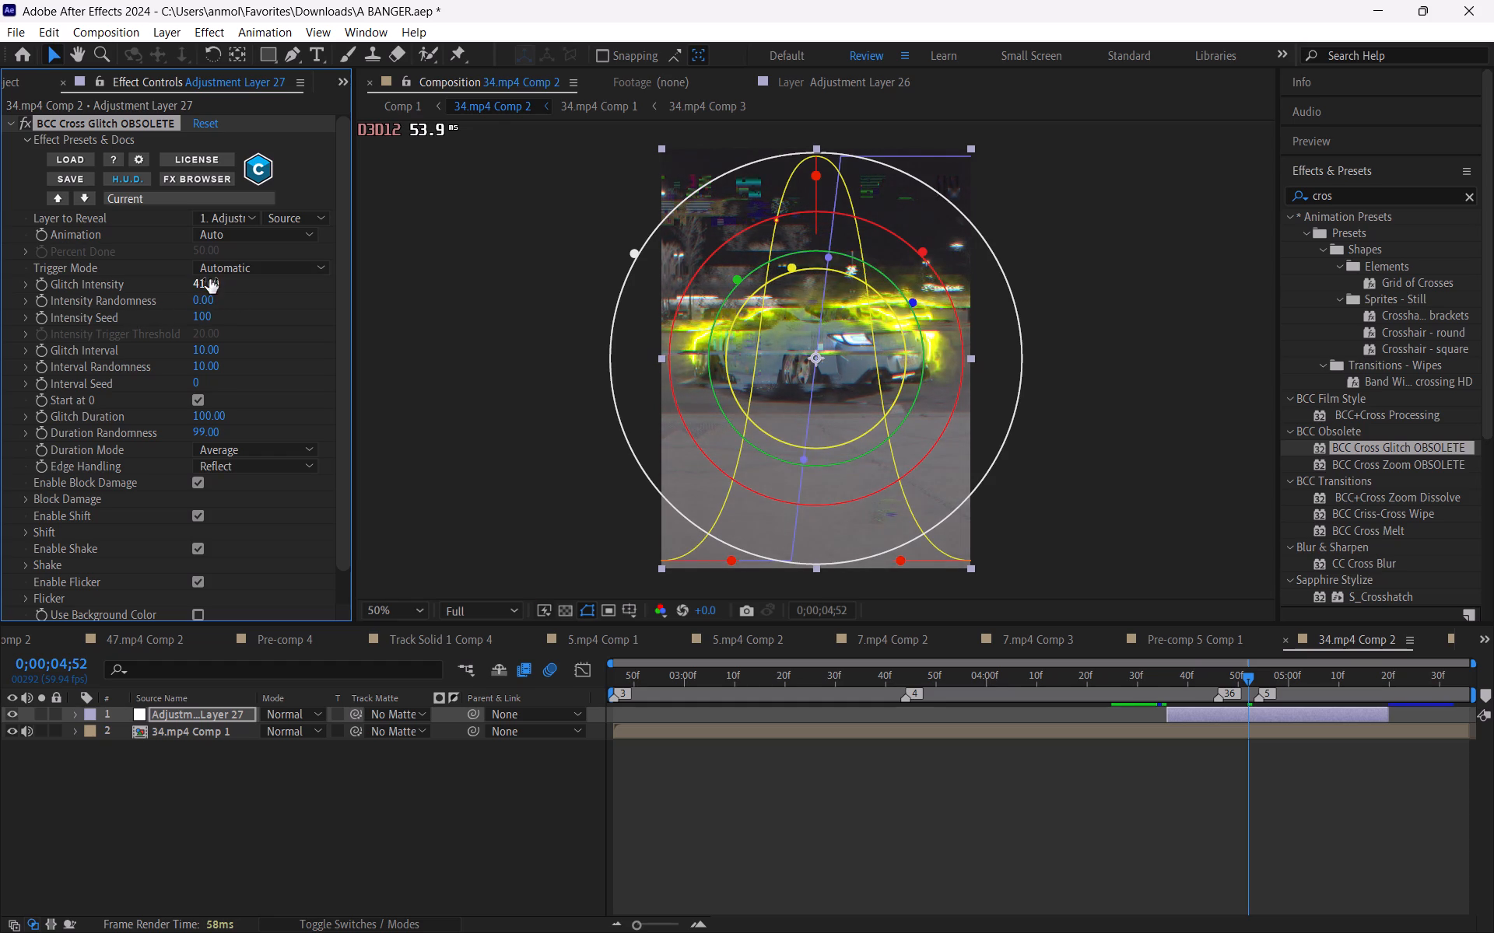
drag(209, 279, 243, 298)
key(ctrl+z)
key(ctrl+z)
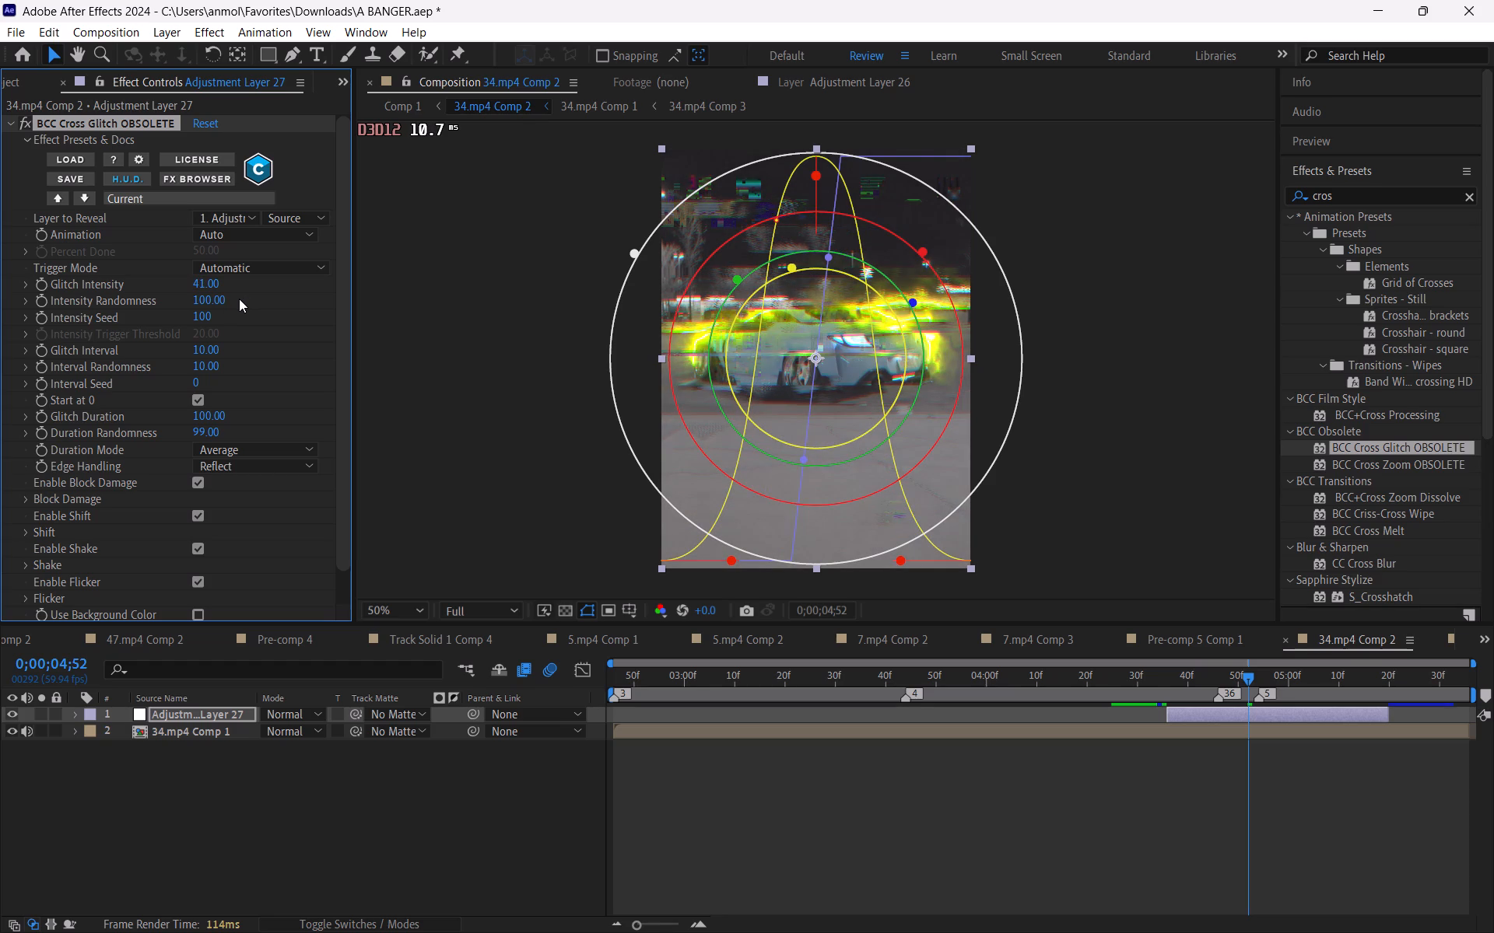
Set the glitch's Interval Seed to 9 and check the frames from 0;00;04;51 to 0;00;04;53.
drag(191, 383, 202, 378)
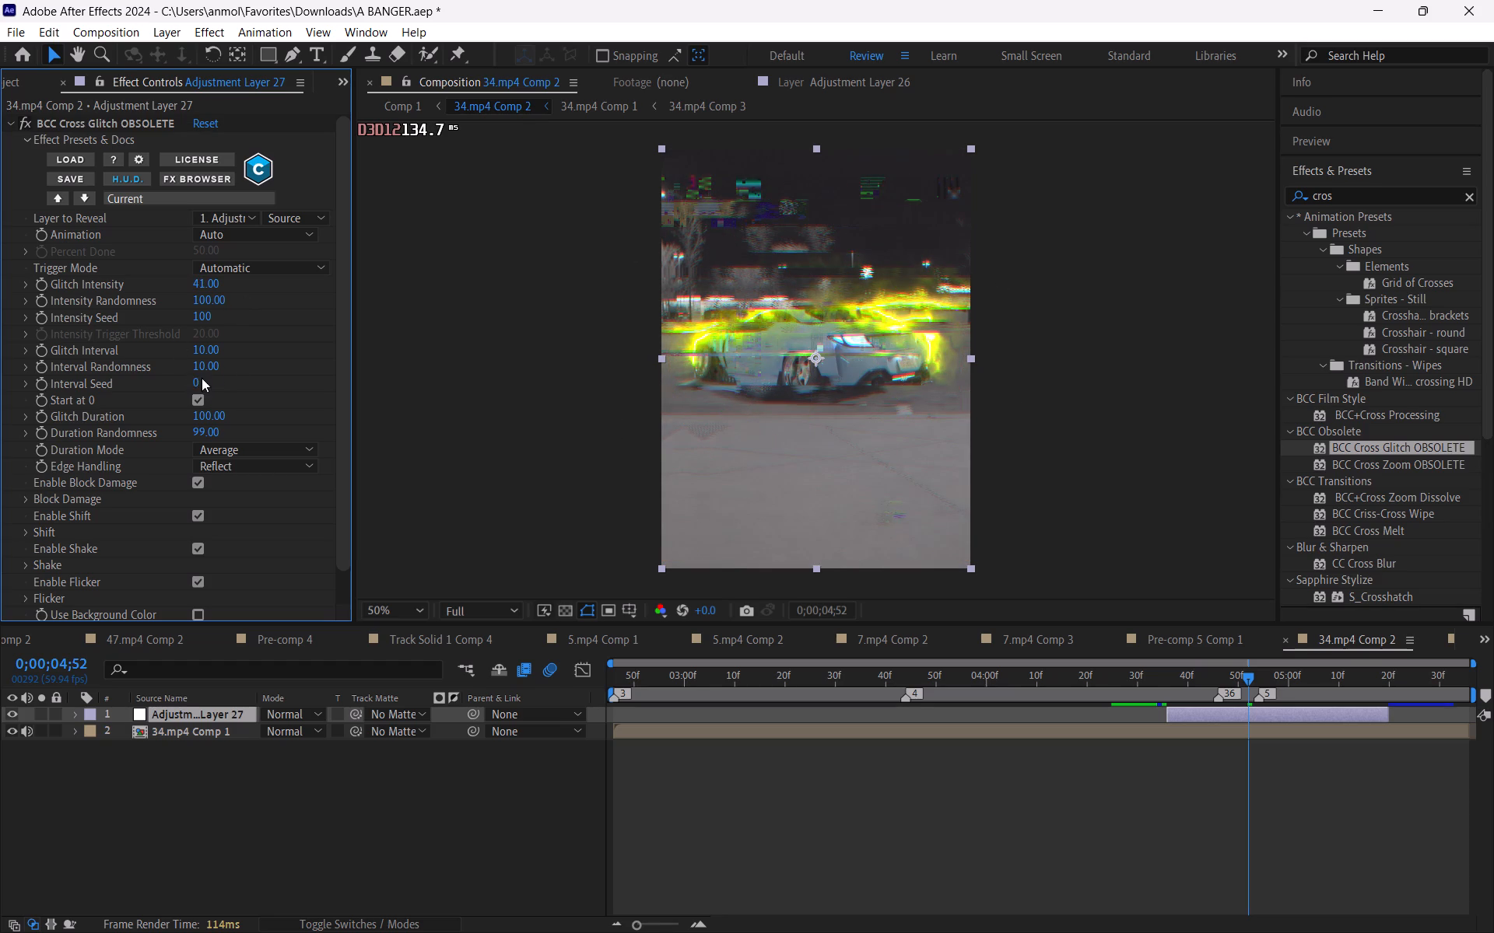
drag(202, 378, 199, 379)
drag(195, 380, 230, 377)
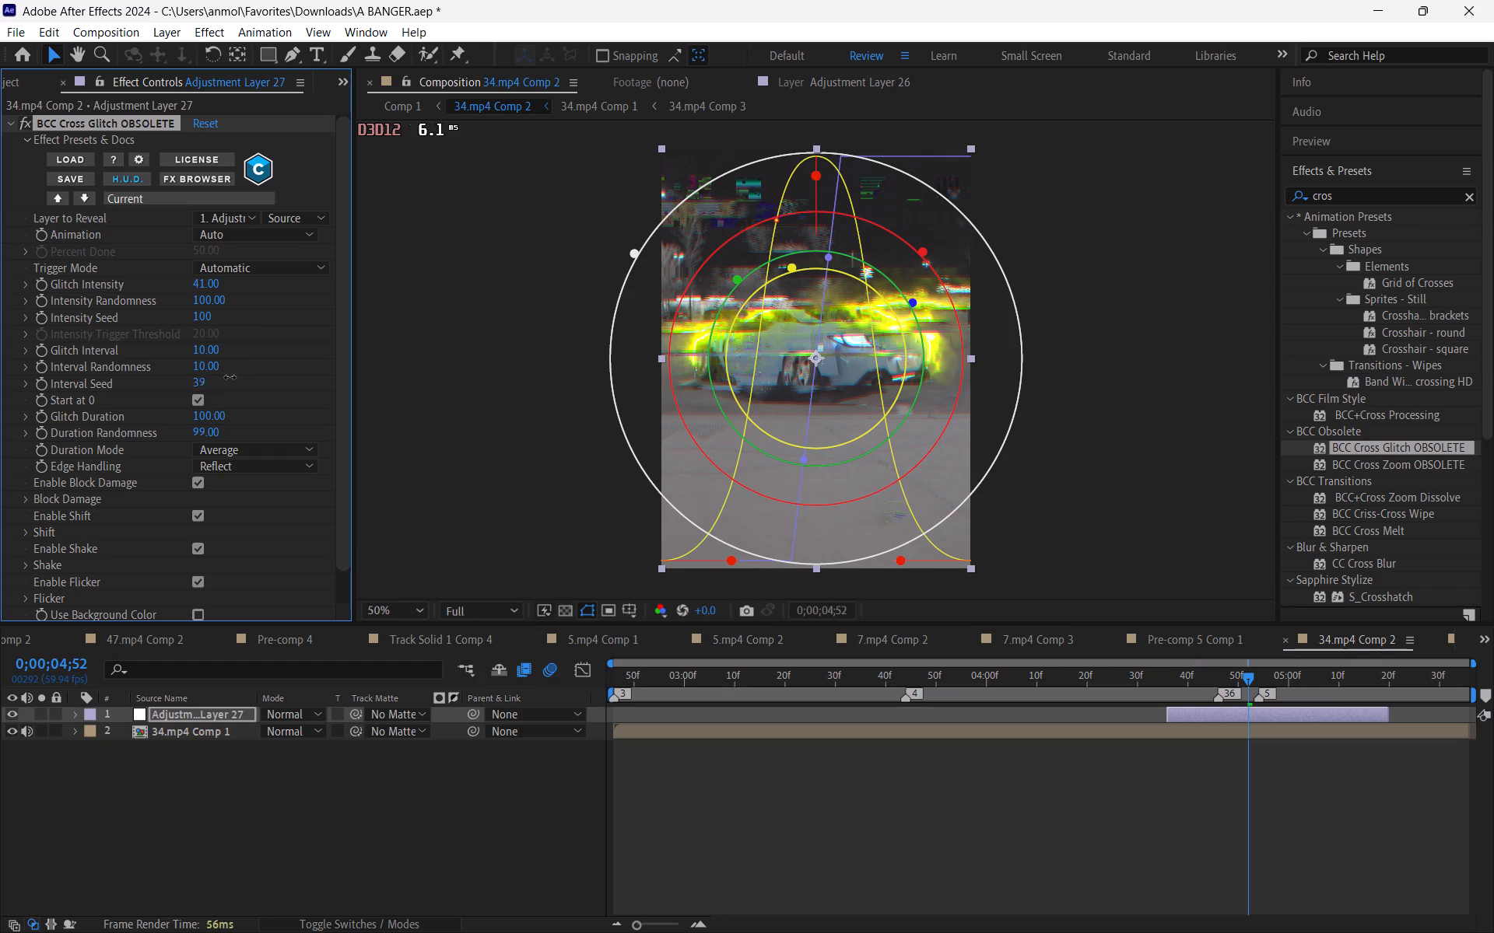
drag(230, 377, 222, 382)
drag(222, 382, 210, 386)
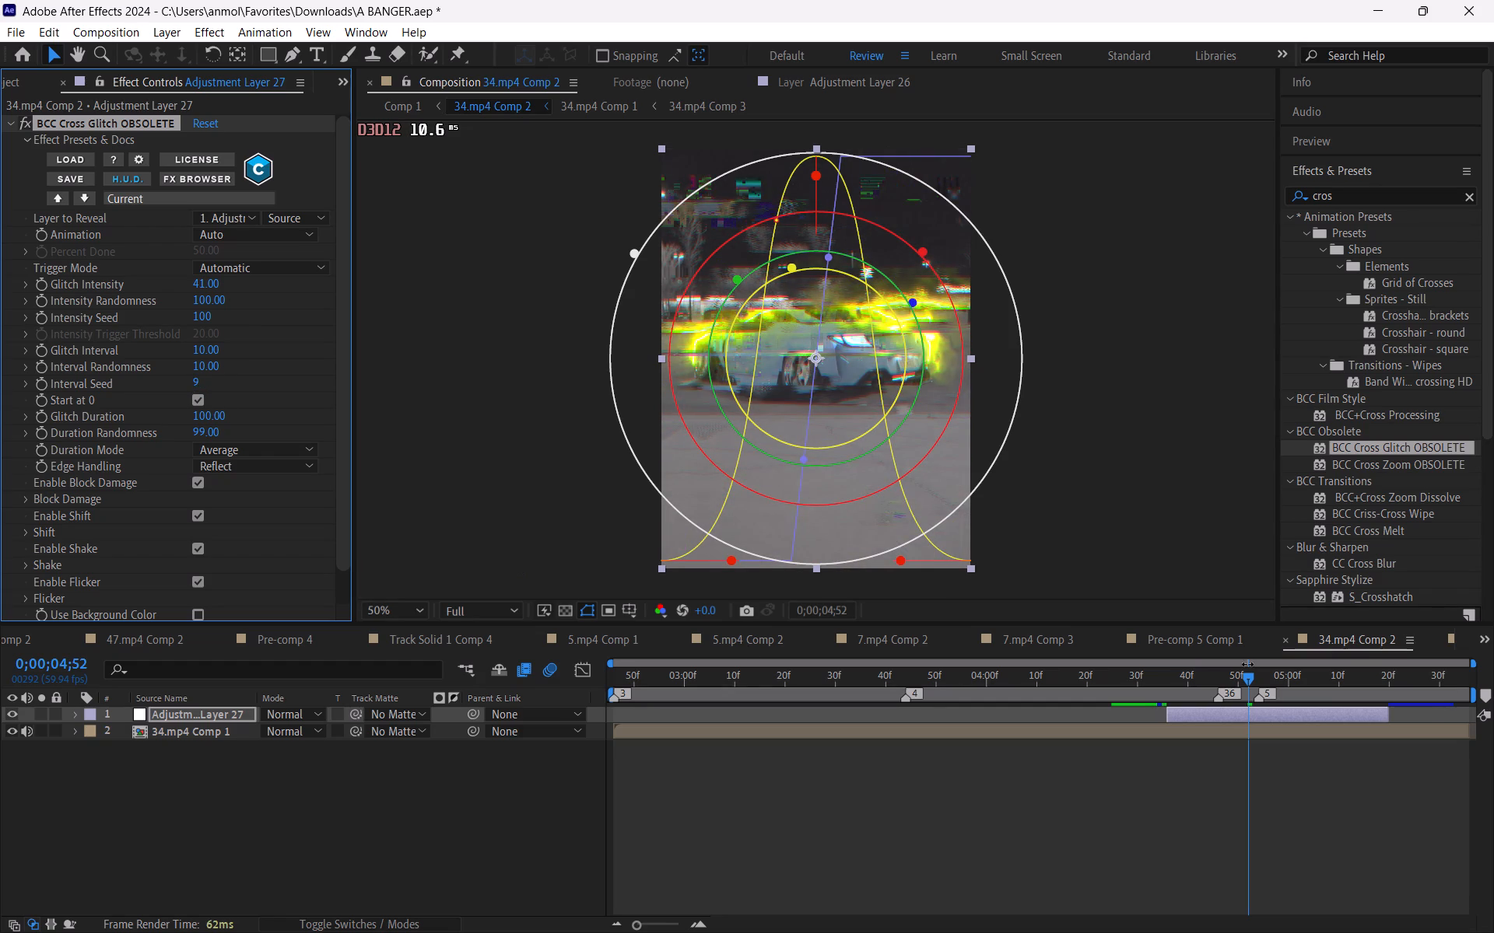
drag(1243, 681, 1241, 699)
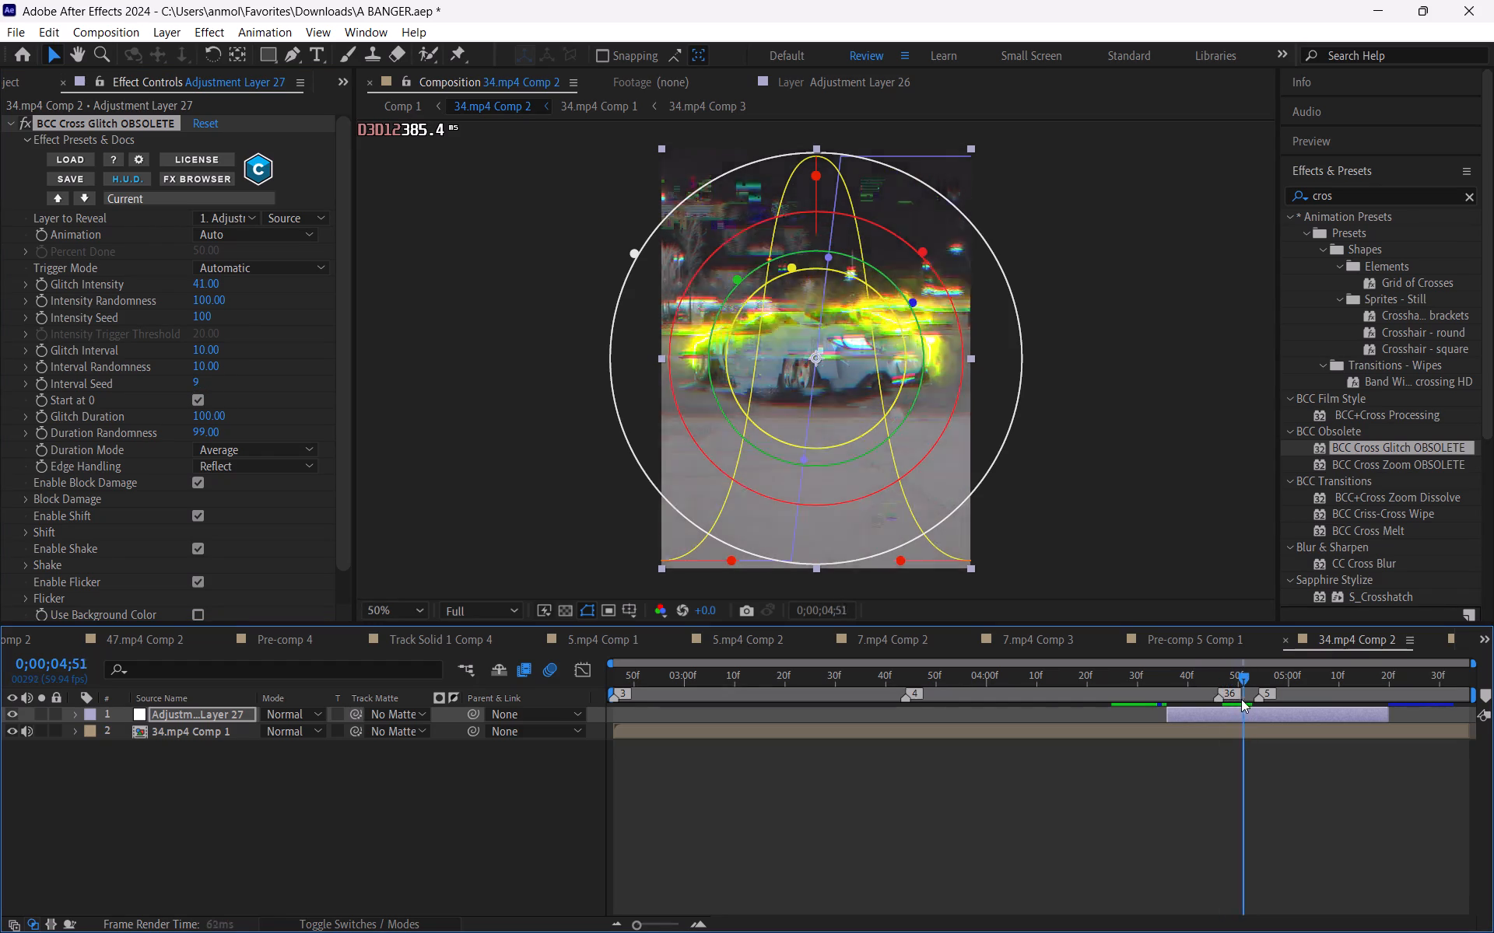
drag(1241, 699, 1249, 700)
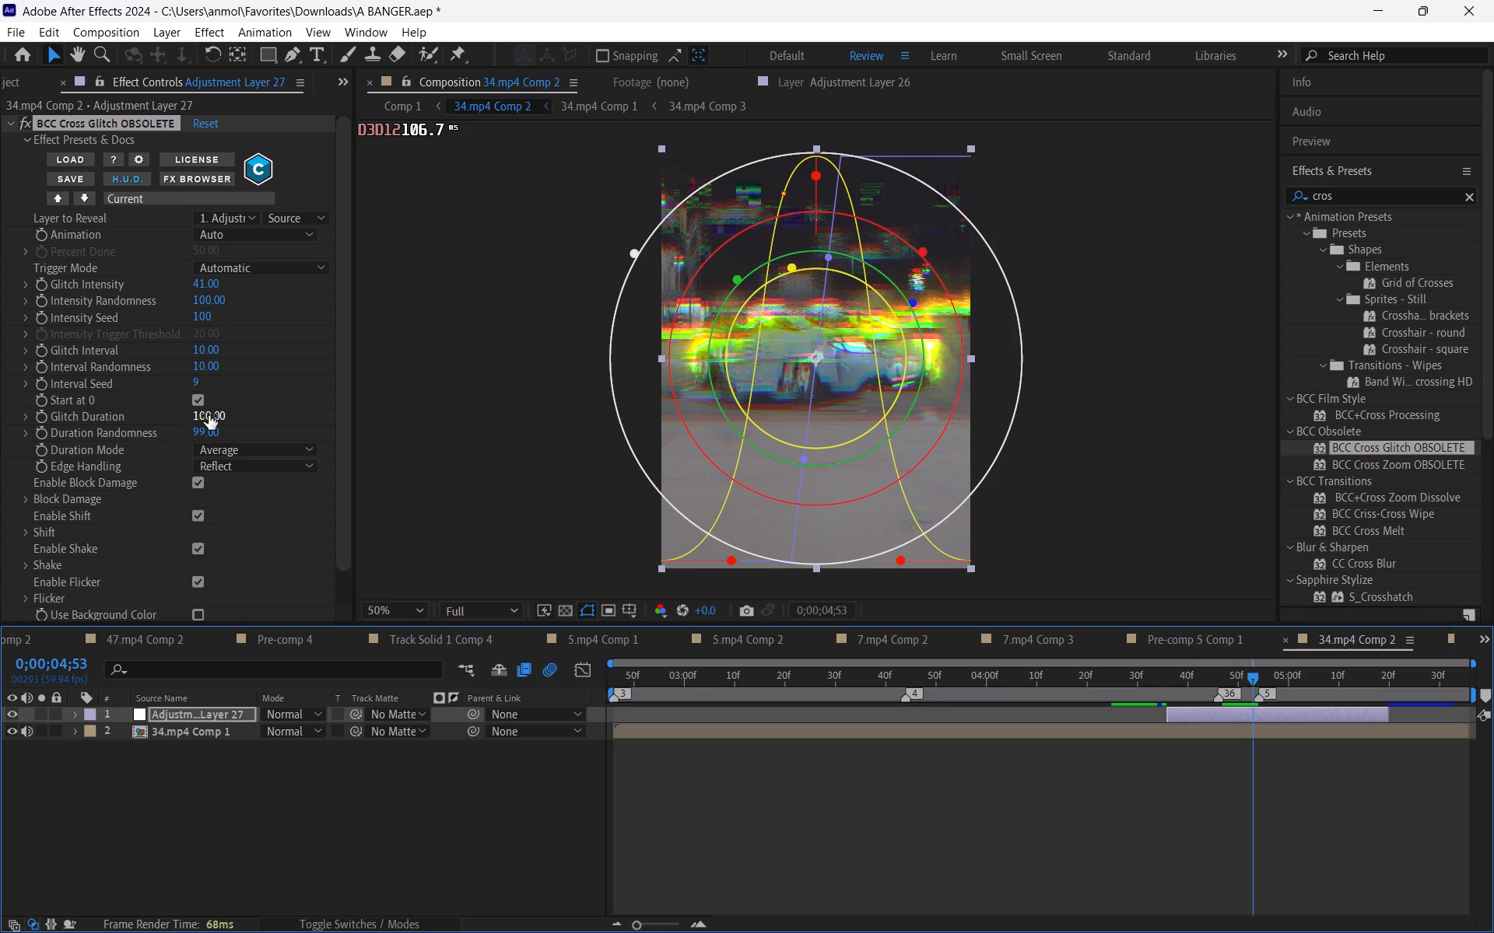
Turn off Start at 0 for the glitch and scrub from about 0;00;04;39 to 0;00;05;03 to review it.
click(193, 403)
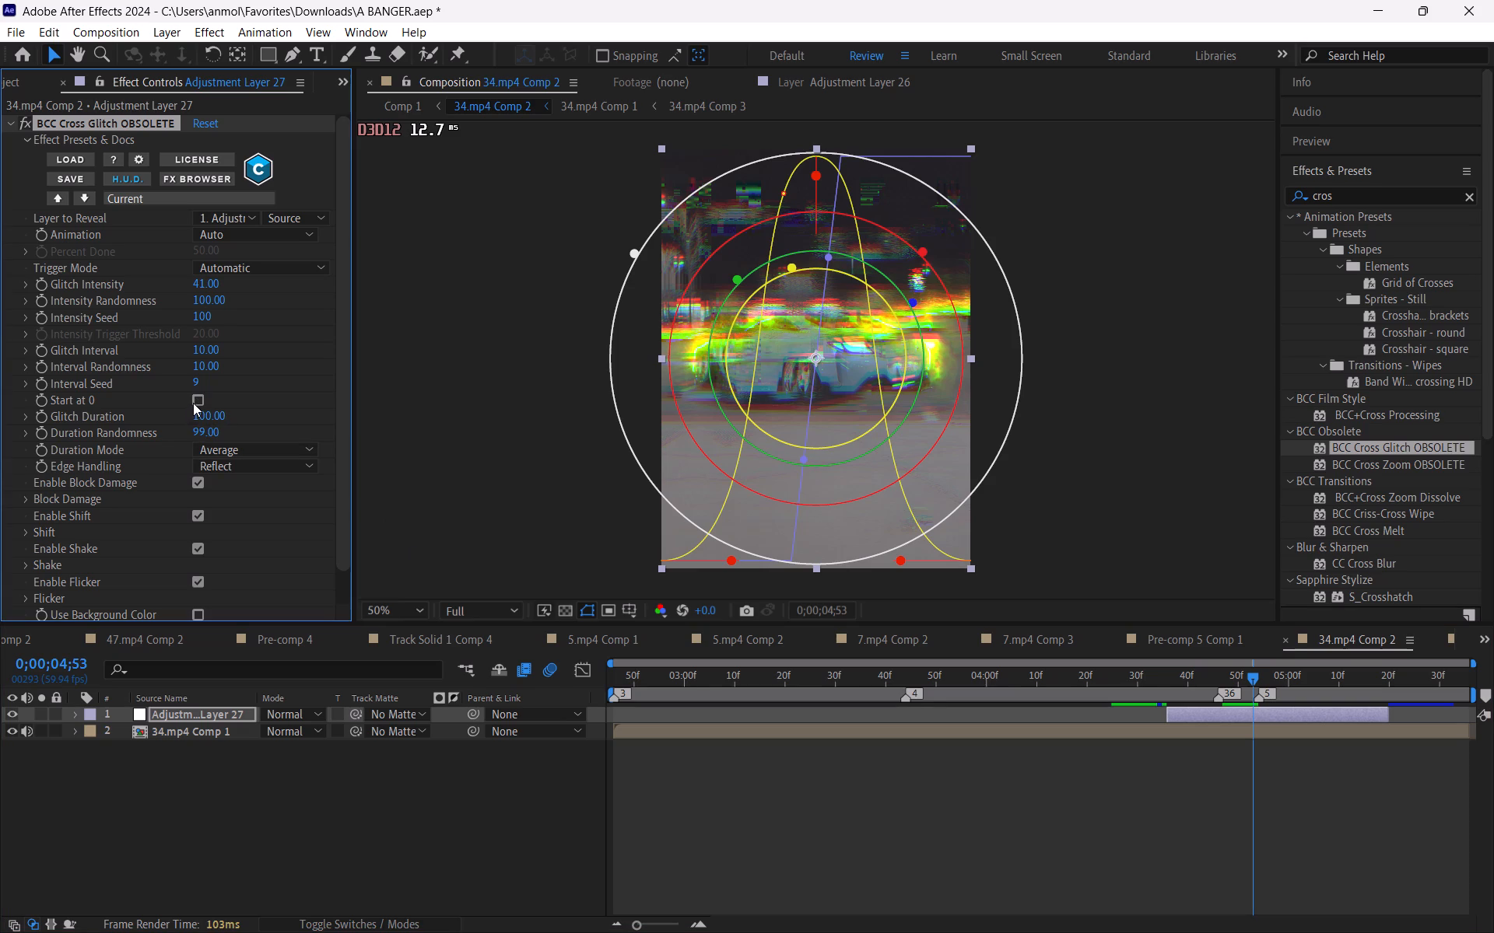
drag(1195, 676, 1180, 680)
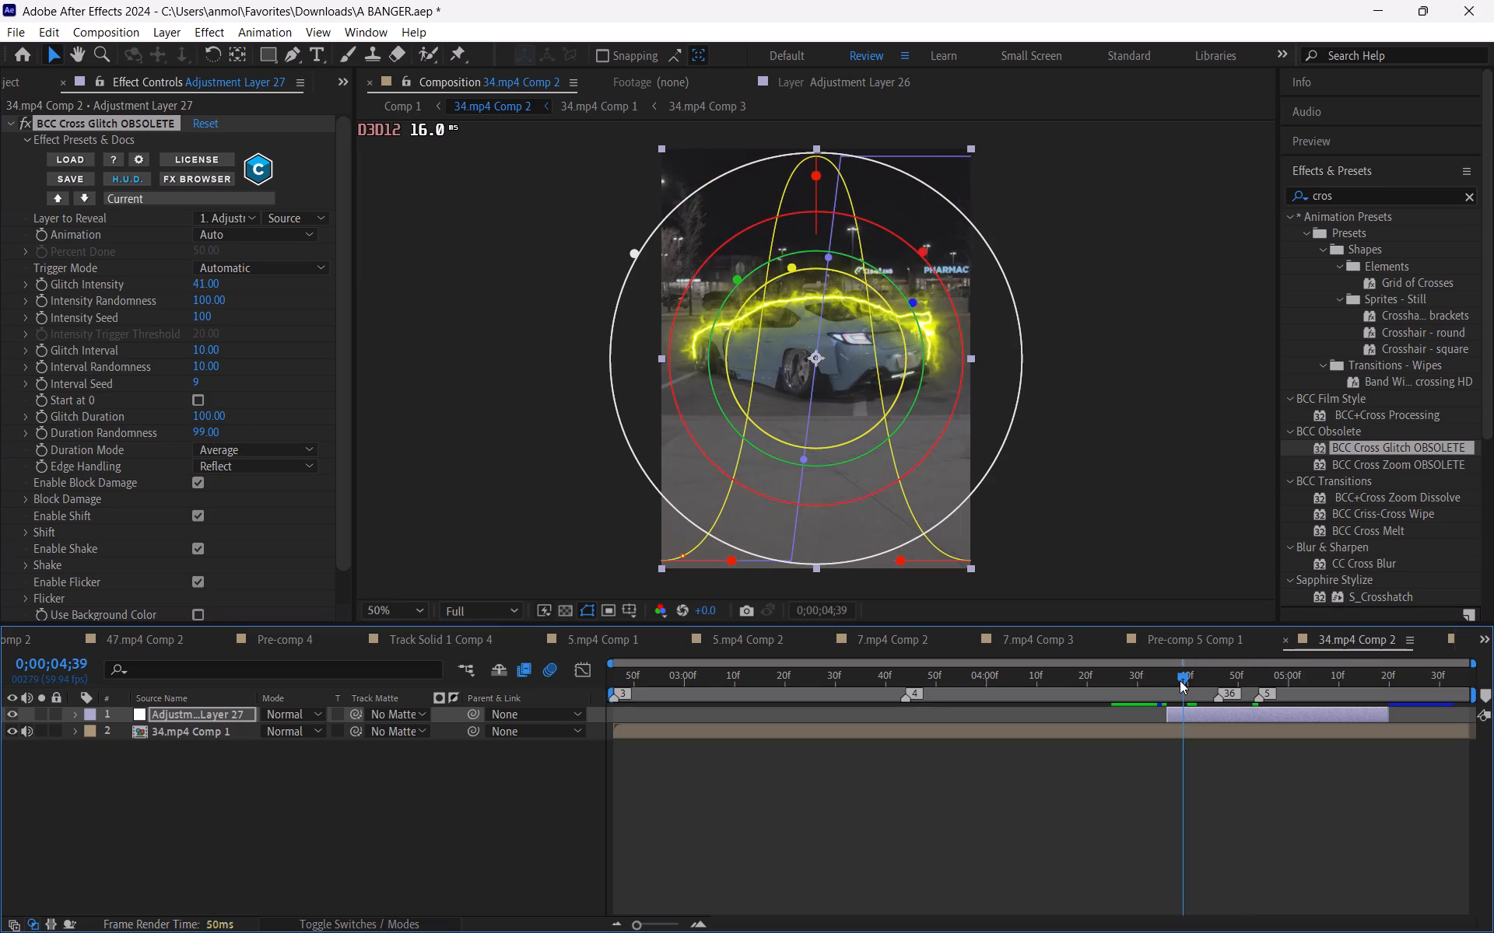
drag(1180, 680, 1287, 708)
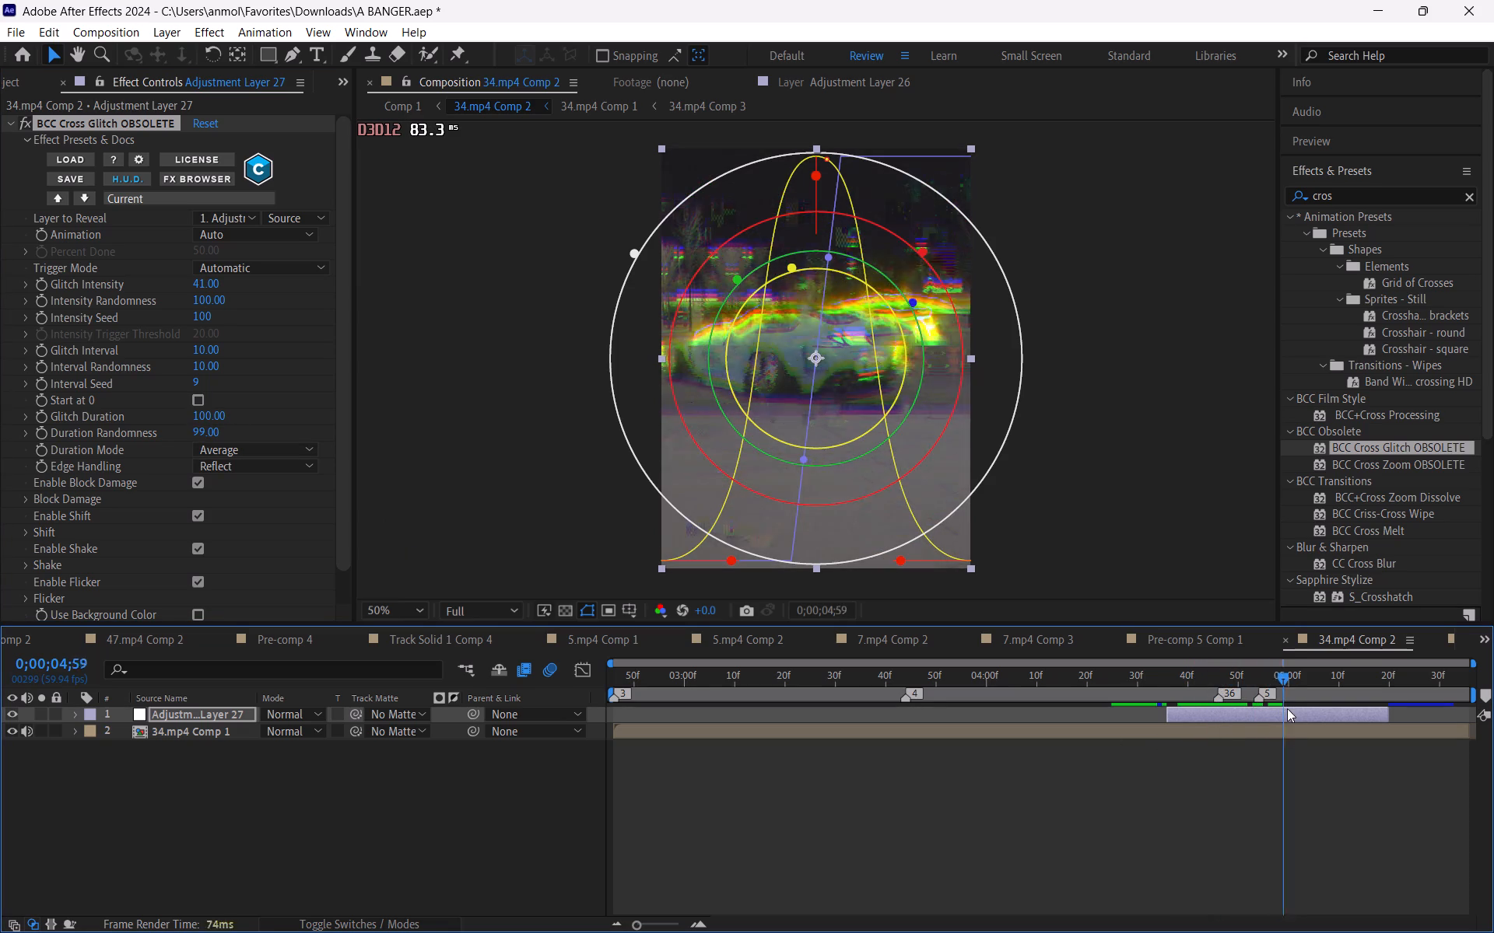
drag(1287, 708, 1304, 718)
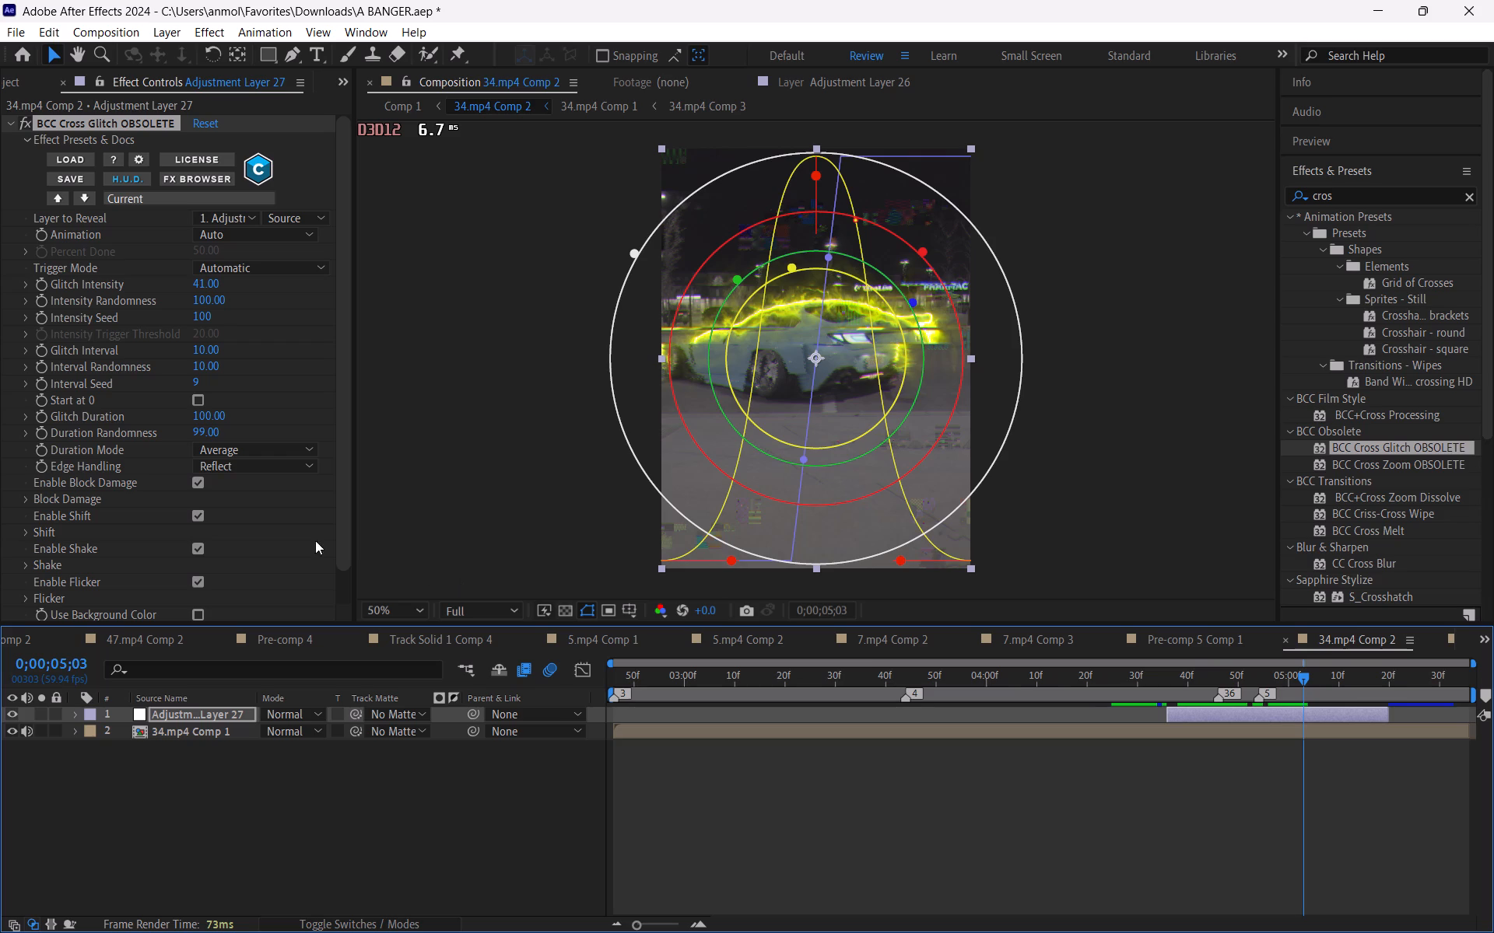
Switch to Comp 1 and review the glitch inside the wheel between 0;00;04;22 and 0;00;05;00, scrubbing back to 0;00;04;06.
click(410, 110)
click(1106, 777)
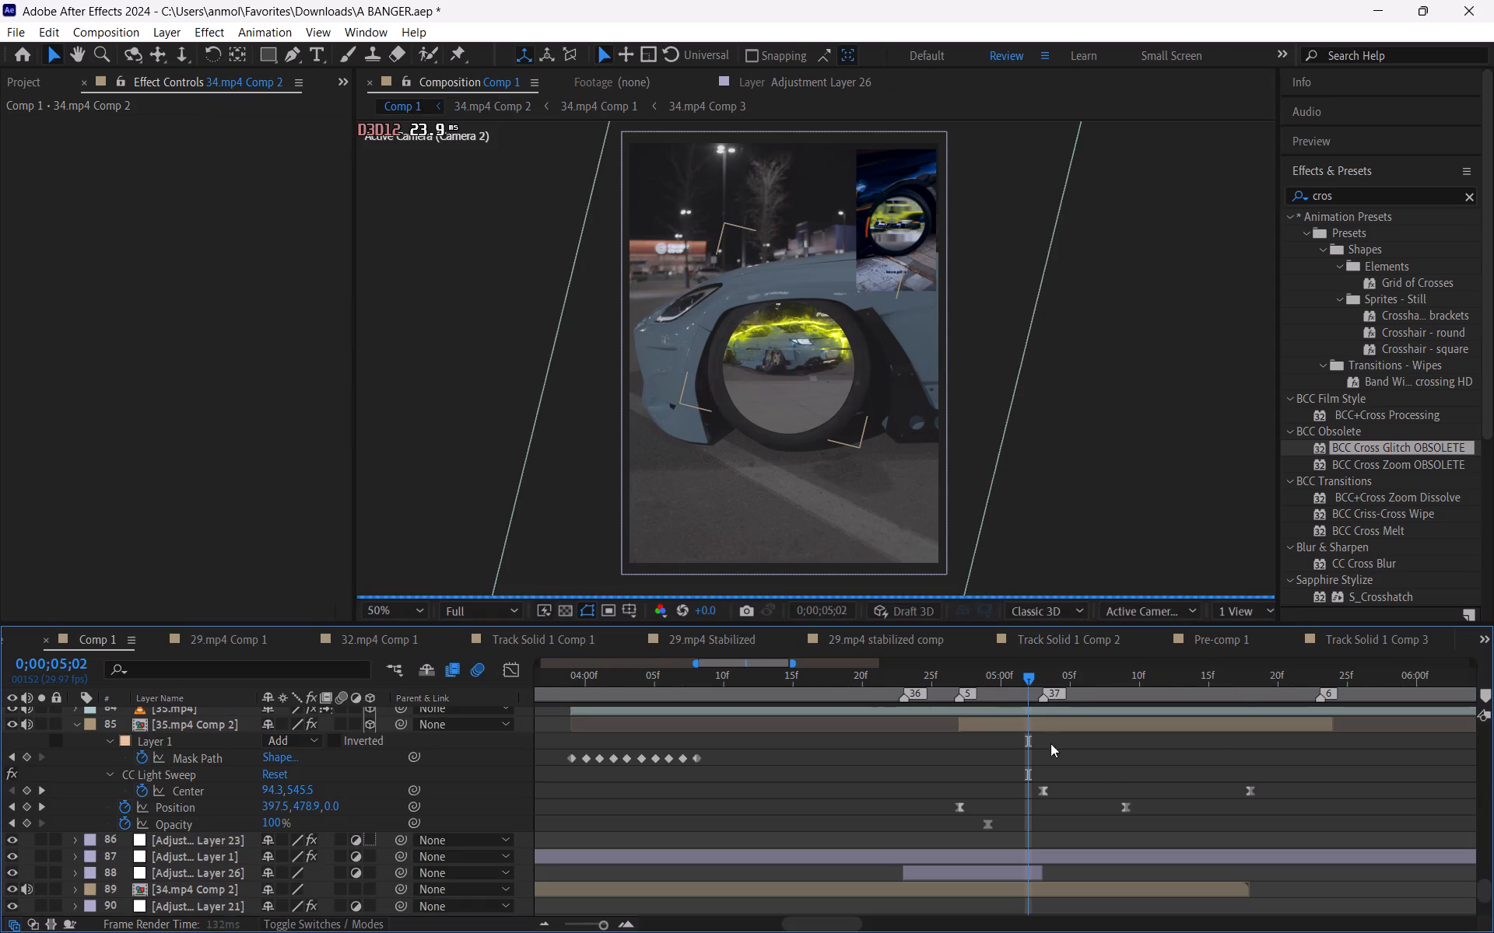
drag(994, 686, 911, 715)
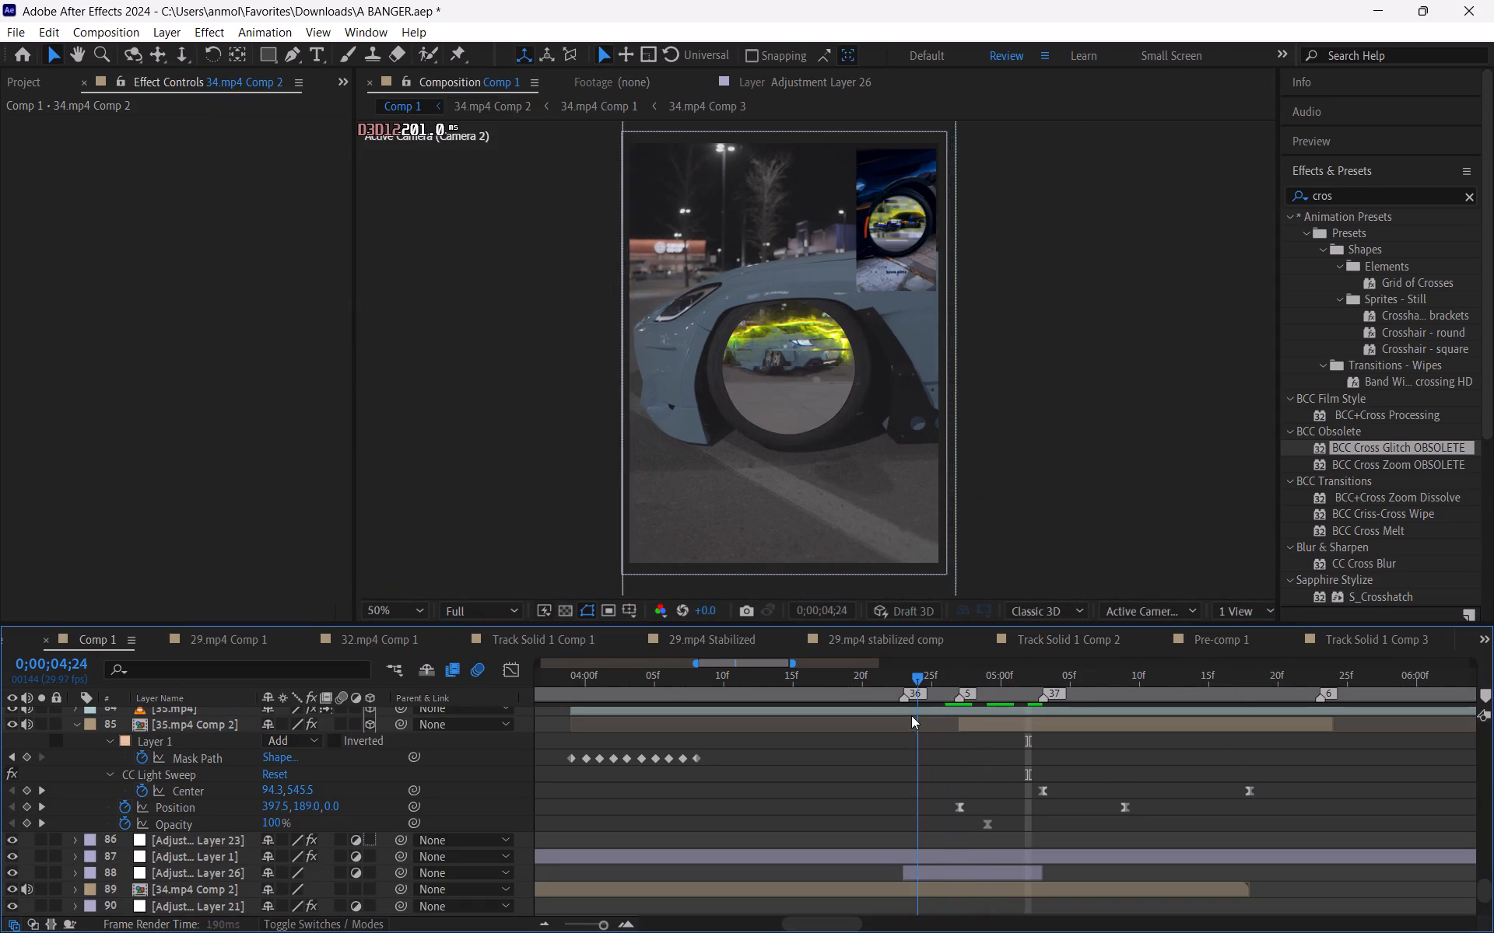
drag(911, 715, 1002, 757)
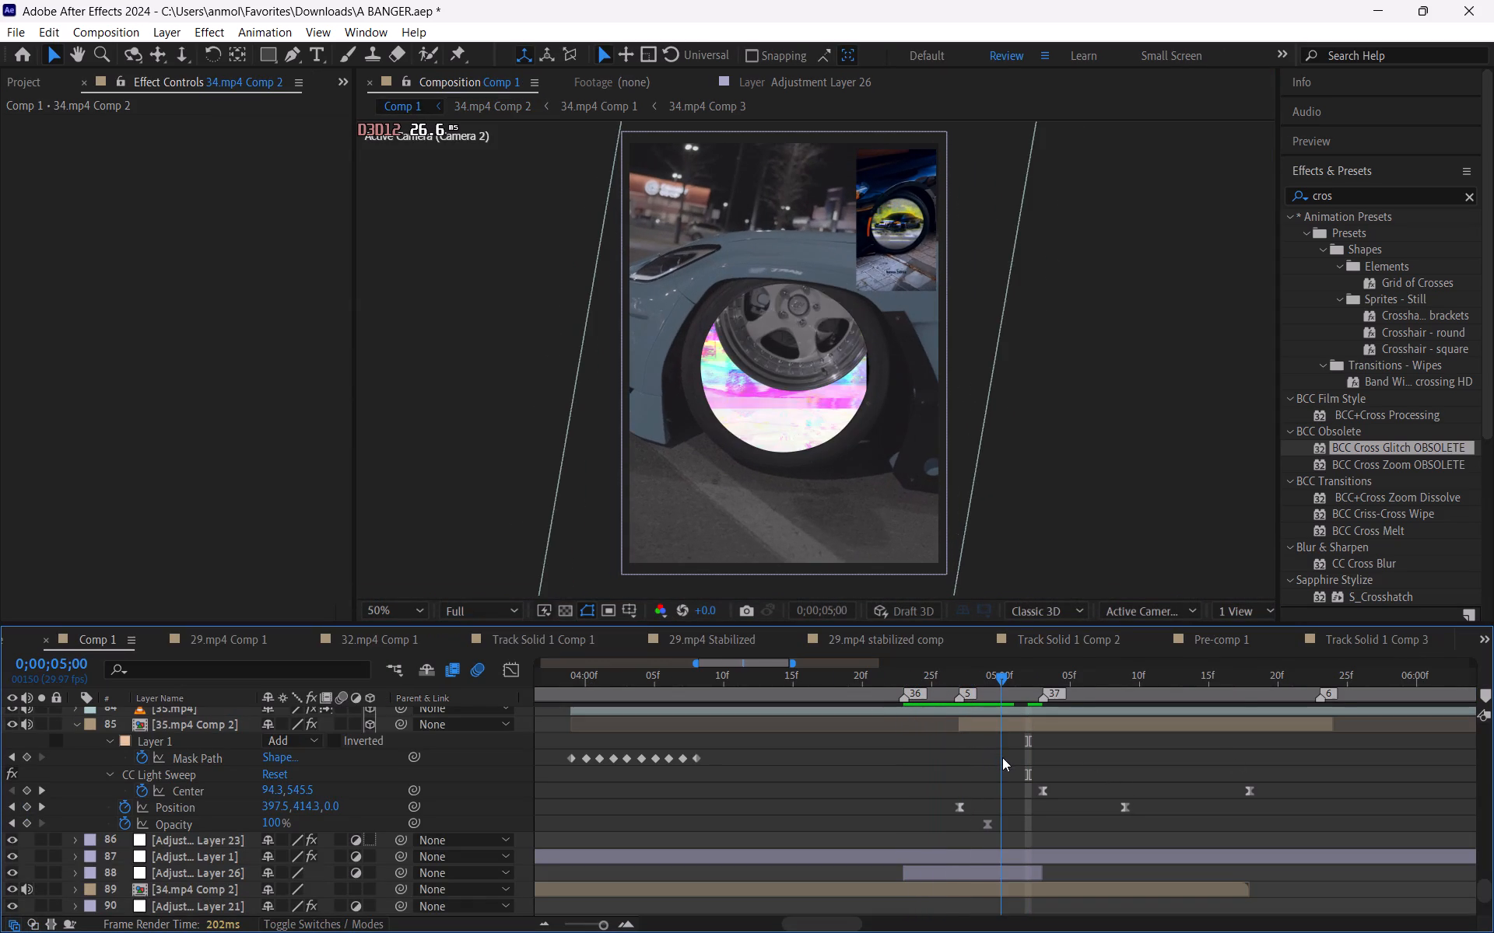
drag(1002, 757, 1000, 771)
drag(1000, 771, 896, 751)
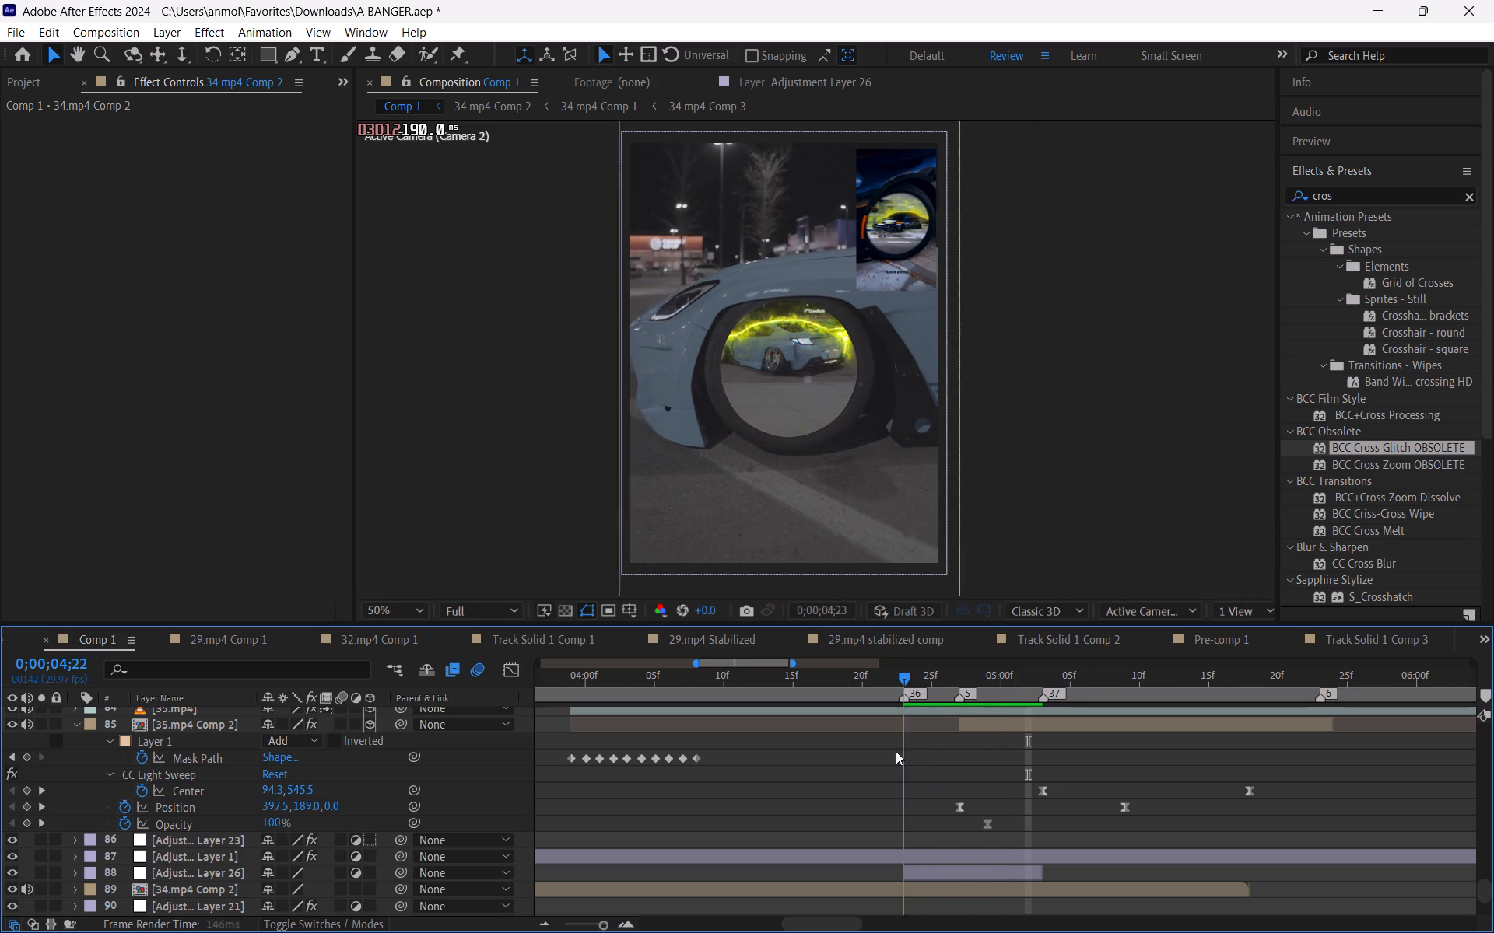
drag(896, 751, 674, 787)
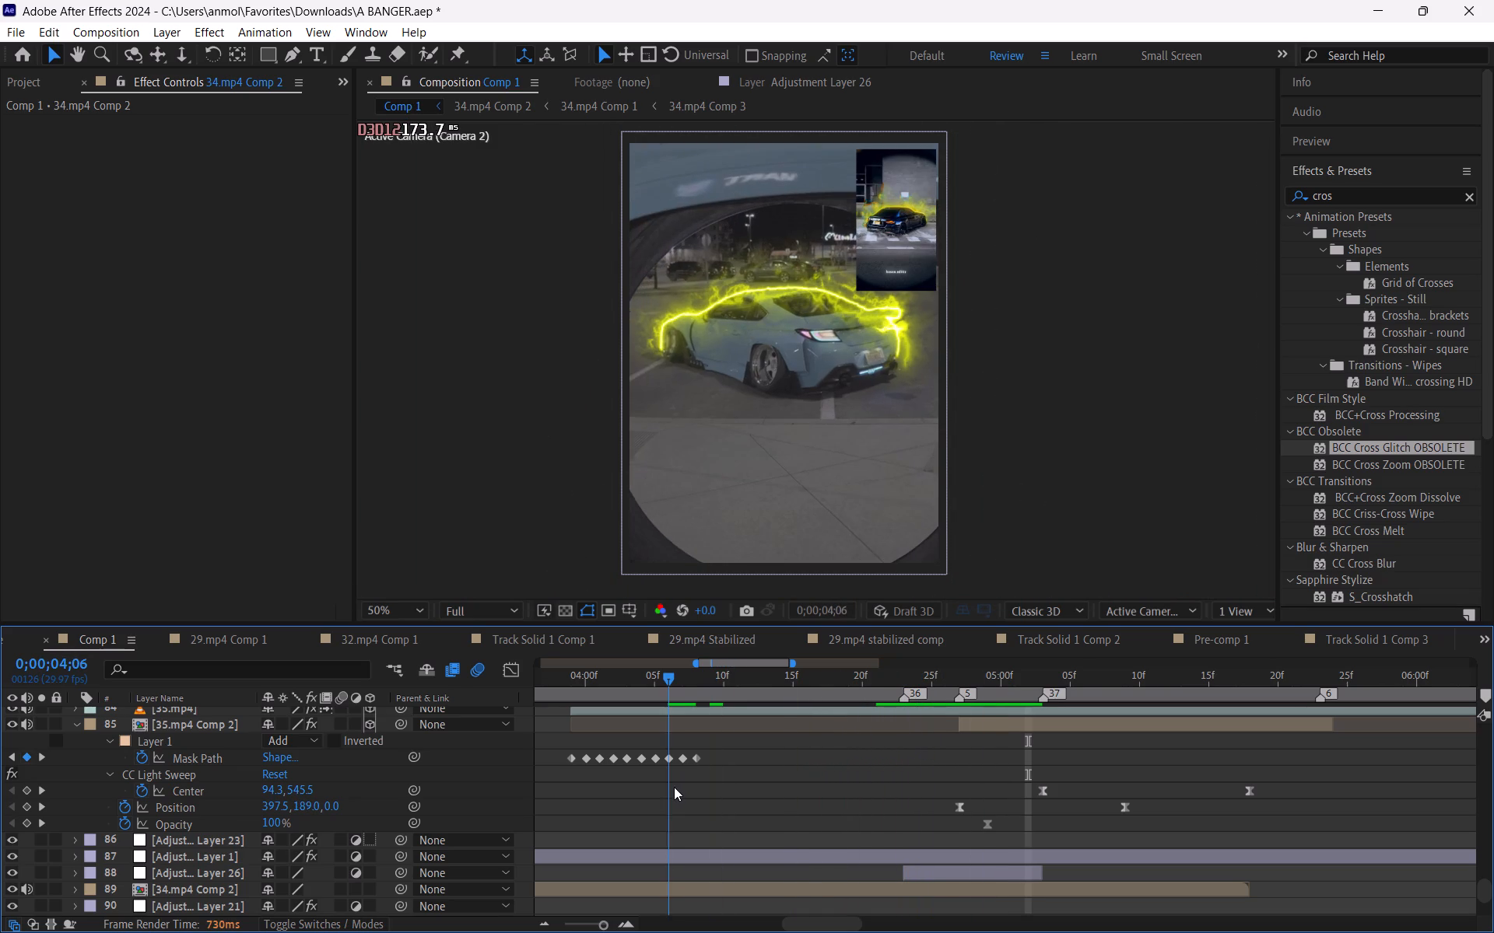
Return the current time in Comp 1 to 0;00;00;00.
click(676, 788)
key(minus)
key(minus)
key(minus)
key(minus)
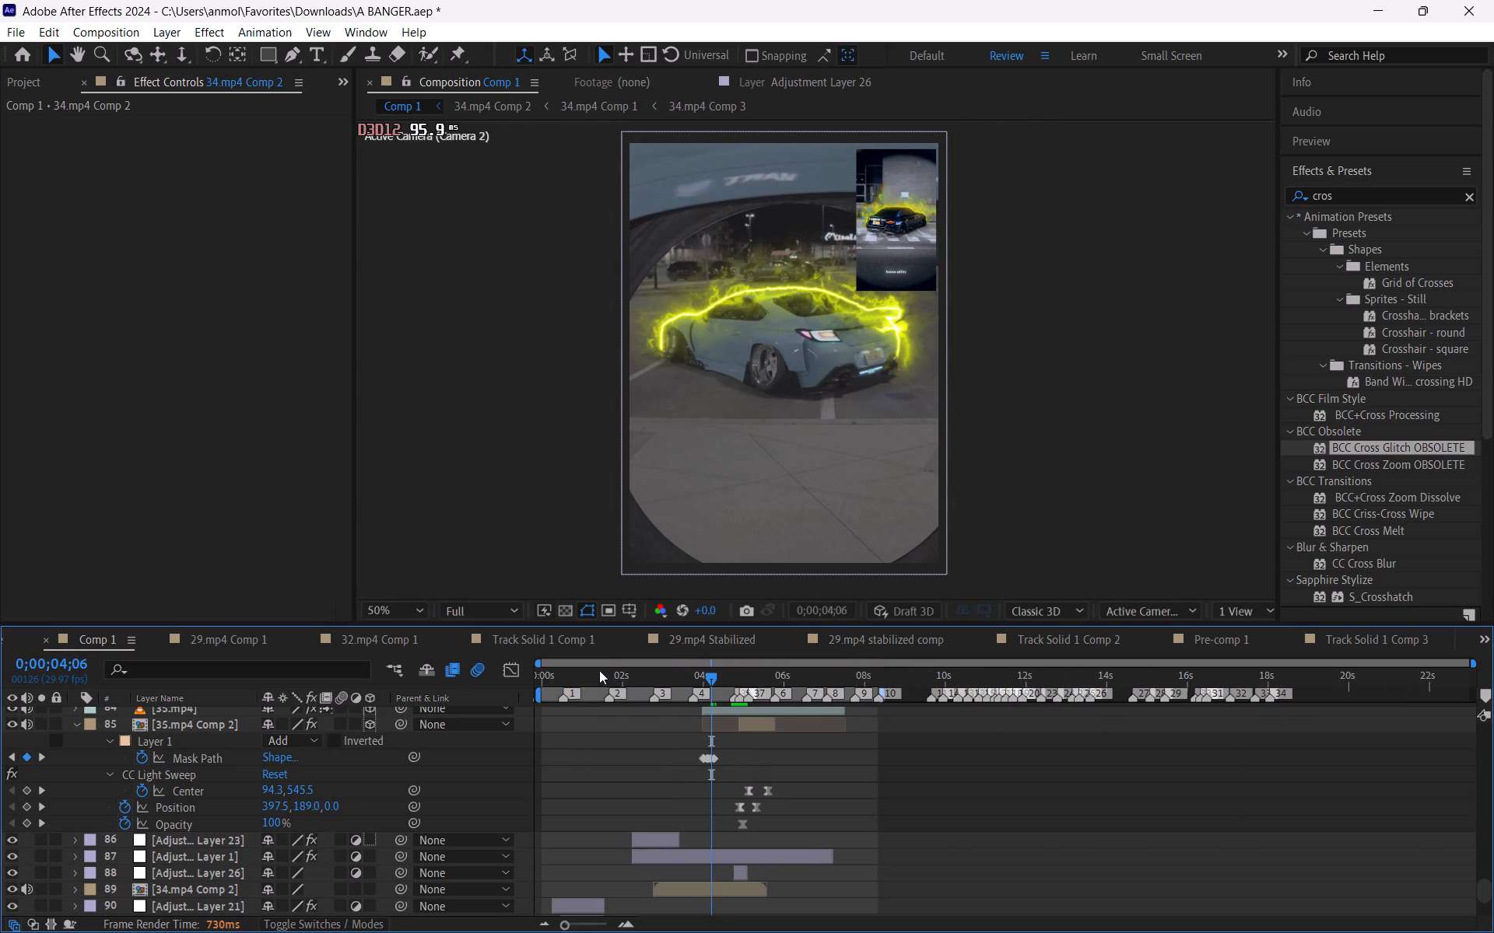
drag(598, 670, 490, 693)
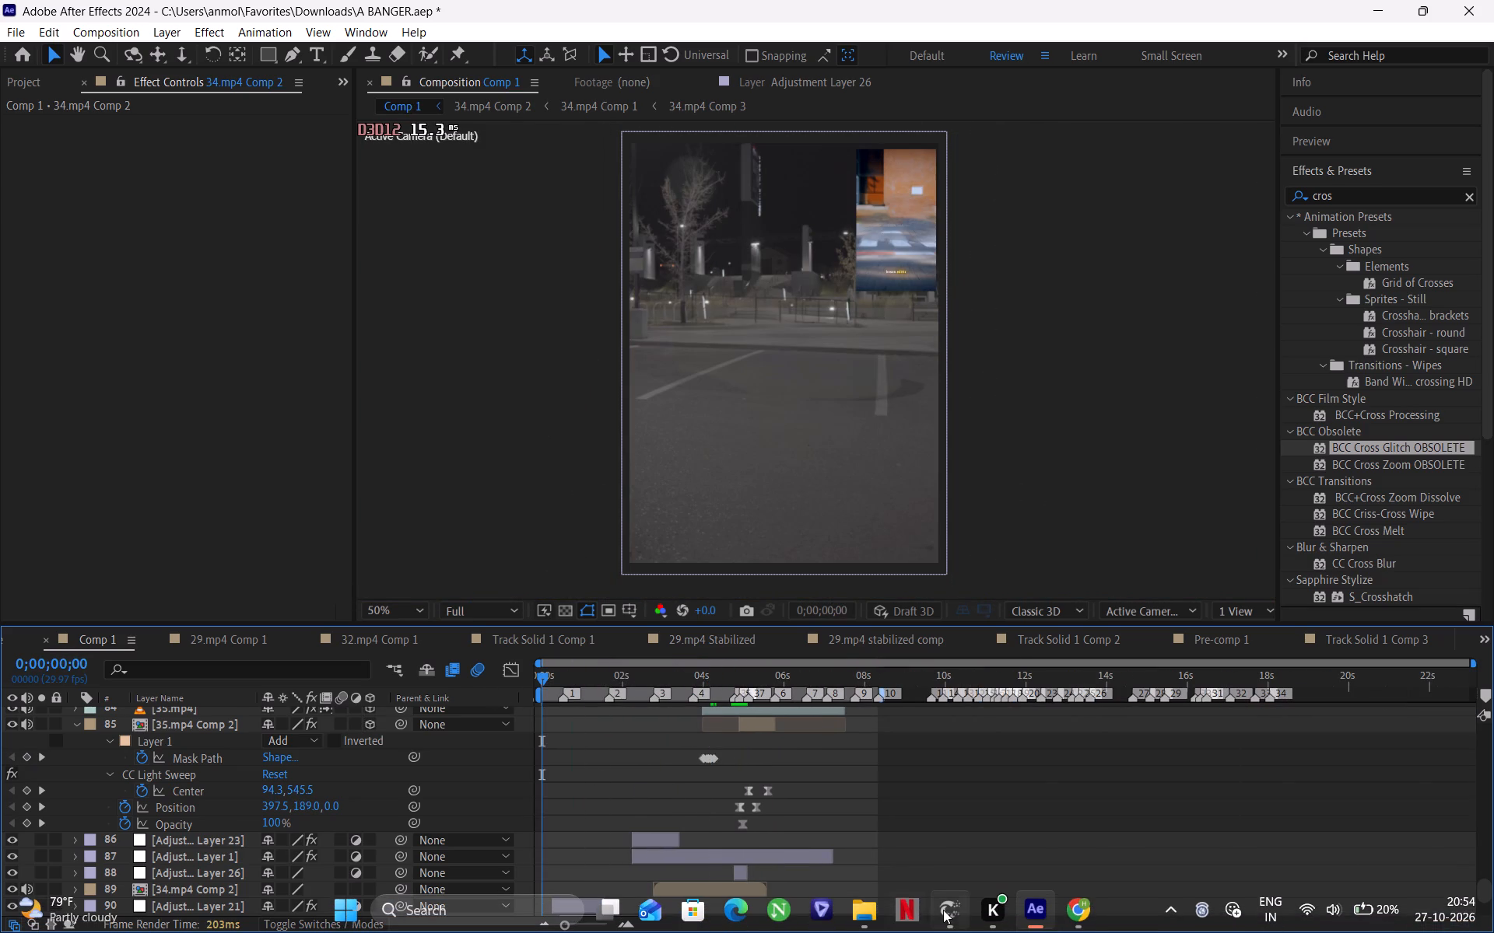
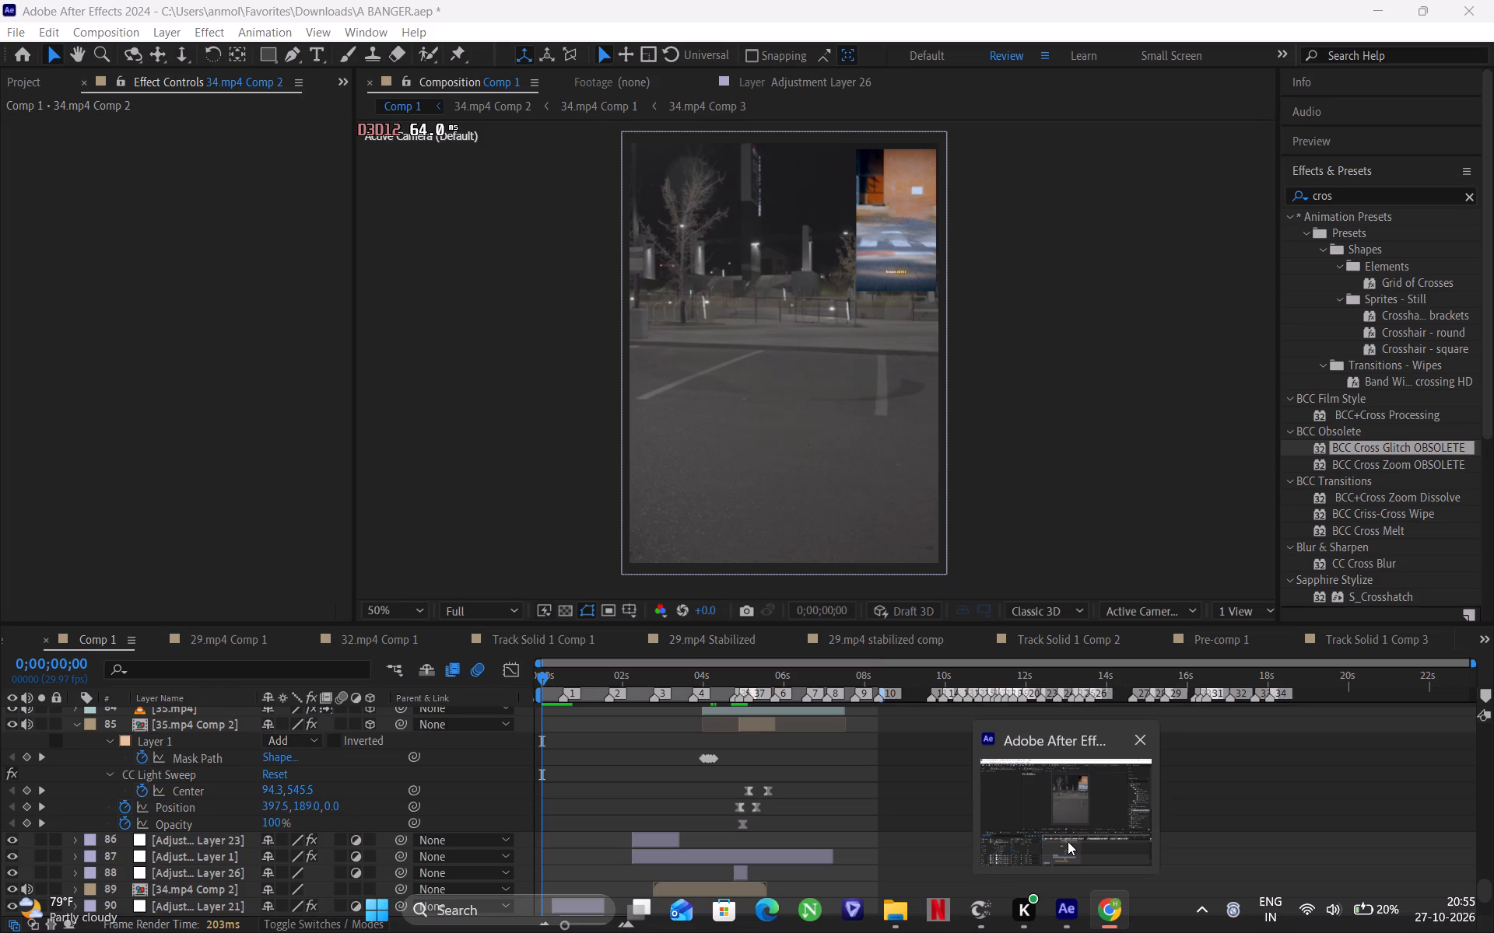
Switch from Google Chrome back to the A BANGER project in After Effects.
click(1068, 841)
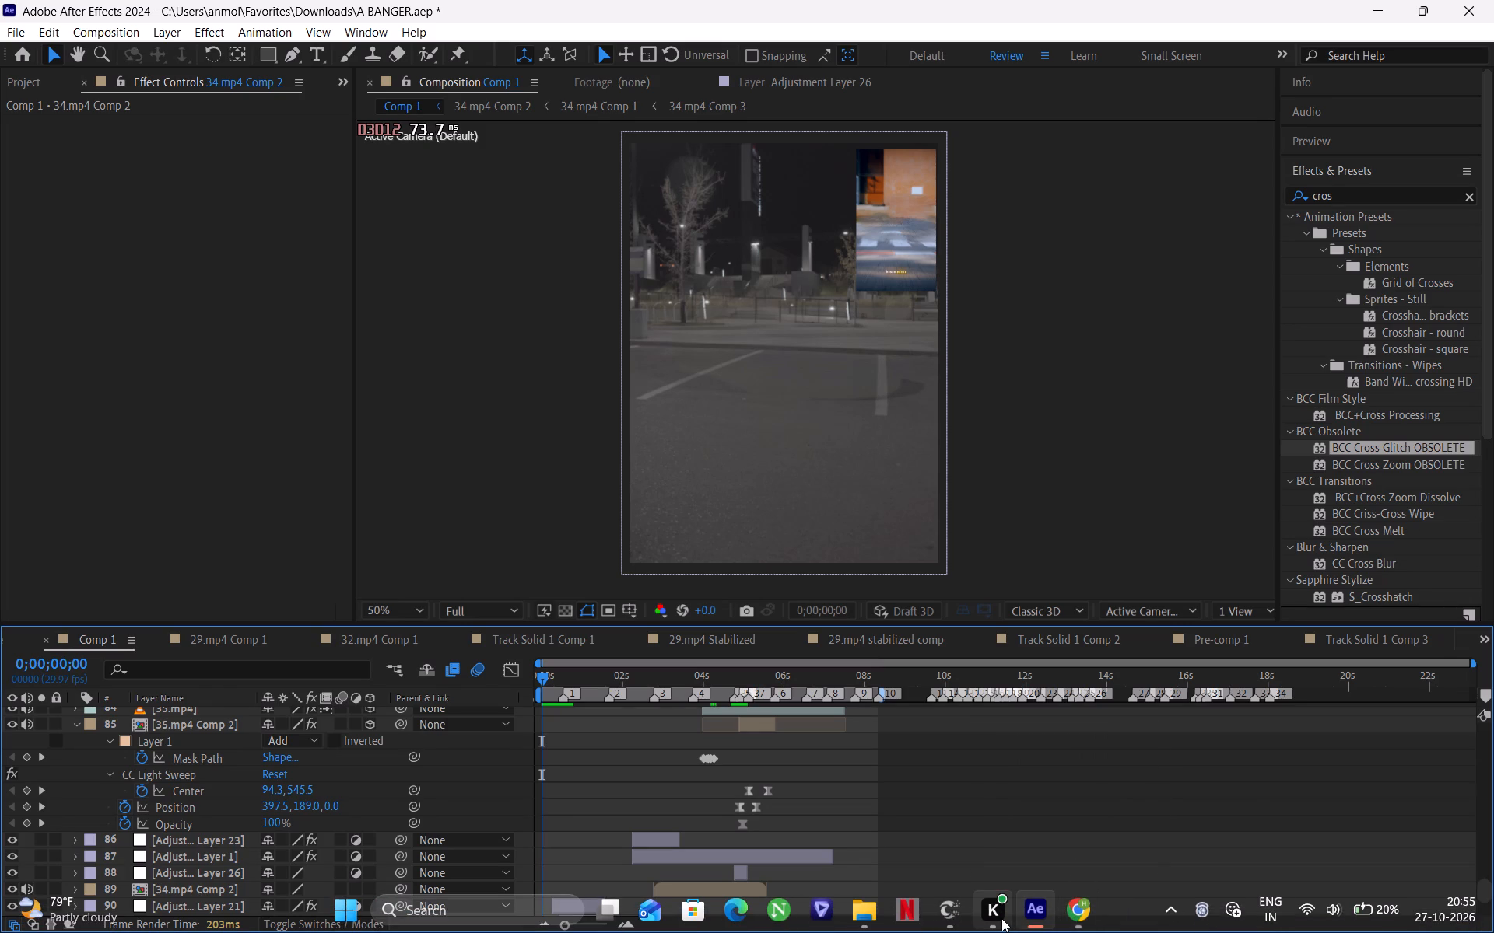
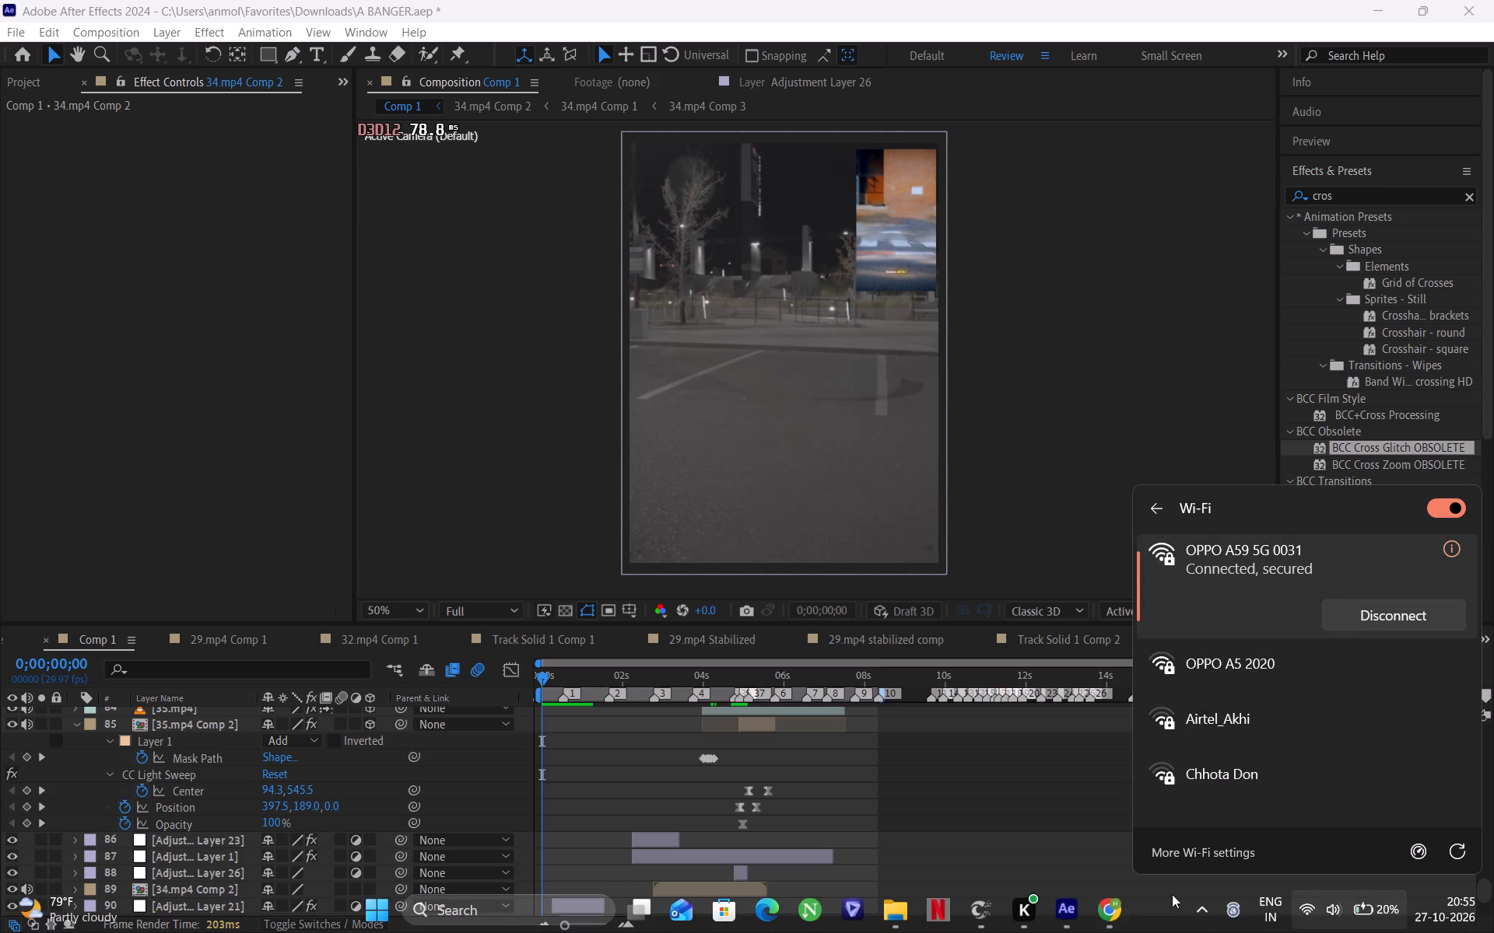
Switch to Chrome, browse the comments and suggested videos on the open YouTube video page, and close its share window.
click(1111, 861)
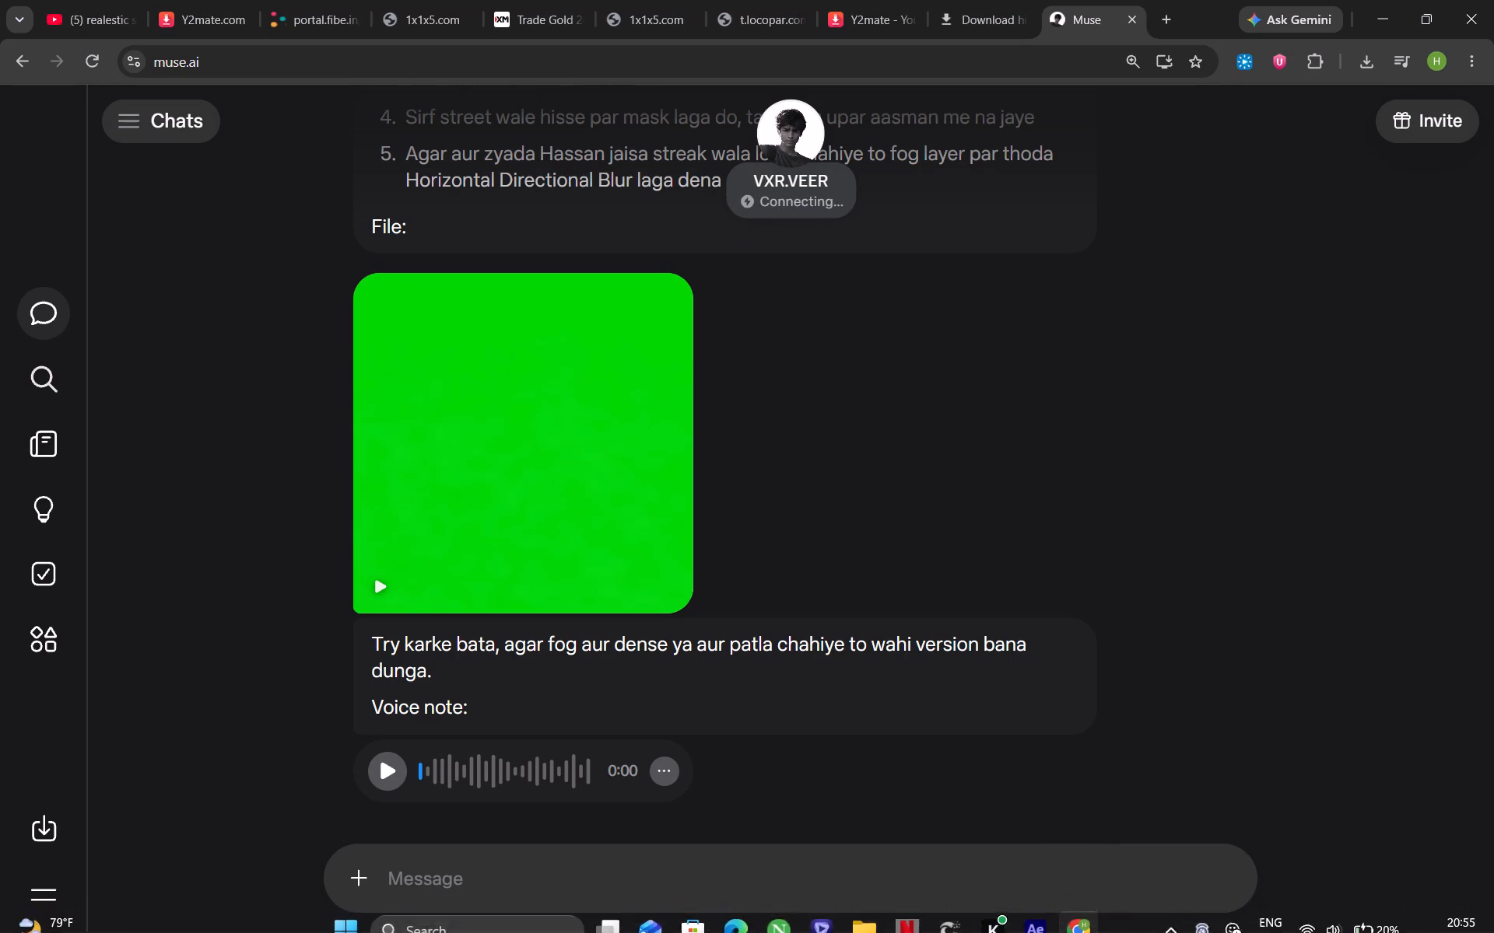
click(921, 0)
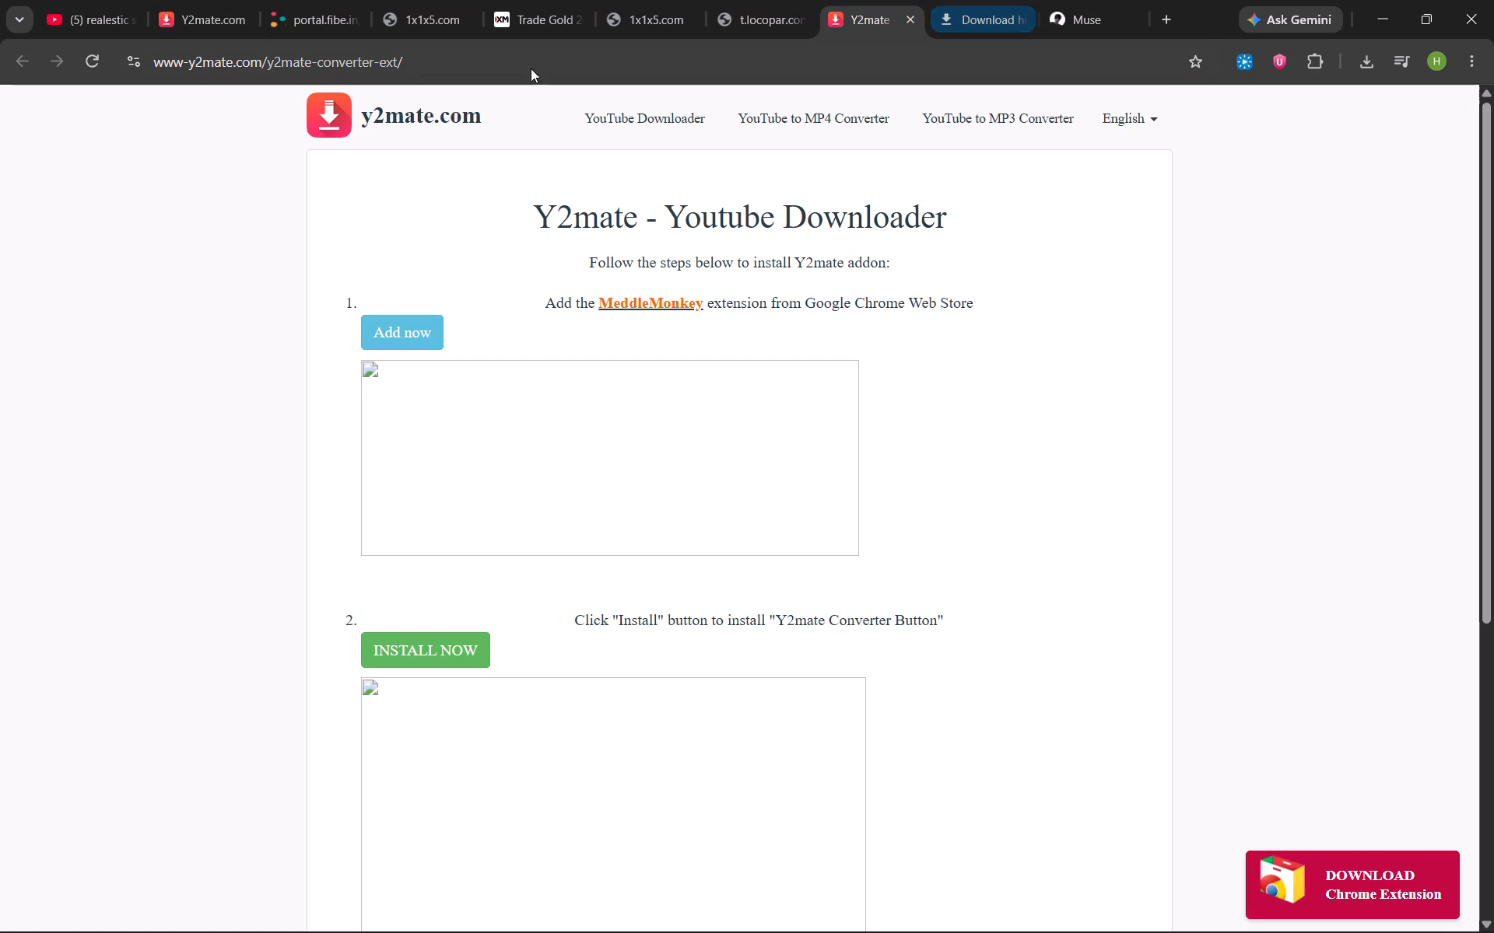
click(79, 0)
scroll(470, 254, down, 4)
scroll(576, 505, down, 5)
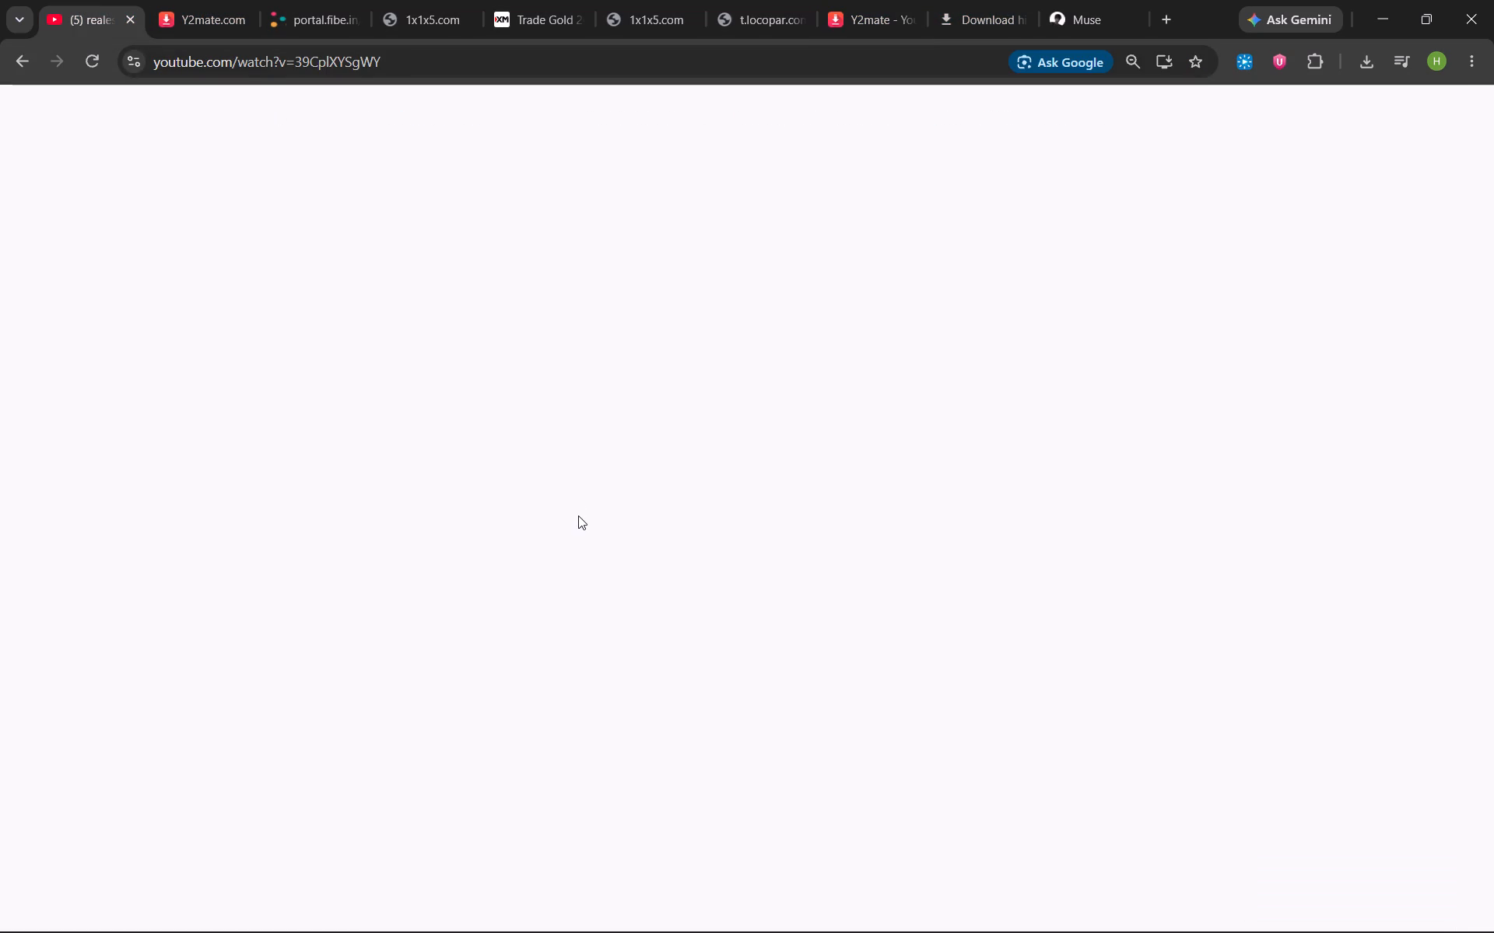
scroll(1092, 703, down, 6)
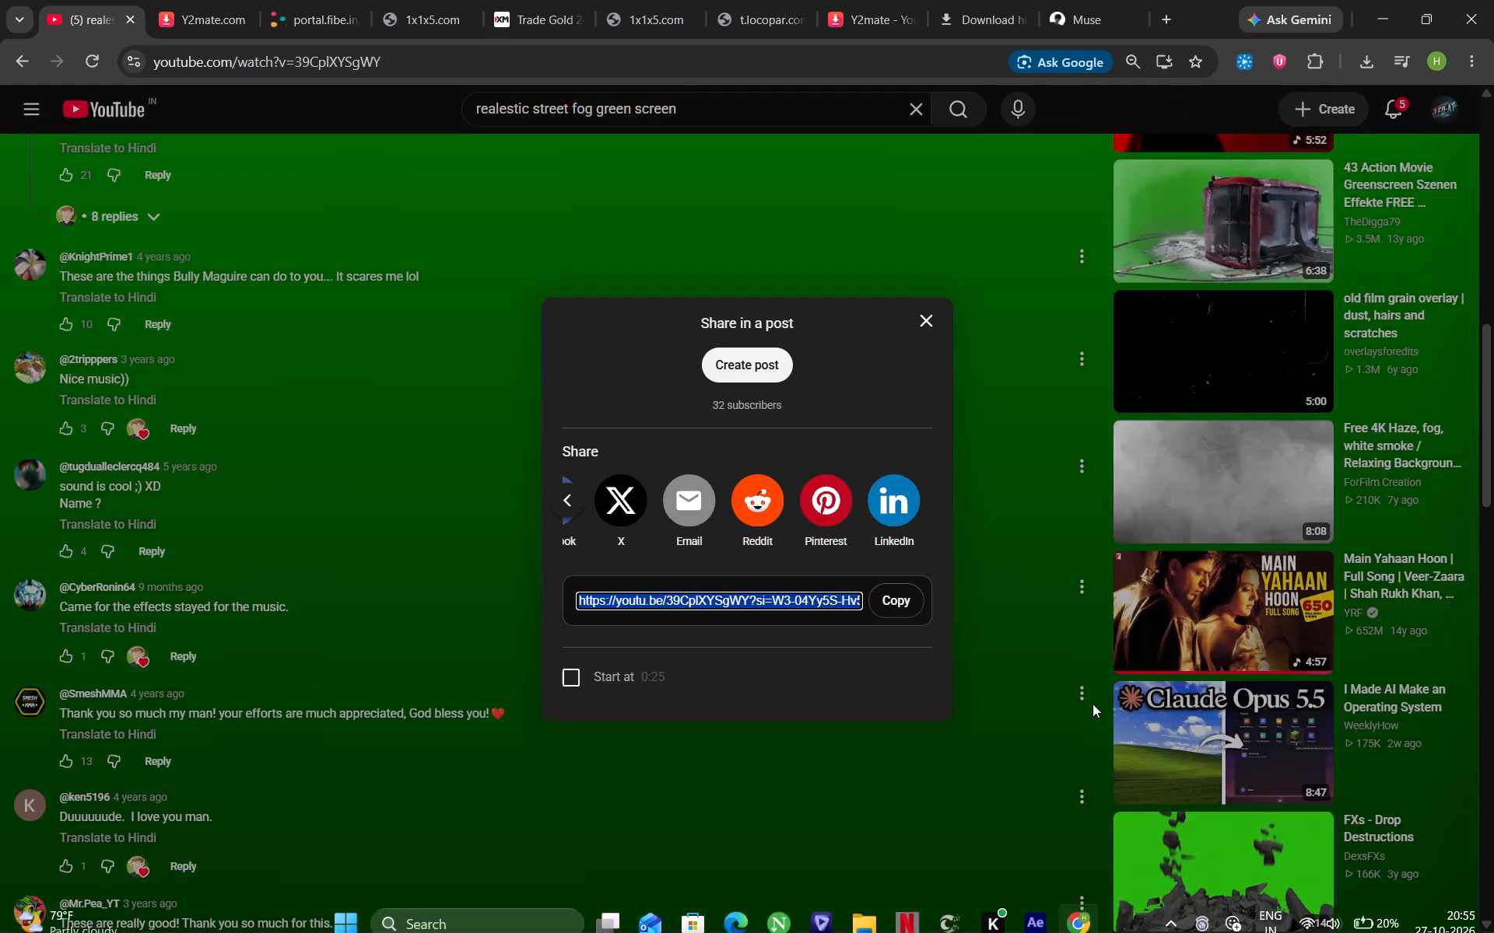
scroll(1092, 704, down, 12)
scroll(1244, 677, up, 6)
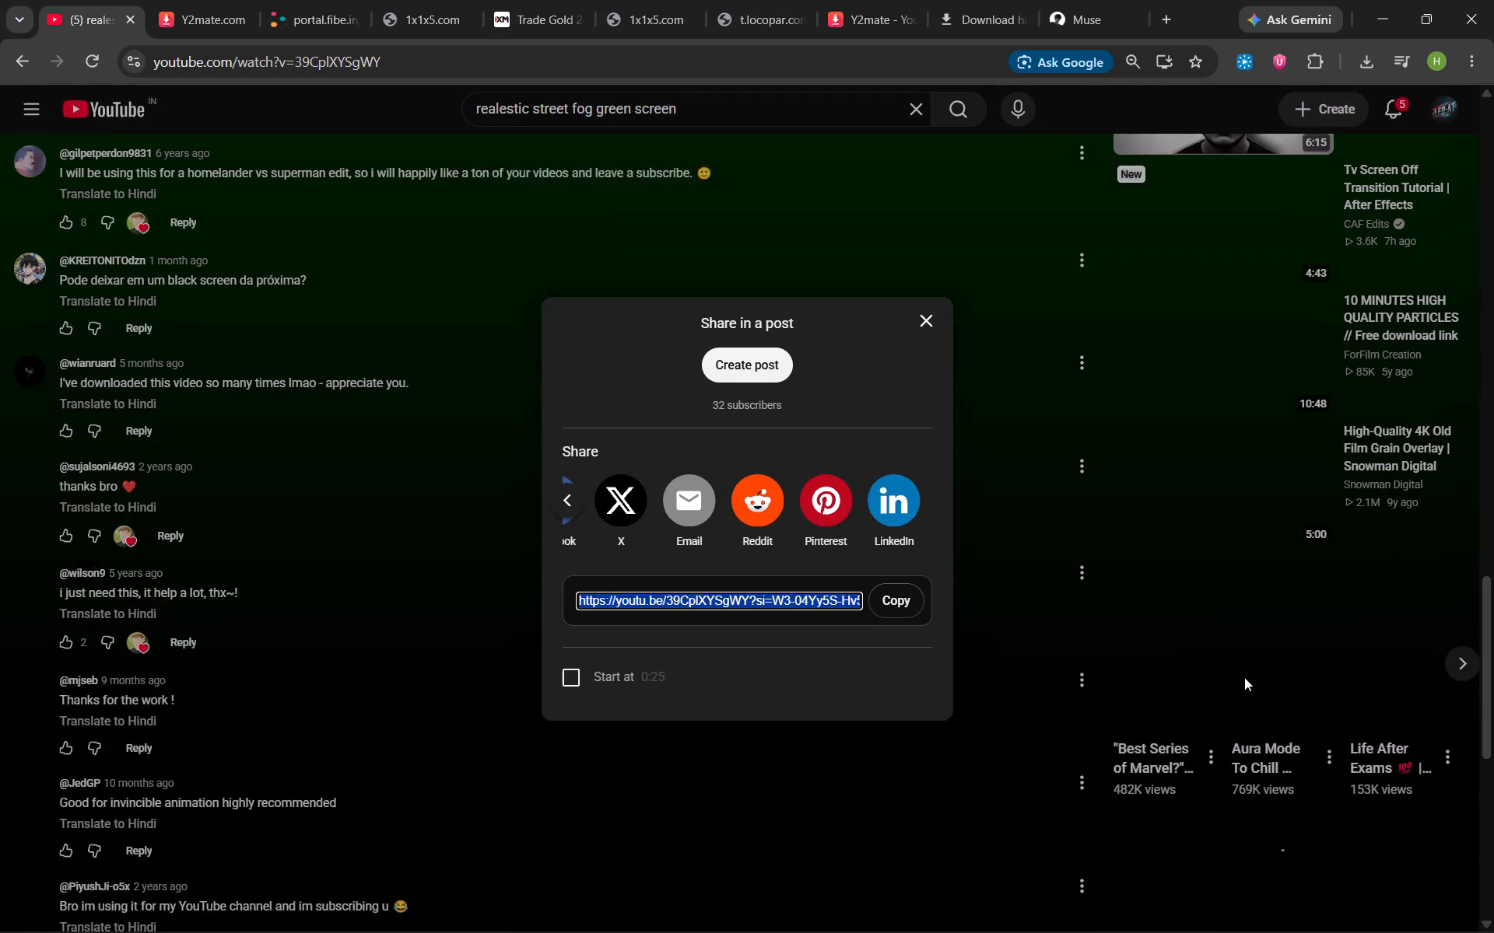
click(952, 812)
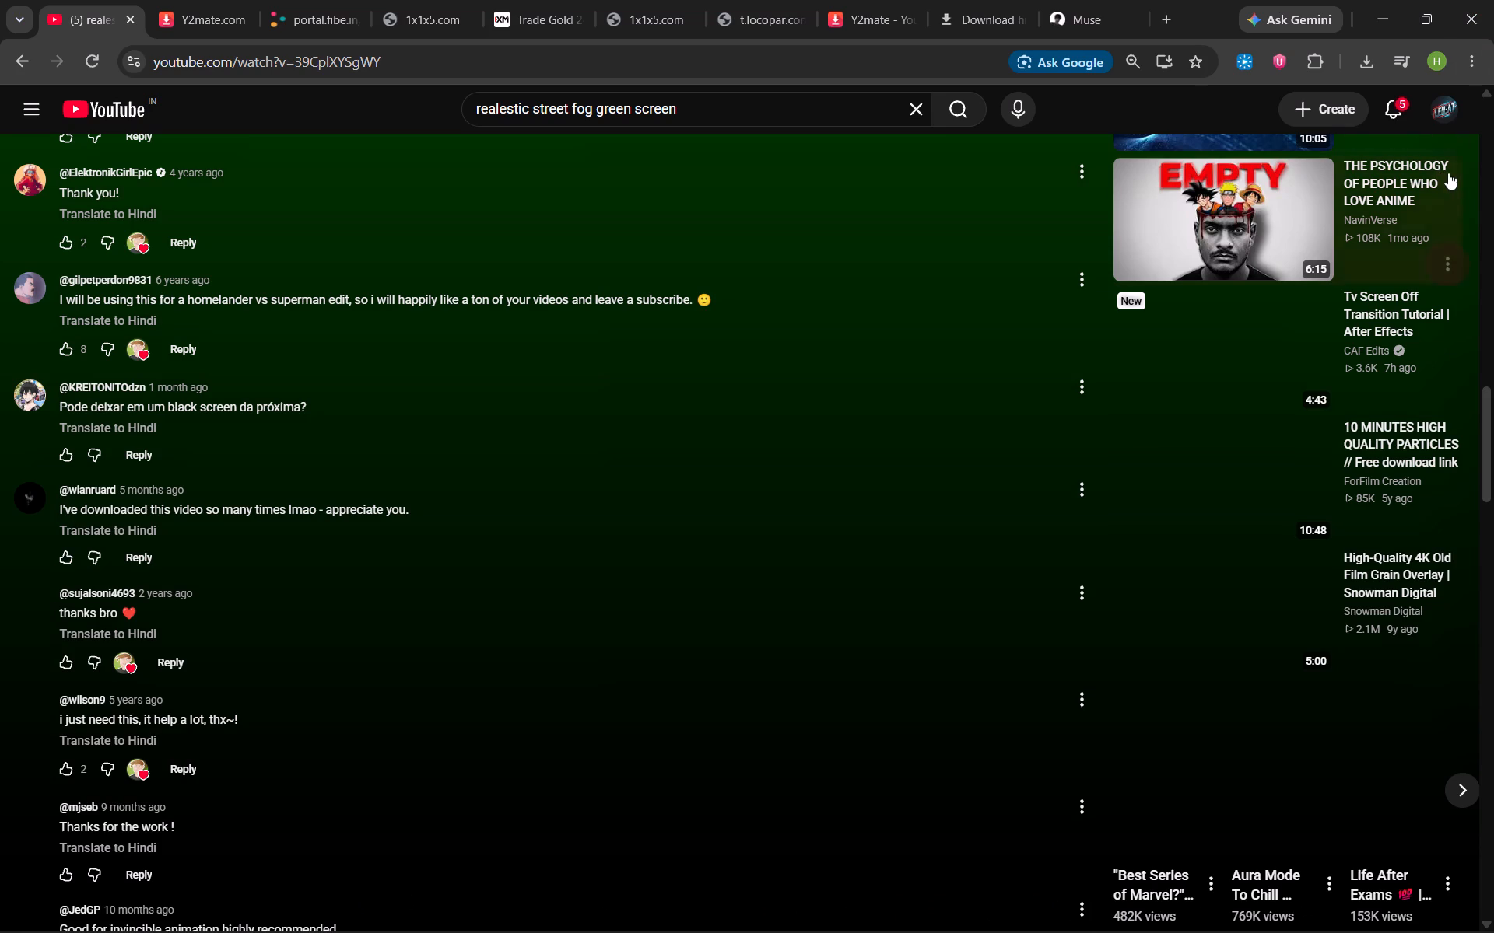
Start saving the recommended video "THE PSYCHOLOGY OF PEOPLE WHO LOVE ANIME" to a playlist.
click(1443, 273)
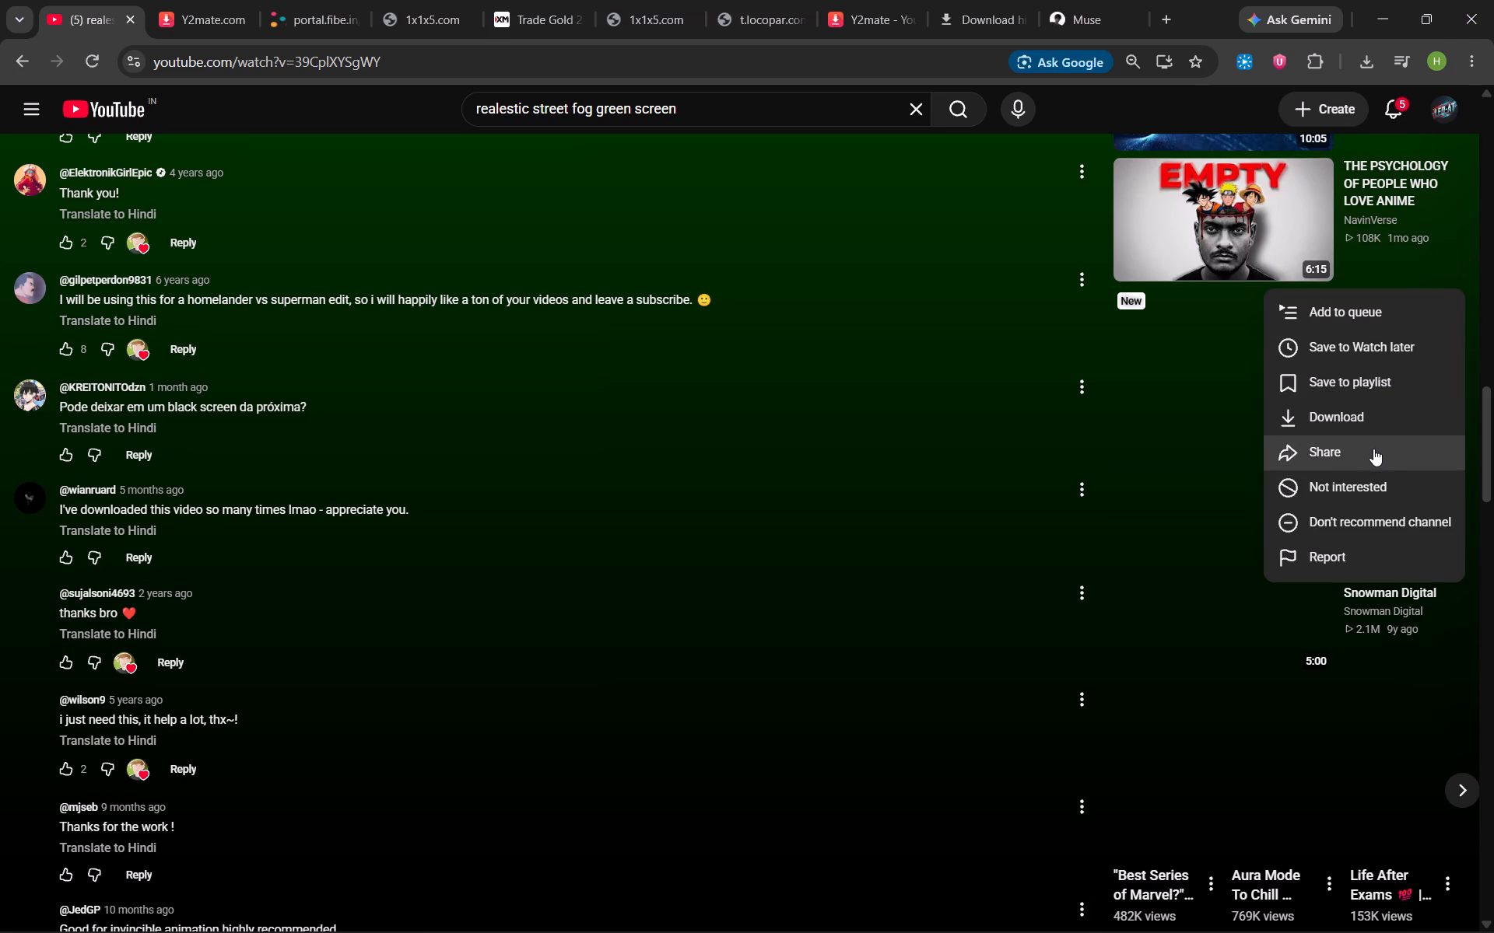
click(1383, 372)
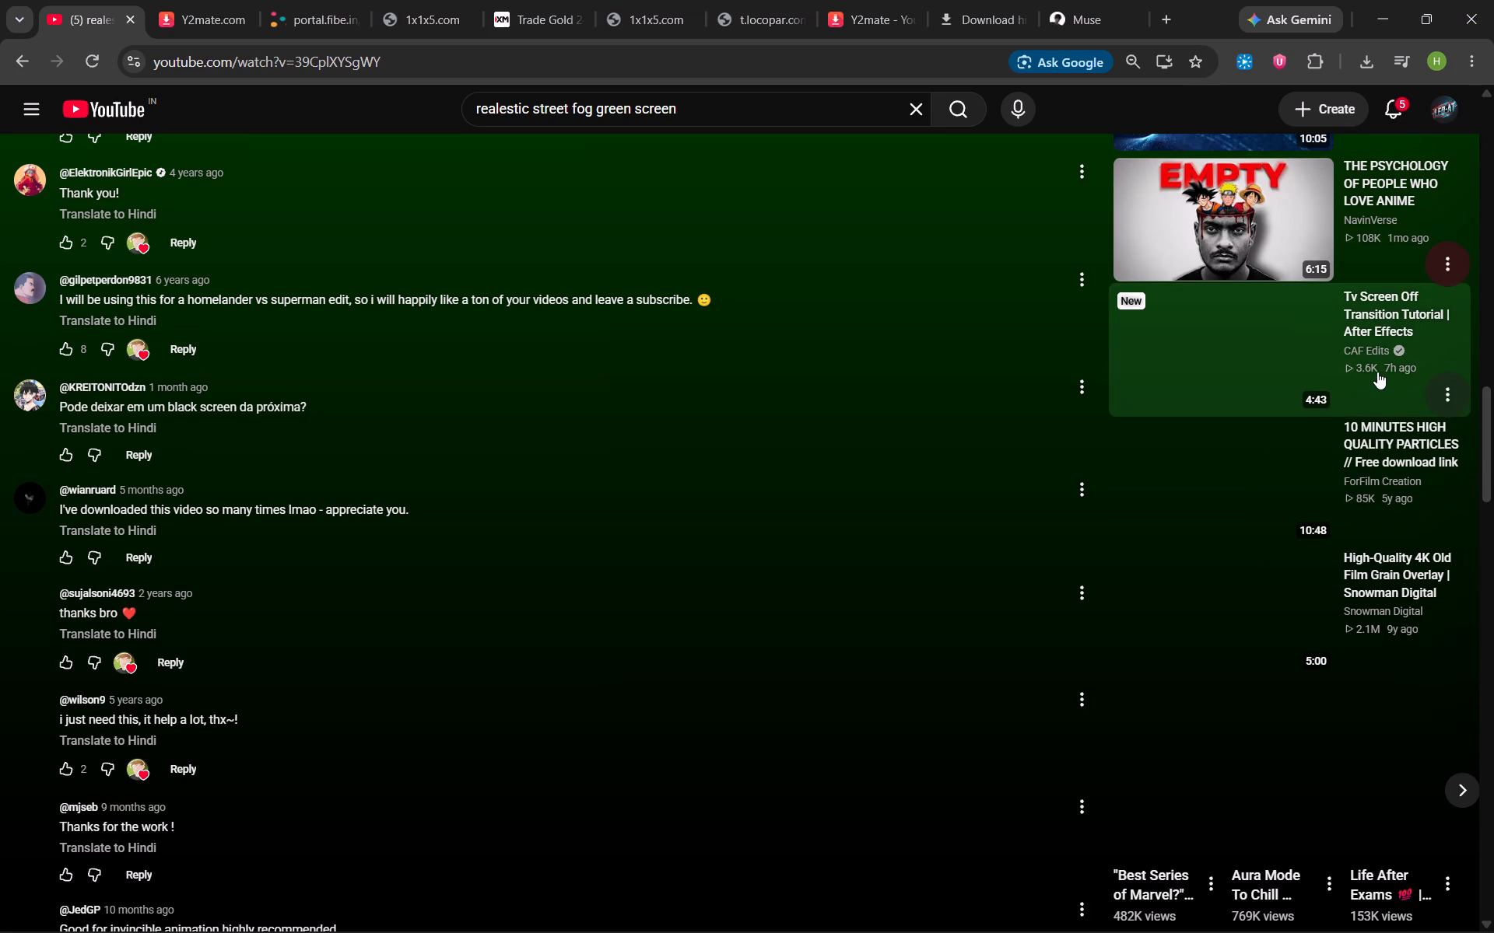